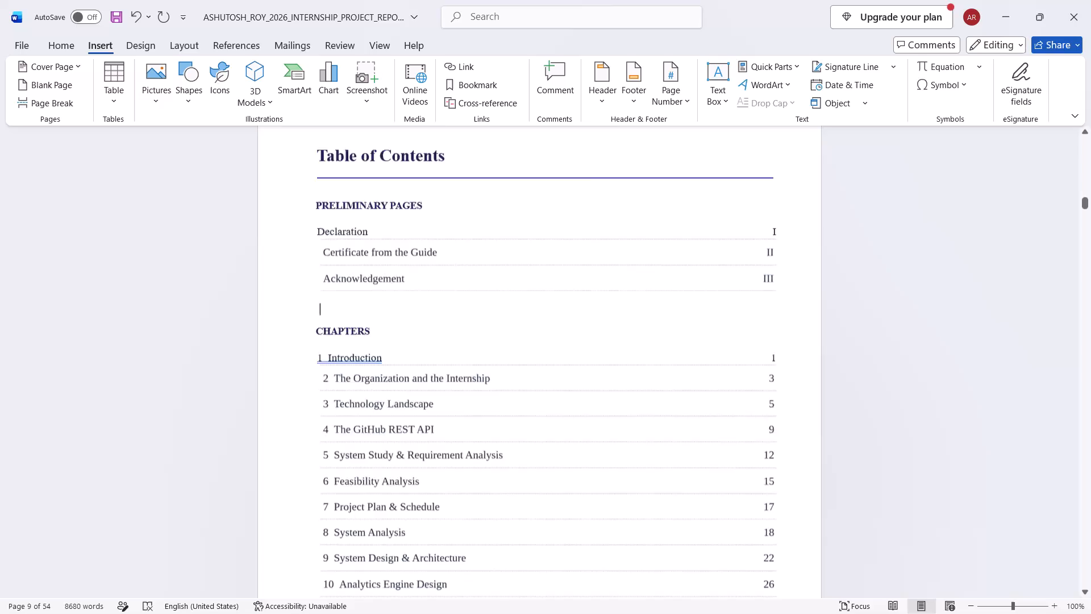
Examine the report's preliminary pages, Table of Contents and opening chapters to see where the front matter starts and ends.
scroll(550, 369, up, 9)
scroll(550, 369, down, 11)
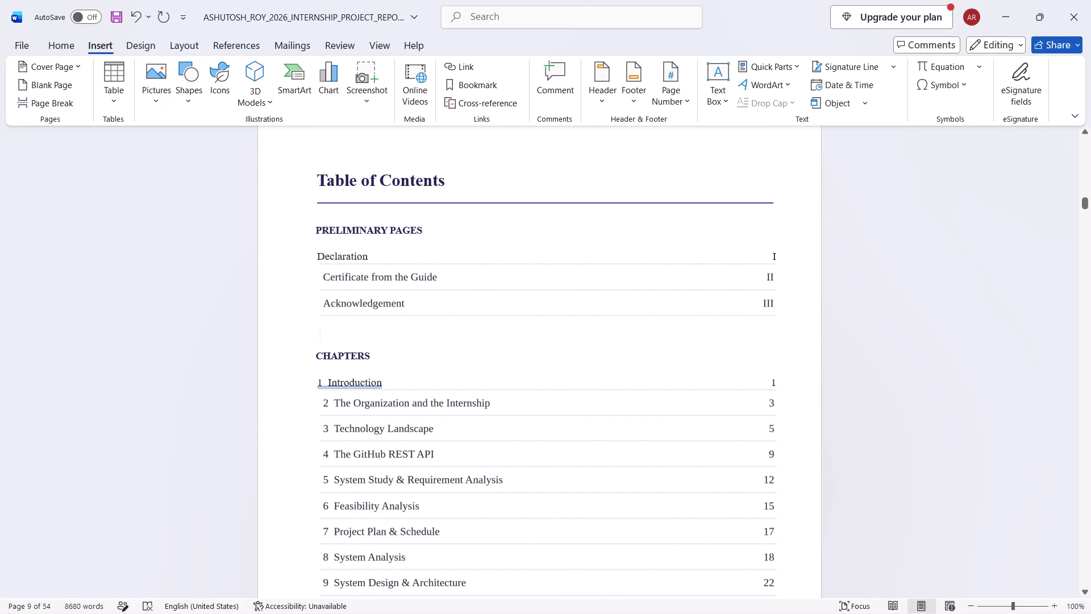
drag(311, 188, 743, 329)
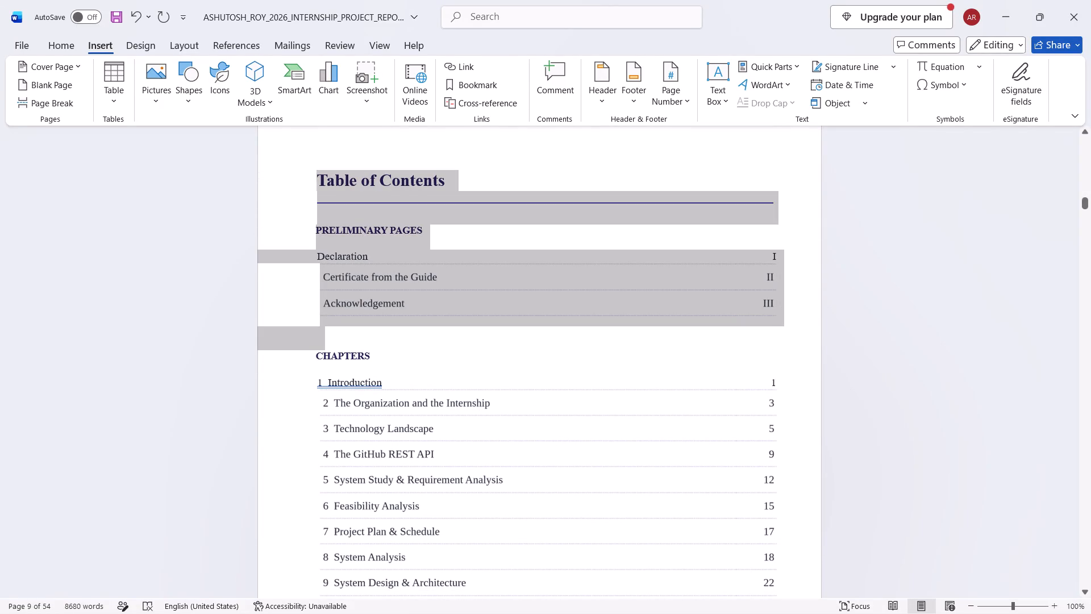
drag(743, 329, 317, 185)
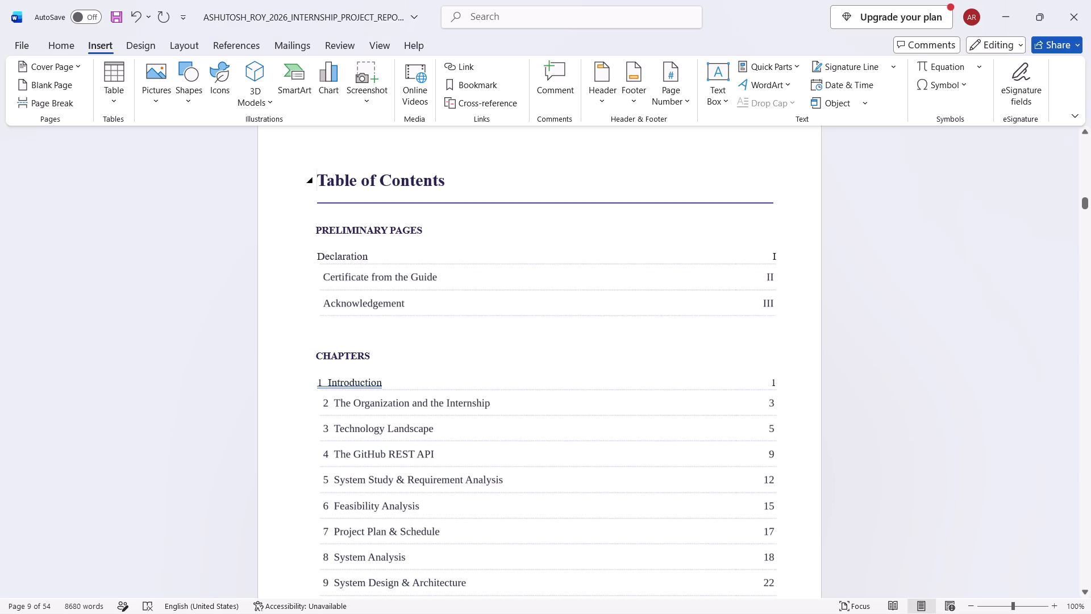
scroll(359, 246, down, 3)
scroll(359, 246, up, 10)
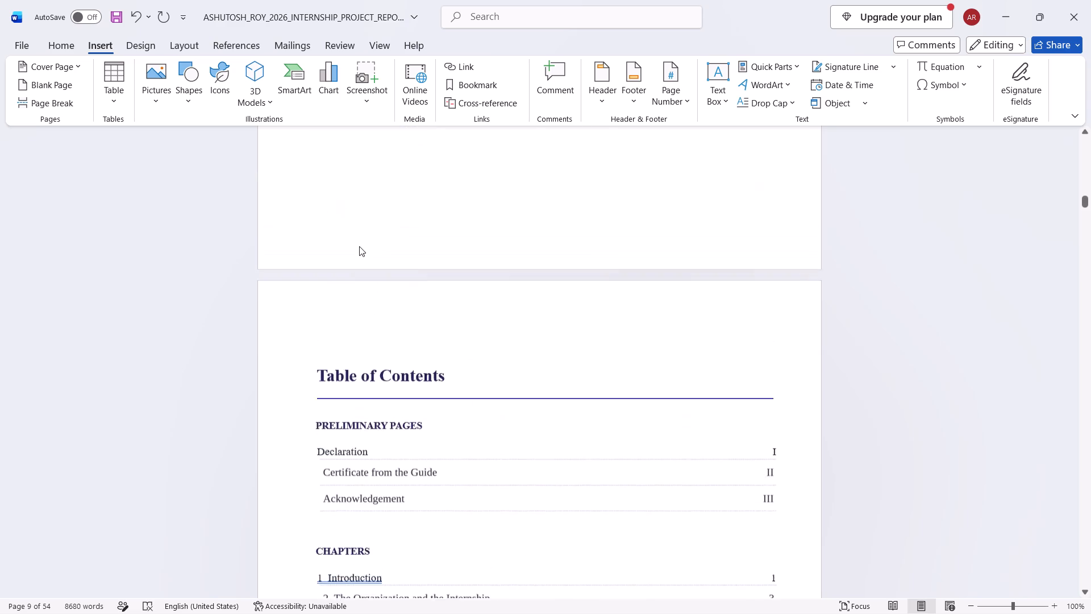
scroll(359, 246, up, 20)
scroll(359, 246, up, 12)
scroll(359, 246, down, 5)
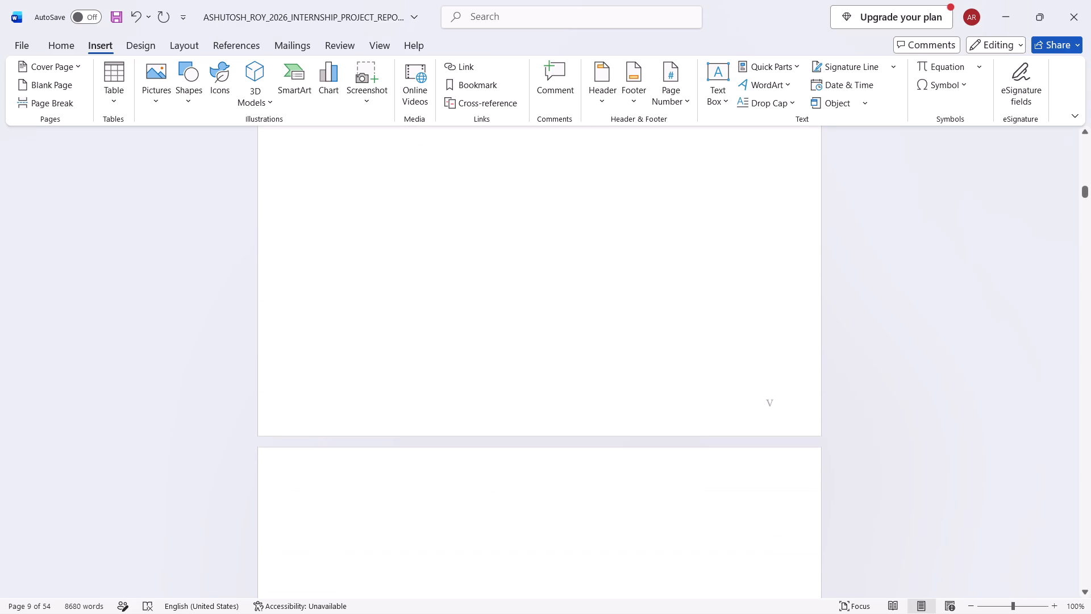
scroll(359, 246, down, 20)
scroll(359, 246, down, 15)
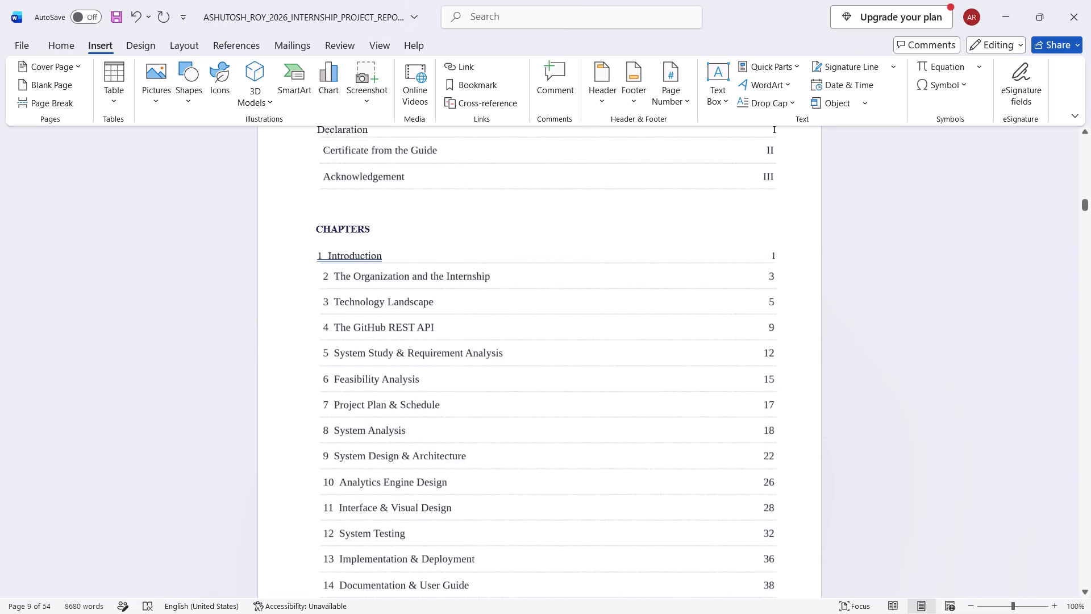
scroll(360, 247, down, 20)
scroll(360, 247, down, 15)
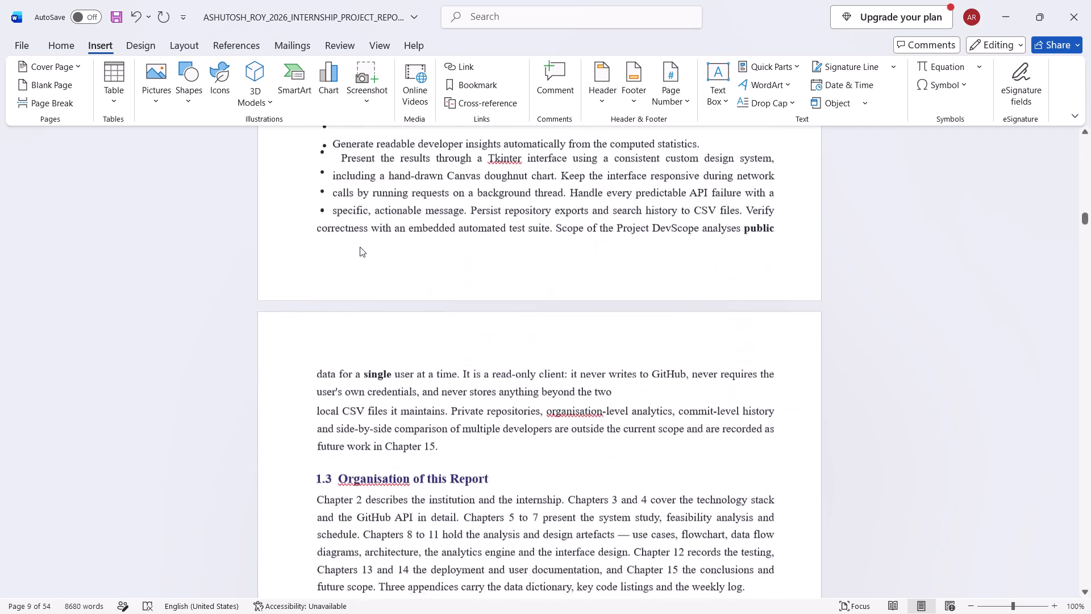
scroll(360, 247, down, 20)
scroll(360, 247, down, 15)
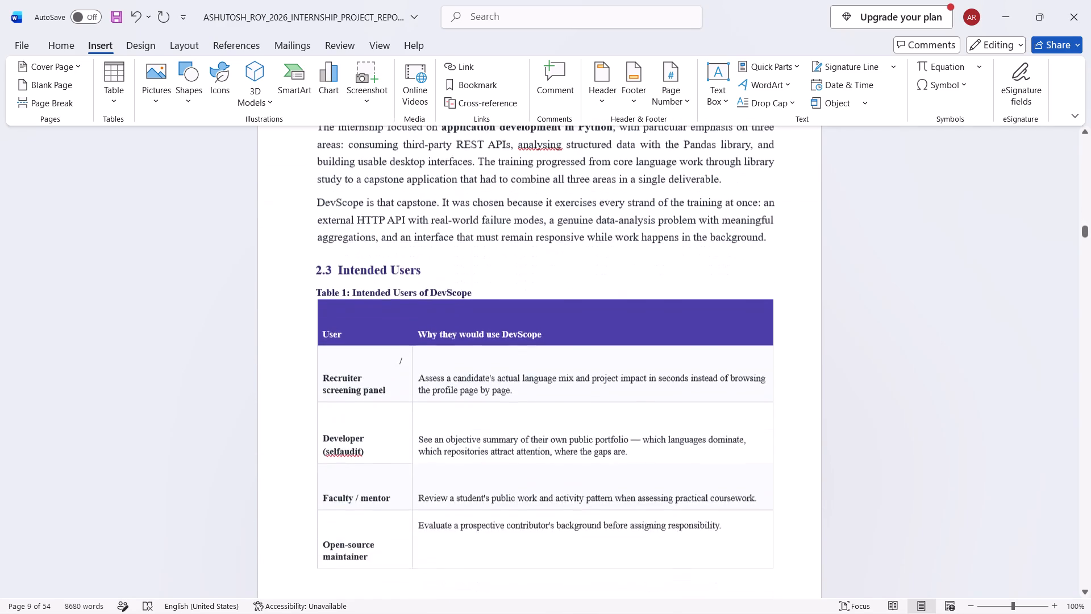
scroll(360, 247, down, 20)
scroll(360, 247, down, 15)
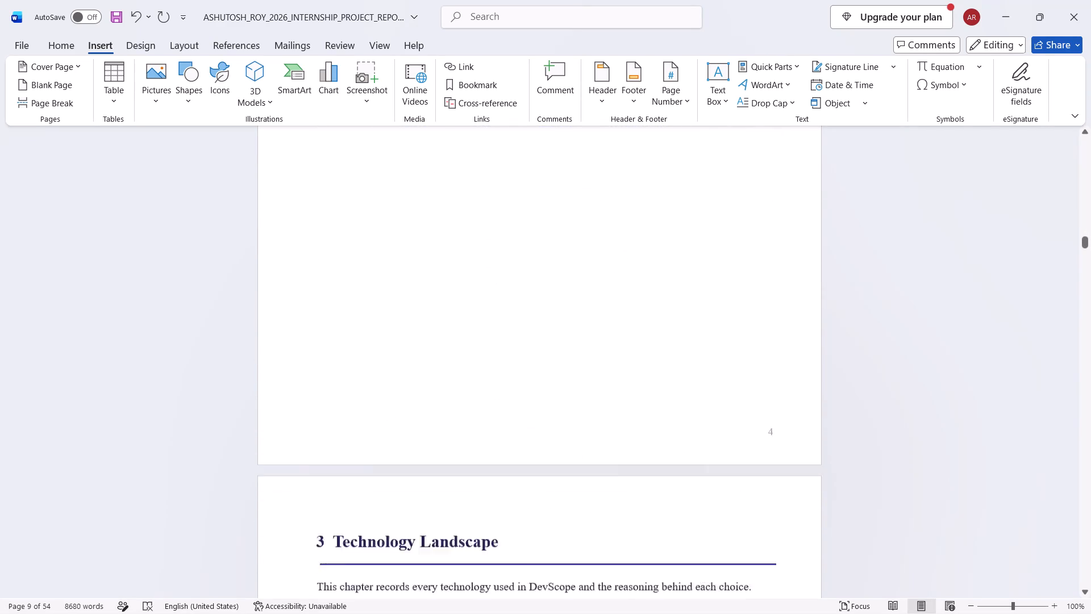
scroll(360, 247, down, 12)
scroll(360, 247, up, 20)
scroll(360, 247, up, 11)
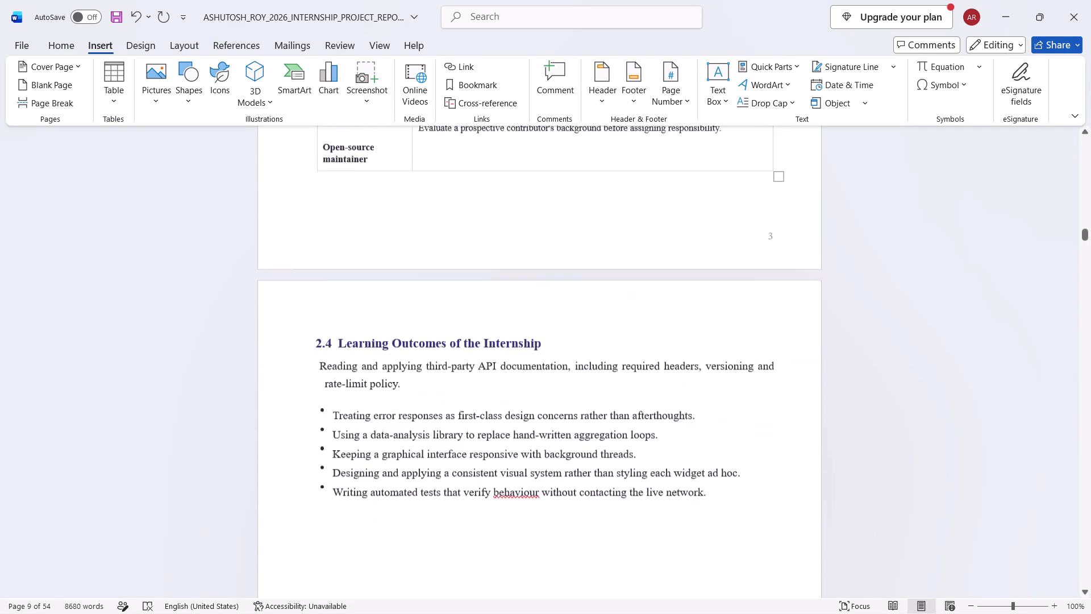
scroll(360, 247, up, 20)
scroll(360, 247, up, 20)
scroll(360, 247, up, 20)
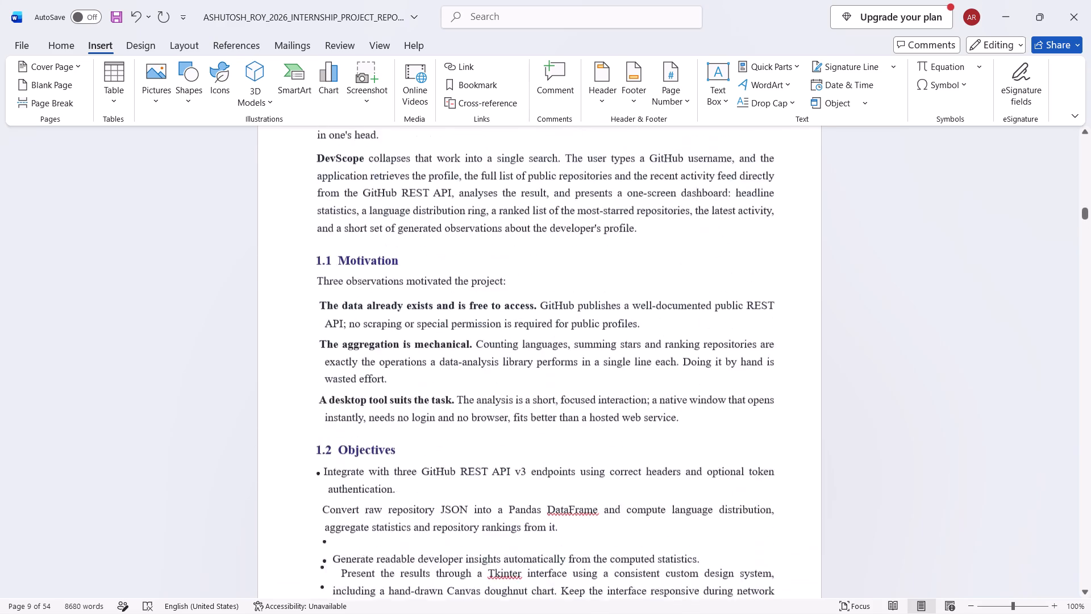
scroll(360, 247, up, 20)
scroll(360, 247, up, 20)
scroll(360, 247, up, 20)
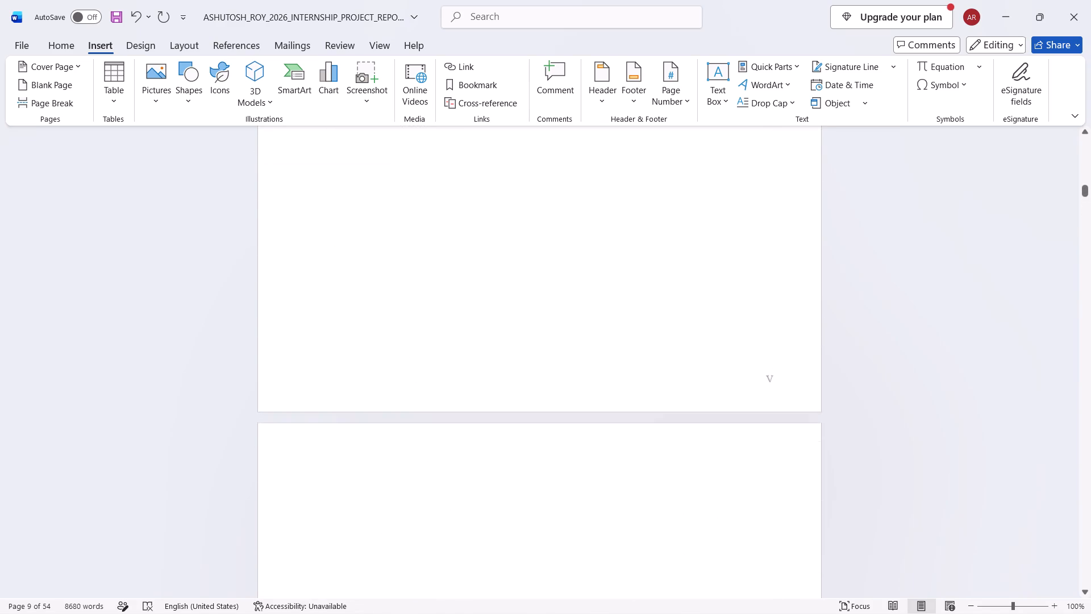
scroll(360, 247, up, 20)
scroll(360, 247, up, 20)
scroll(360, 247, up, 20)
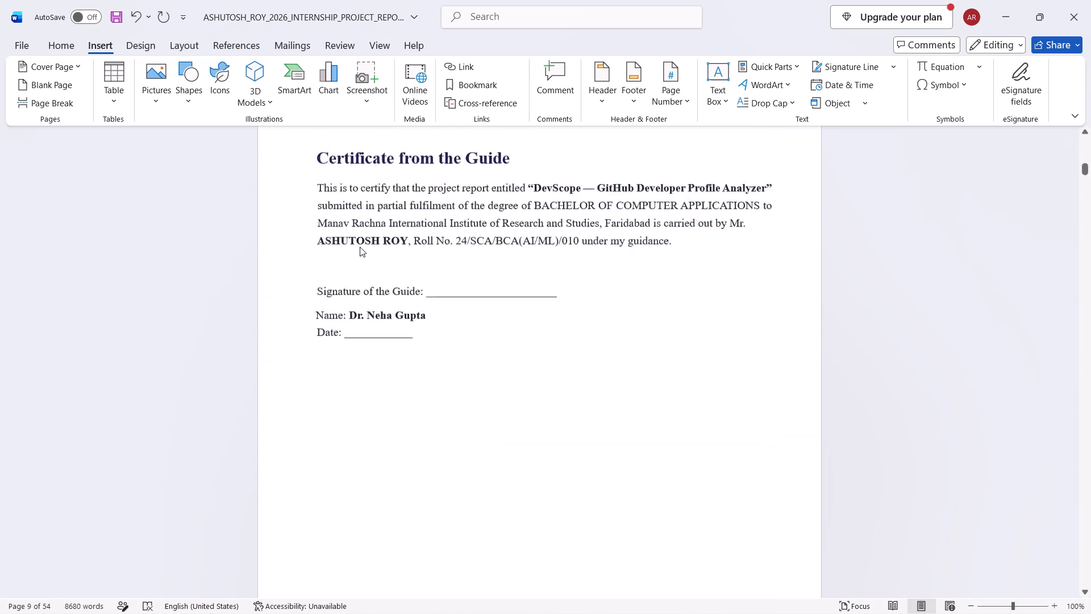
scroll(360, 247, up, 20)
scroll(360, 247, up, 20)
scroll(360, 247, up, 15)
scroll(360, 247, down, 7)
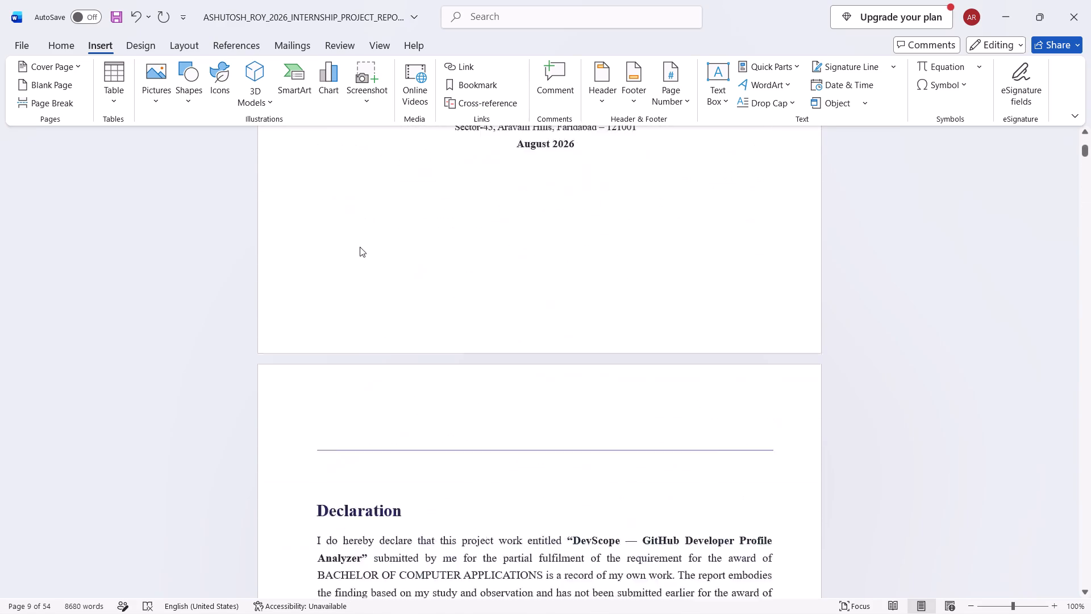
scroll(360, 247, down, 20)
scroll(360, 247, down, 20)
scroll(360, 247, down, 20)
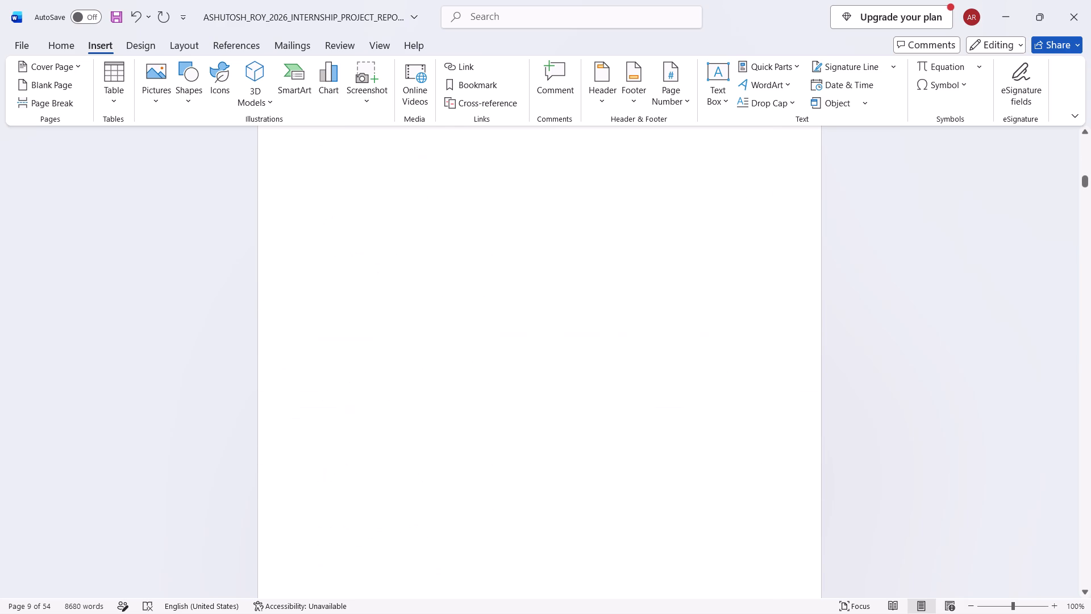
scroll(360, 249, down, 13)
scroll(359, 251, down, 20)
scroll(359, 251, down, 15)
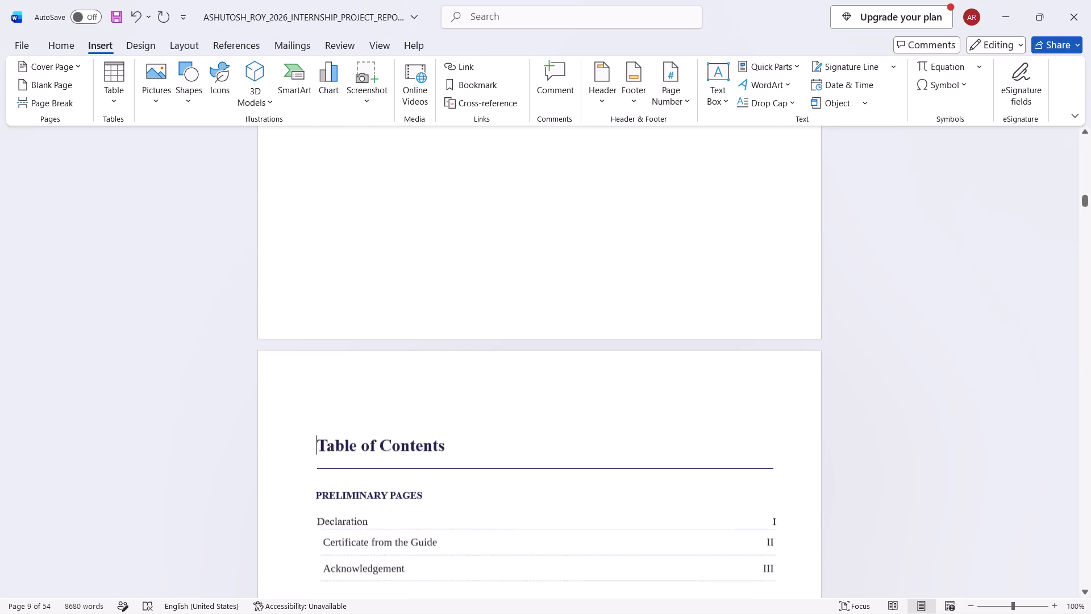
scroll(359, 251, down, 20)
scroll(359, 251, down, 12)
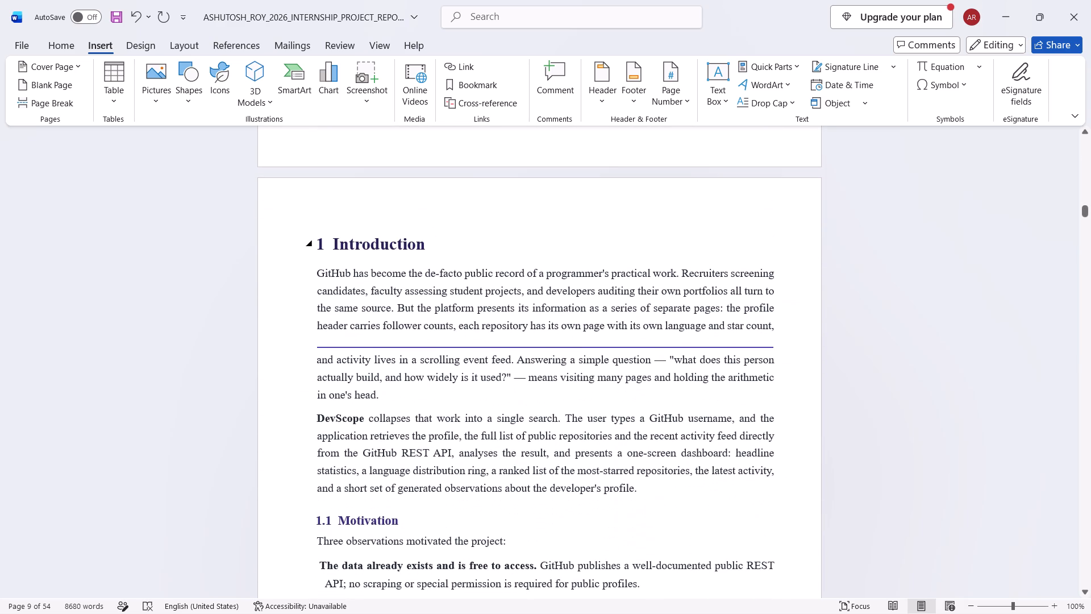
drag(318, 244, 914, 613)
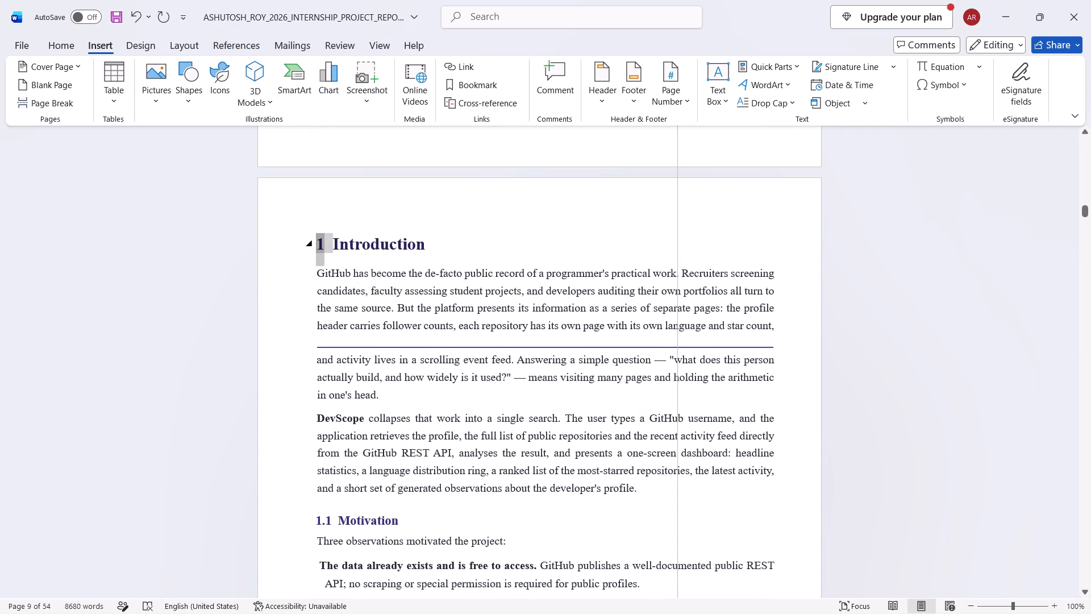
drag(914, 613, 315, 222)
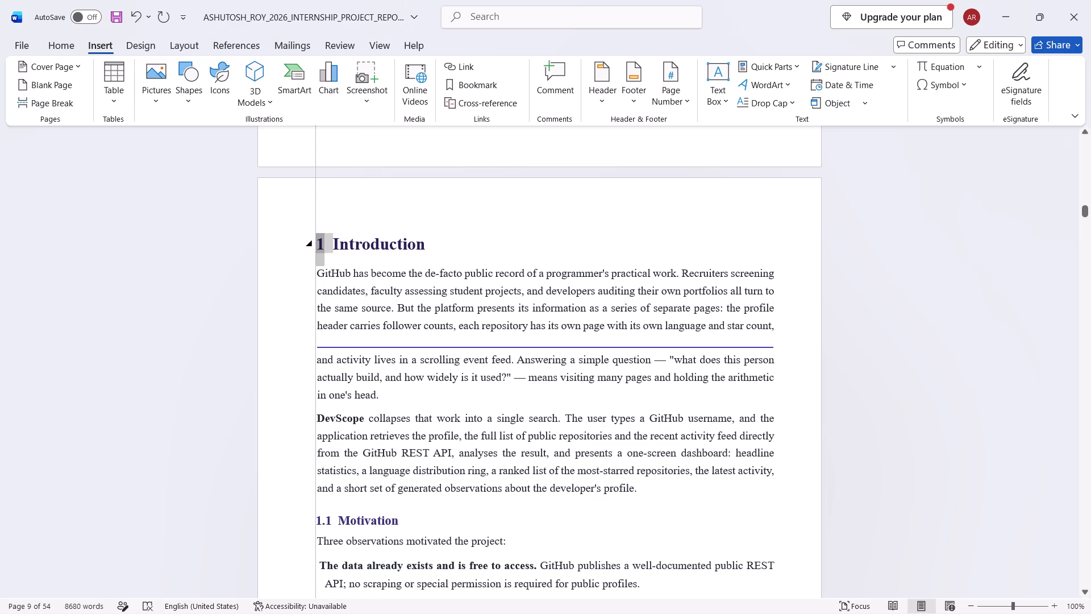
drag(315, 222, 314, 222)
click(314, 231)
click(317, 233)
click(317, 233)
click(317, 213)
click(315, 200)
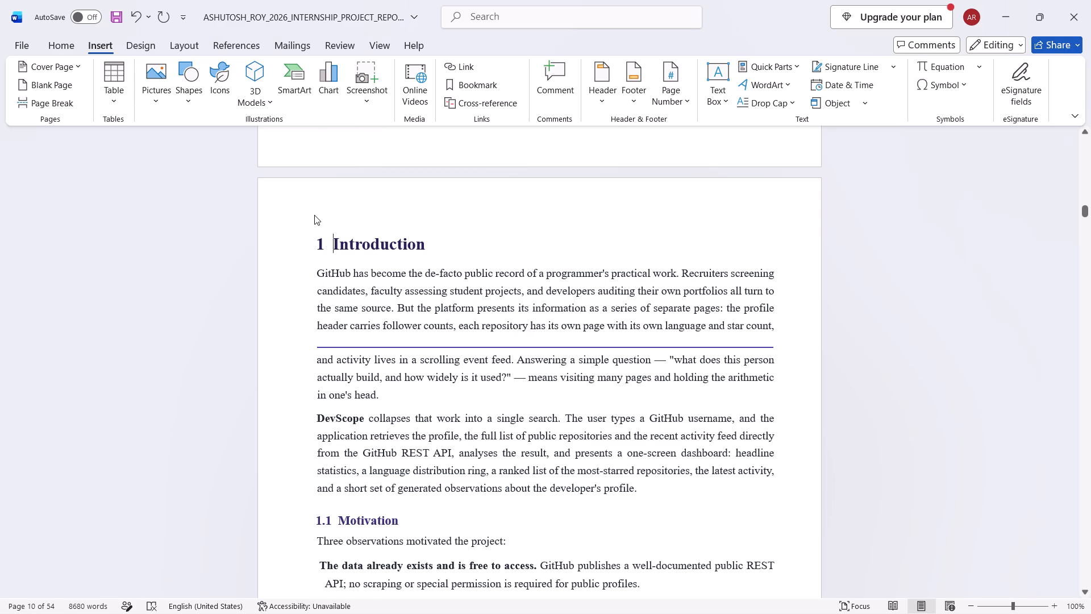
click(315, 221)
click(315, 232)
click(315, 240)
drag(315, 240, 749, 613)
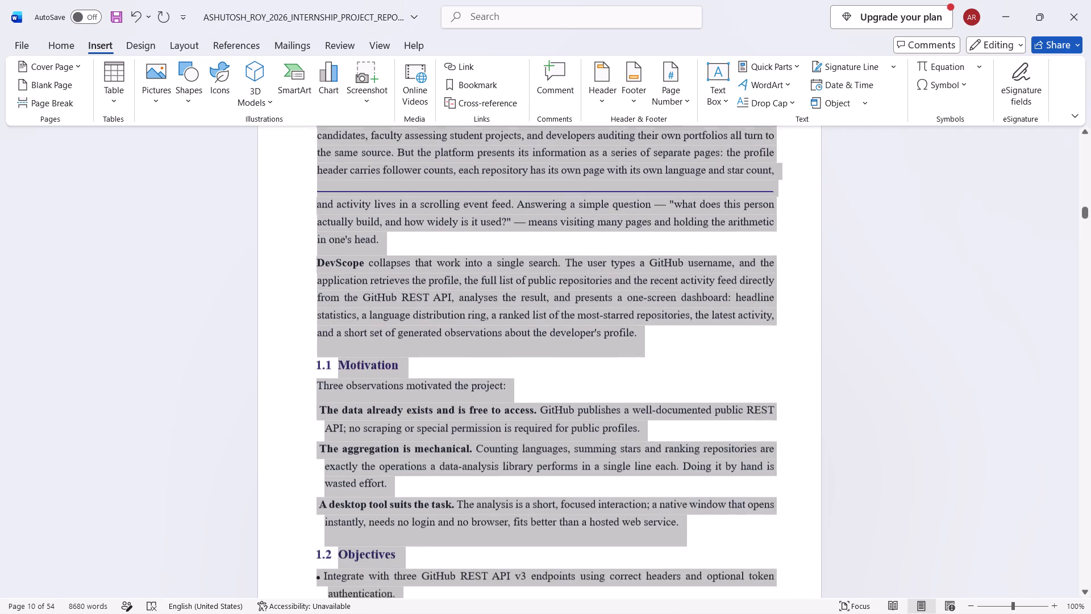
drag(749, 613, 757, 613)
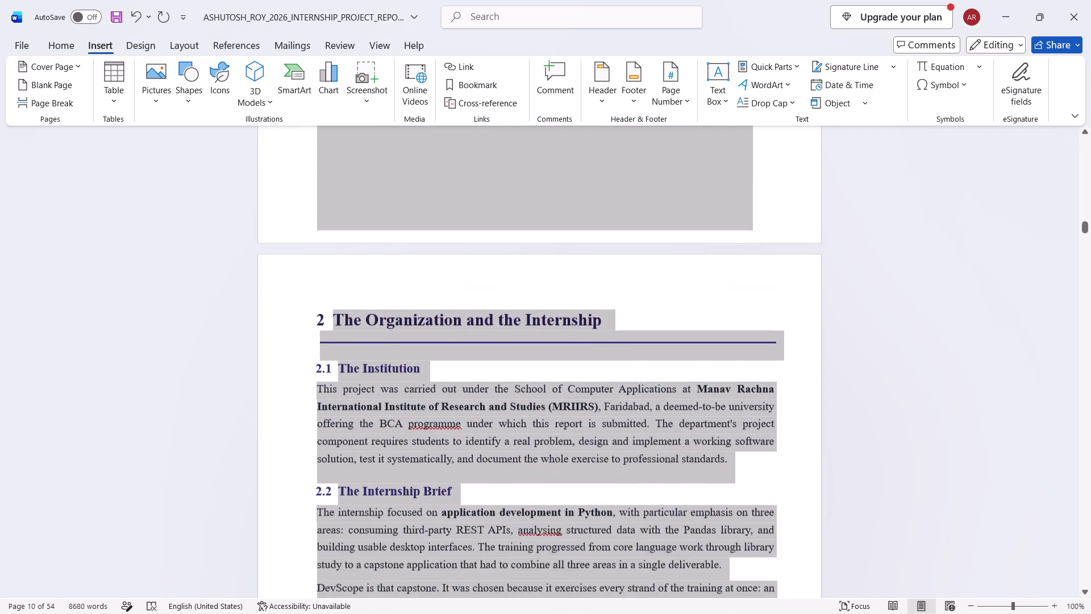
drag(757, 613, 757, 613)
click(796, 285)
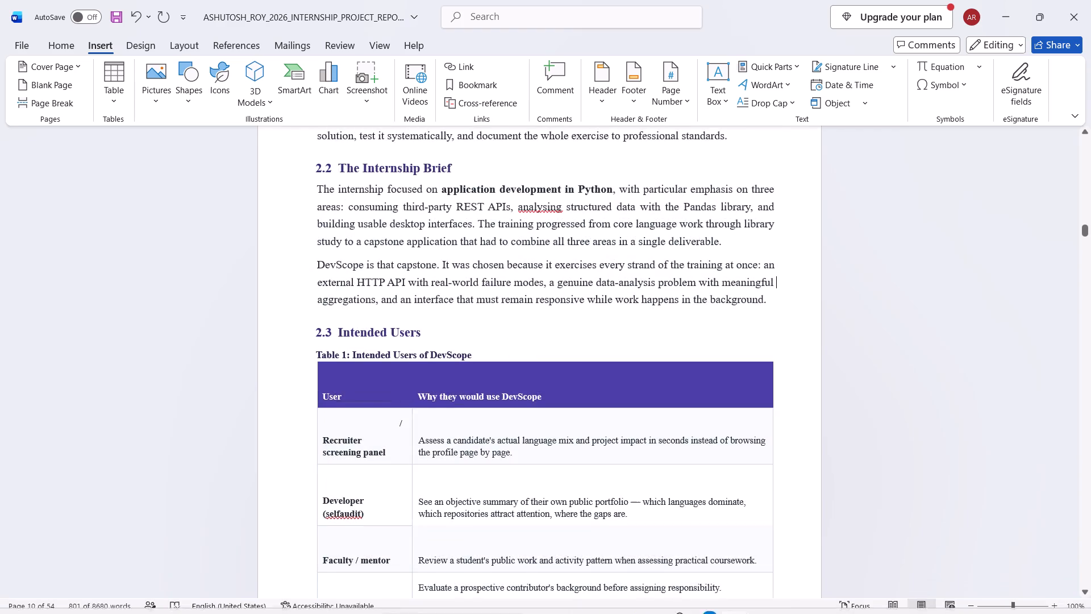
Delete the front matter after the cover page, from the Declaration through the end of the Table of Contents, just before chapter 1 Introduction.
scroll(796, 285, up, 20)
scroll(796, 285, up, 20)
scroll(796, 285, up, 20)
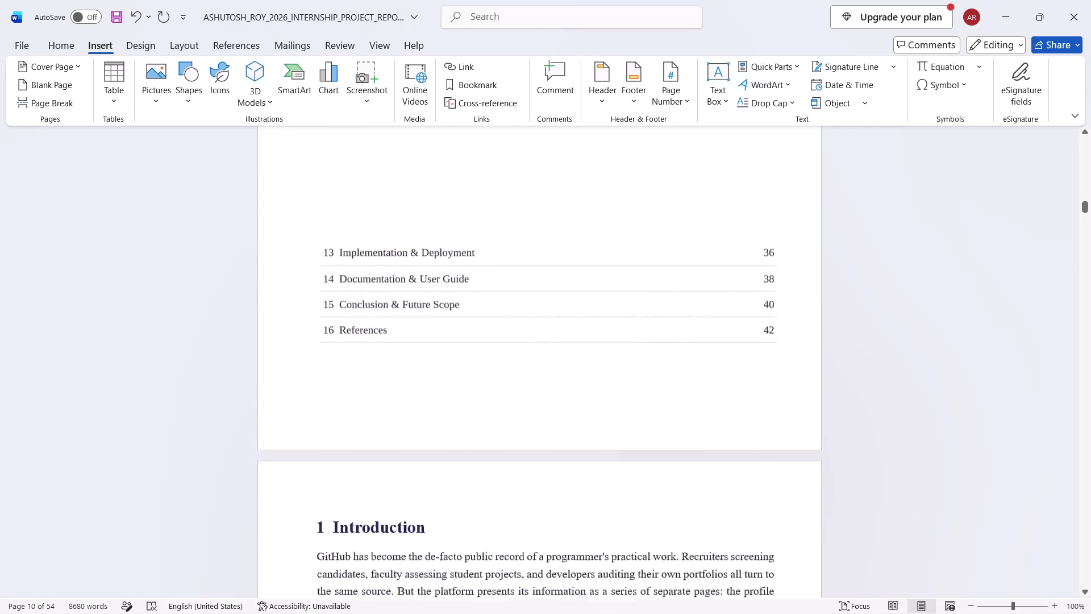
scroll(796, 285, up, 20)
scroll(796, 285, up, 20)
scroll(796, 285, up, 20)
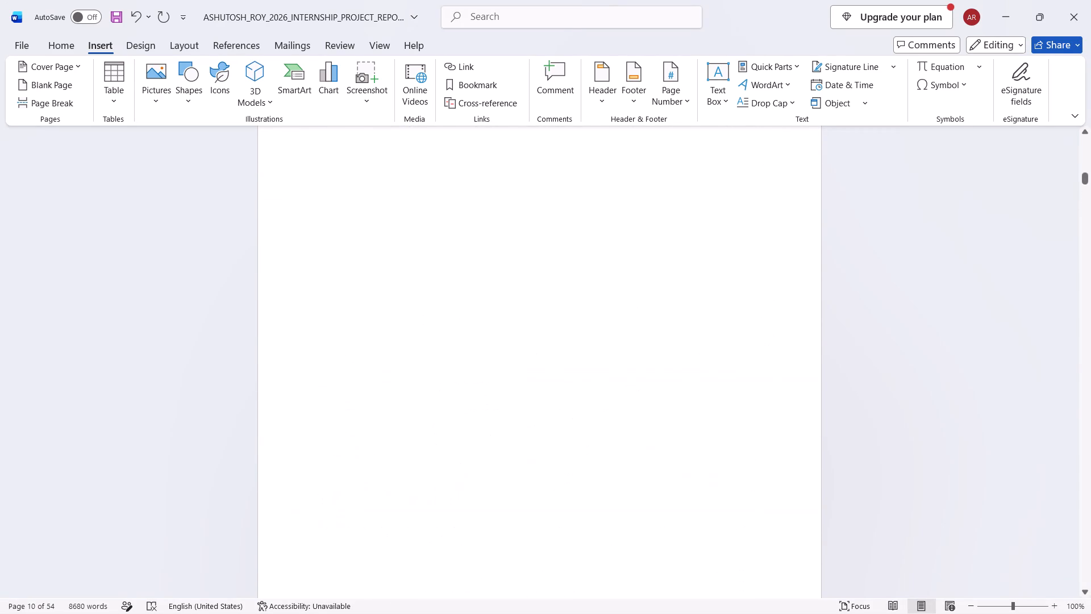
scroll(796, 285, up, 20)
scroll(796, 285, up, 20)
scroll(796, 285, up, 20)
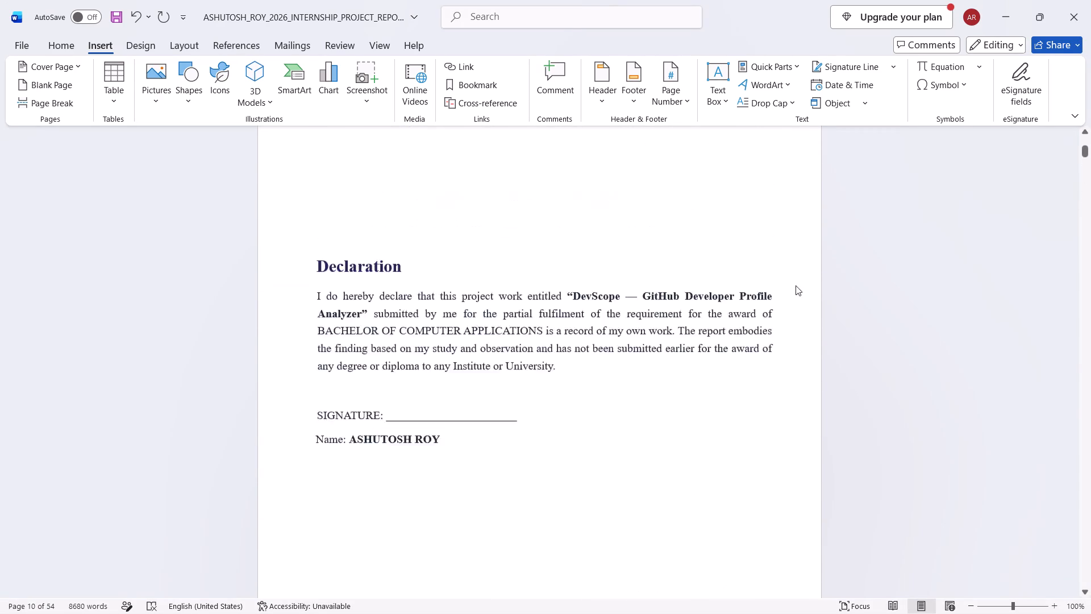
scroll(796, 285, up, 20)
scroll(796, 285, up, 20)
scroll(796, 285, up, 4)
scroll(796, 285, down, 20)
scroll(796, 285, down, 2)
scroll(737, 262, down, 3)
drag(313, 201, 672, 613)
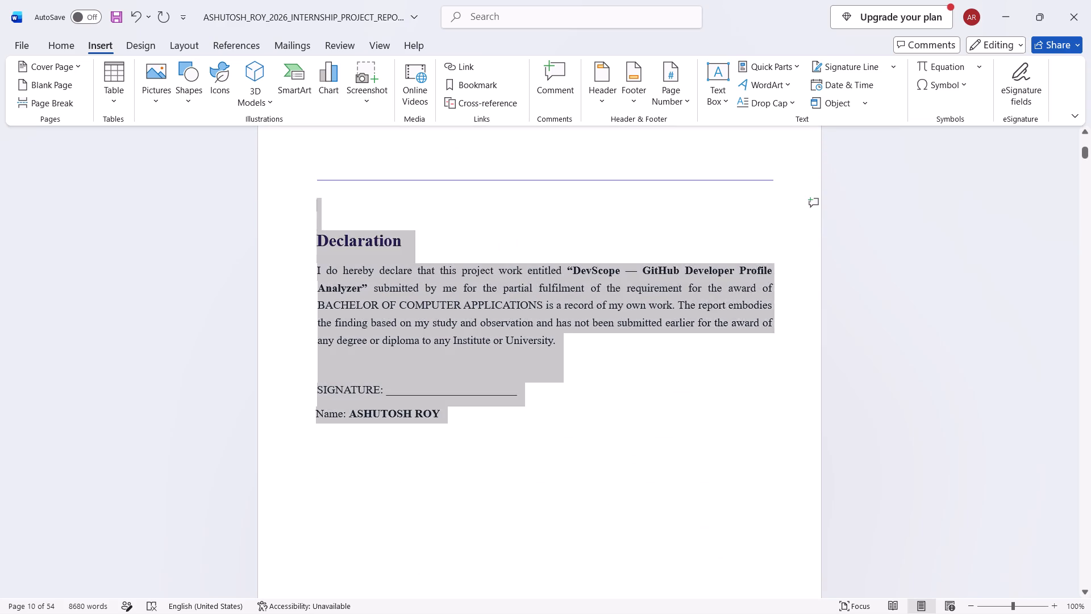
drag(672, 613, 663, 613)
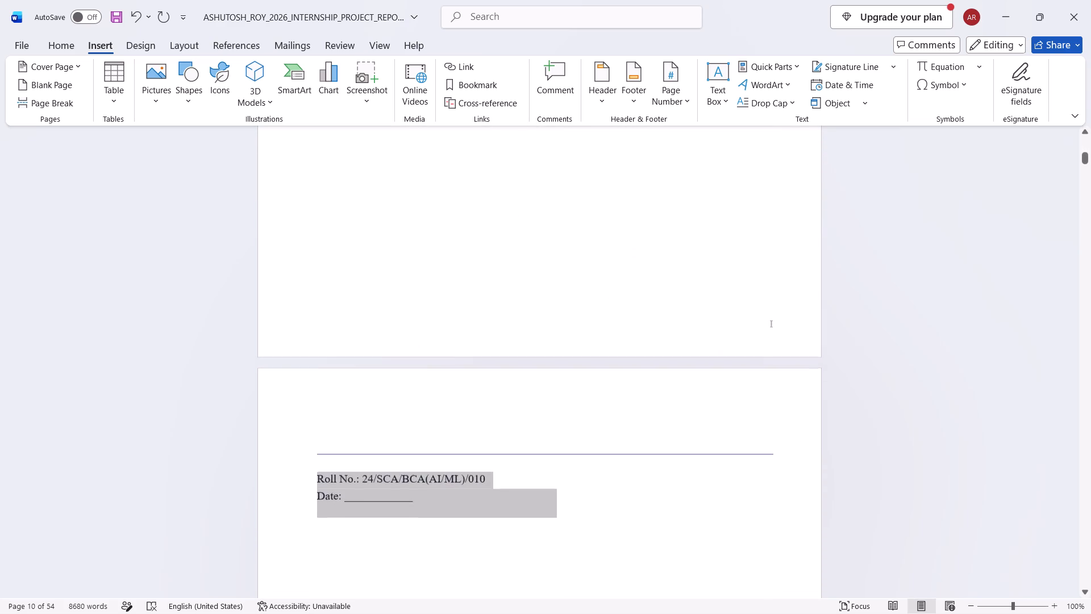
drag(663, 613, 640, 606)
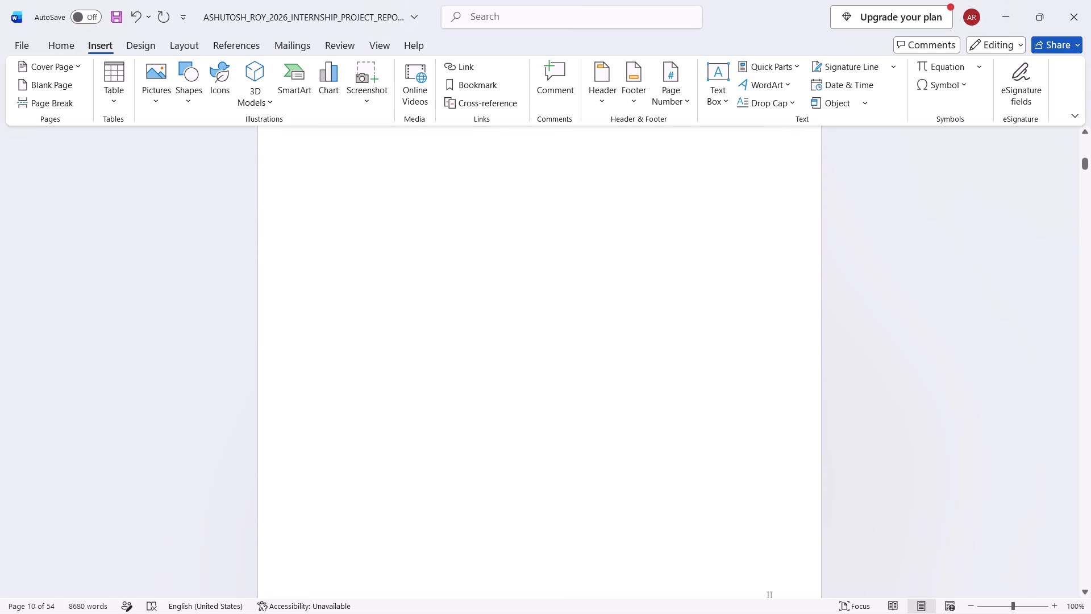
drag(640, 606, 652, 613)
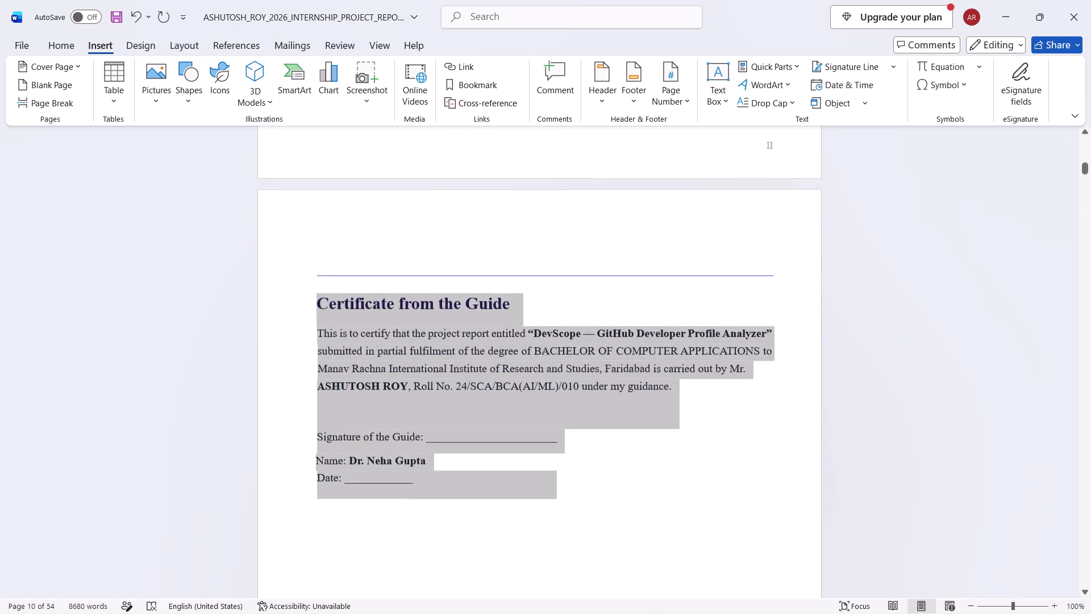
drag(652, 613, 648, 612)
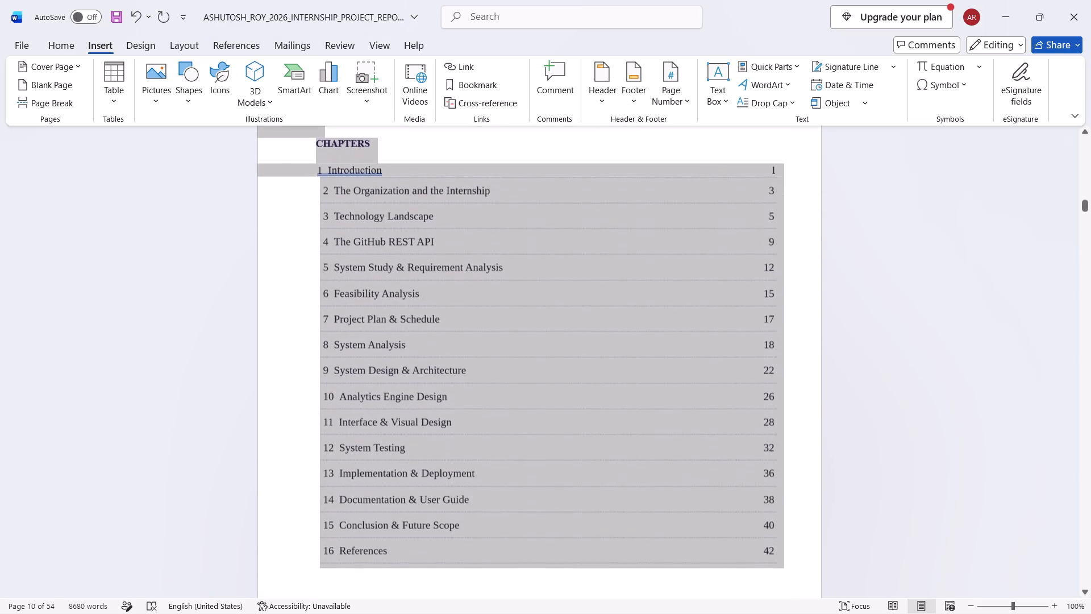
drag(648, 612, 703, 264)
key(BackSpace)
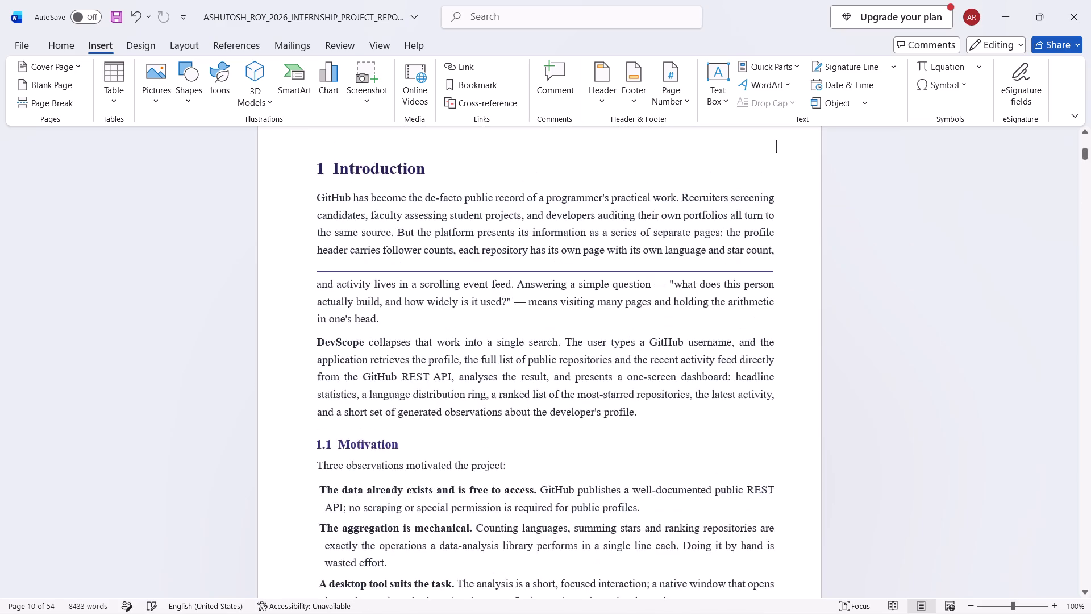
scroll(703, 264, up, 20)
scroll(703, 264, up, 4)
scroll(703, 264, down, 14)
click(703, 265)
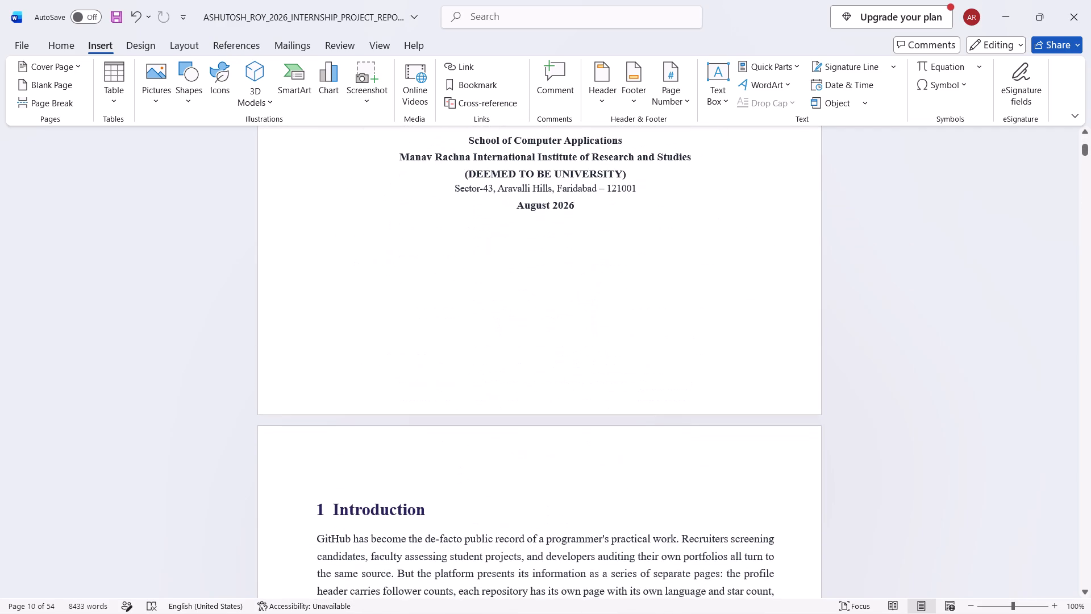
Insert two empty paragraphs between the cover page and chapter 1 Introduction for the replacement front matter.
key(Return)
key(Return)
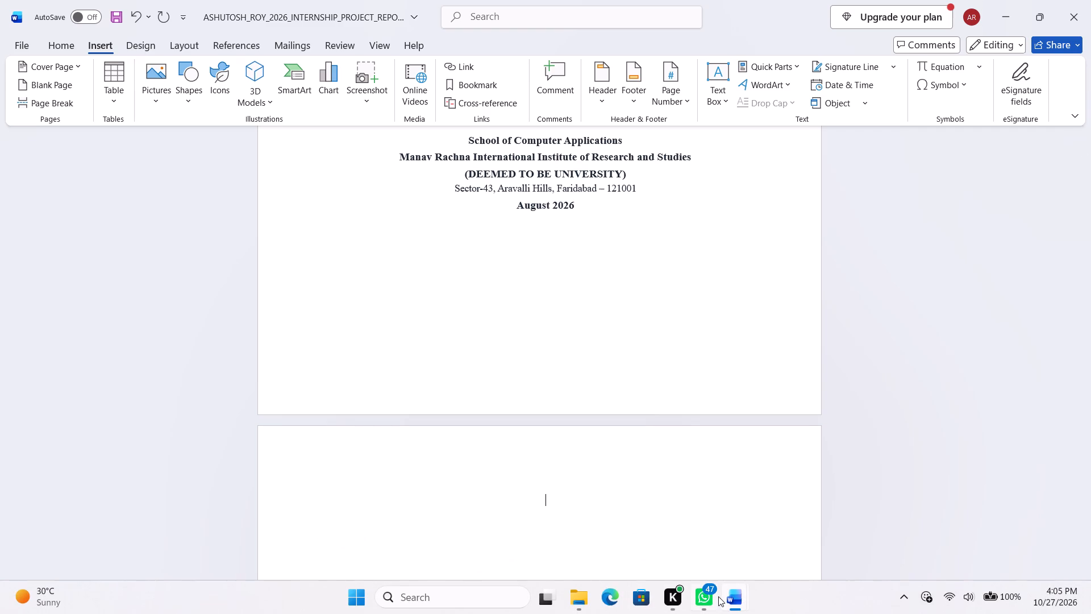
Switch to the NEW report.pdf (1) document and copy its front matter from the Declaration heading through the Abstract's keywords.
click(749, 601)
click(740, 530)
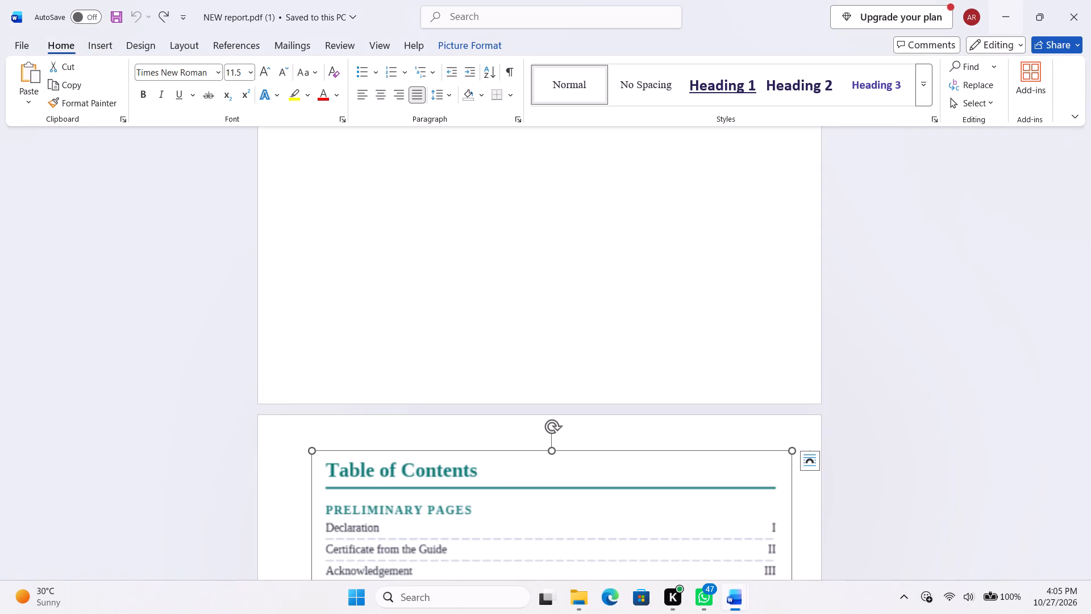
scroll(655, 424, up, 20)
scroll(655, 424, up, 20)
scroll(655, 424, up, 20)
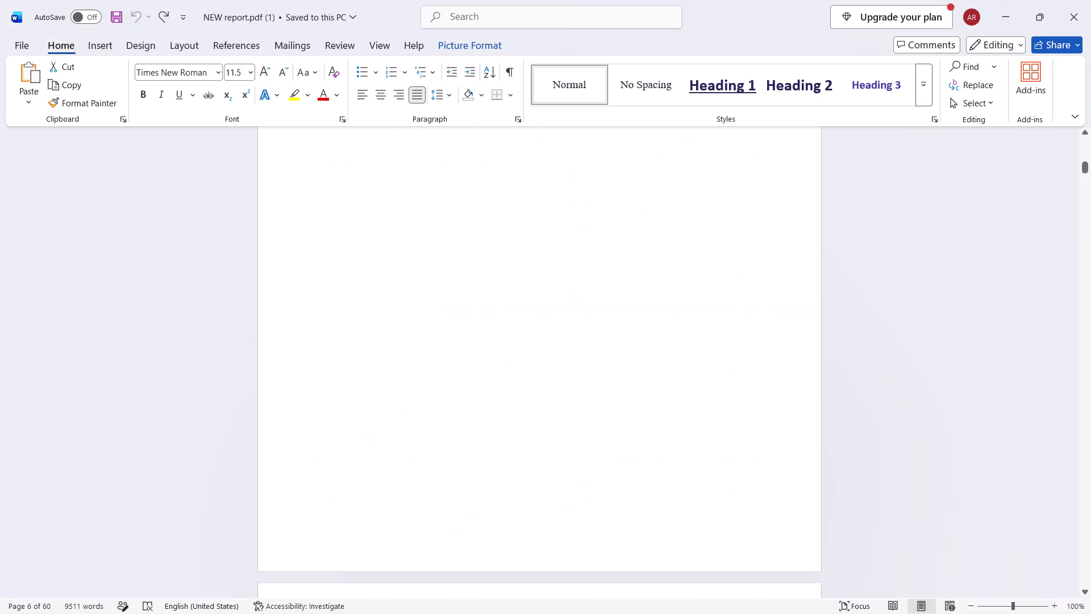
scroll(654, 423, up, 20)
scroll(654, 423, up, 20)
scroll(654, 423, up, 20)
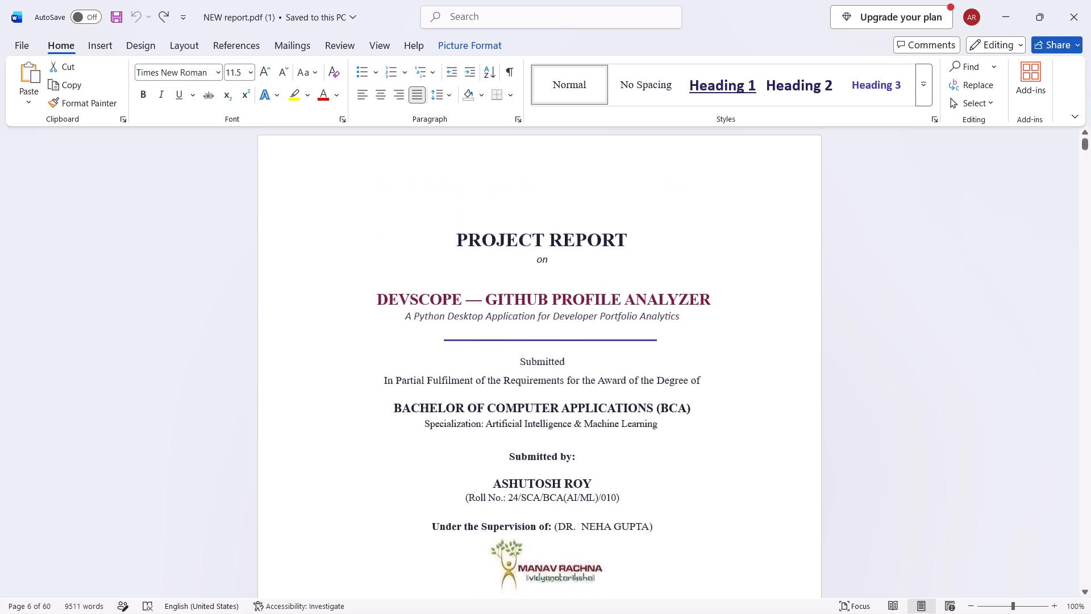
scroll(653, 423, down, 20)
drag(478, 303, 613, 613)
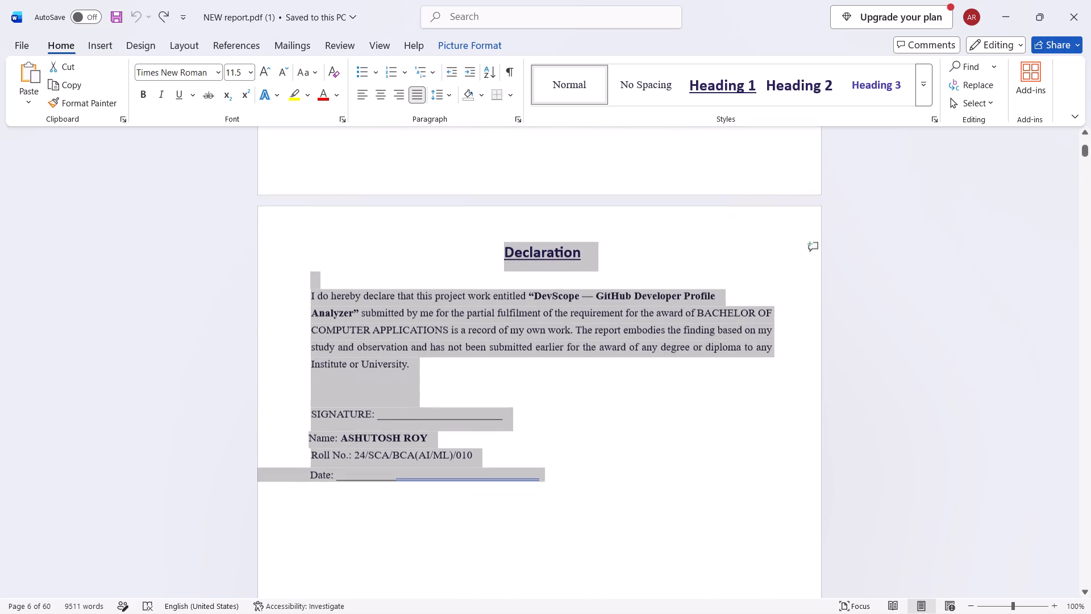
drag(613, 613, 616, 613)
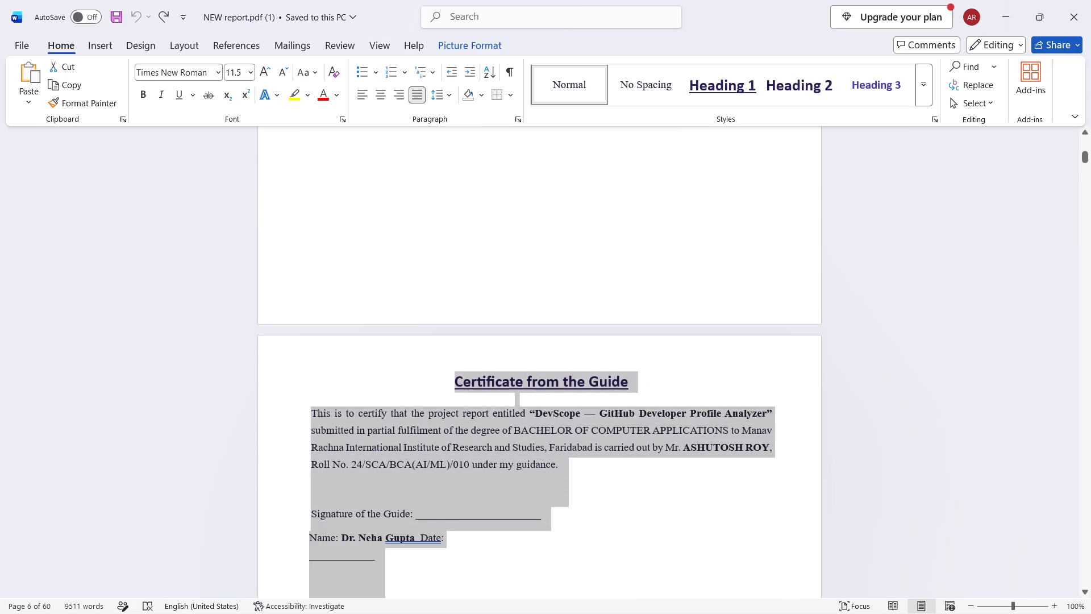
drag(616, 613, 653, 613)
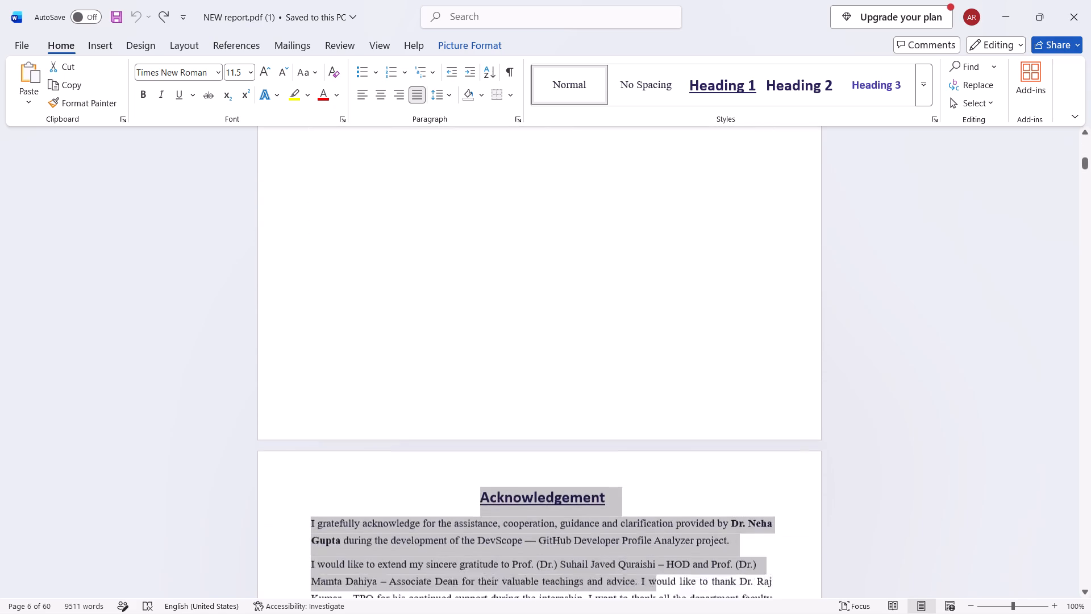
drag(653, 613, 653, 613)
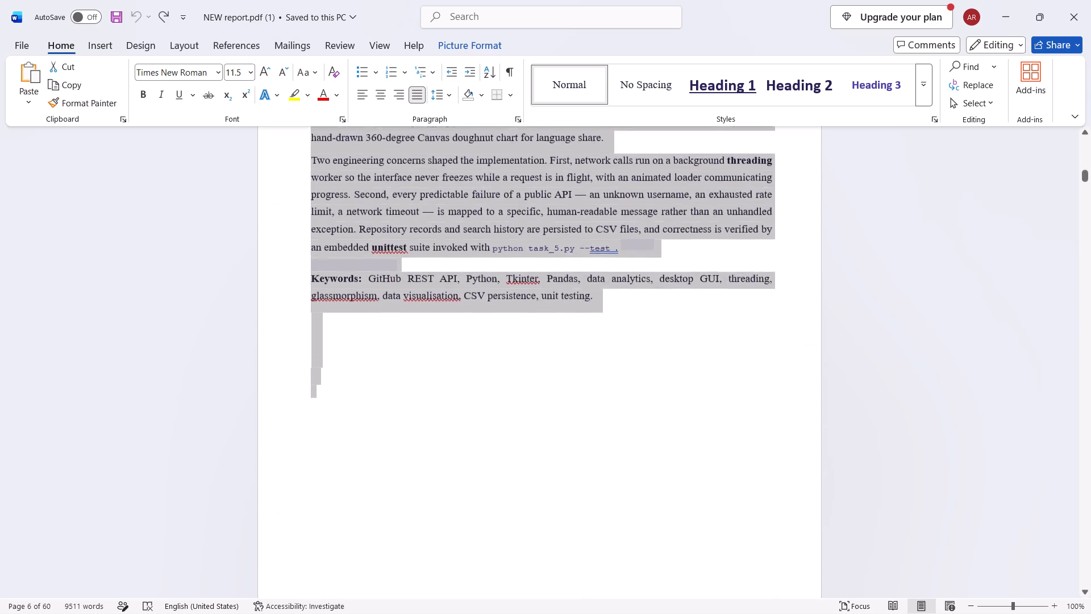
drag(653, 613, 654, 613)
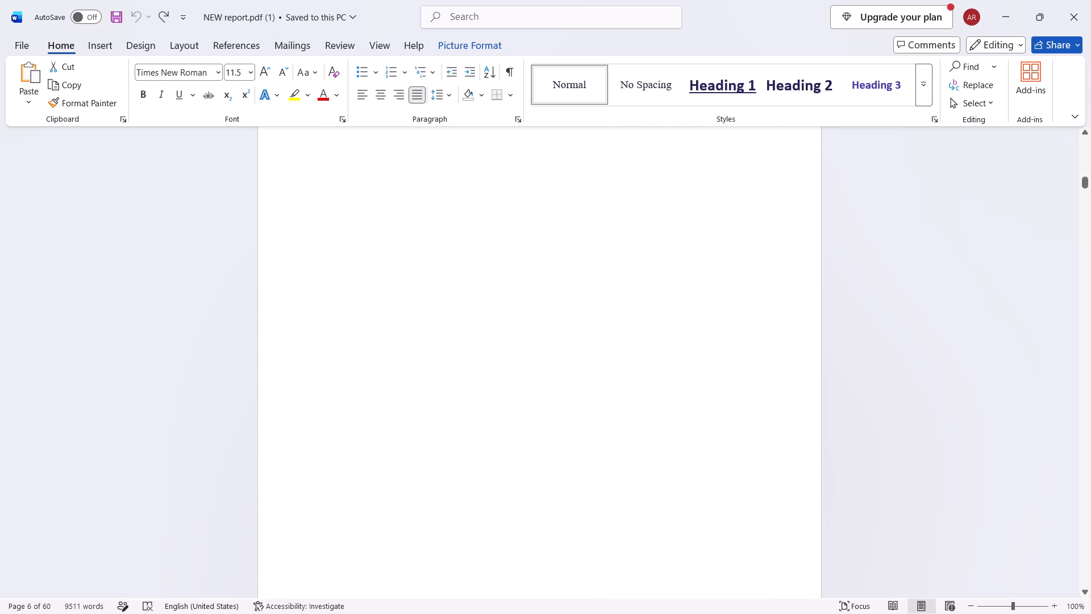
drag(654, 613, 553, 252)
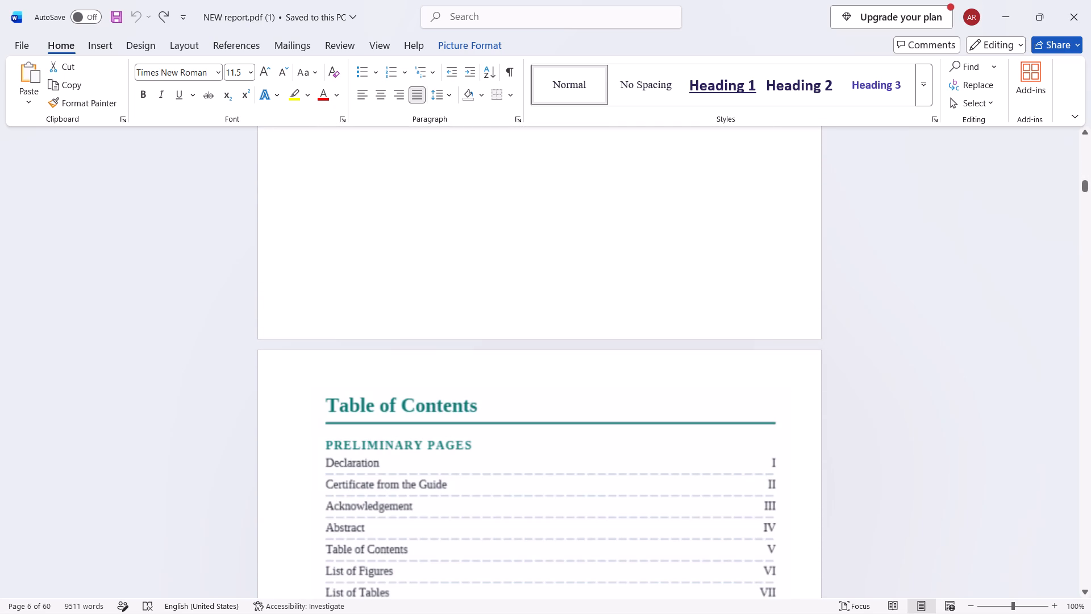
drag(553, 252, 536, 55)
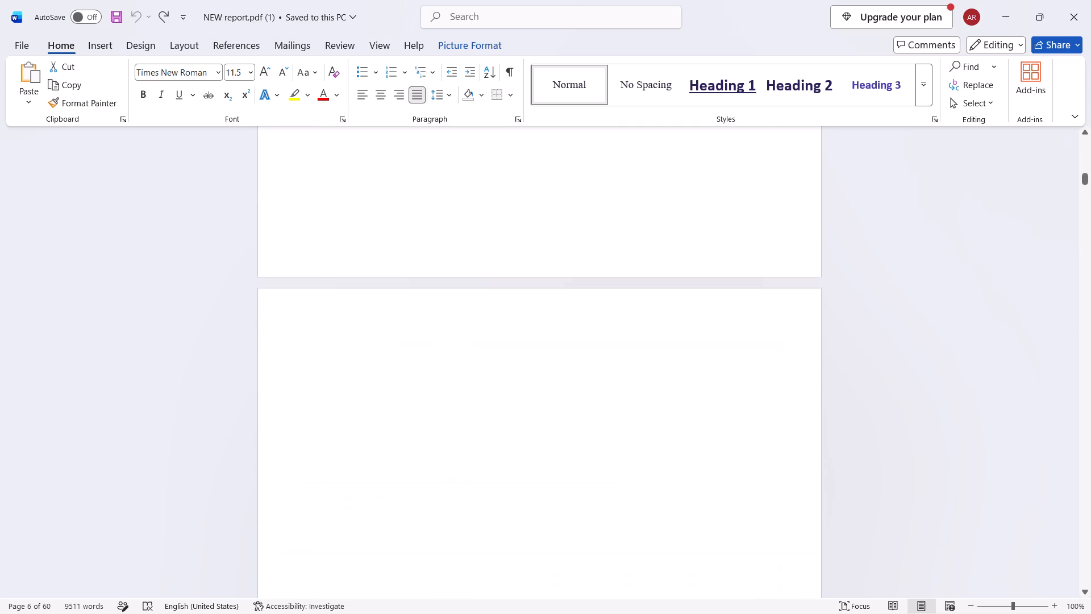
drag(536, 55, 642, 519)
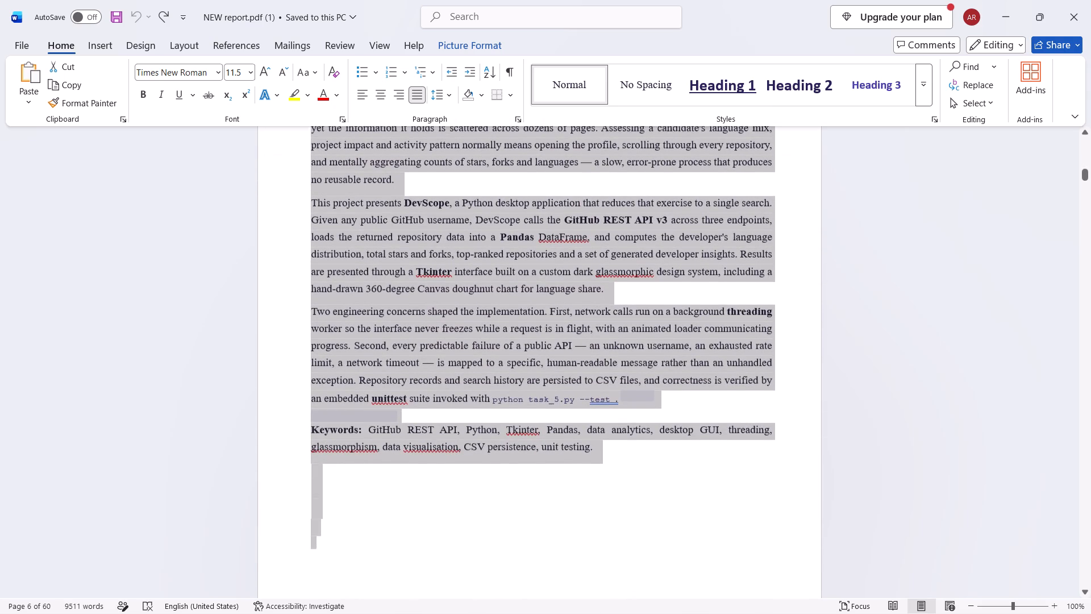
drag(642, 519, 618, 457)
key(ctrl+c)
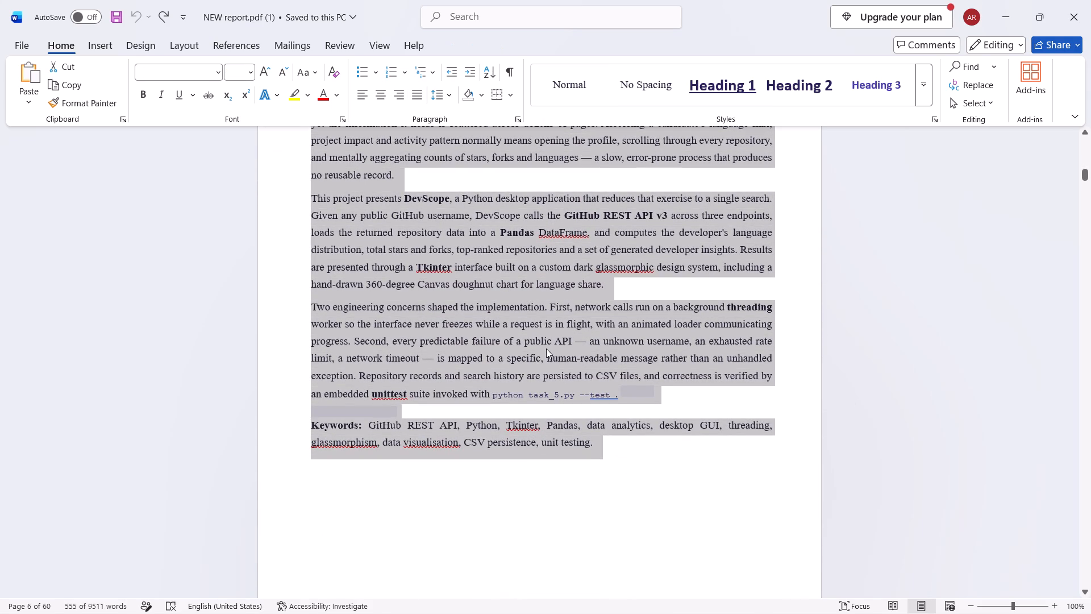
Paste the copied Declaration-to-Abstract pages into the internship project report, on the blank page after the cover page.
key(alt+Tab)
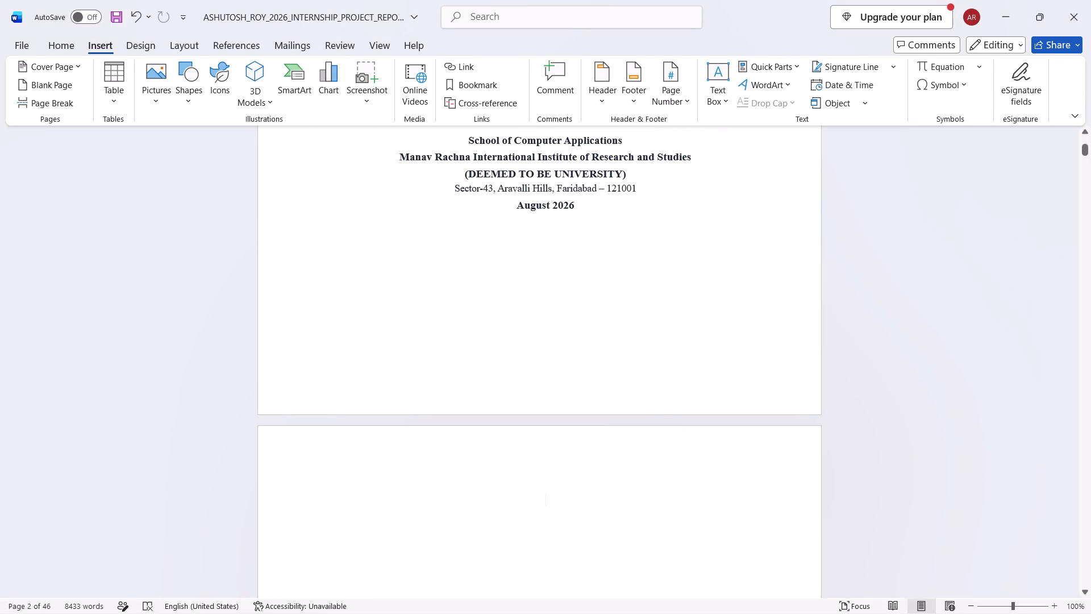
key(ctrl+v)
Examine the pasted Abstract, Acknowledgement and Certificate pages, checking their heading numbering, indents and signature layout.
scroll(546, 347, up, 6)
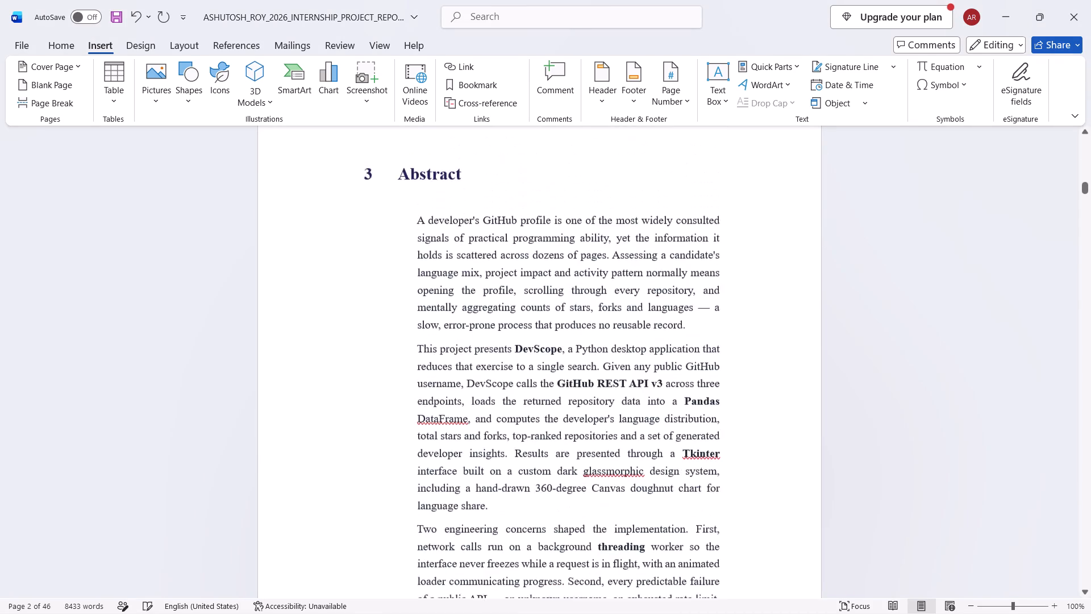
scroll(546, 347, up, 4)
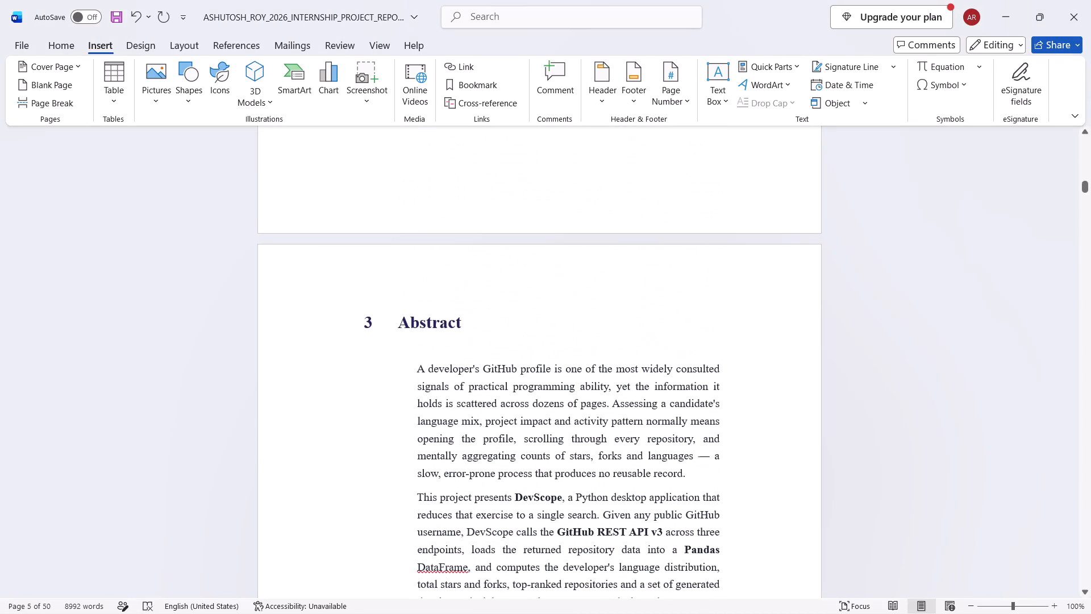
click(392, 329)
click(378, 322)
click(364, 322)
scroll(424, 296, up, 3)
scroll(424, 296, down, 1)
click(360, 391)
click(360, 391)
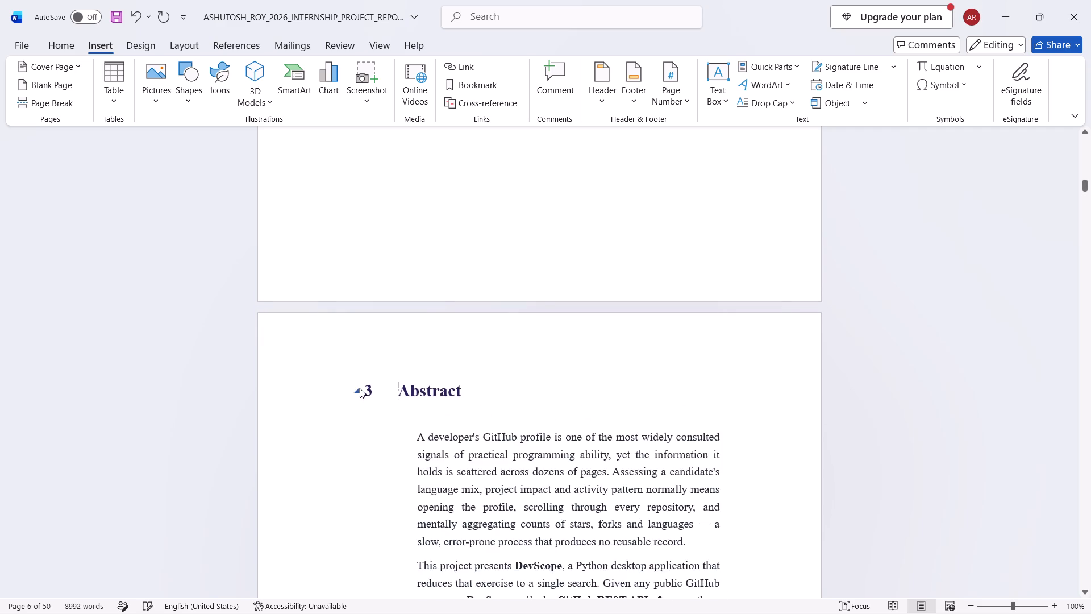
scroll(360, 388, up, 20)
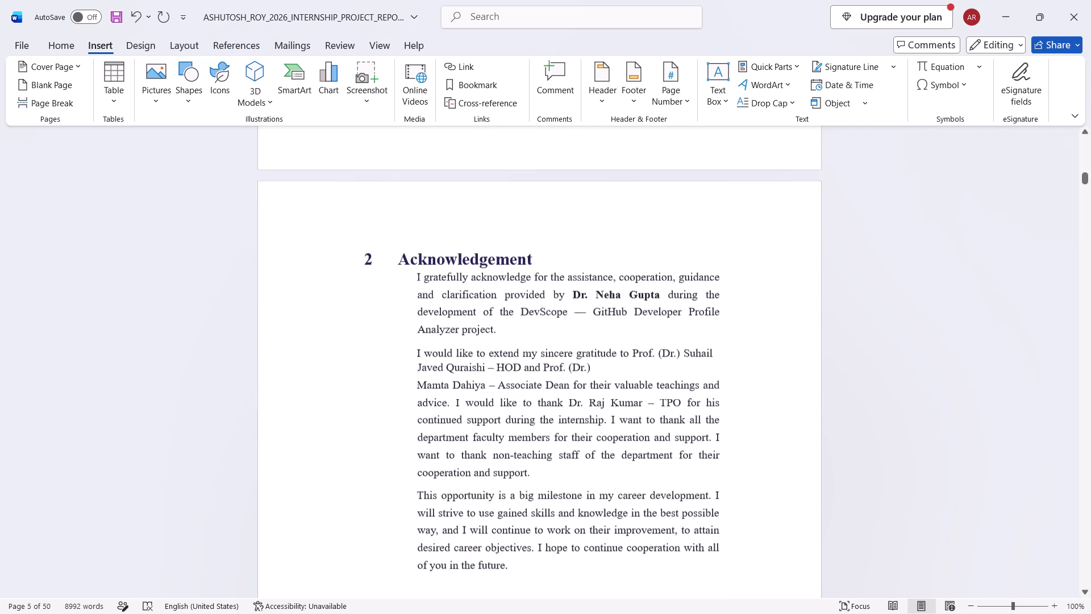
scroll(360, 388, up, 1)
click(402, 317)
click(415, 312)
scroll(393, 304, up, 2)
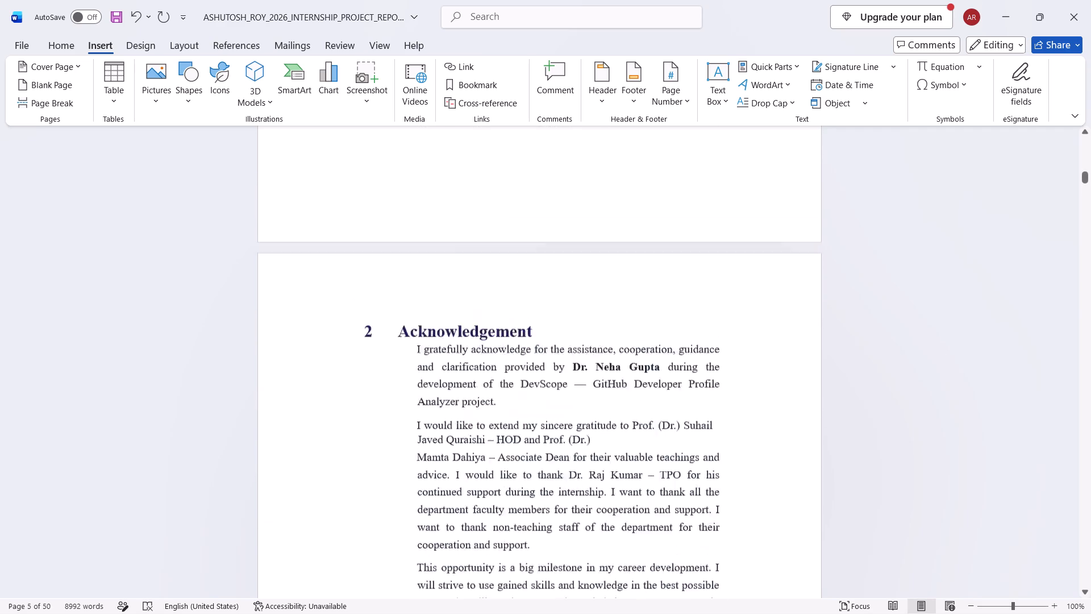
scroll(393, 304, up, 20)
scroll(393, 304, up, 18)
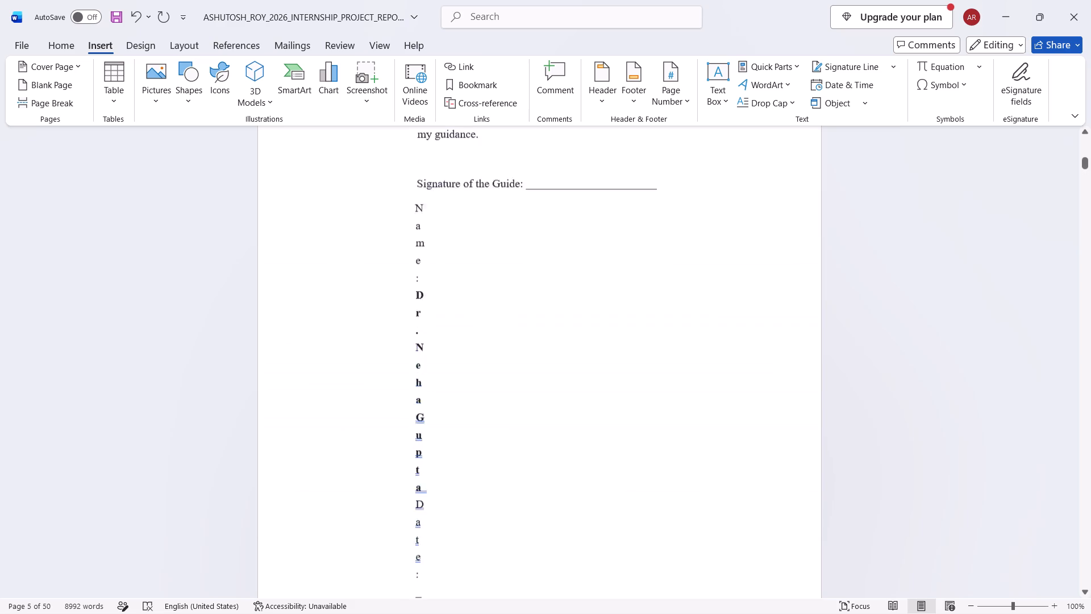
scroll(393, 304, up, 18)
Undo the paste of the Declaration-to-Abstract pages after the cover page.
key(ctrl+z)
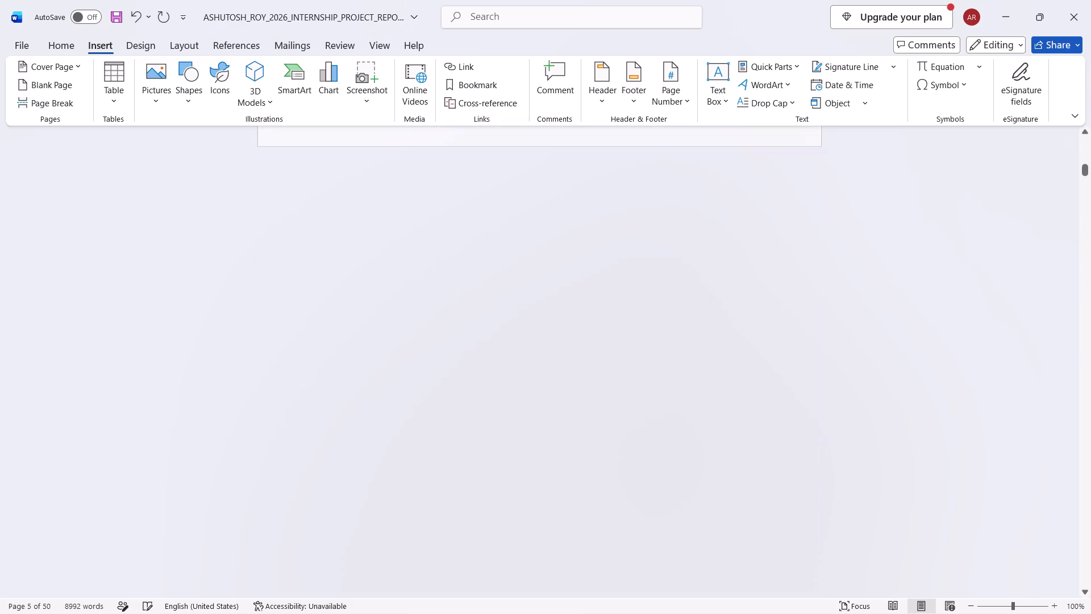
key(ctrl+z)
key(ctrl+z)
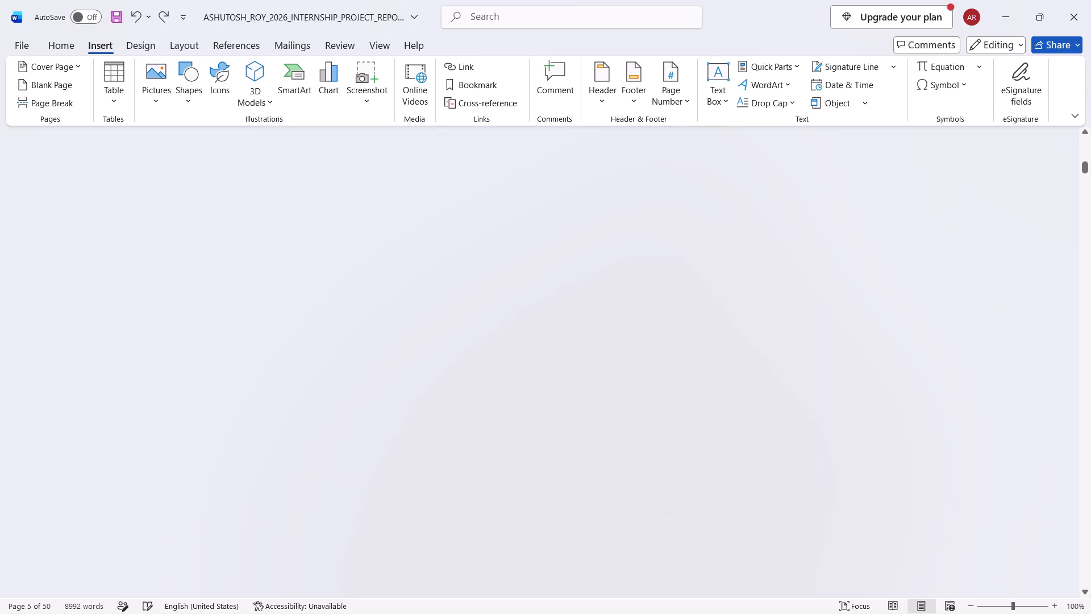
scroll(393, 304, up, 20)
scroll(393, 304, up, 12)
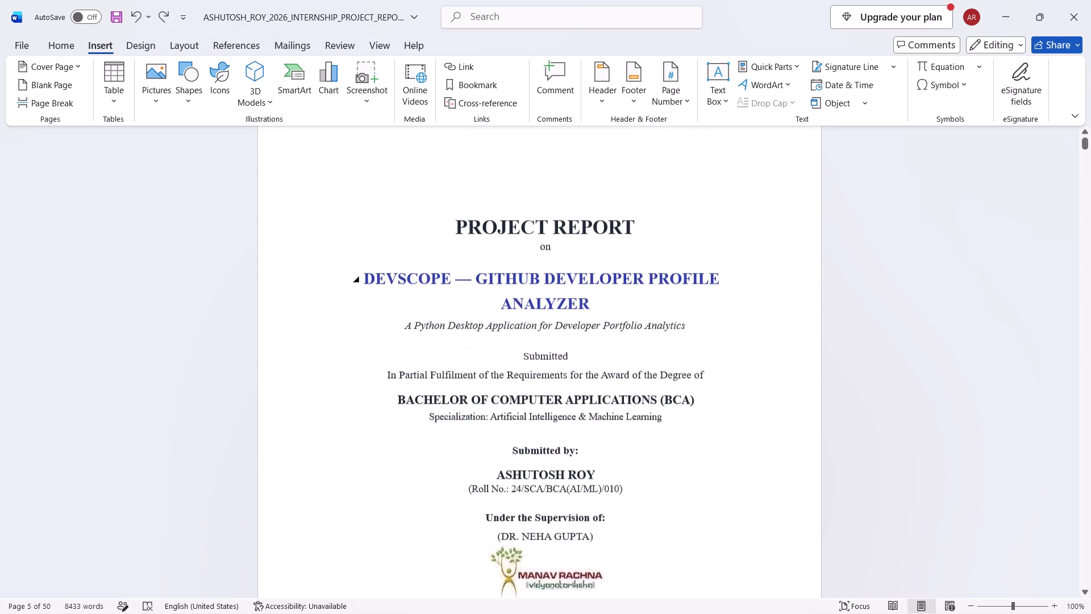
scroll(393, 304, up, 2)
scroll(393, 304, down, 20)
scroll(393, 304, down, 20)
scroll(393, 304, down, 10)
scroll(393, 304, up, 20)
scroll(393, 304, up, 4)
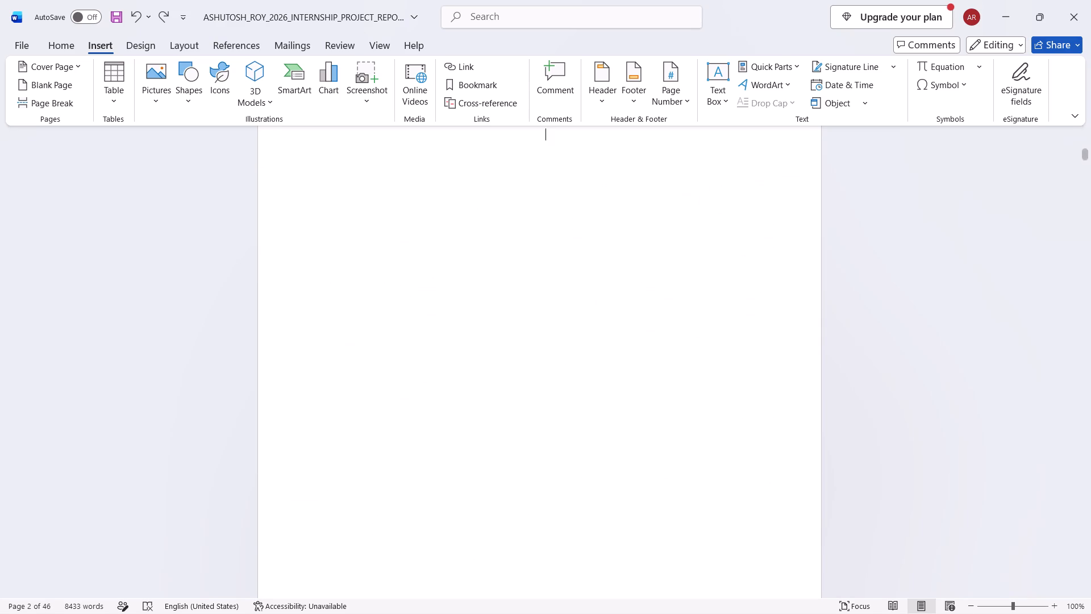
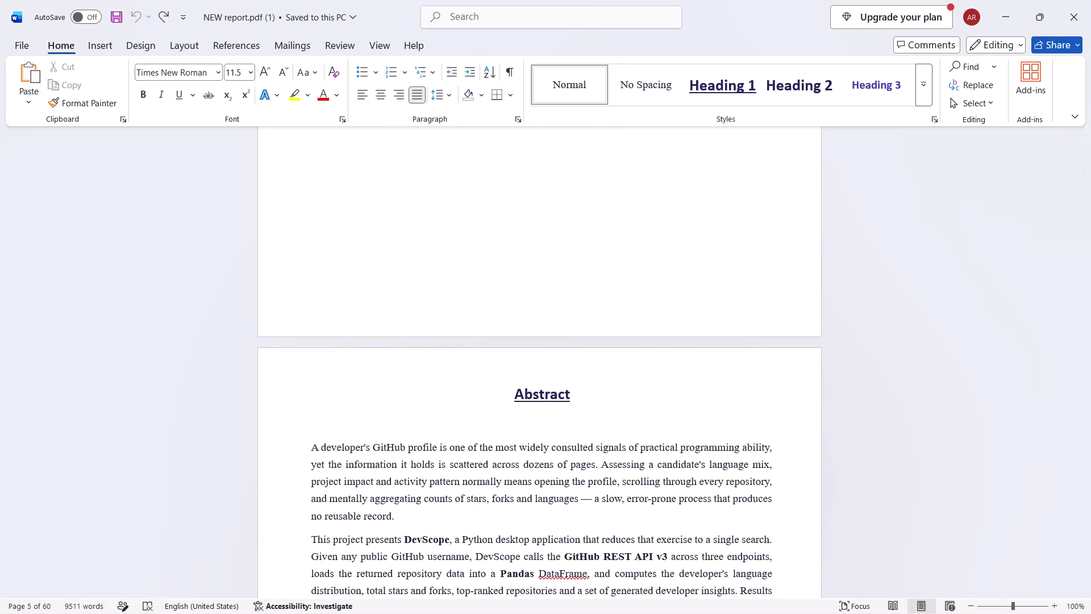
scroll(708, 435, down, 5)
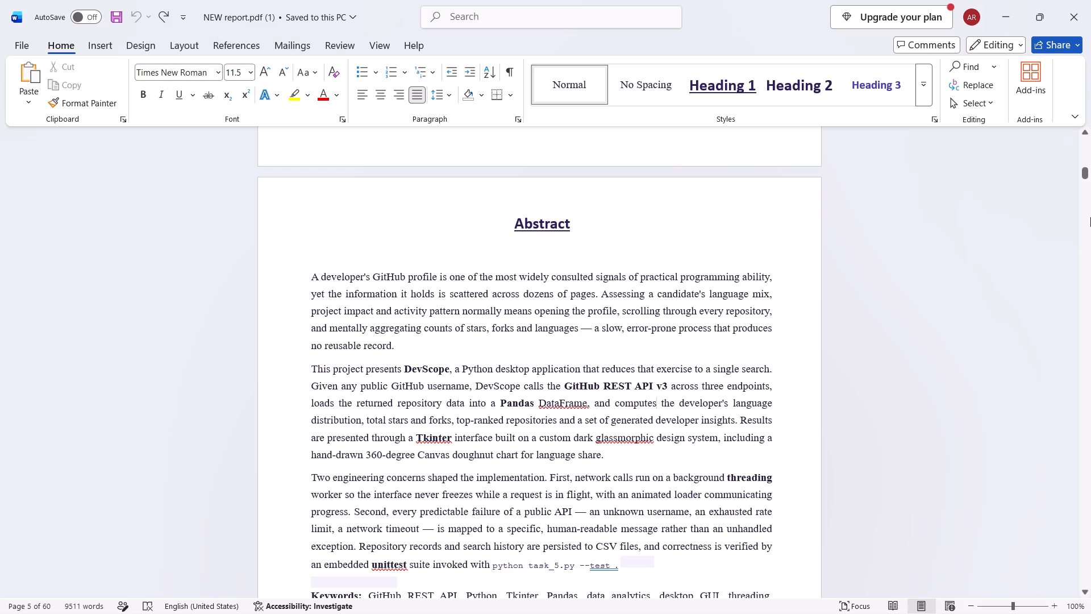
scroll(1010, 475, down, 9)
scroll(556, 419, down, 16)
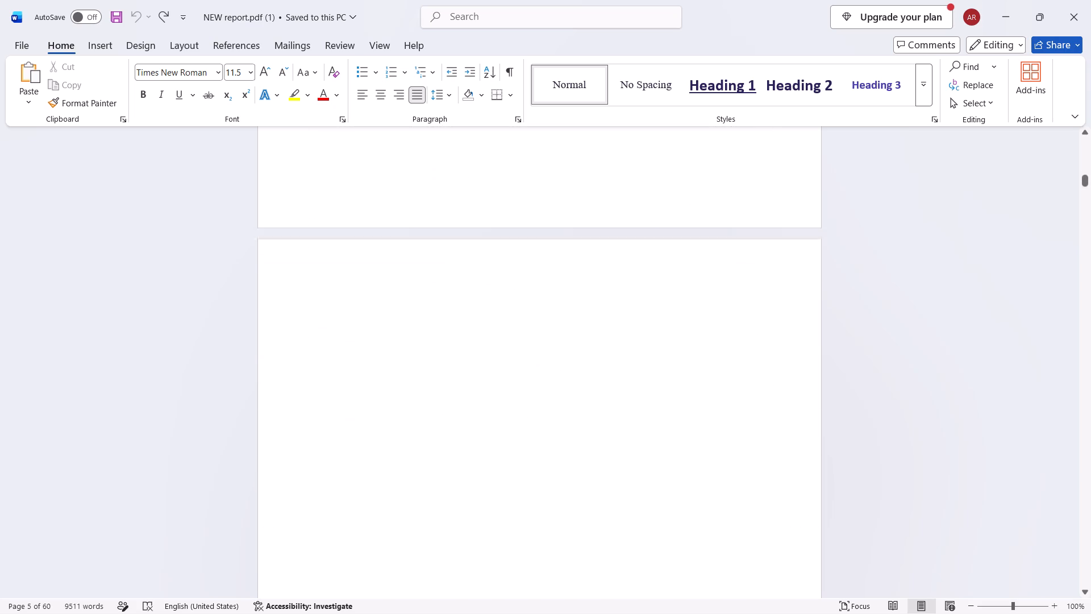
scroll(554, 415, down, 20)
scroll(552, 390, up, 5)
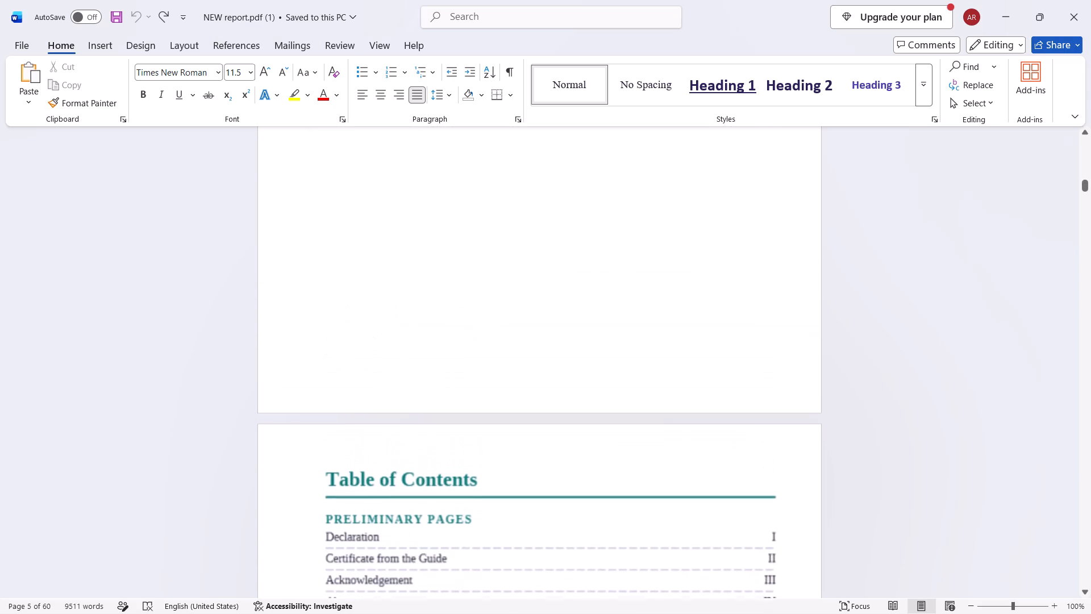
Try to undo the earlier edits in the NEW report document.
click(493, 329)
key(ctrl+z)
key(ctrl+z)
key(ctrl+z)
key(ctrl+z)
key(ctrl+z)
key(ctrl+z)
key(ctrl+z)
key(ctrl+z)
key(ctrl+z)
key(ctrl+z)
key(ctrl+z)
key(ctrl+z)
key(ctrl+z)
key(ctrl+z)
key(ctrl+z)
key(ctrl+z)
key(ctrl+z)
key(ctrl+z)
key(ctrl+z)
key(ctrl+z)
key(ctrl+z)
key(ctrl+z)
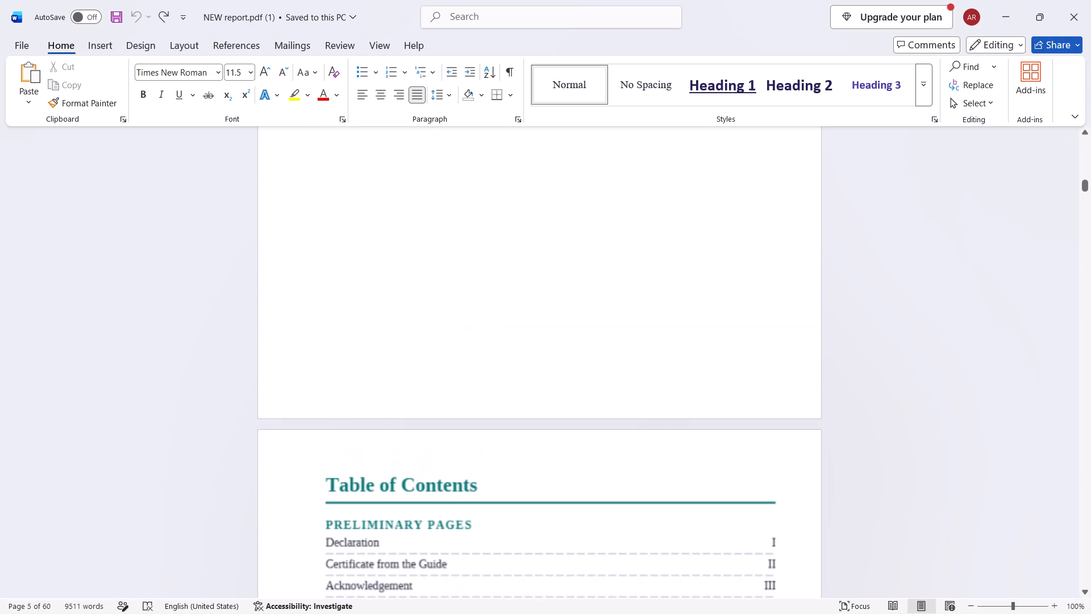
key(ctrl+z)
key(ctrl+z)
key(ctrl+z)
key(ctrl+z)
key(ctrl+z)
Examine the NEW report's page layout from the Table of Contents through Chapter 3, Technology Landscape.
ctrl+scroll(493, 328, down, 7)
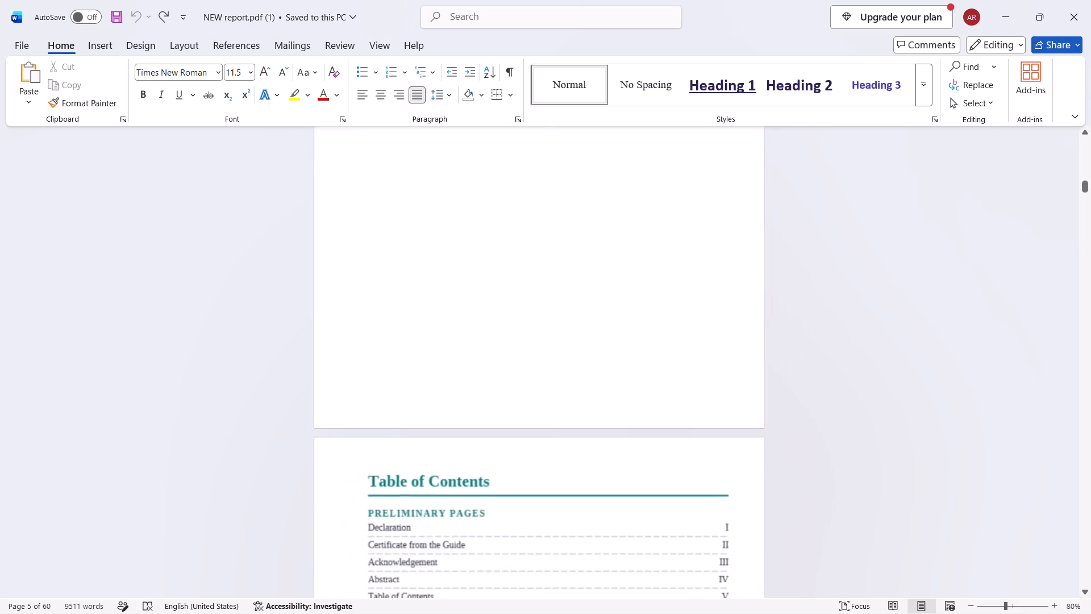
ctrl+scroll(493, 328, down, 20)
ctrl+scroll(493, 328, down, 11)
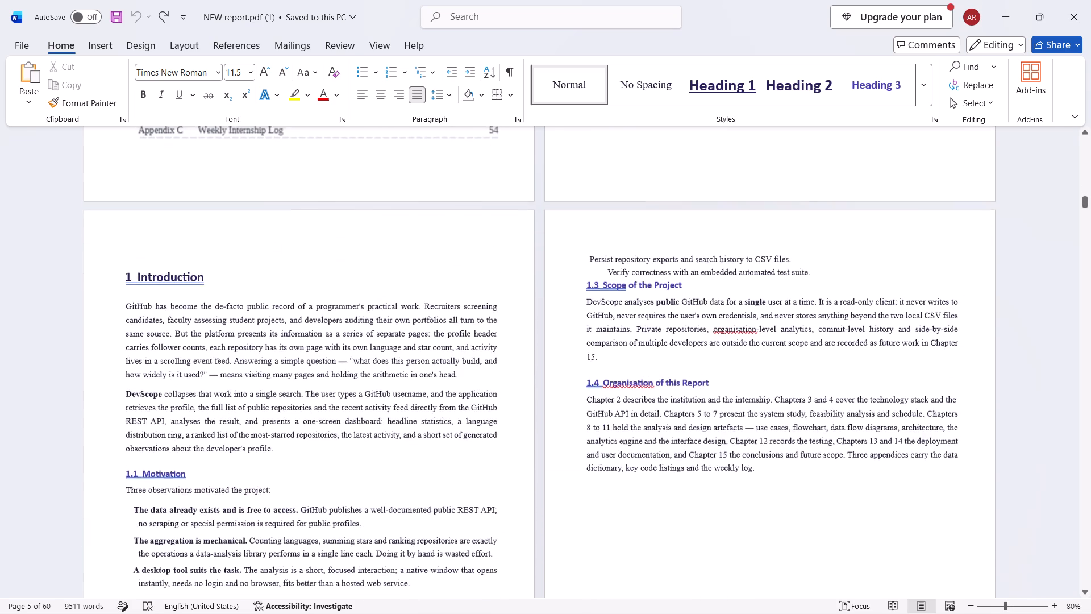
ctrl+scroll(493, 328, up, 1)
scroll(493, 328, down, 18)
scroll(493, 328, down, 4)
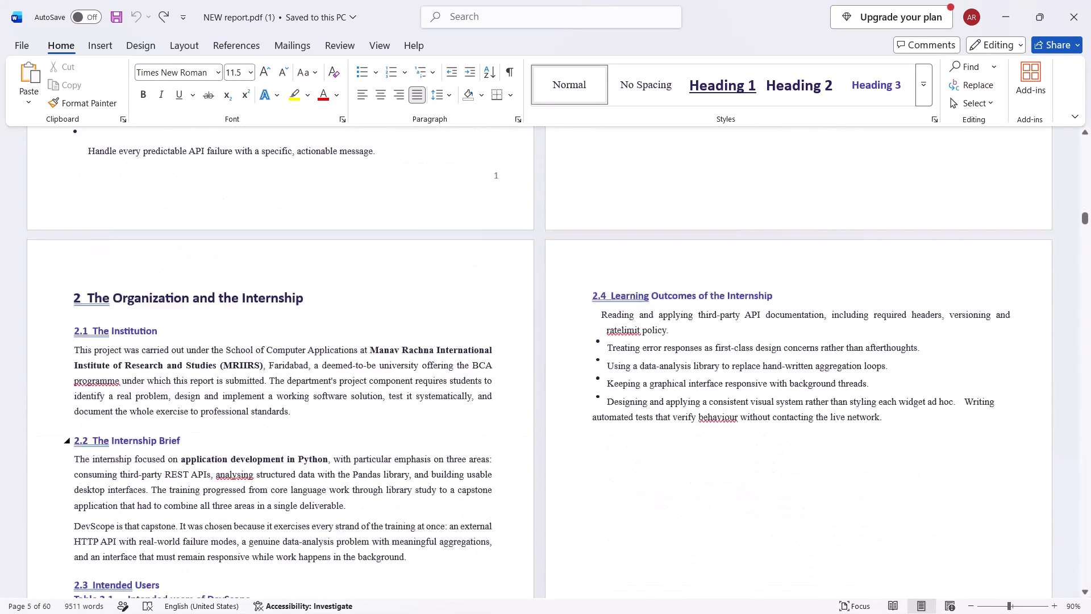
scroll(493, 328, down, 20)
scroll(493, 328, down, 14)
scroll(493, 328, up, 7)
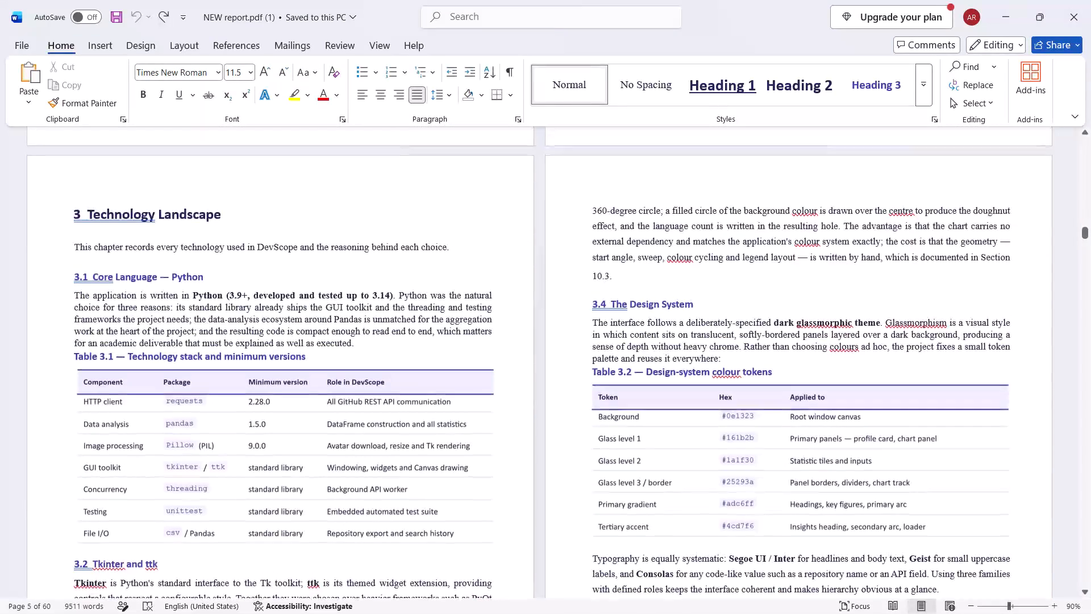
Switch to the 2026 internship project report document and undo its earlier edits back to the front-matter pages.
click(735, 598)
click(596, 499)
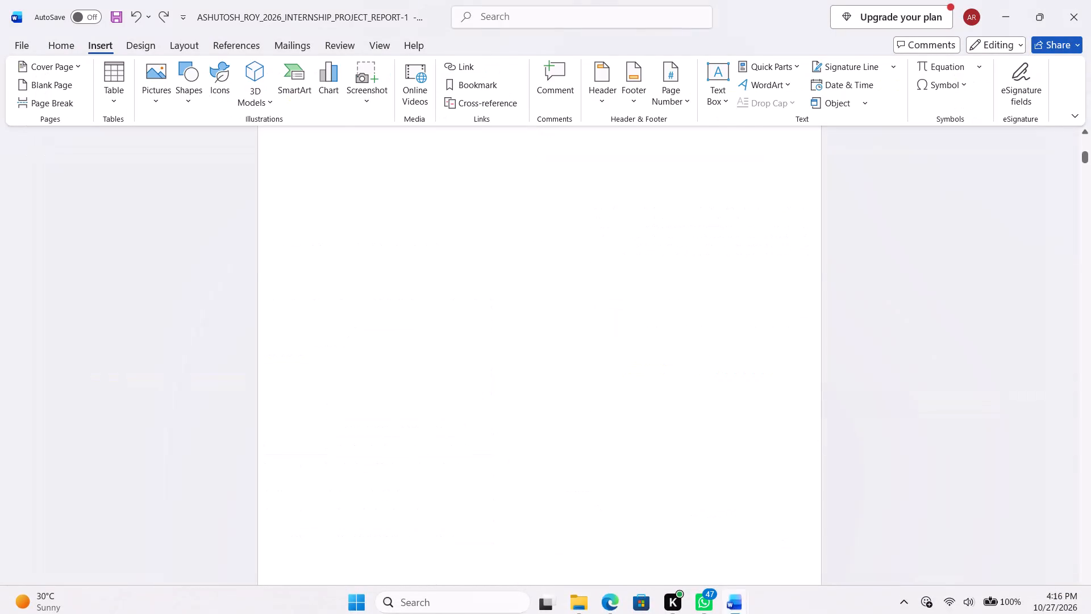
scroll(596, 499, up, 20)
scroll(596, 499, up, 18)
scroll(595, 499, down, 19)
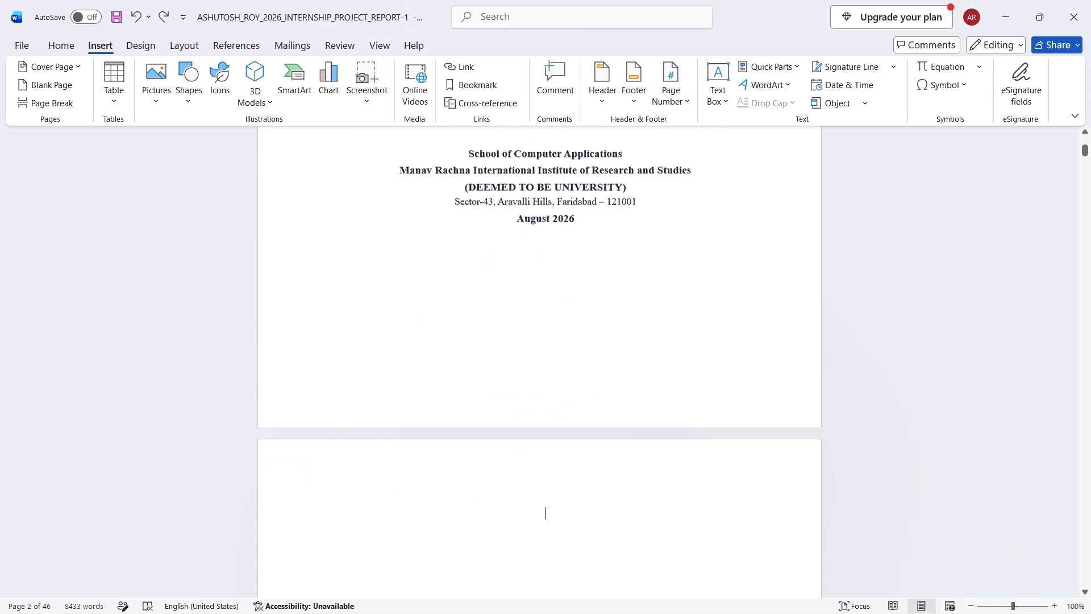
scroll(595, 499, down, 2)
key(ctrl+z)
key(ctrl+z)
key(ctrl+z)
key(ctrl+z)
key(ctrl+z)
key(ctrl+z)
key(ctrl+z)
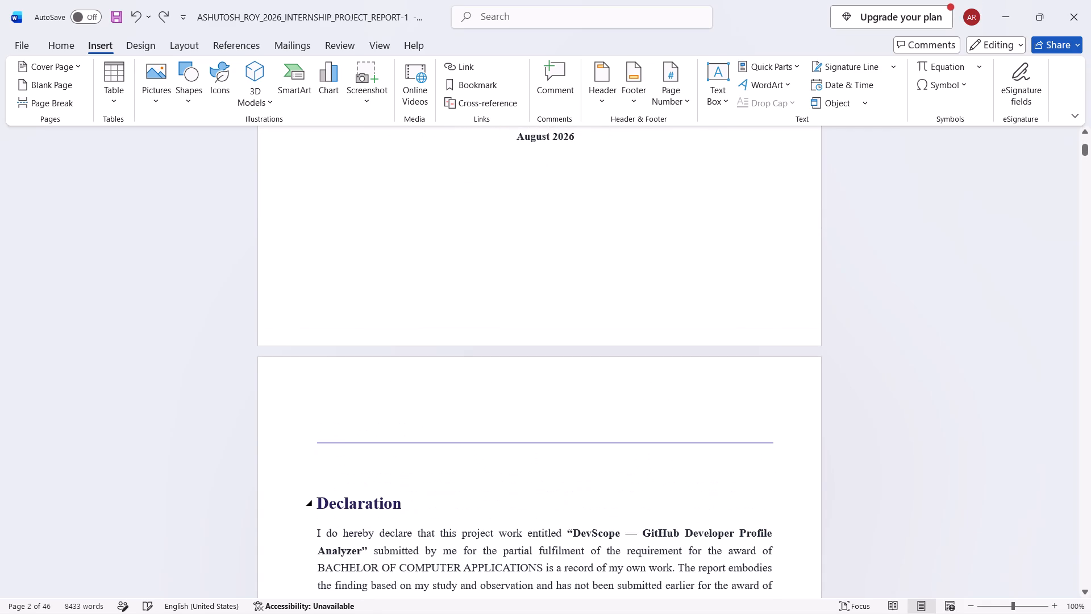
key(ctrl+z)
key(ctrl+z)
key(ctrl+z)
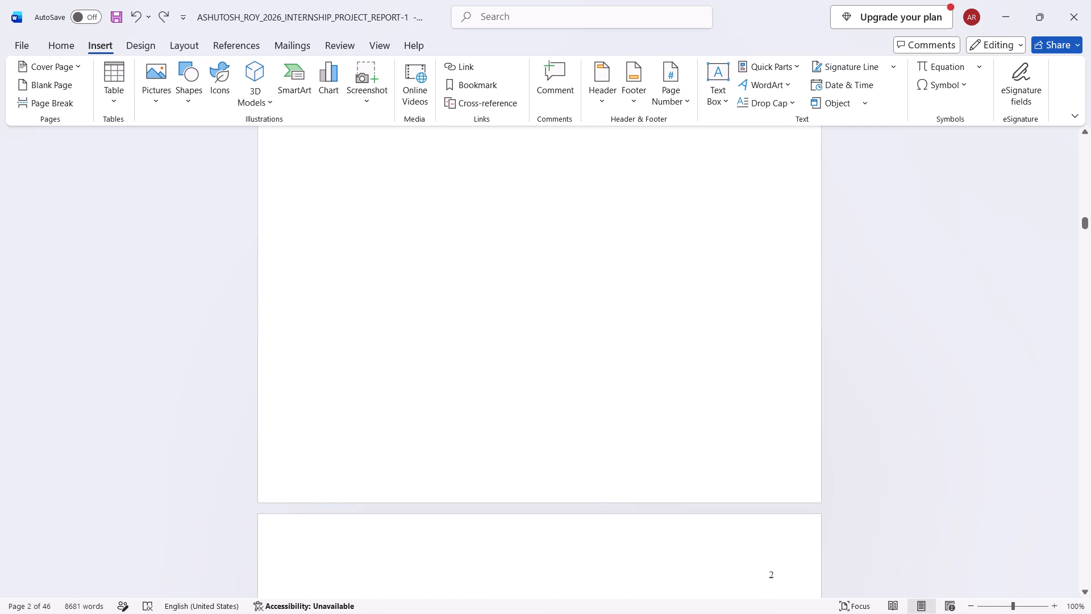
key(ctrl+z)
key(ctrl+z)
key(ctrl+z)
key(ctrl+z)
key(ctrl+z)
key(ctrl+z)
key(ctrl+z)
key(ctrl+z)
key(ctrl+z)
key(ctrl+z)
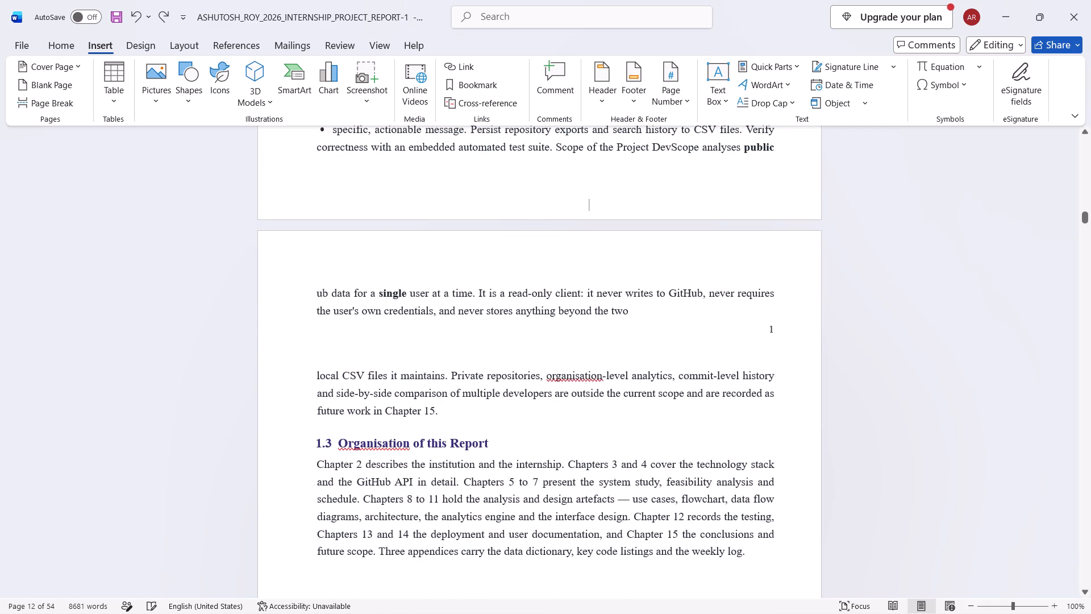
key(ctrl+z)
key(ctrl+z)
key(ctrl+z)
key(ctrl+z)
key(ctrl+z)
key(ctrl+z)
key(ctrl+z)
key(ctrl+z)
key(ctrl+z)
key(ctrl+z)
key(ctrl+z)
key(ctrl+z)
key(ctrl+z)
key(ctrl+z)
key(ctrl+z)
key(ctrl+z)
key(ctrl+z)
key(ctrl+z)
key(ctrl+z)
key(ctrl+z)
key(ctrl+z)
key(ctrl+z)
key(ctrl+z)
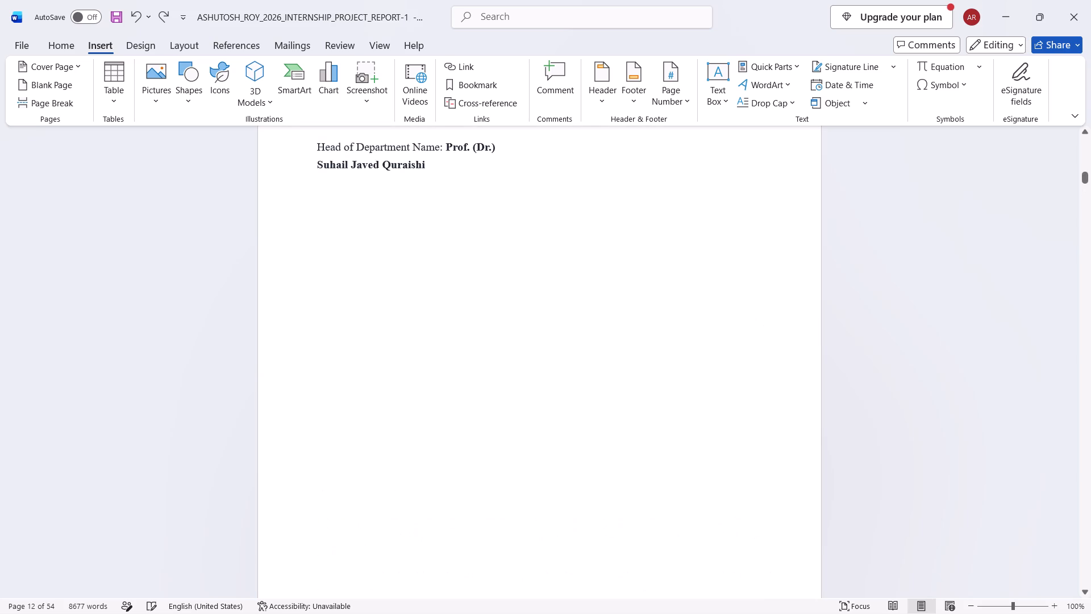
Delete the two Head of Department name lines from the page following page III.
scroll(443, 58, up, 16)
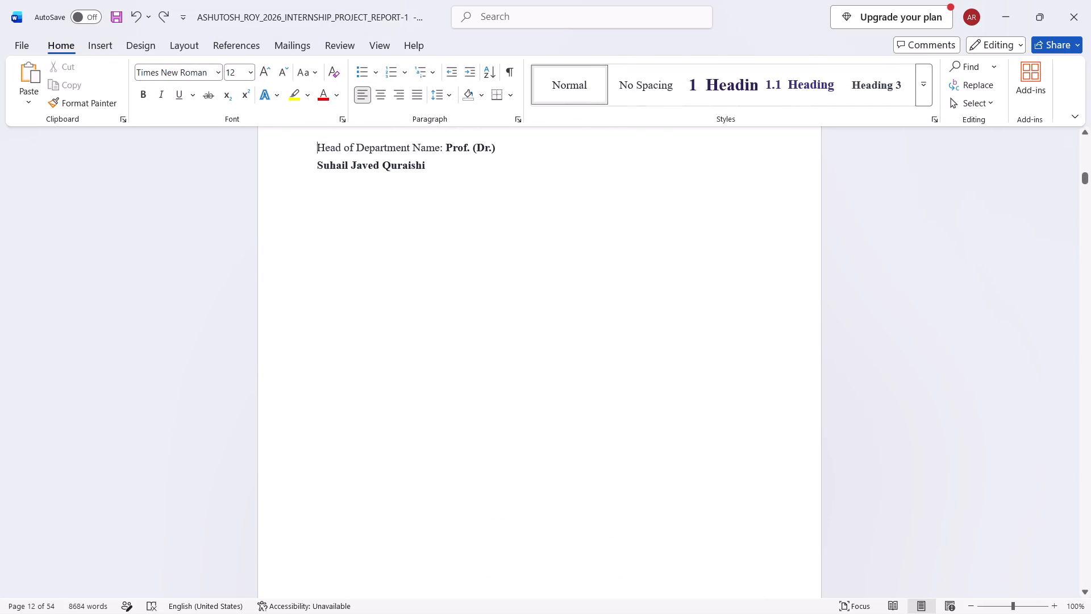
scroll(465, 141, up, 20)
scroll(465, 141, up, 9)
scroll(497, 160, down, 20)
scroll(497, 160, down, 2)
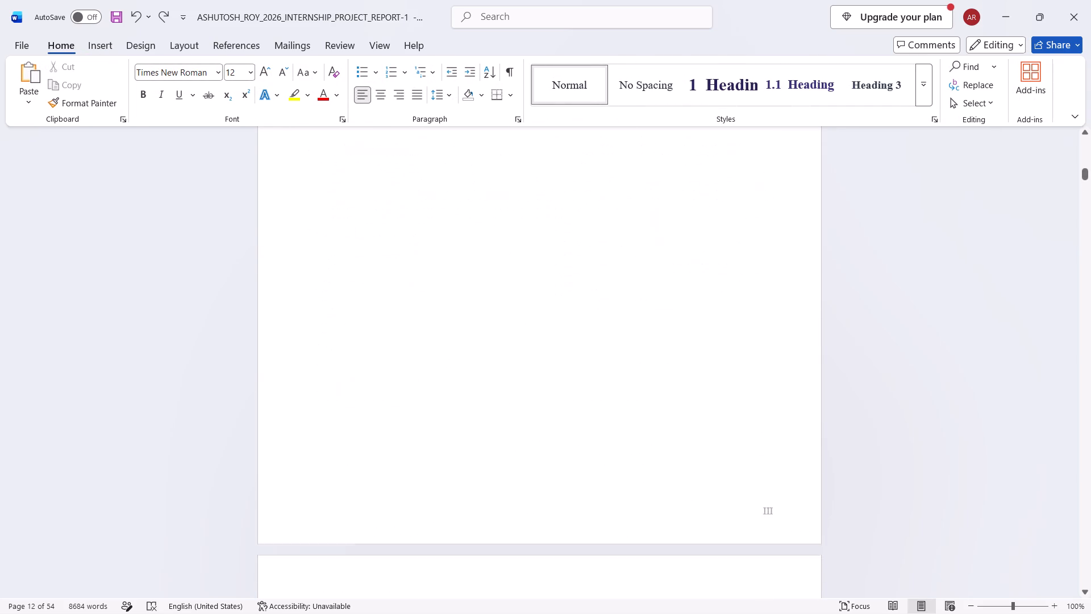
scroll(499, 139, down, 4)
drag(481, 472, 271, 405)
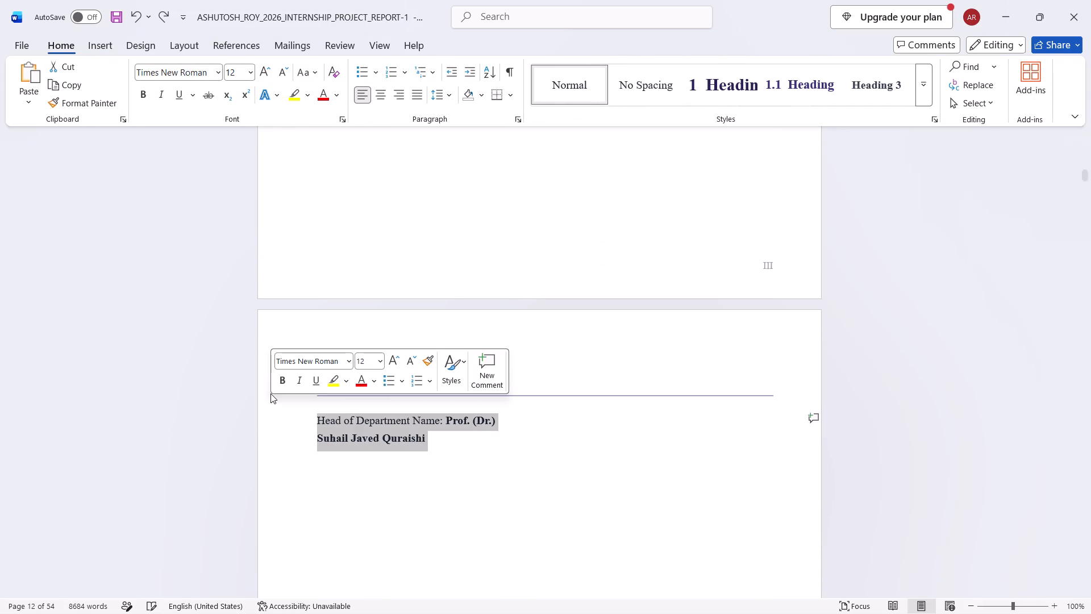
key(BackSpace)
key(BackSpace)
key(BackSpace)
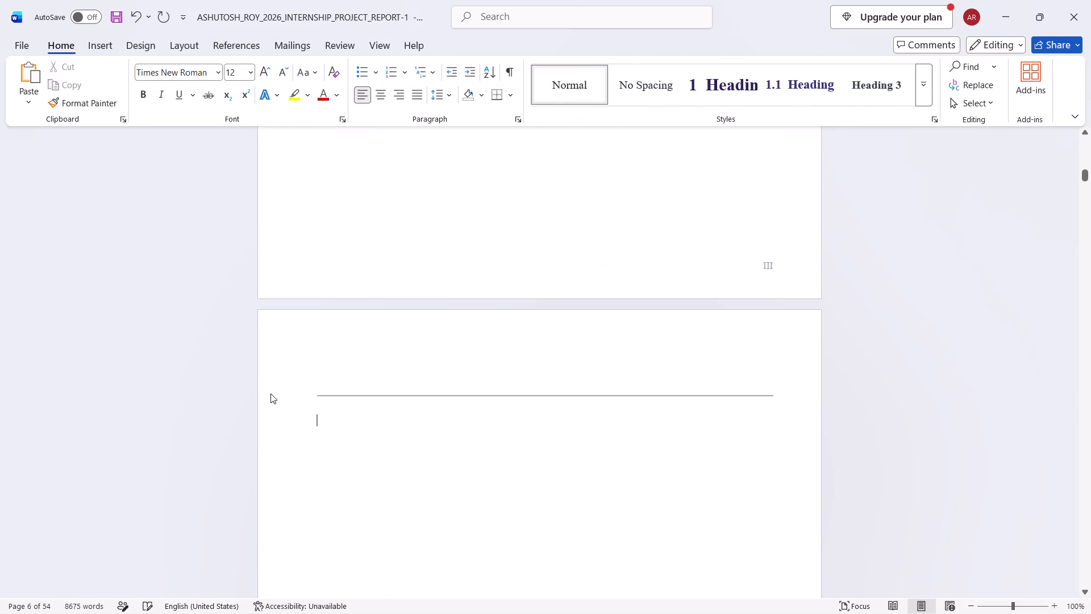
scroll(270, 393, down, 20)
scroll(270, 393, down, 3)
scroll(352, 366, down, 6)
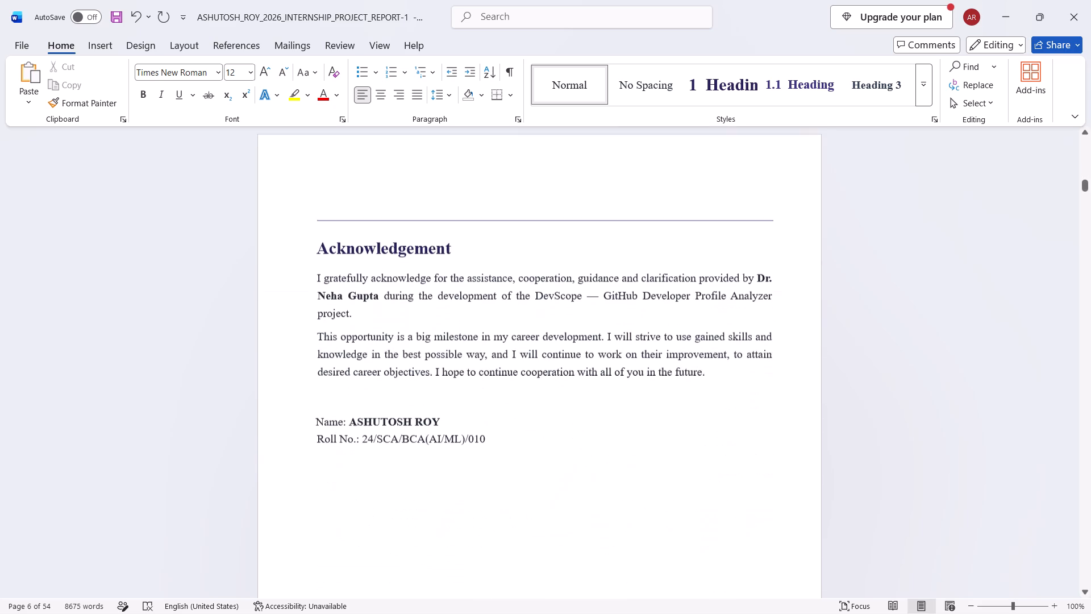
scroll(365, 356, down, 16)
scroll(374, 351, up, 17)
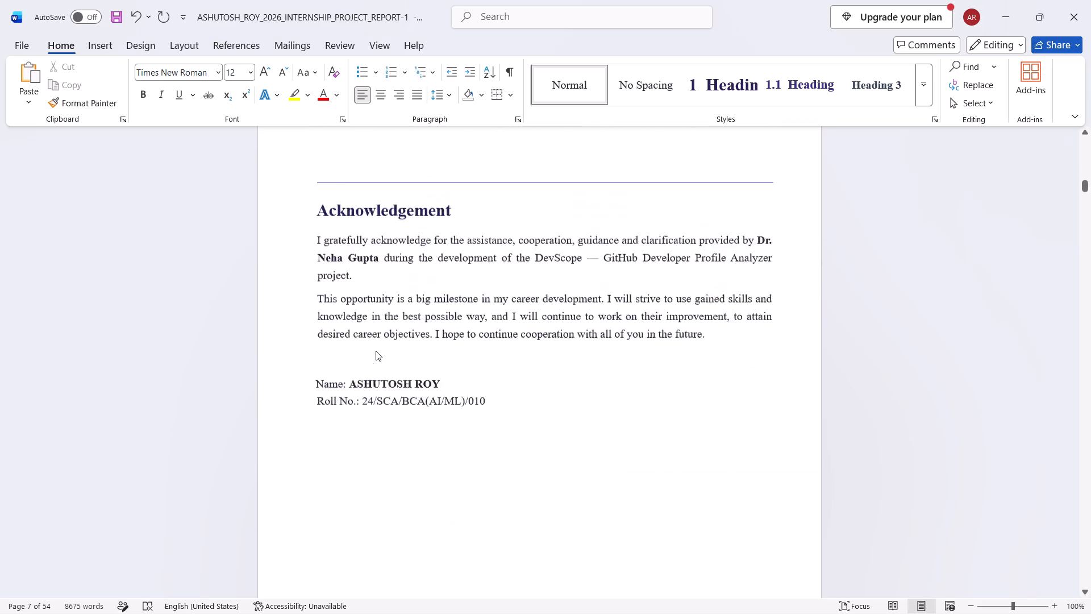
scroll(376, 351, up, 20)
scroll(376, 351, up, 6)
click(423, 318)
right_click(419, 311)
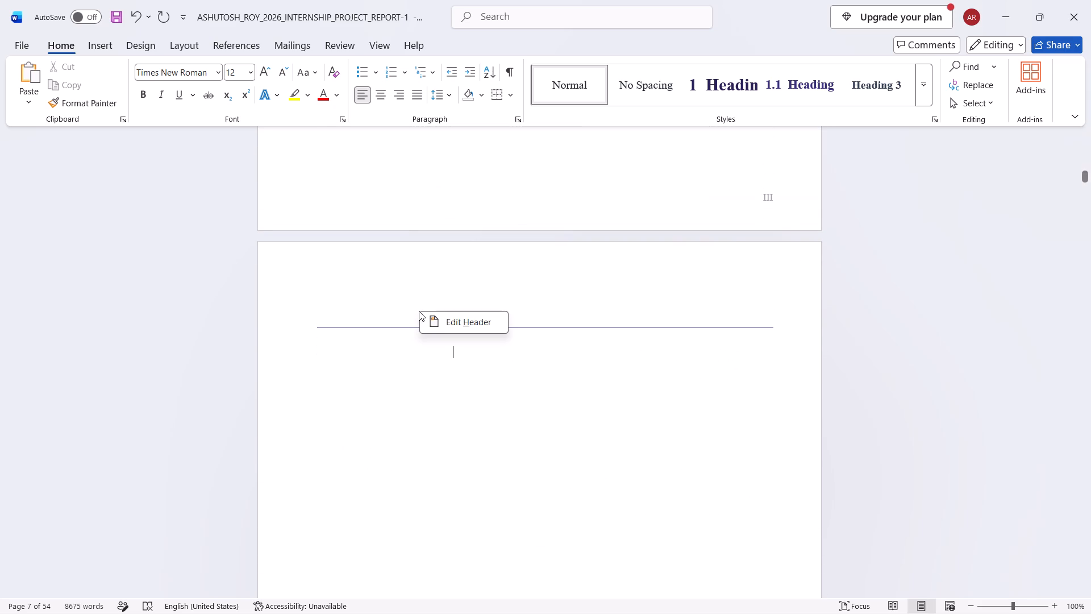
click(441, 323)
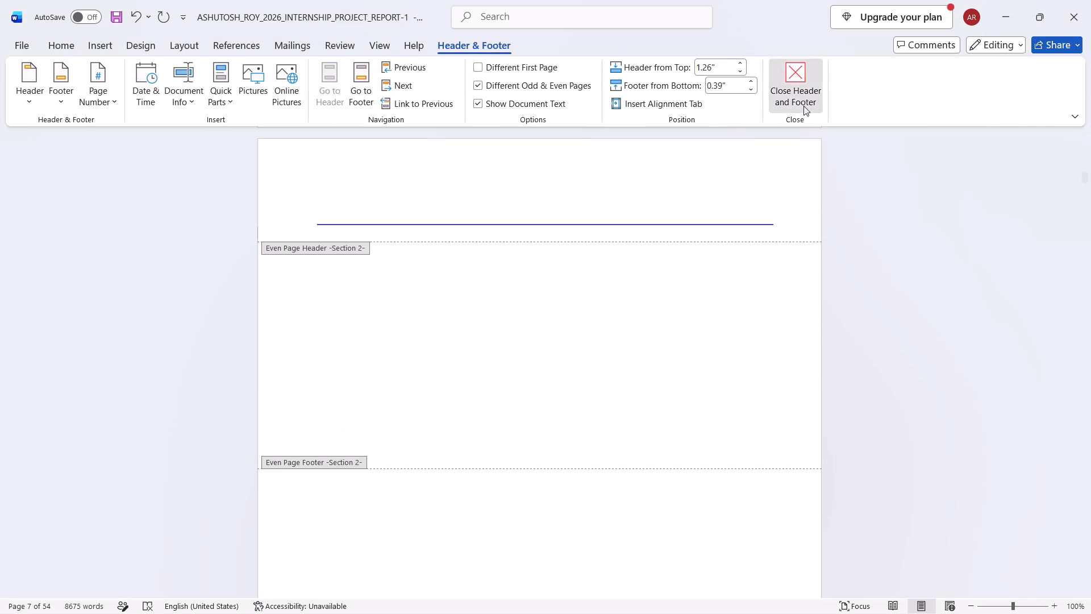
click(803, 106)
Remove the blank page before the Acknowledgement page, undoing the deletions that go too far back.
click(642, 213)
click(627, 222)
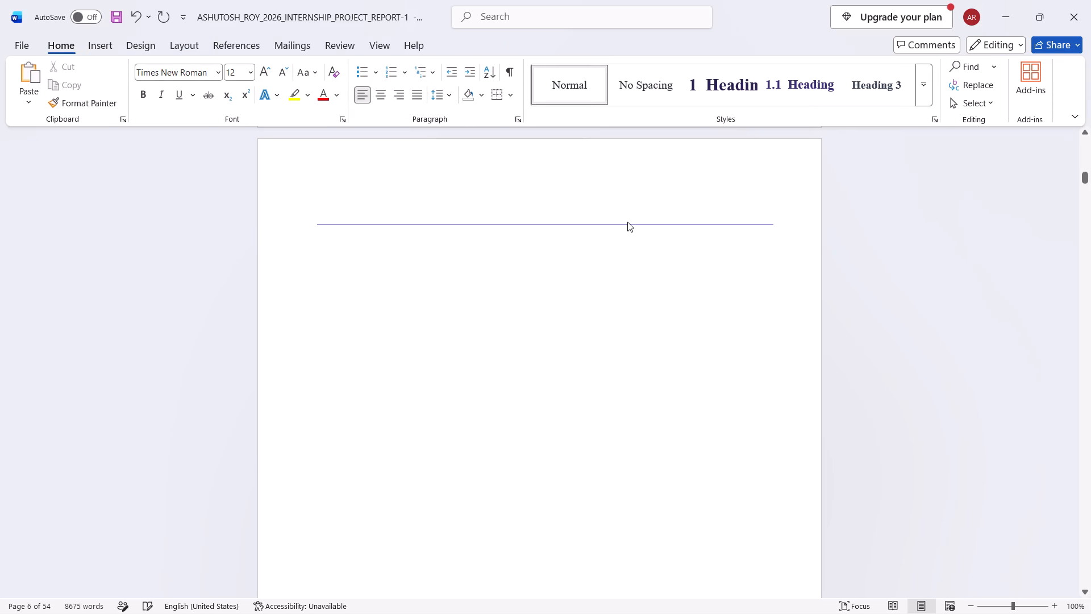
key(BackSpace)
key(BackSpace)
key(BackSpace)
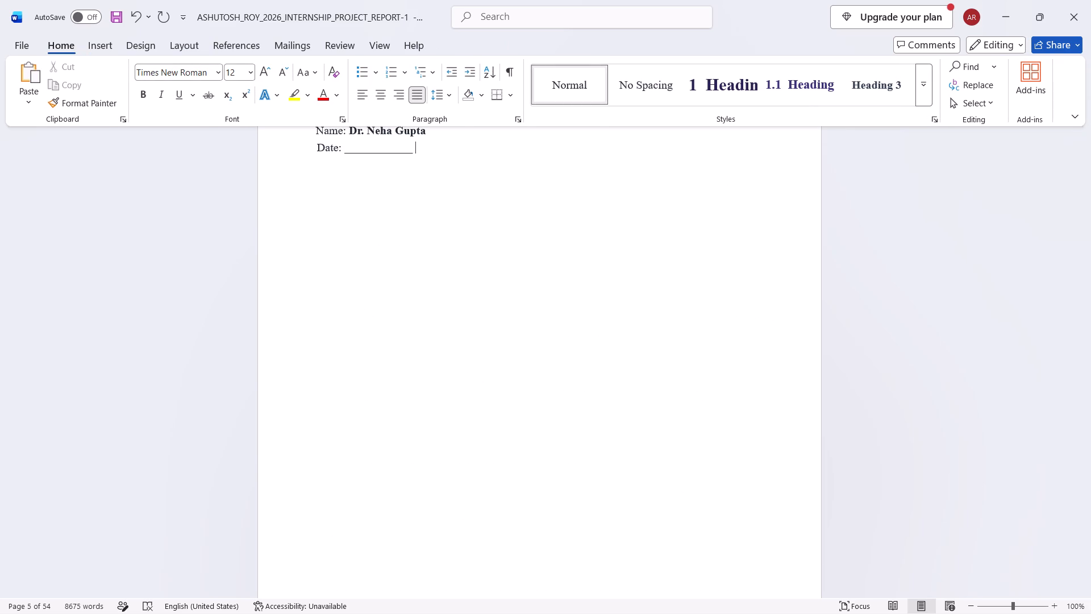
key(ctrl+z)
key(ctrl+z)
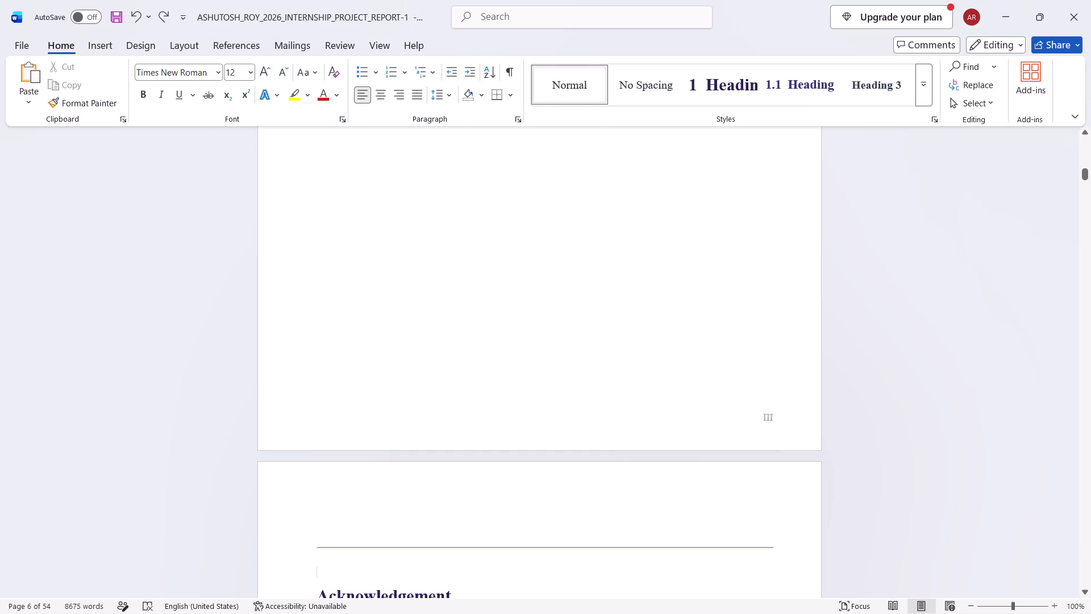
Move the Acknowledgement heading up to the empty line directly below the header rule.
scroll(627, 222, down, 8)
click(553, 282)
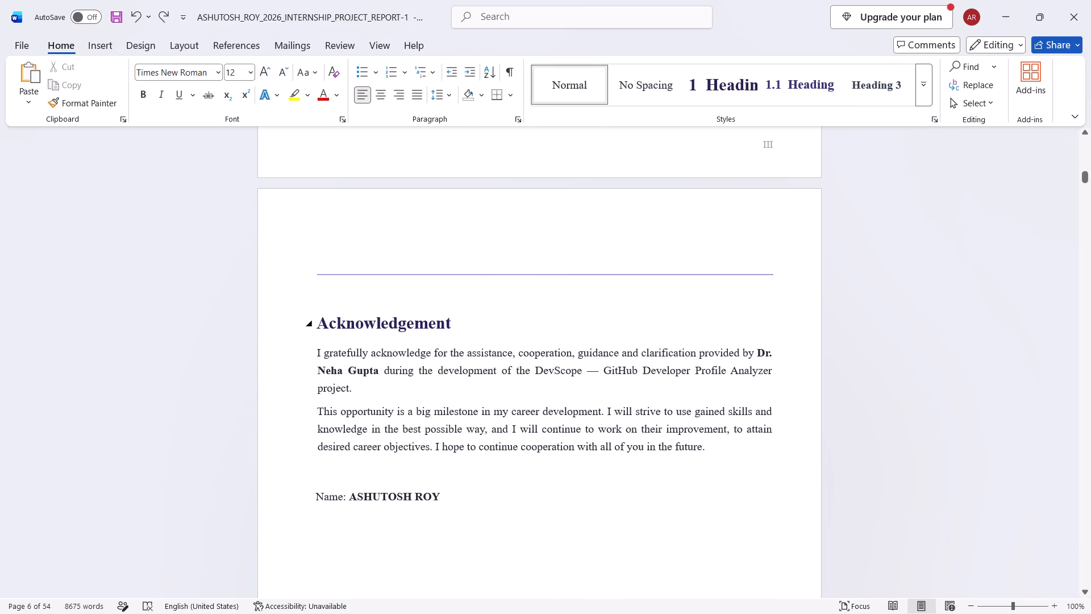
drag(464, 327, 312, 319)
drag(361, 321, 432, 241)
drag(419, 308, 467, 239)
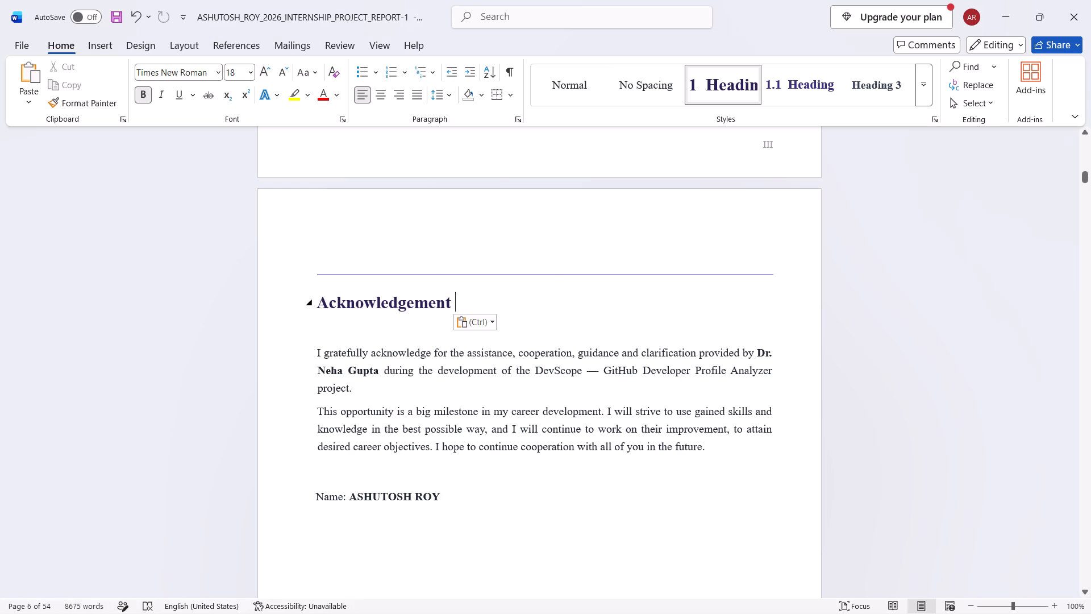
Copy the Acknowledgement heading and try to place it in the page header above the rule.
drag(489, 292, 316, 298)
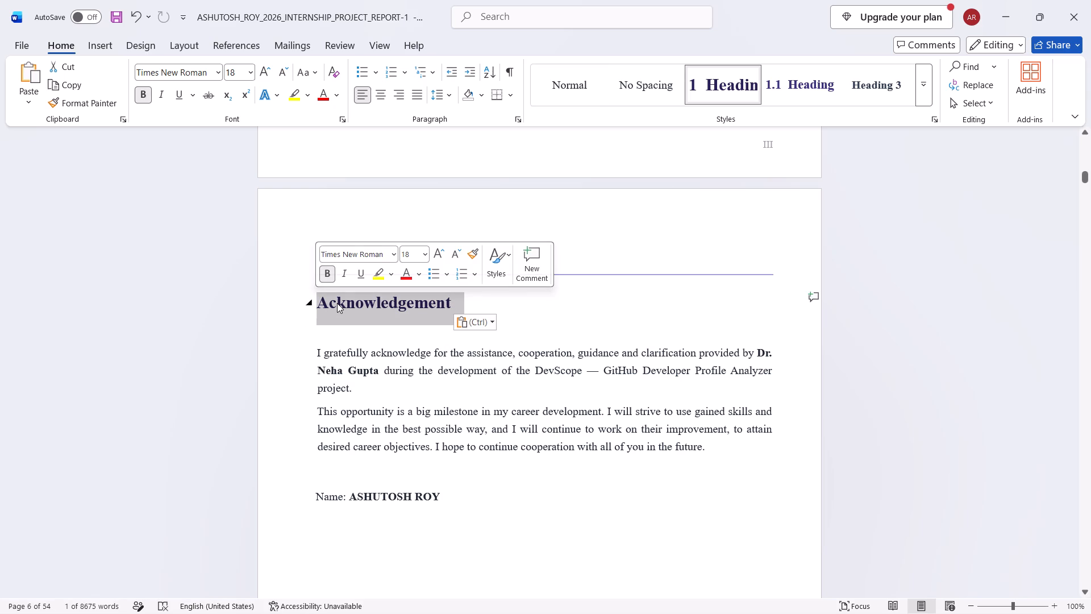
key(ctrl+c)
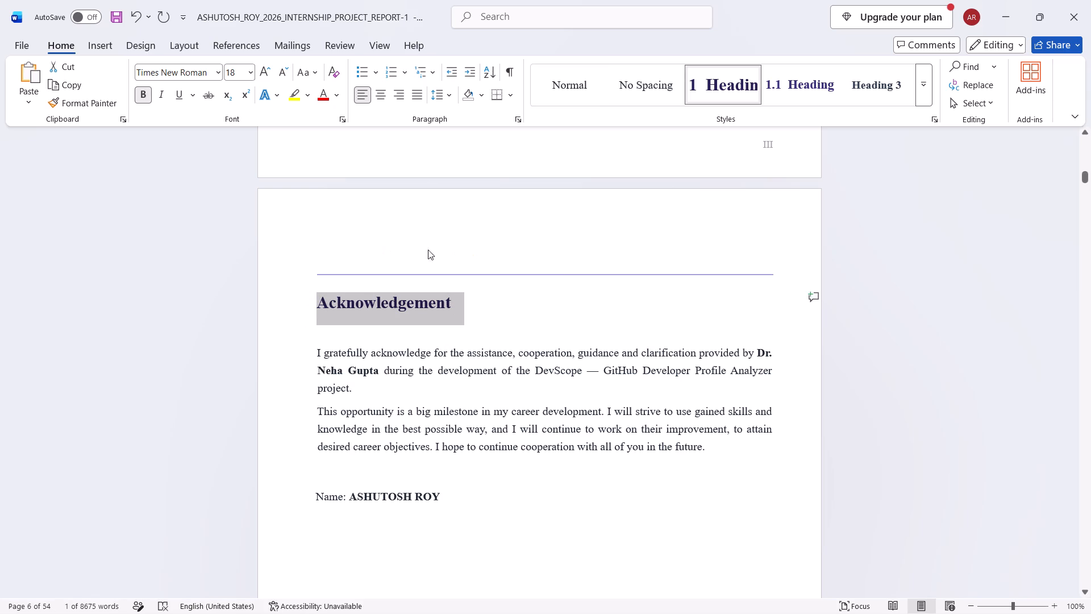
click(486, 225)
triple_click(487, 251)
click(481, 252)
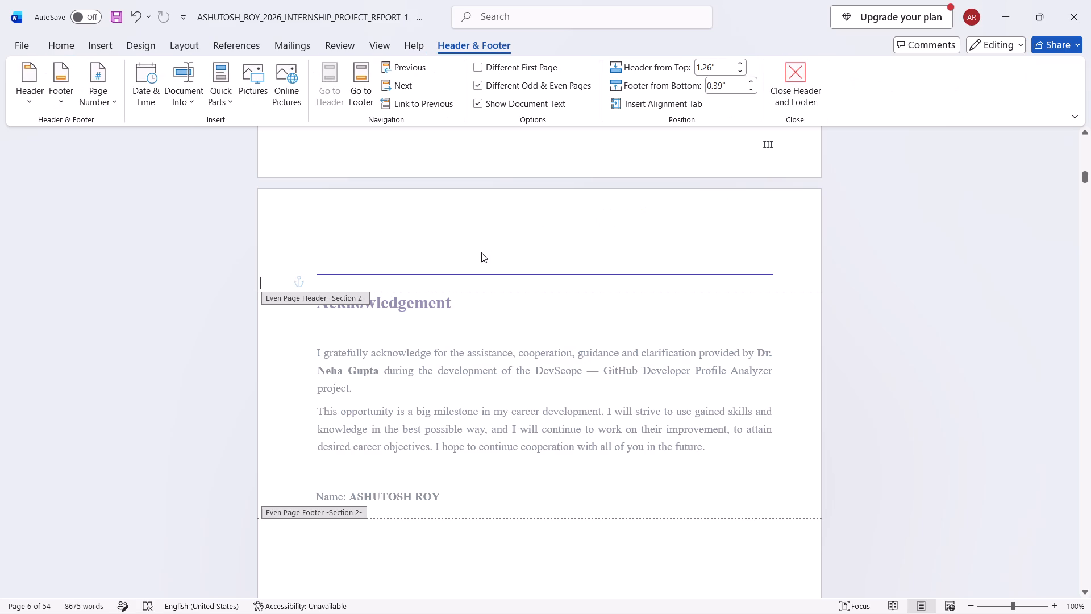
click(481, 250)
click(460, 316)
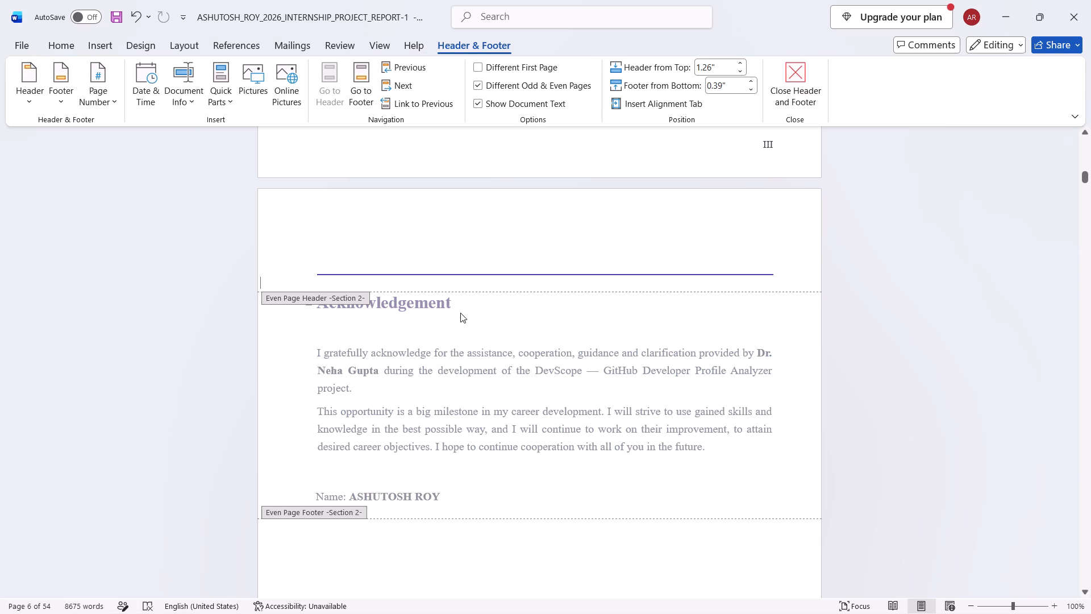
Delete the Acknowledgement heading and the empty line left at the top of its page.
triple_click(461, 306)
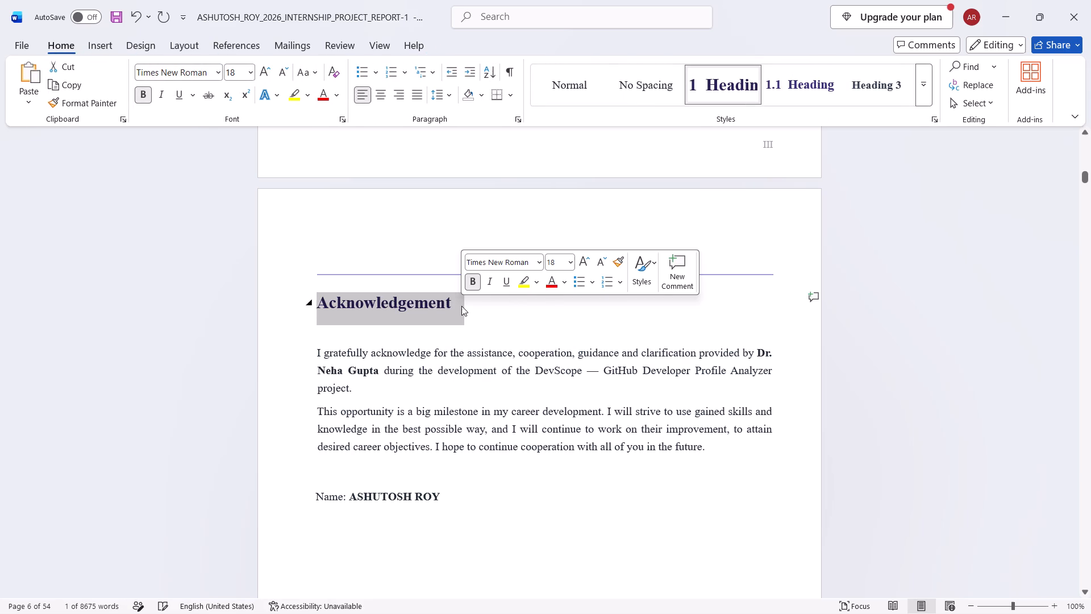
key(BackSpace)
key(BackSpace)
scroll(461, 306, down, 8)
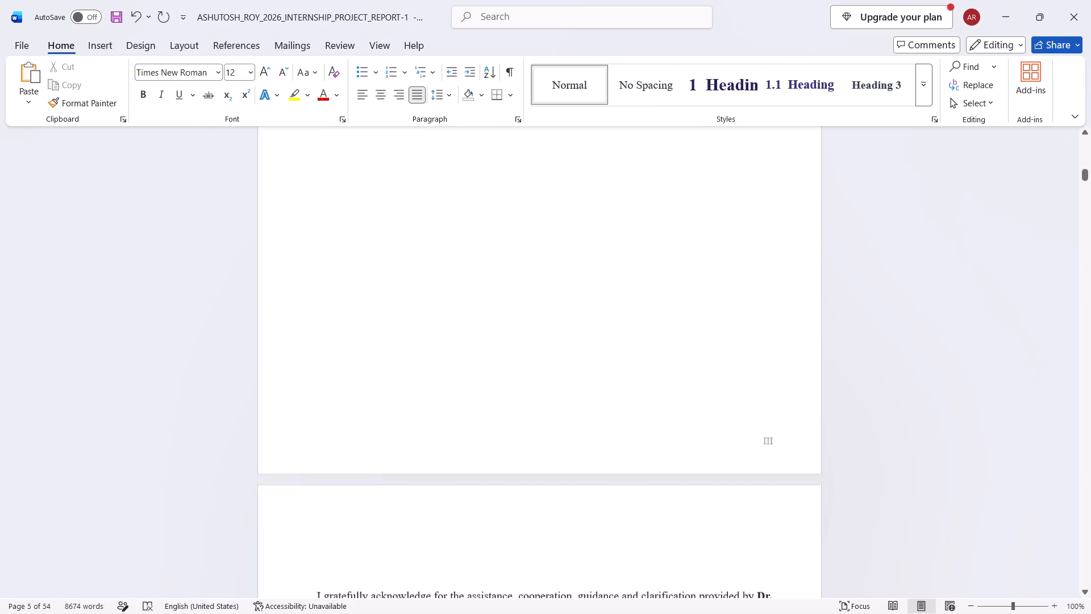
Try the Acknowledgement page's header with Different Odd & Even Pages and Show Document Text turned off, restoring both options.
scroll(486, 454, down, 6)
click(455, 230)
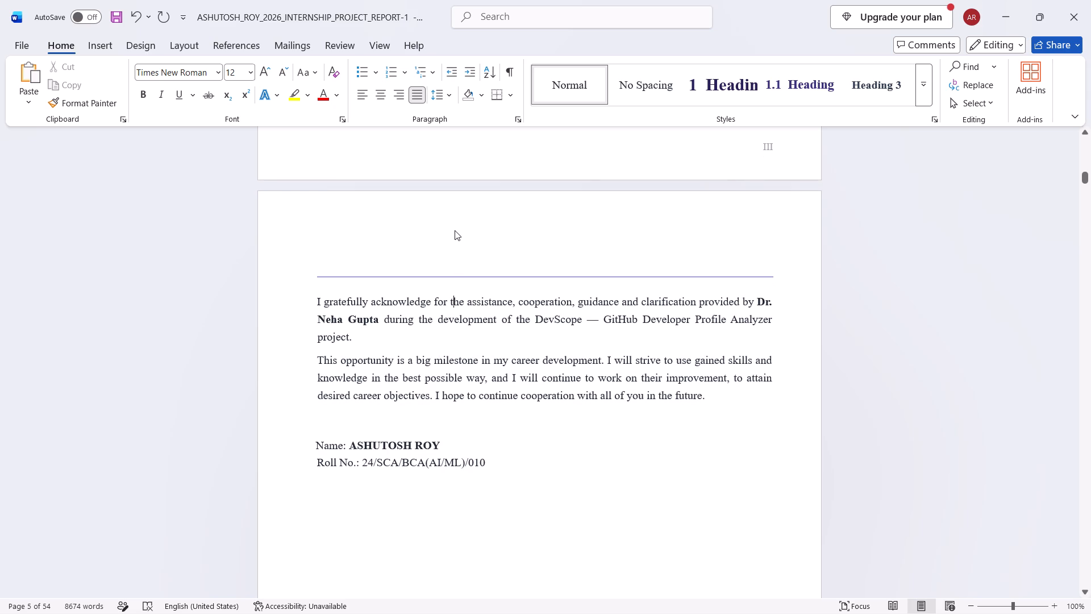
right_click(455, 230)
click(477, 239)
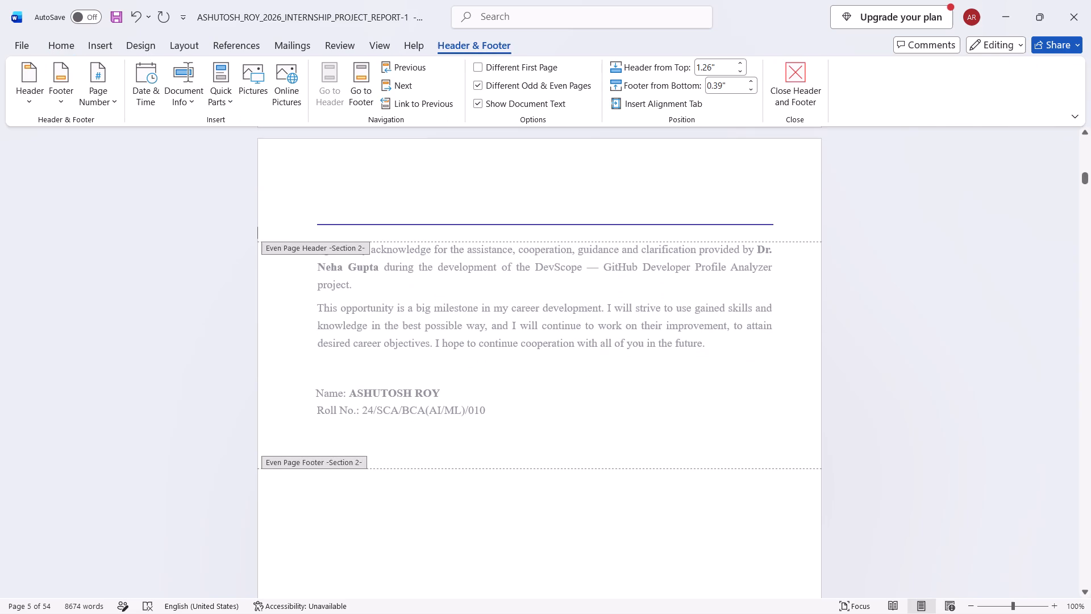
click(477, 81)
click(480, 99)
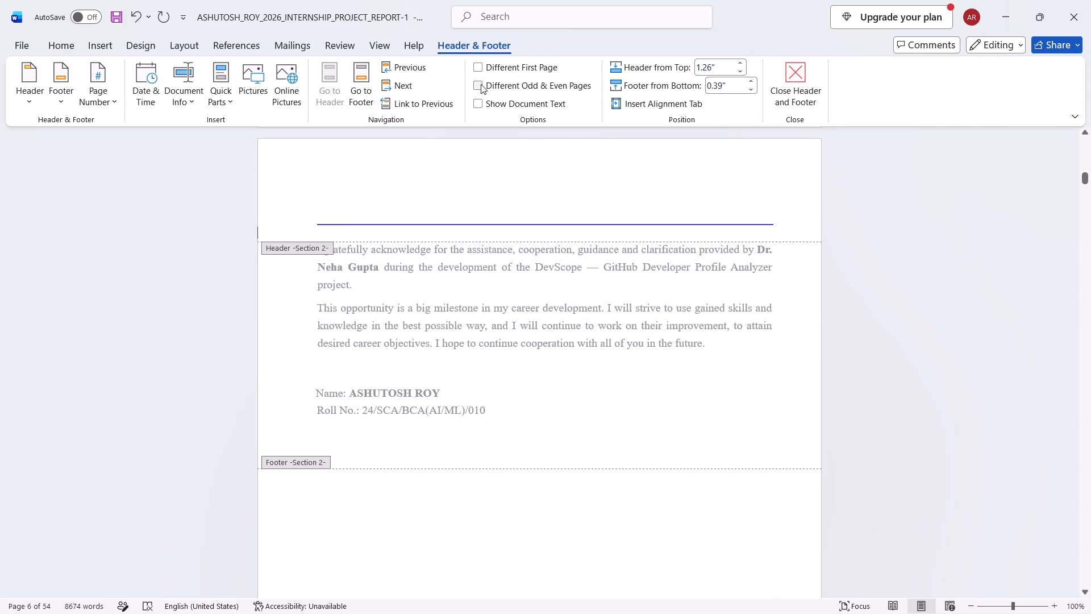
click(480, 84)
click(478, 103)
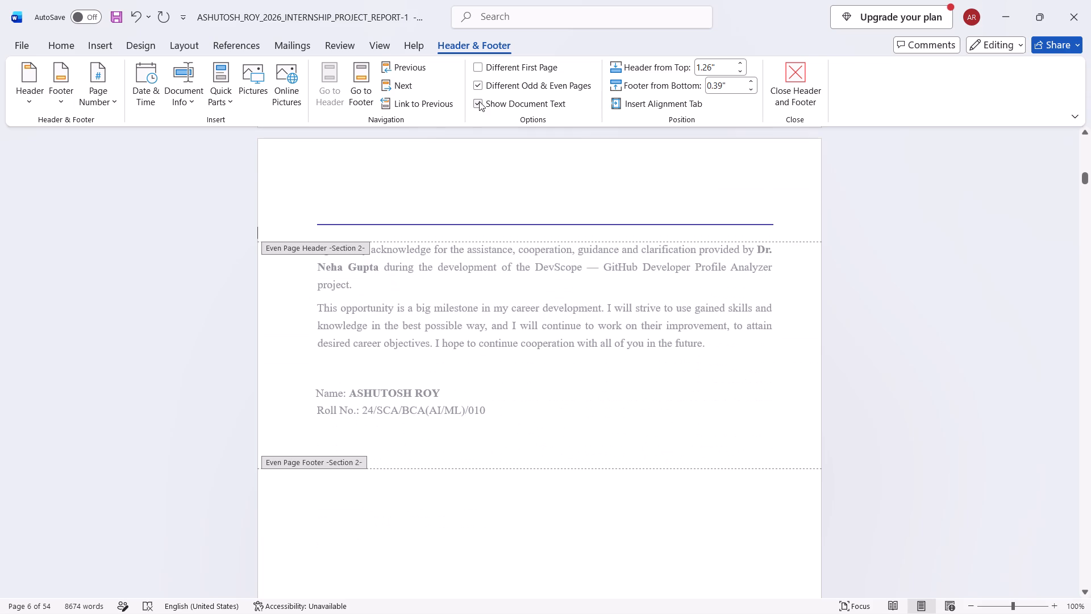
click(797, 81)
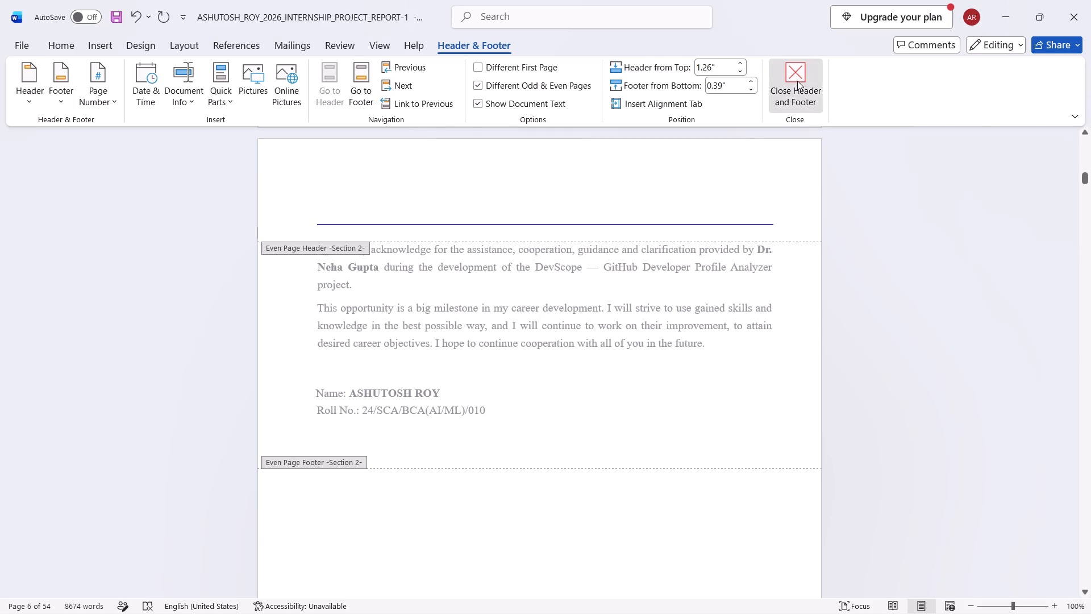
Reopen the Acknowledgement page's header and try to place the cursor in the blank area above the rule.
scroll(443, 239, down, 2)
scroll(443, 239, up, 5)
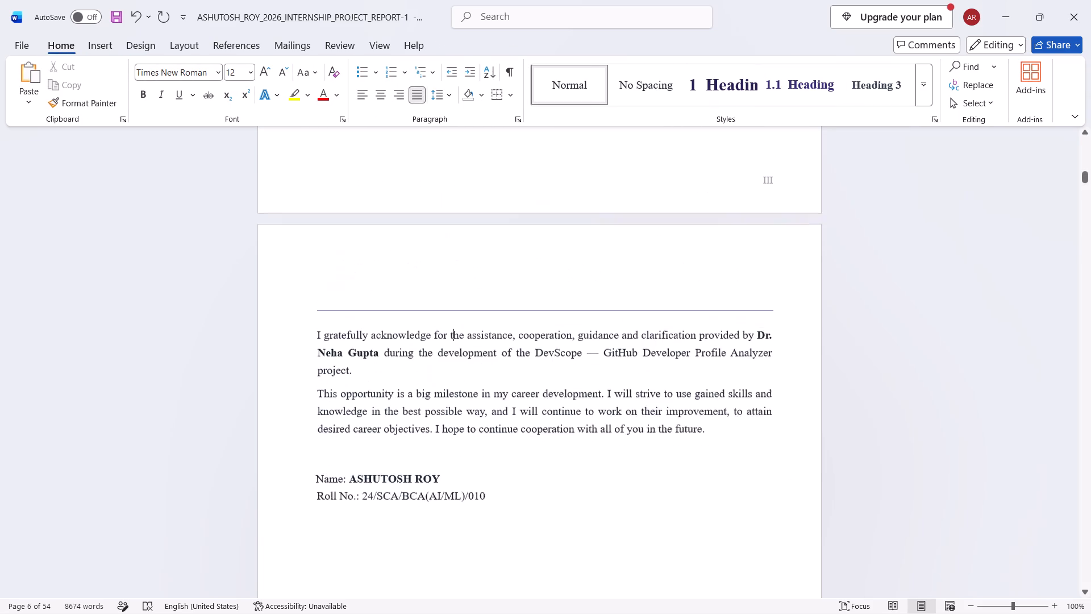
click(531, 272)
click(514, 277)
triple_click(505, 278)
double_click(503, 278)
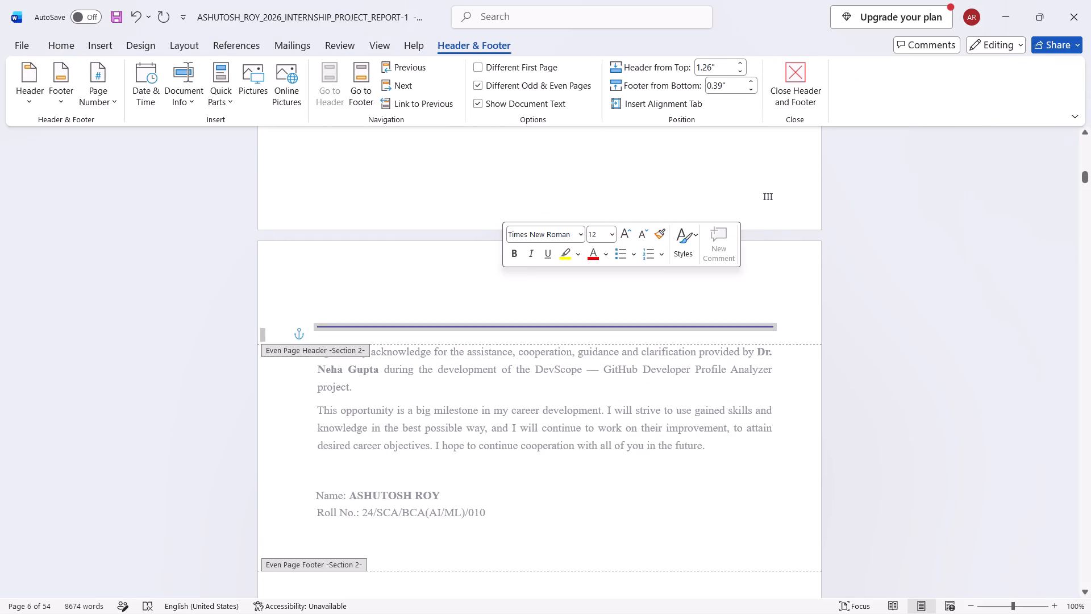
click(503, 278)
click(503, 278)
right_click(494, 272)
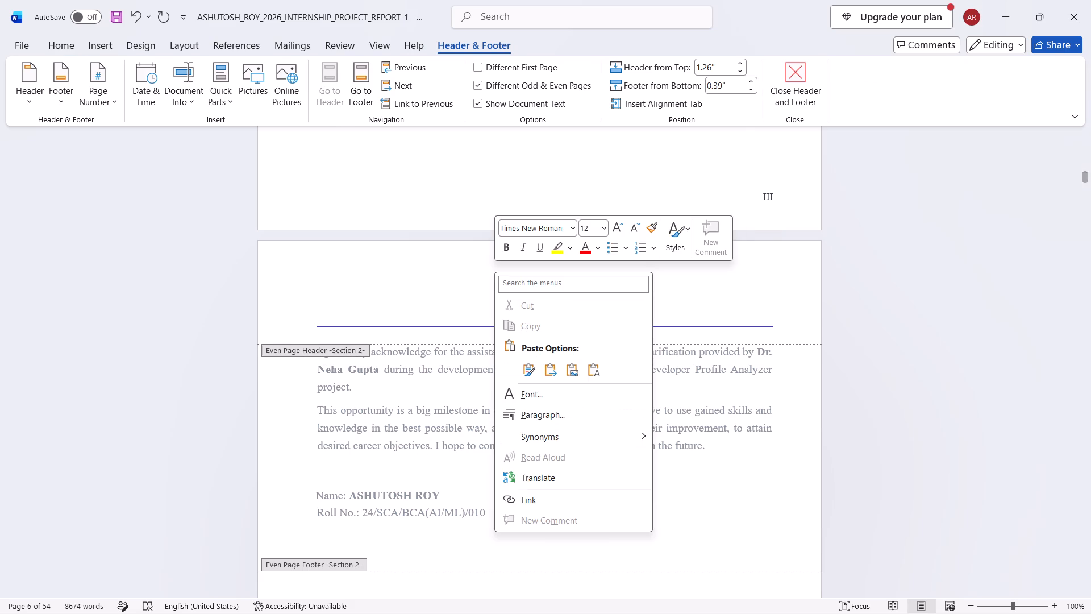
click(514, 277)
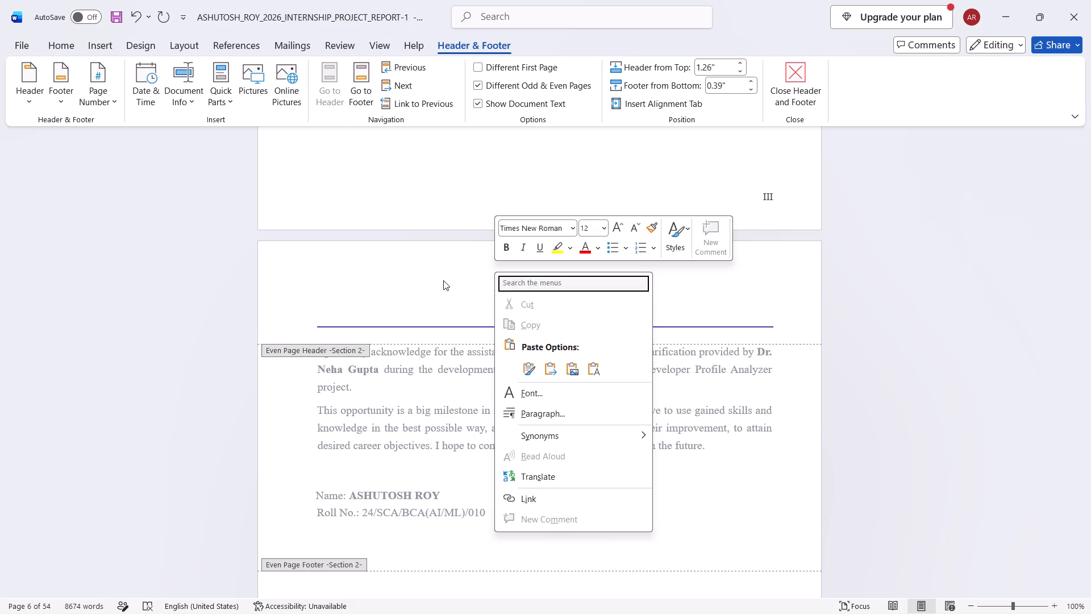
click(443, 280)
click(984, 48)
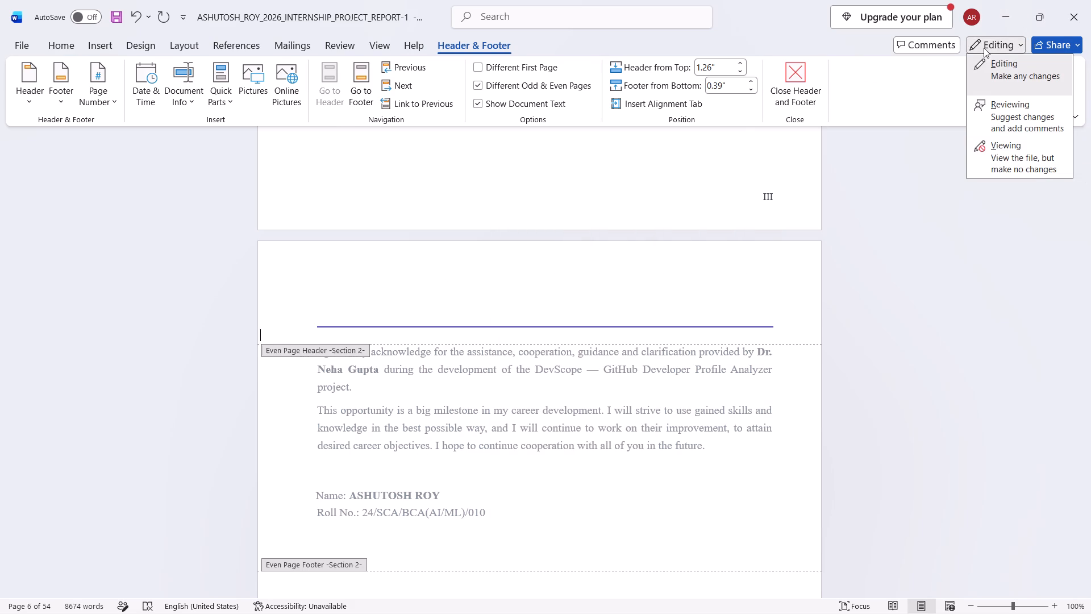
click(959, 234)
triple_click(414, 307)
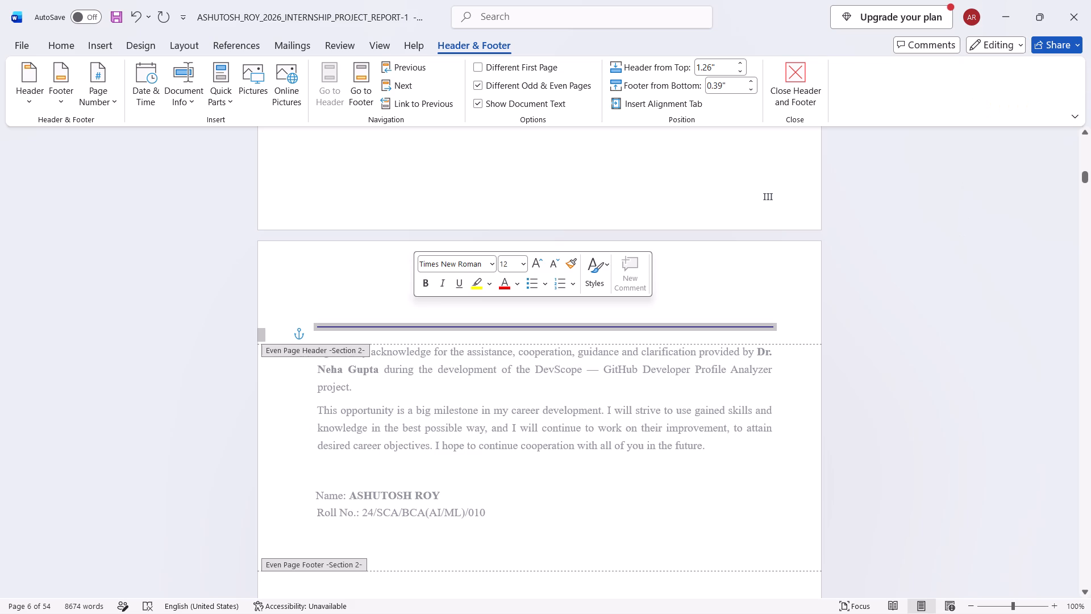
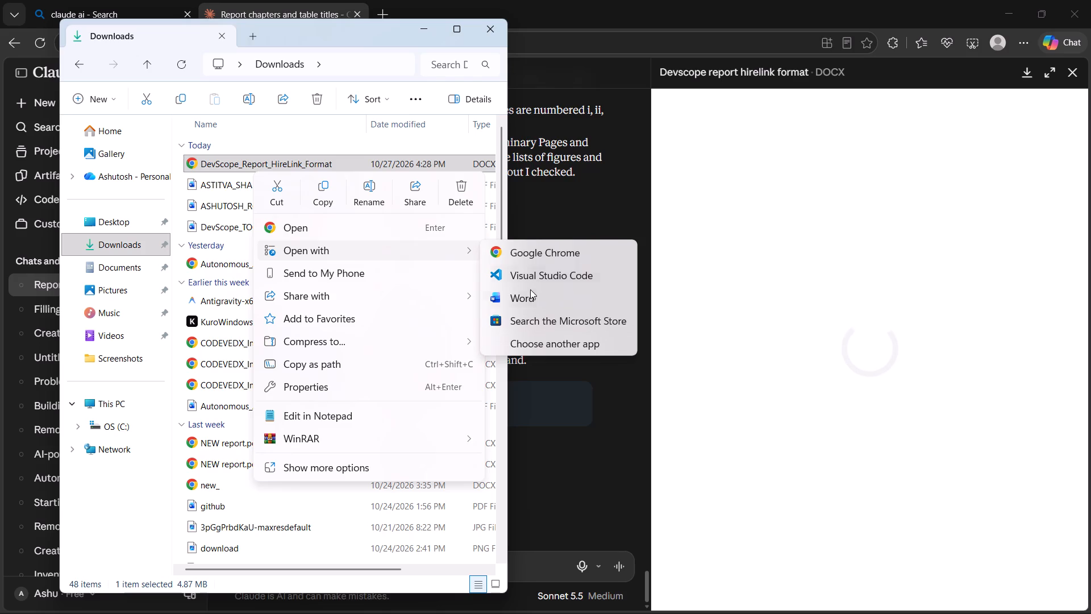
click(534, 294)
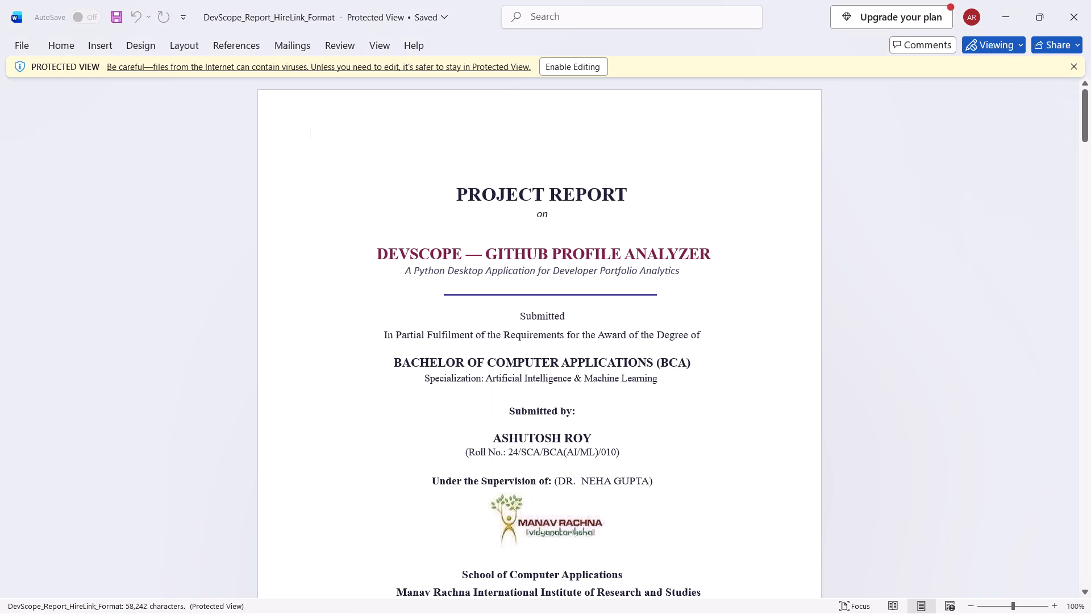
Look over the report's cover page and enable editing of the protected document.
scroll(532, 294, down, 4)
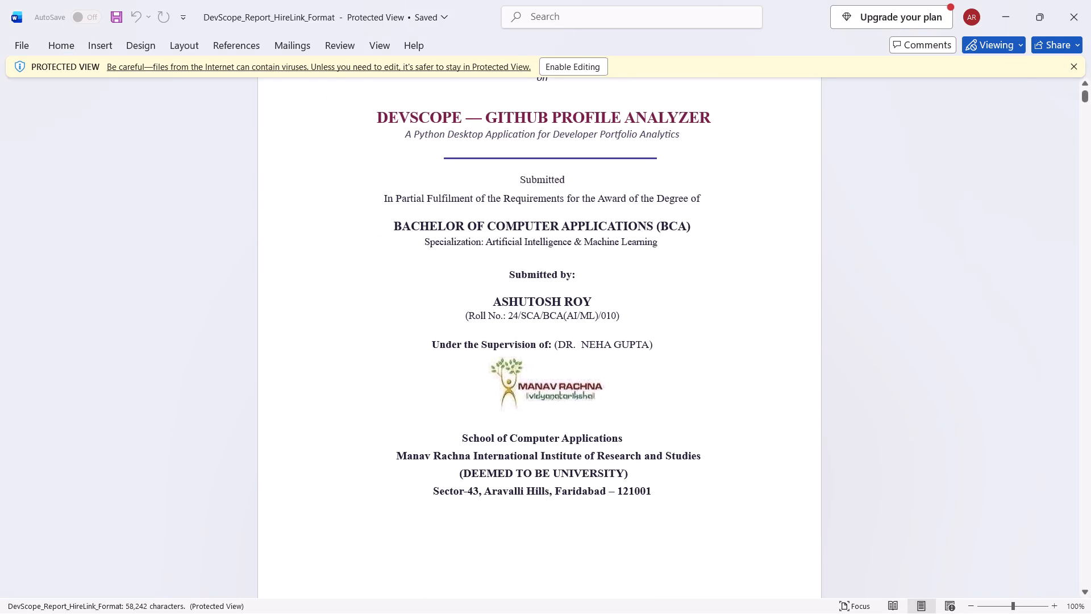
scroll(532, 294, down, 1)
scroll(532, 294, up, 2)
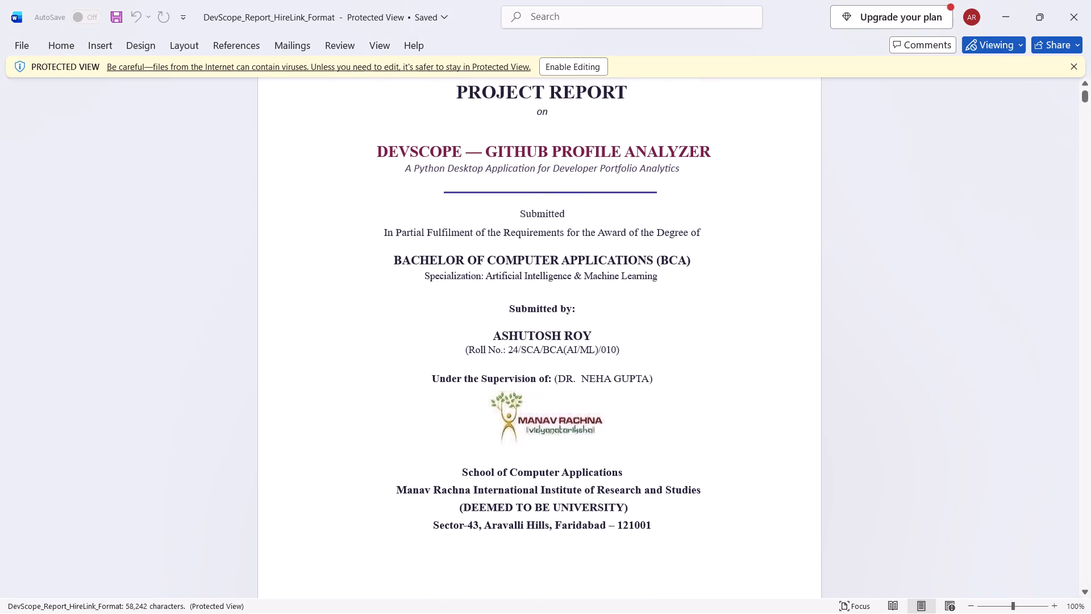
click(530, 193)
key(BackSpace)
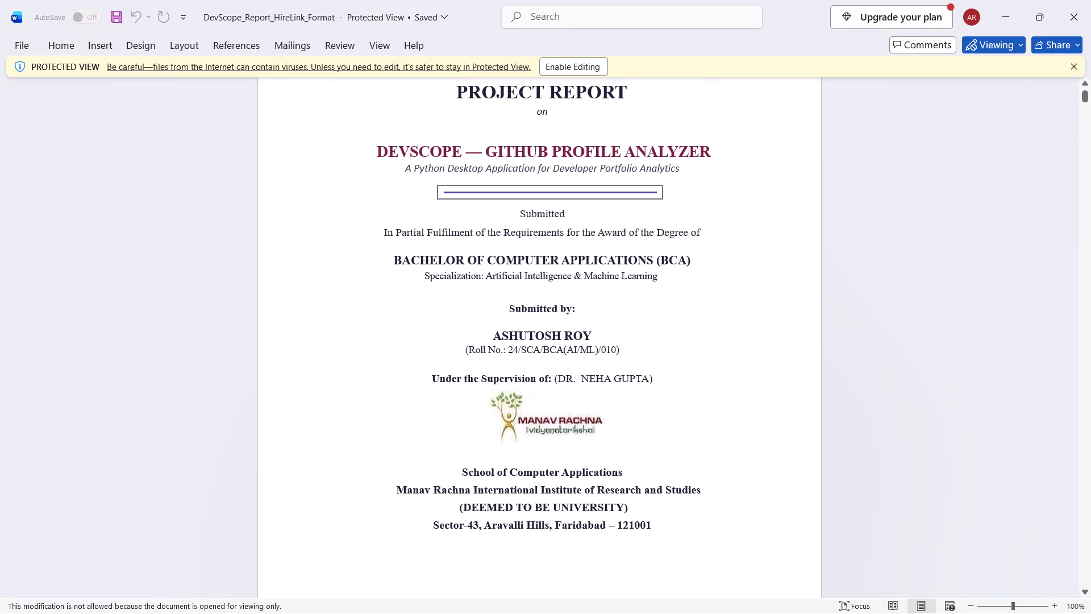
click(588, 68)
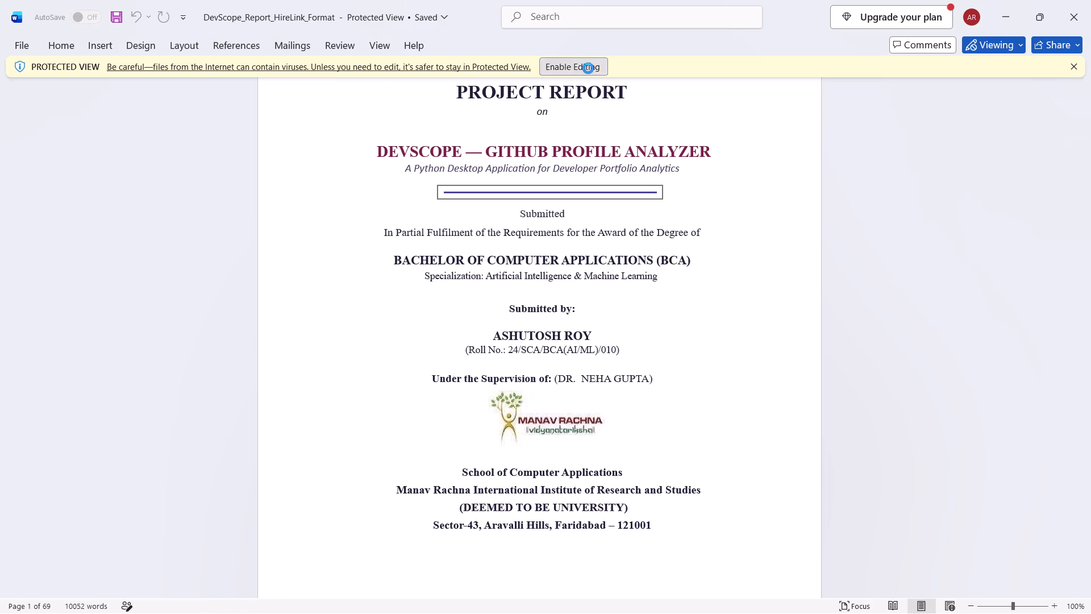
Delete the purple divider line beneath the subtitle on the cover page.
click(552, 343)
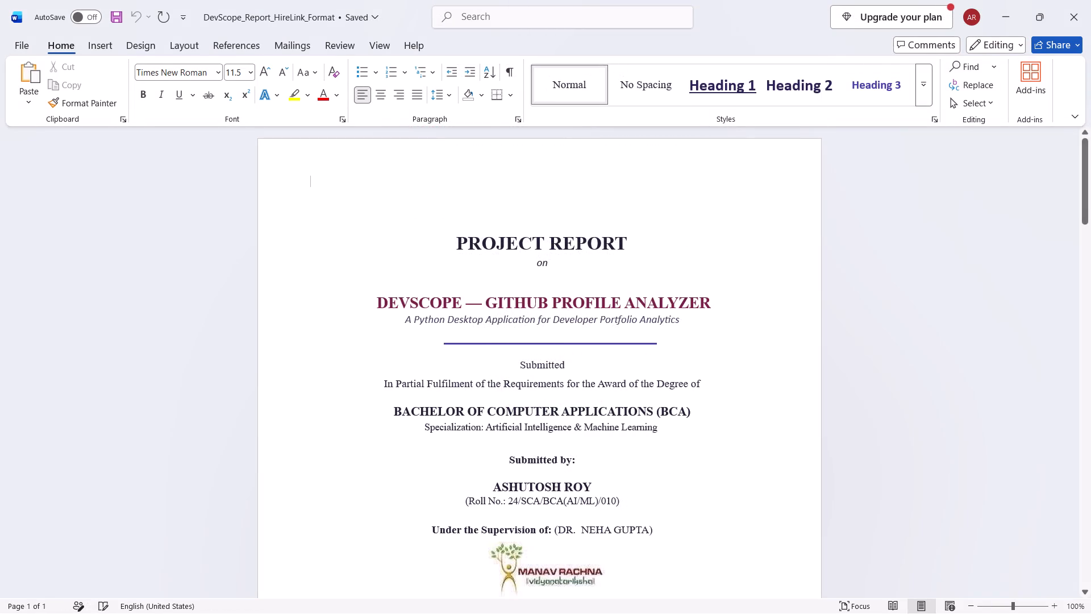
click(552, 343)
key(BackSpace)
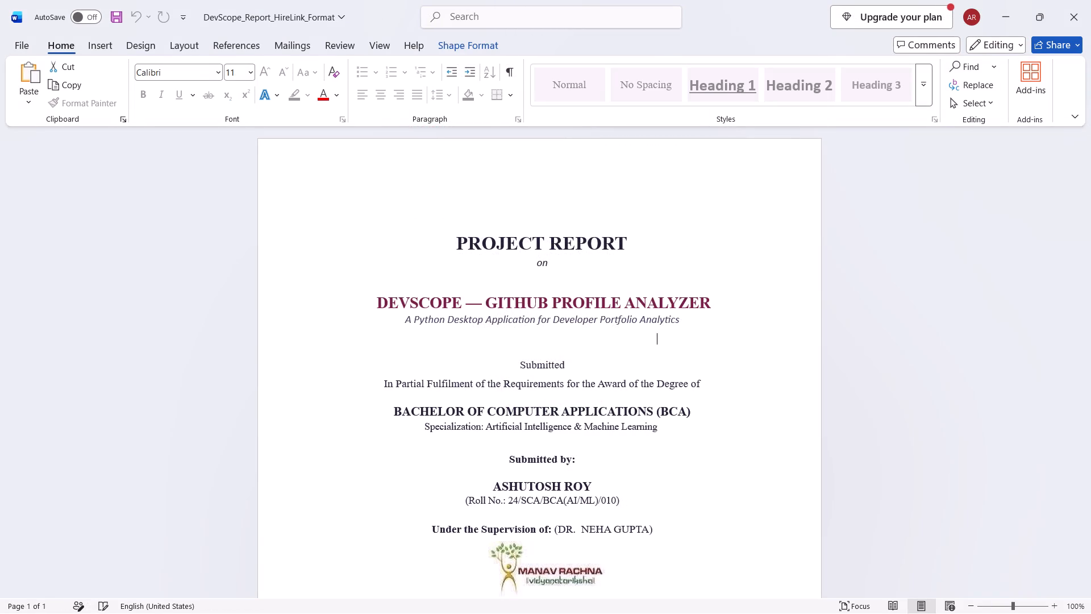
key(BackSpace)
key(BackSpace)
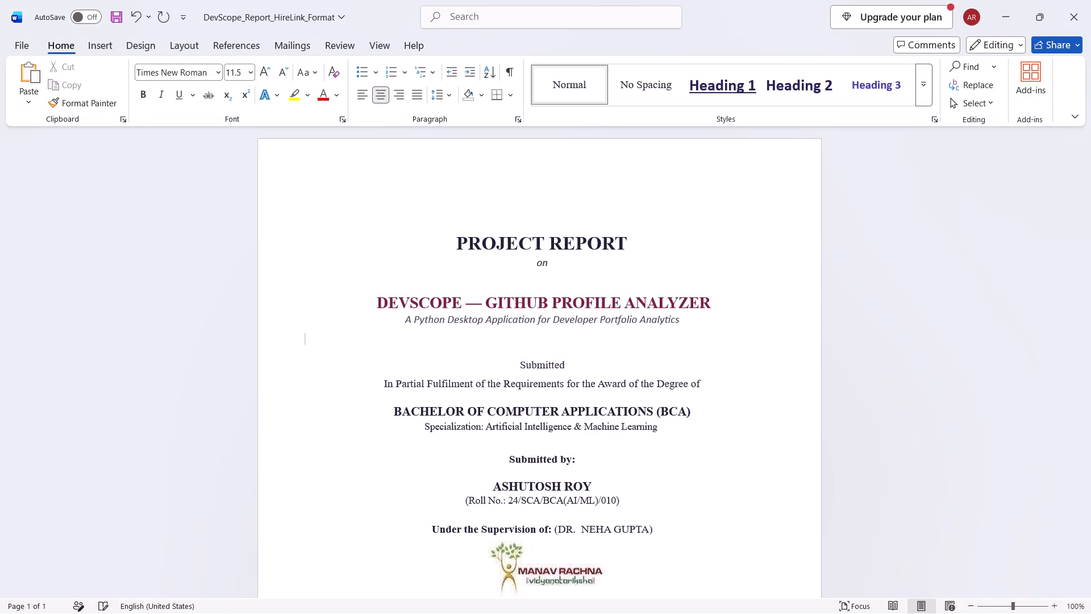
key(BackSpace)
Examine the layout of the front pages from the cover through the Declaration and Certificate from the Guide to the Abstract.
scroll(552, 343, down, 9)
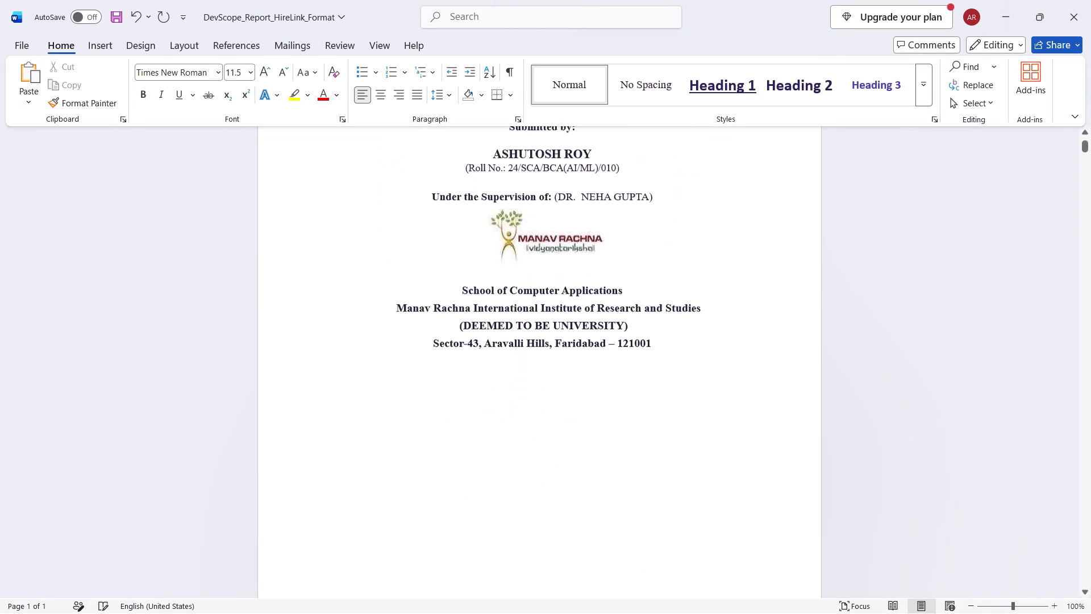
scroll(552, 343, down, 19)
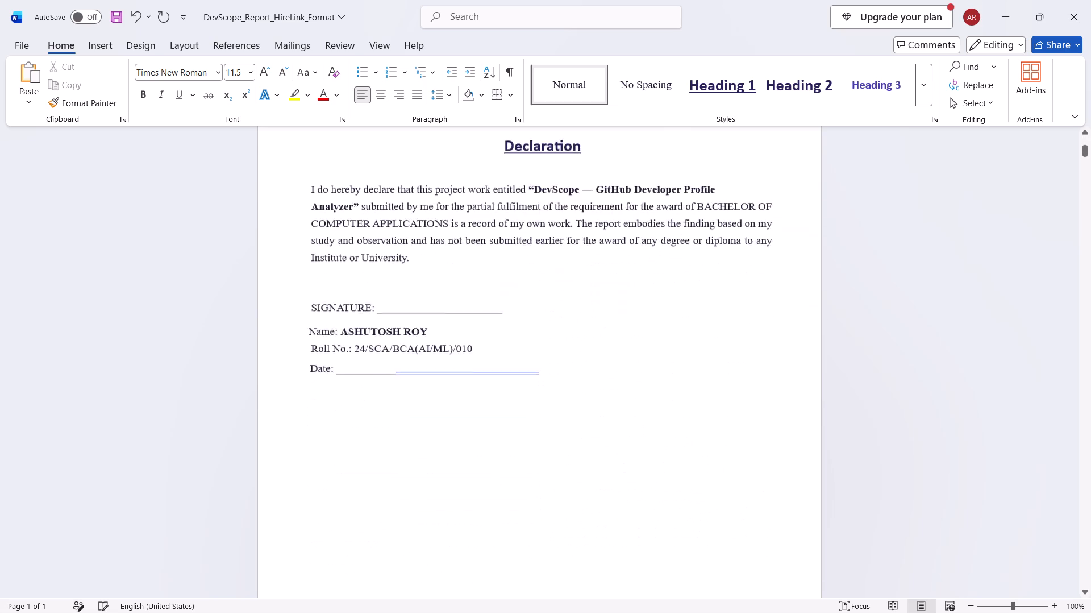
scroll(552, 343, down, 17)
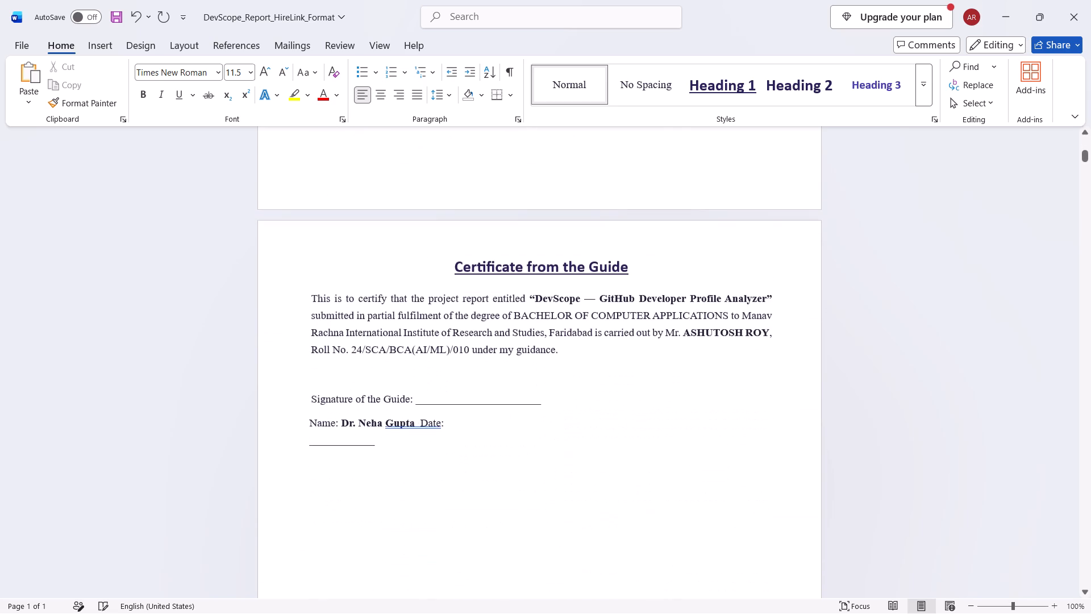
scroll(552, 343, down, 19)
scroll(552, 343, down, 9)
scroll(552, 343, down, 20)
scroll(552, 343, down, 7)
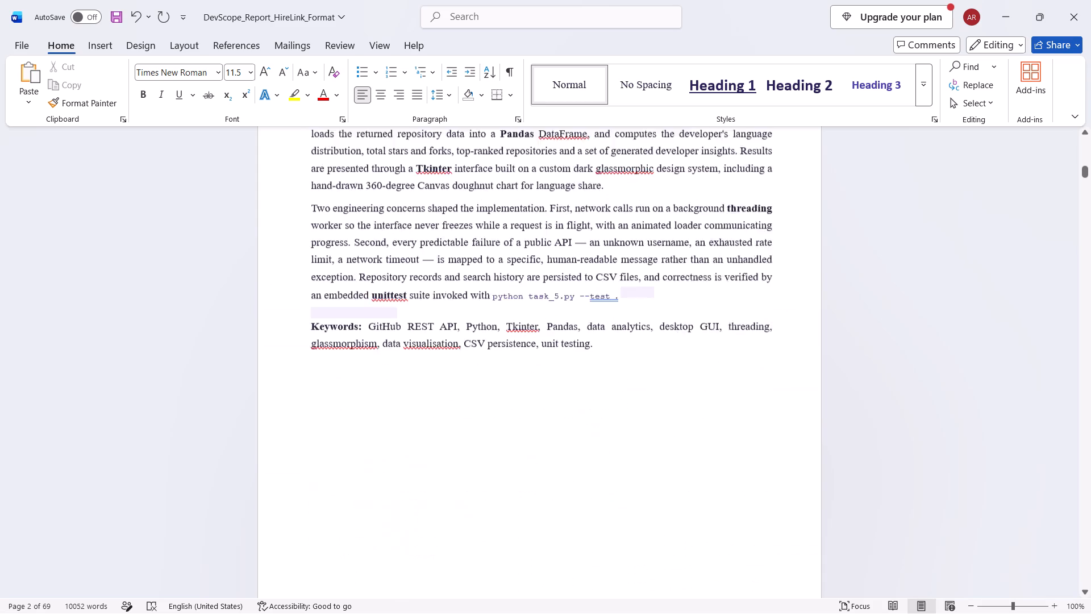
Examine the Table of Contents, List of Figures and List of Tables, including their entries and page numbers.
scroll(552, 343, down, 20)
scroll(552, 343, down, 20)
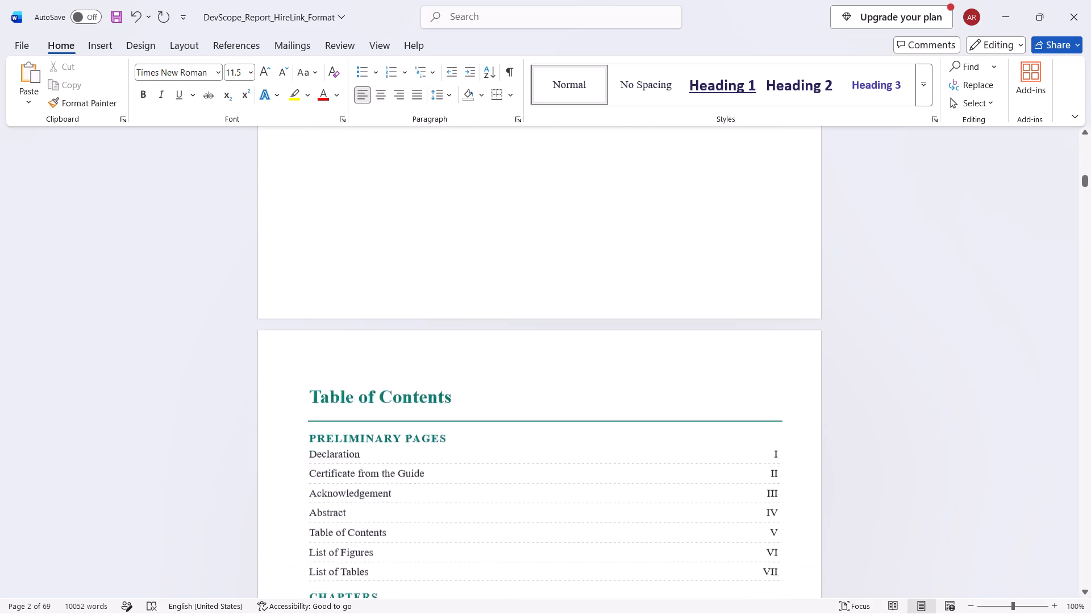
scroll(552, 343, down, 13)
scroll(552, 343, down, 14)
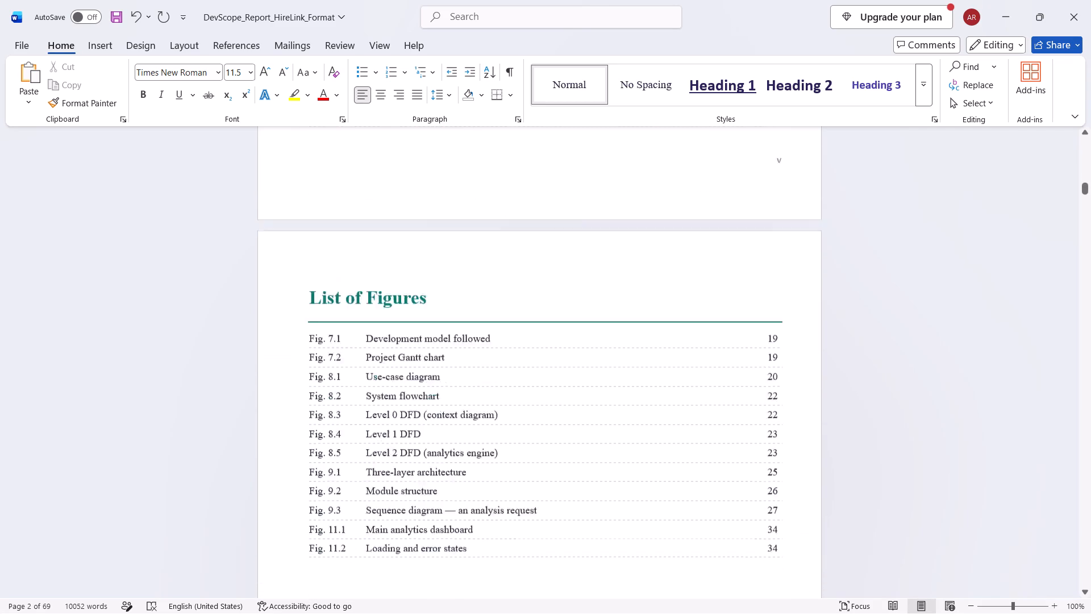
scroll(552, 343, down, 9)
scroll(552, 343, up, 9)
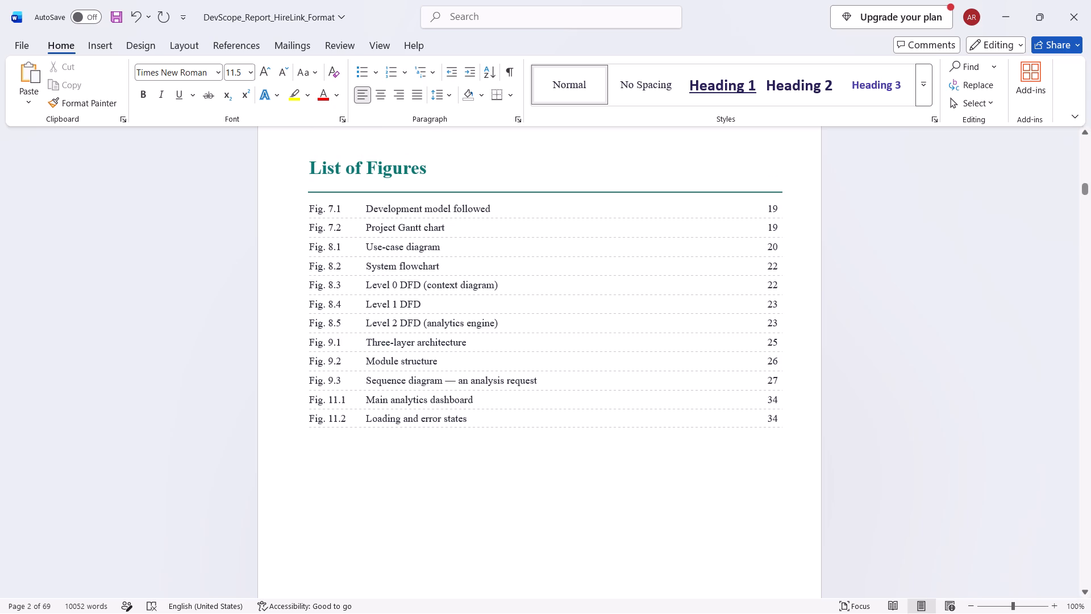
scroll(476, 229, down, 19)
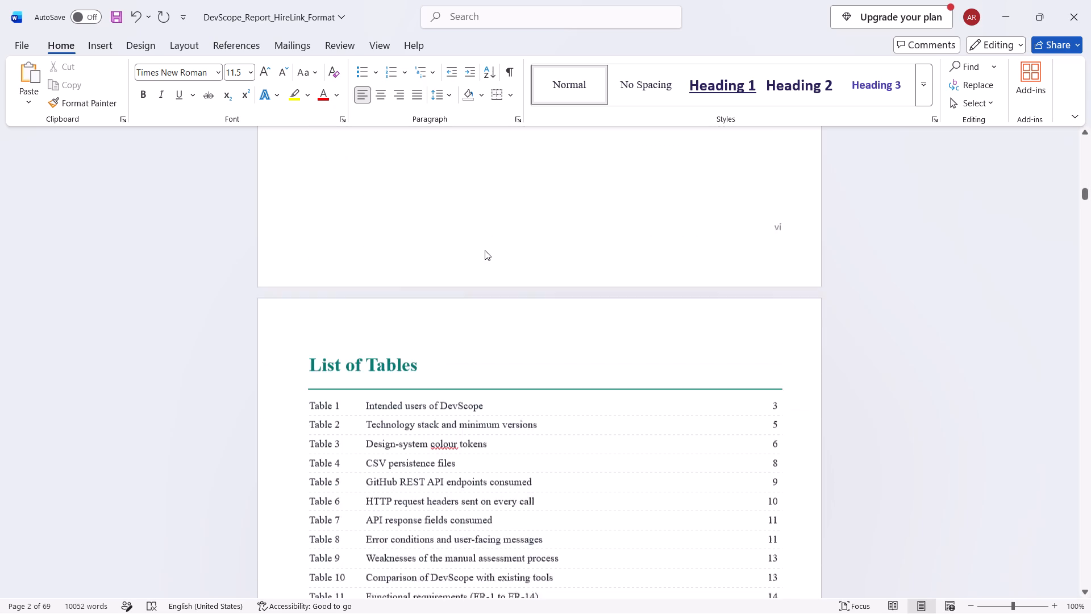
scroll(485, 250, up, 20)
scroll(485, 250, up, 6)
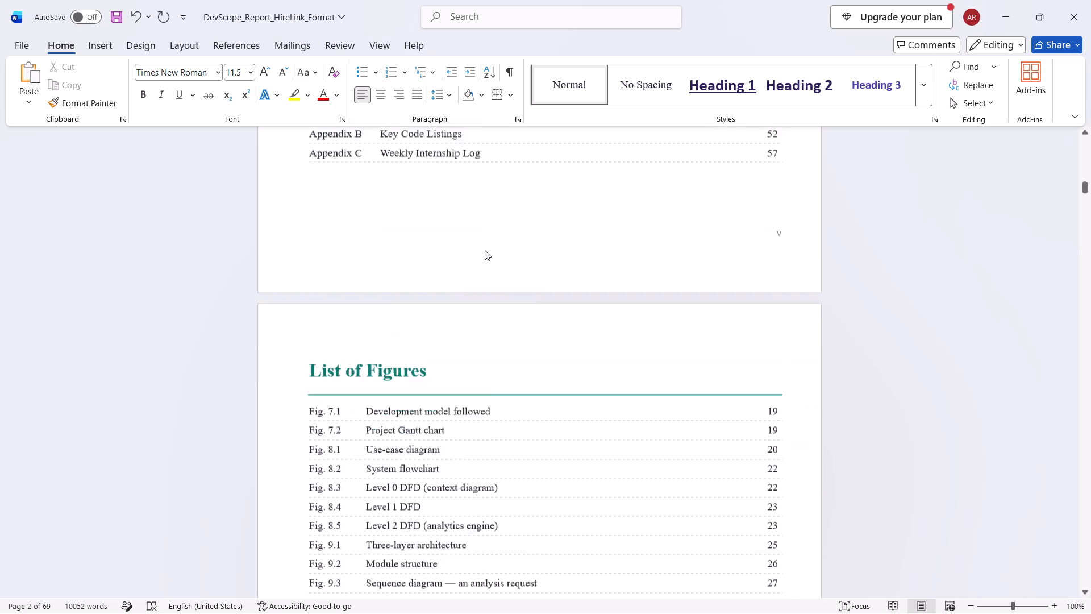
scroll(485, 250, up, 4)
scroll(485, 250, down, 1)
Go back to the cover page and recheck the front pages through the Abstract for layout and blank pages.
scroll(485, 250, up, 20)
scroll(485, 250, up, 13)
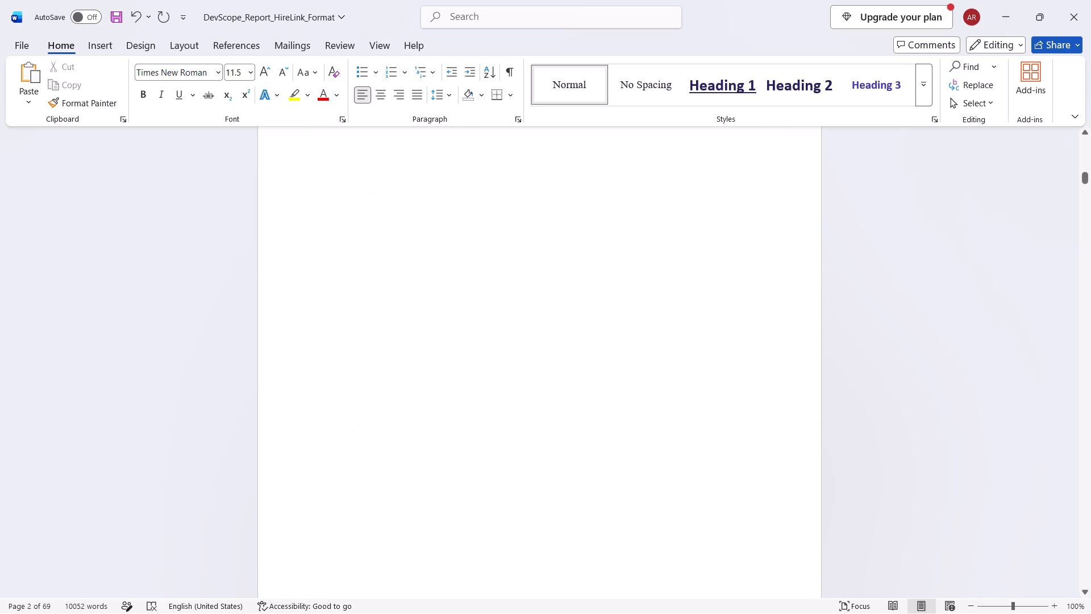
scroll(485, 250, up, 20)
scroll(485, 250, up, 20)
scroll(485, 250, up, 6)
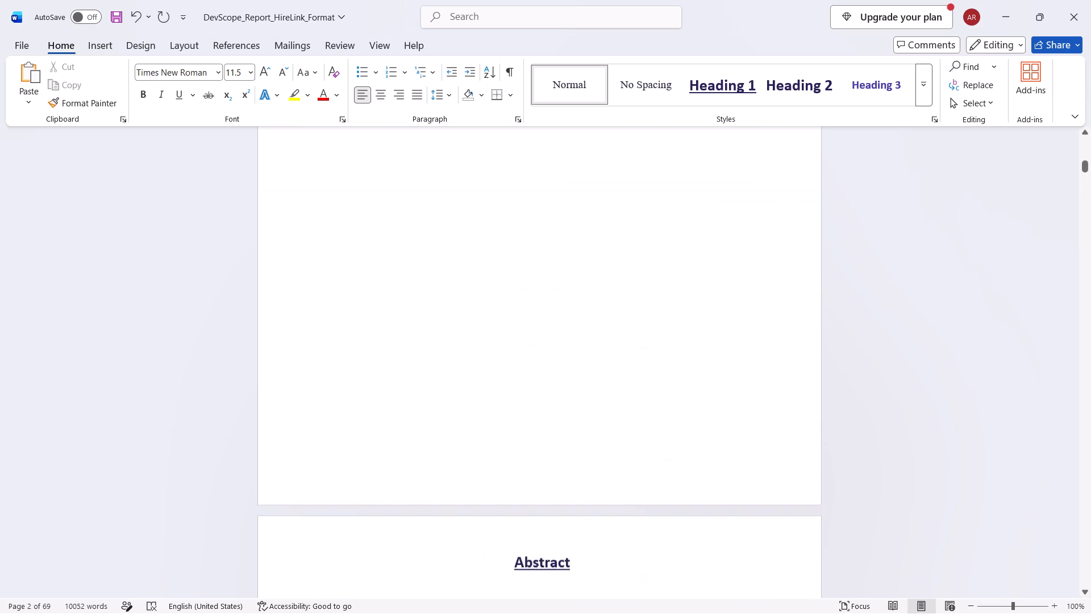
scroll(485, 251, up, 20)
scroll(485, 251, up, 20)
scroll(485, 251, up, 6)
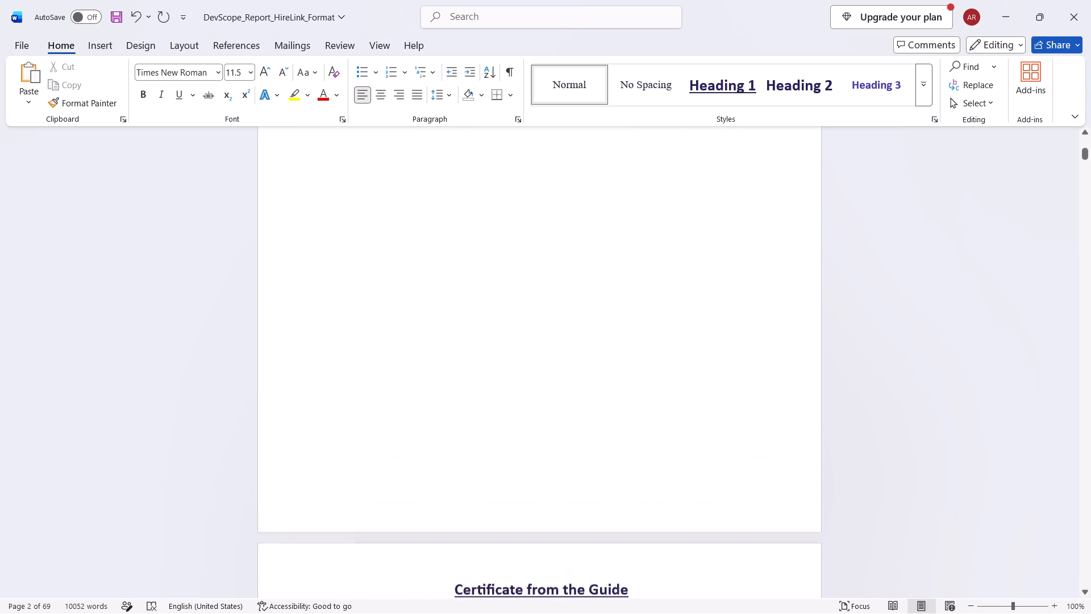
scroll(485, 251, up, 20)
scroll(485, 251, up, 13)
scroll(482, 248, down, 11)
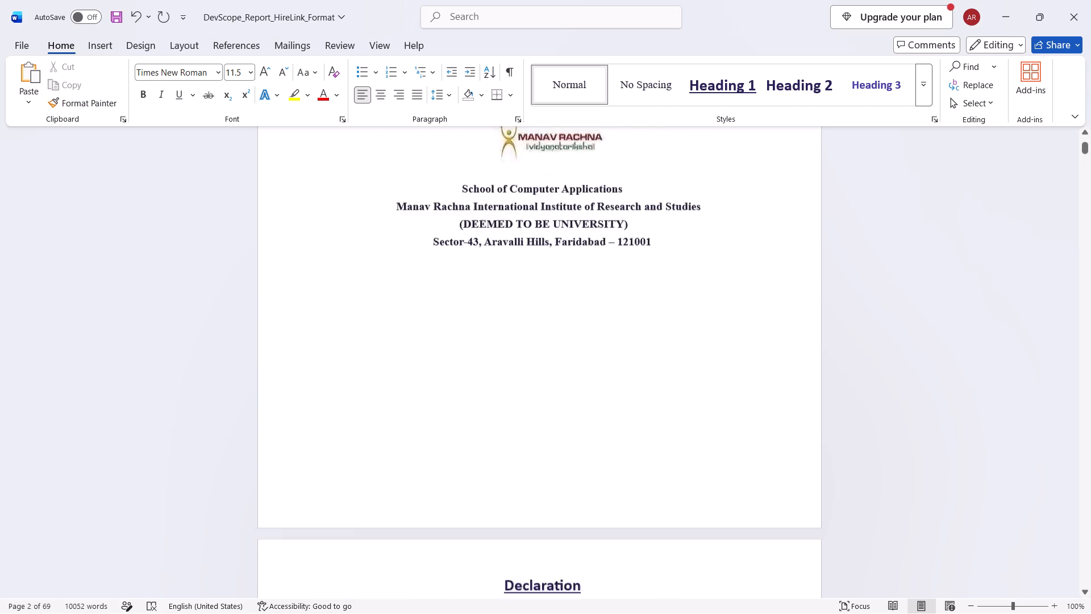
scroll(482, 248, down, 20)
scroll(482, 248, down, 5)
scroll(734, 318, down, 9)
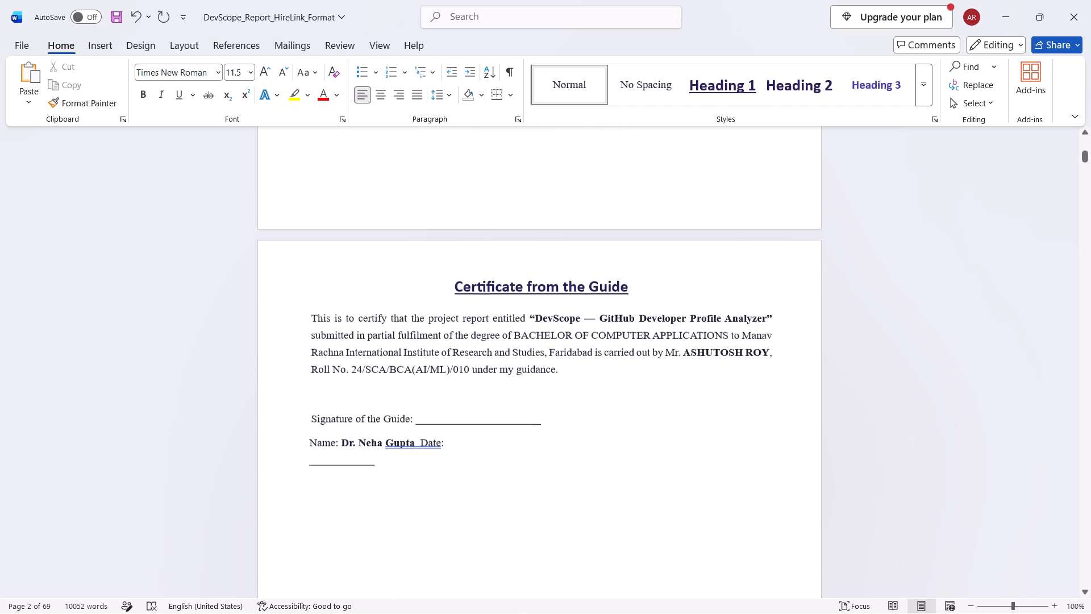
scroll(732, 308, down, 20)
scroll(732, 308, down, 17)
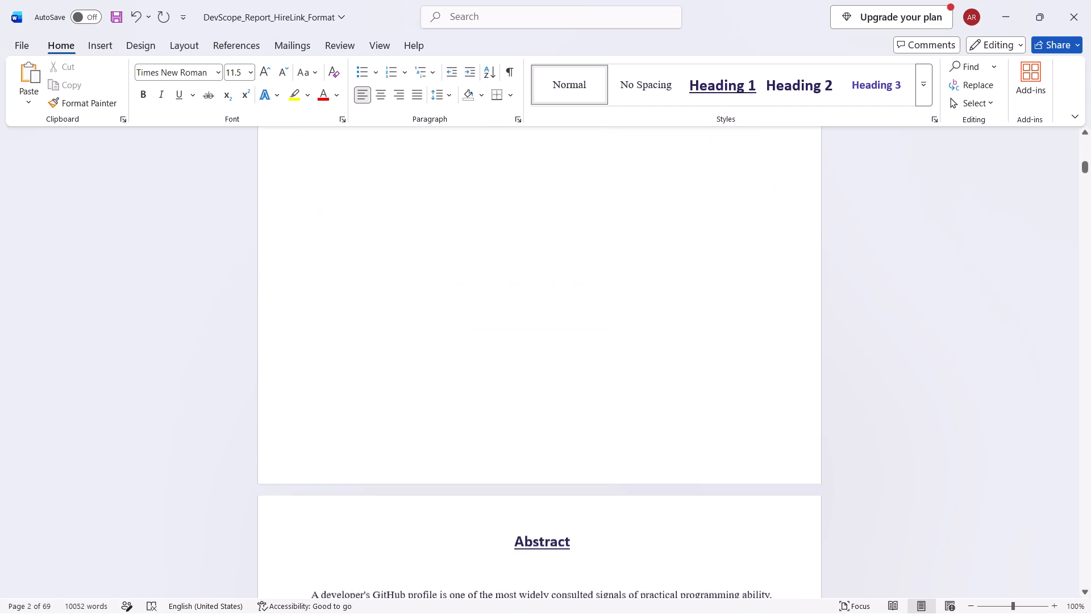
scroll(727, 313, down, 20)
scroll(727, 313, down, 17)
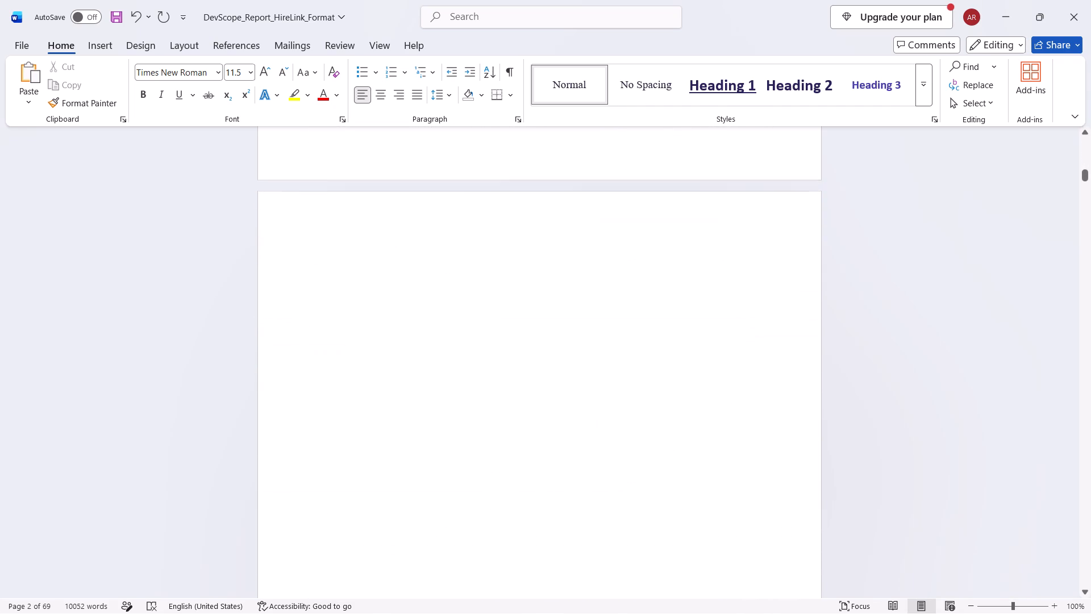
Examine the Table of Contents, List of Figures and List of Tables through to the opening of Chapter 1, checking for blank pages.
scroll(731, 312, down, 12)
scroll(726, 310, down, 14)
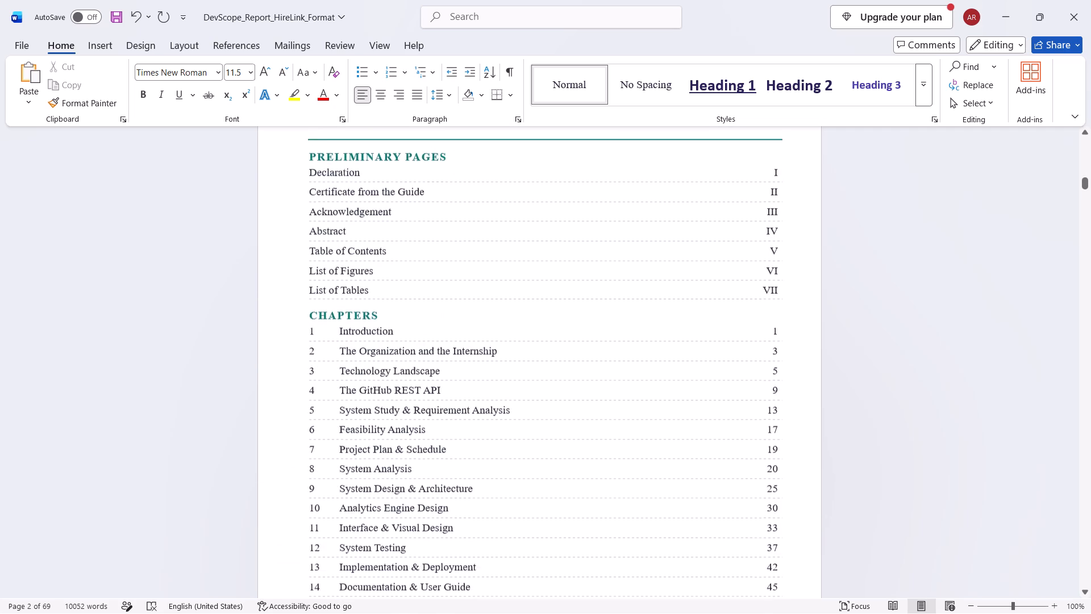
scroll(726, 310, down, 20)
scroll(726, 310, down, 20)
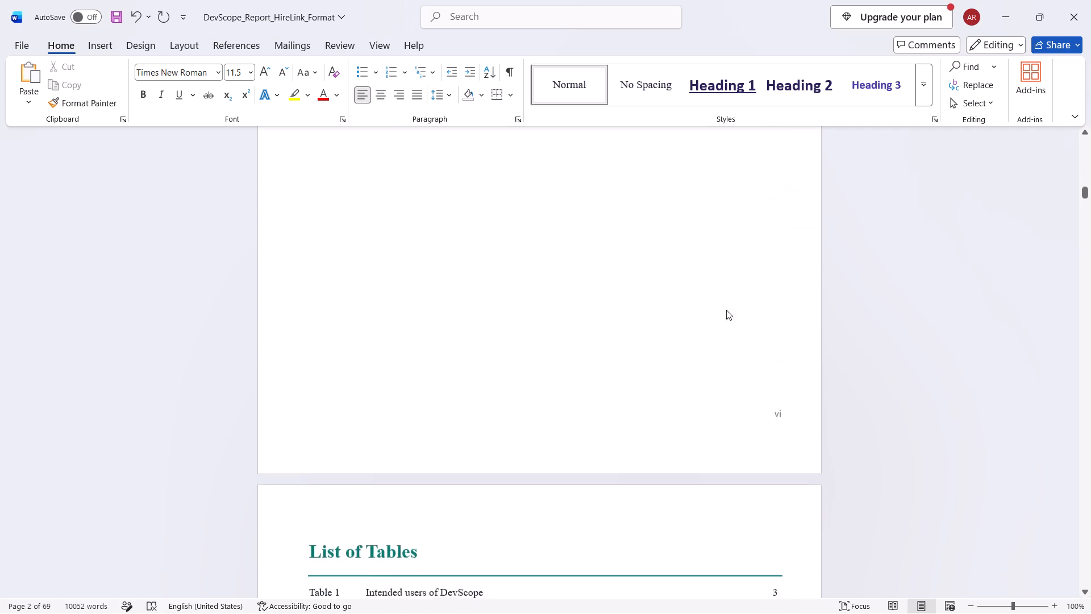
scroll(726, 310, down, 12)
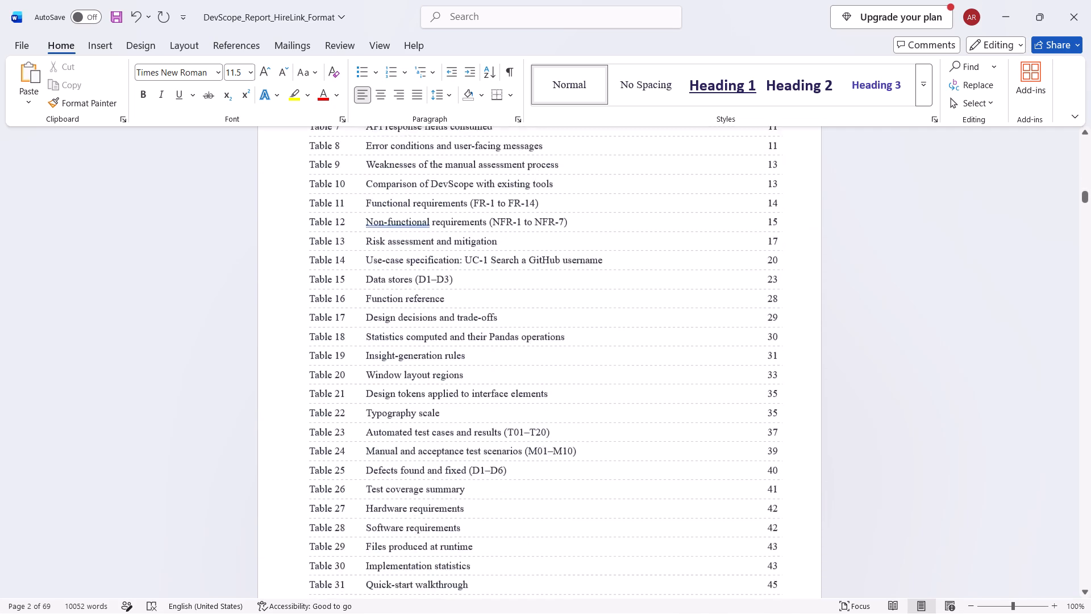
scroll(726, 310, down, 15)
scroll(726, 310, down, 12)
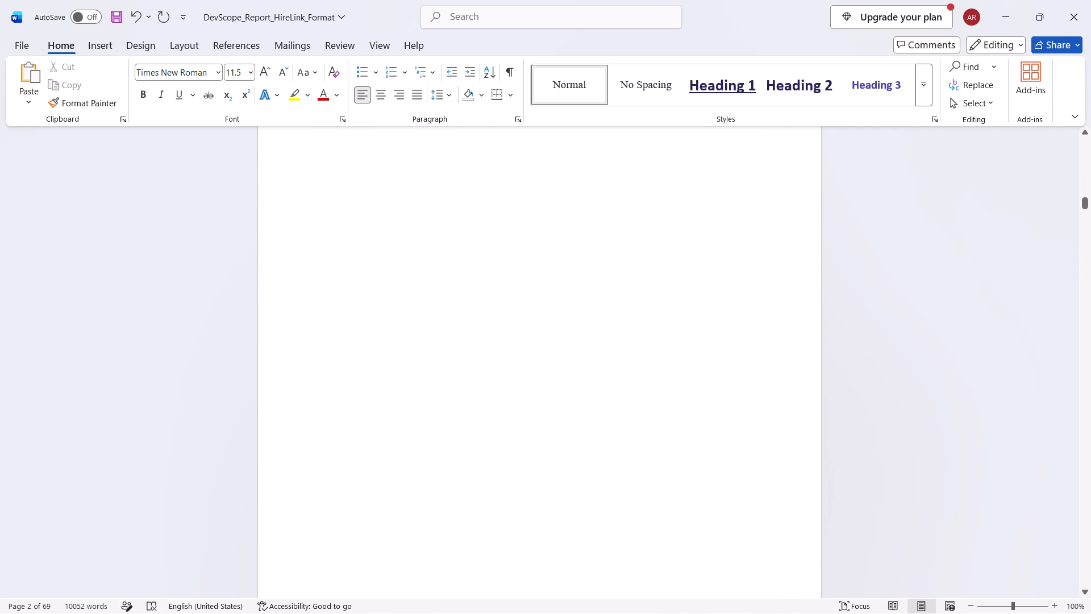
scroll(726, 310, down, 18)
scroll(726, 309, up, 7)
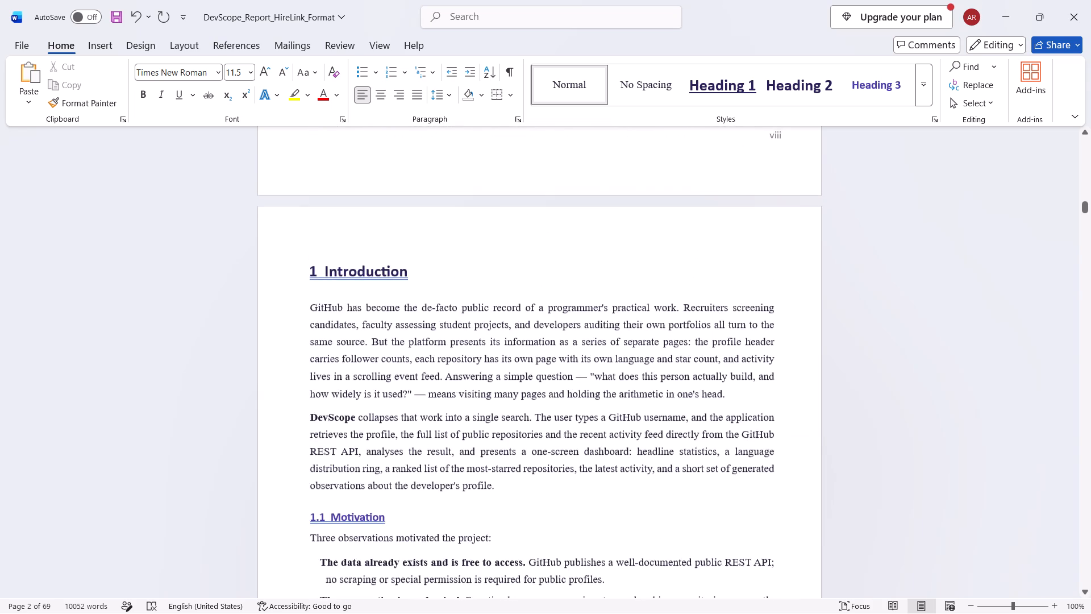
Examine Chapters 1 to 3, checking the headings, tables and spacing from the Introduction to the Unittest section.
scroll(726, 309, down, 17)
scroll(726, 307, down, 9)
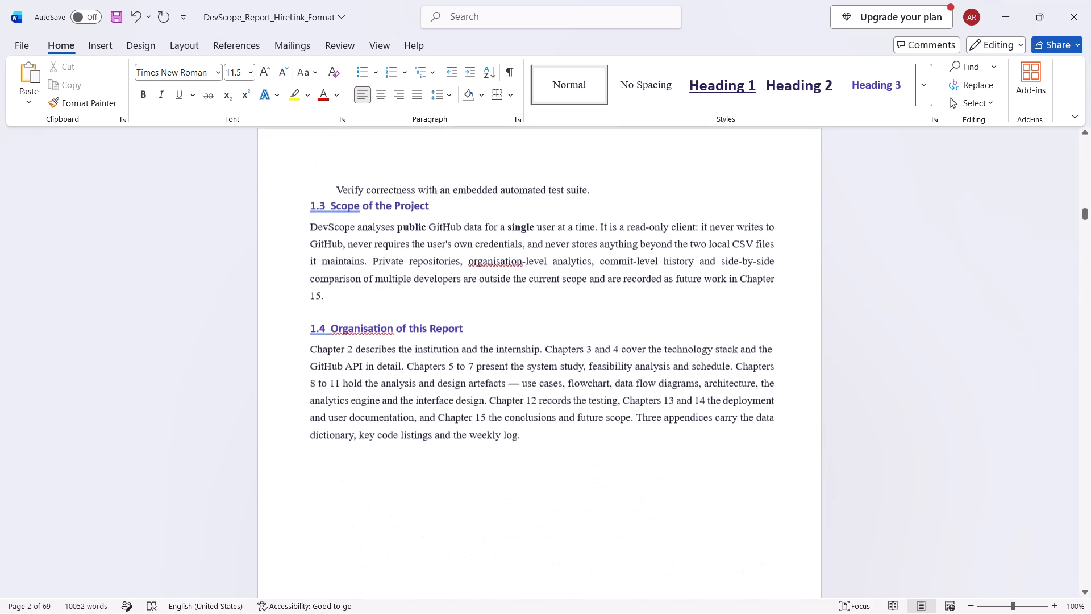
scroll(726, 307, down, 16)
scroll(726, 307, down, 20)
scroll(726, 307, down, 2)
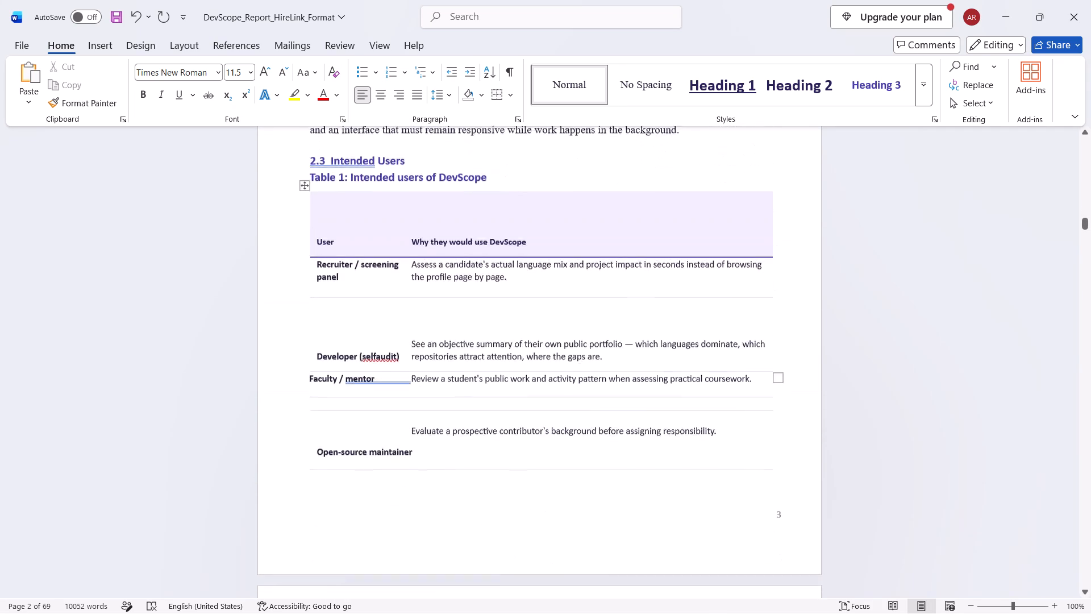
scroll(726, 307, down, 17)
scroll(726, 307, down, 14)
scroll(726, 307, down, 7)
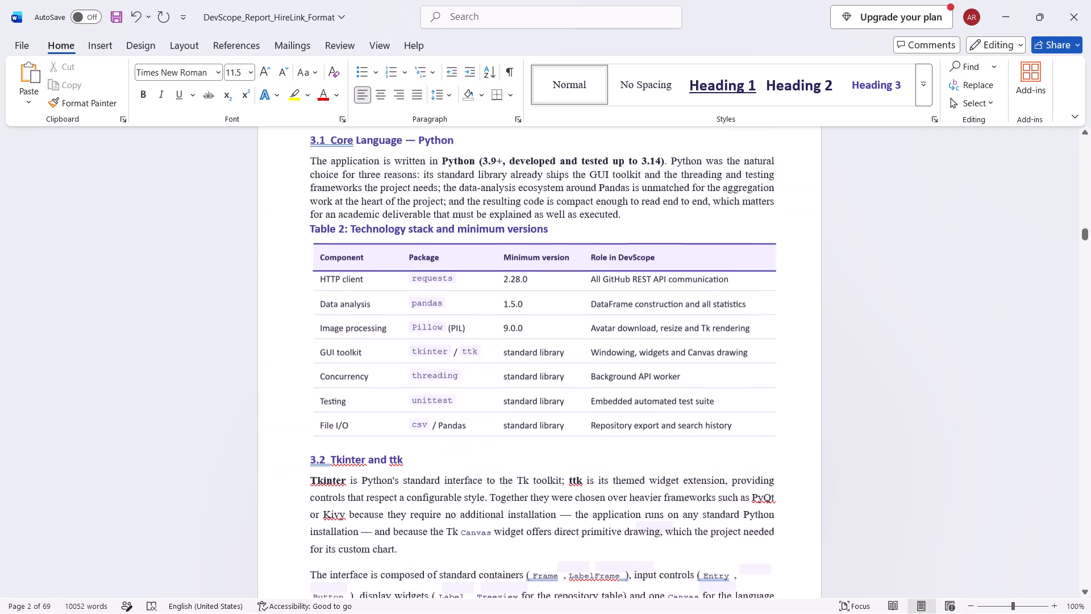
scroll(726, 307, down, 20)
scroll(726, 307, down, 17)
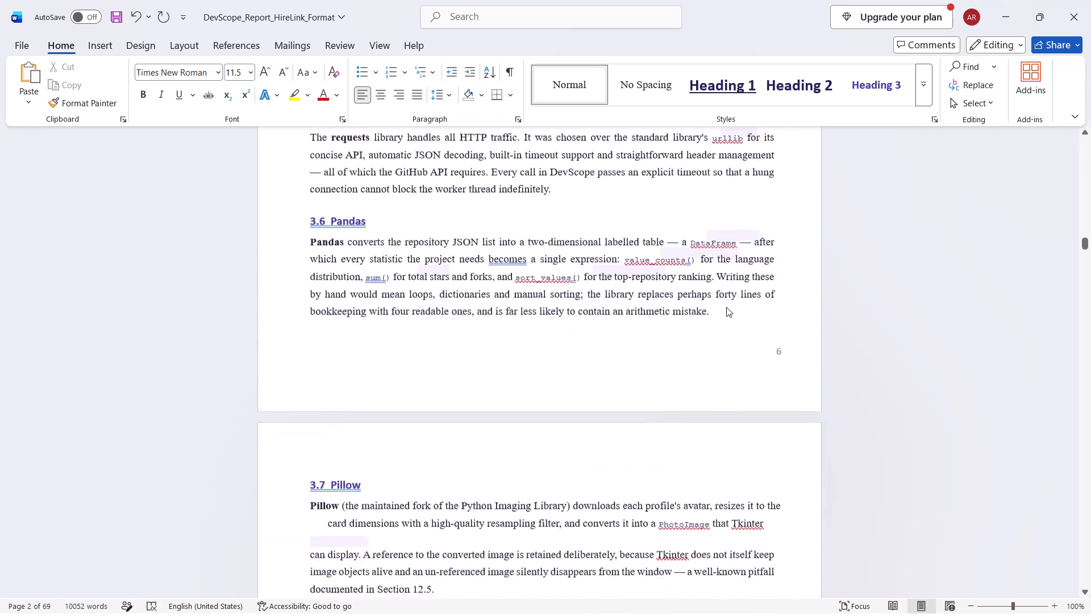
scroll(726, 307, down, 20)
scroll(726, 307, down, 18)
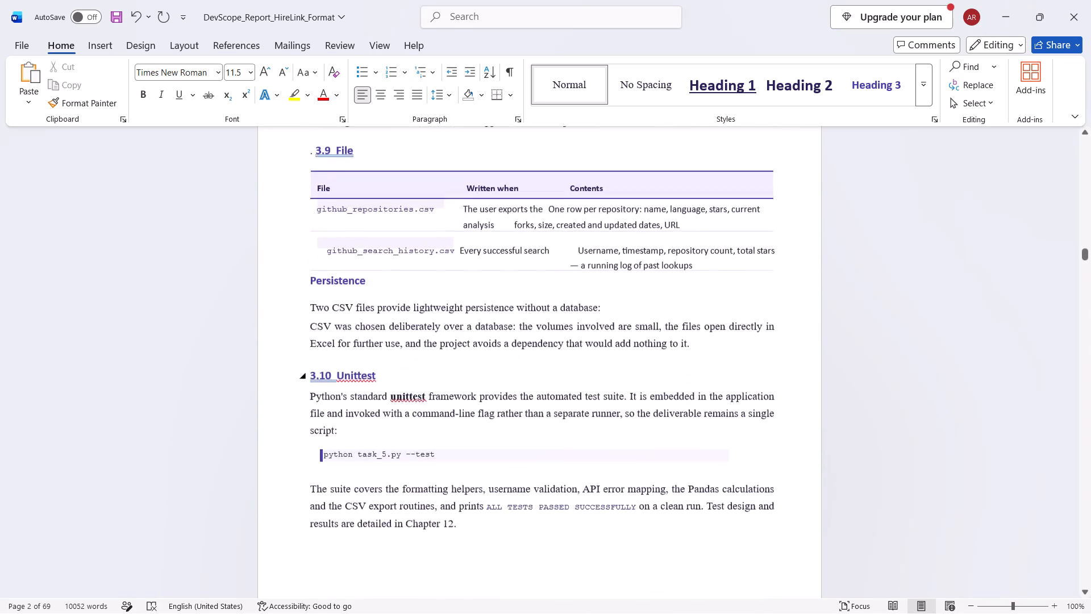
scroll(726, 307, down, 11)
scroll(726, 307, up, 8)
Examine Chapter 4's layout, including the endpoint, response field and error condition tables and how they break across pages.
scroll(726, 307, down, 15)
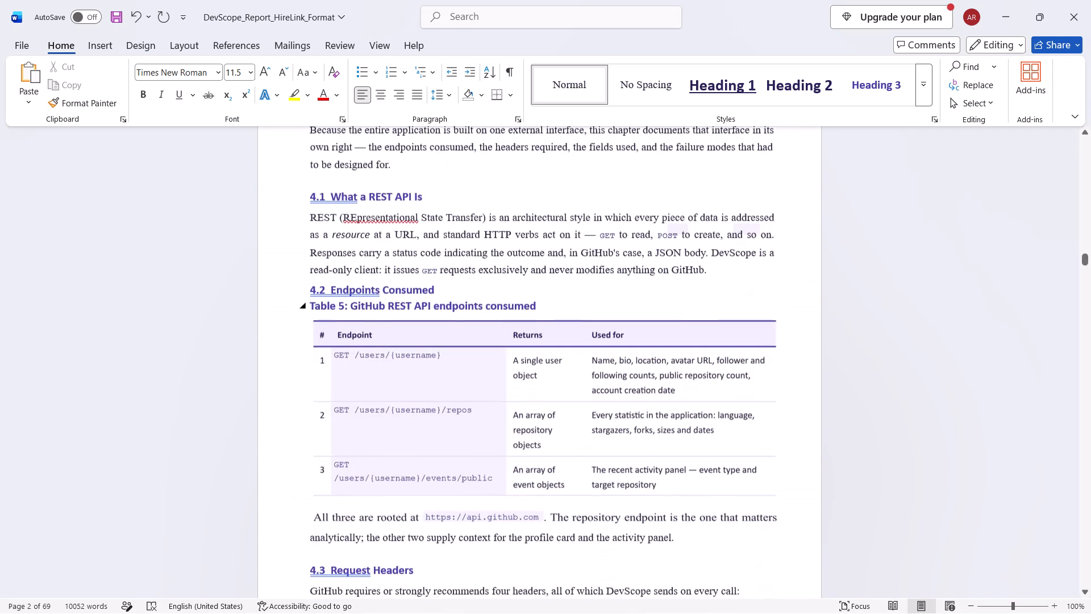
scroll(726, 307, down, 13)
scroll(722, 307, up, 8)
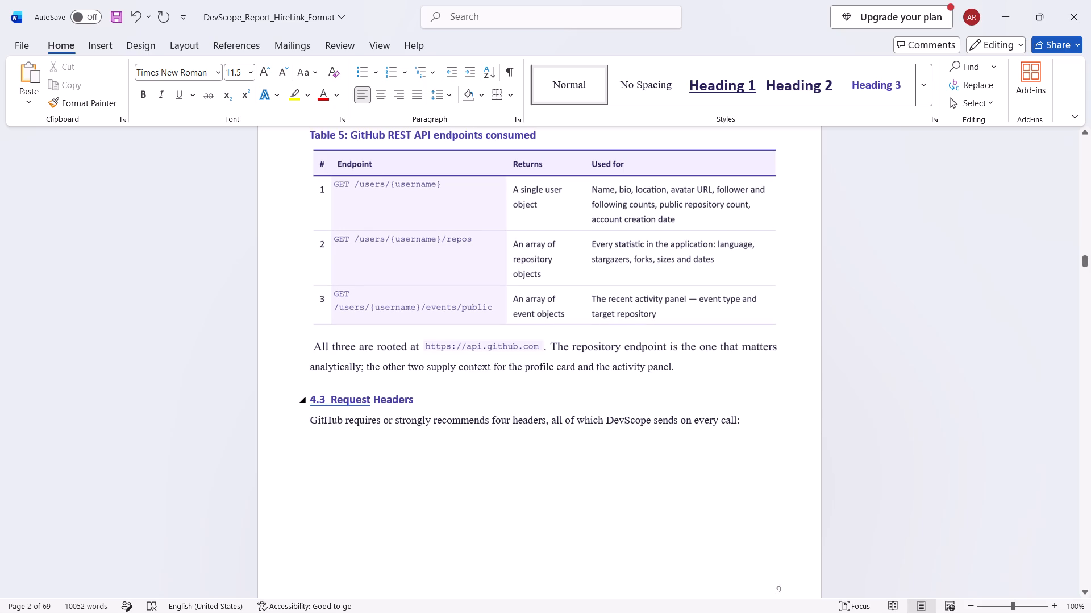
scroll(598, 356, down, 10)
scroll(598, 356, down, 20)
scroll(598, 356, down, 1)
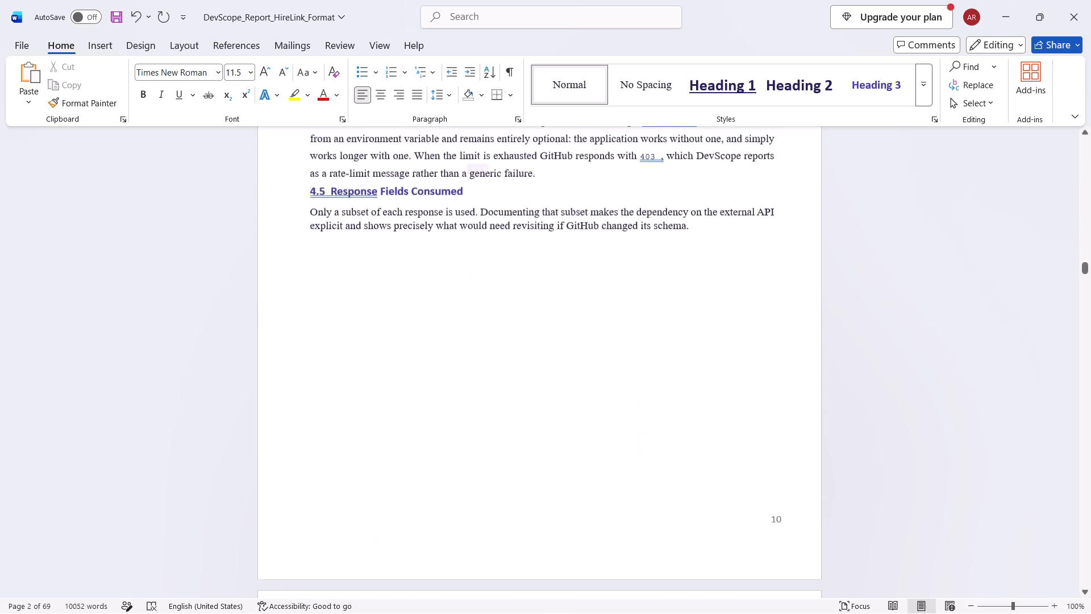
scroll(598, 356, down, 8)
scroll(598, 356, down, 13)
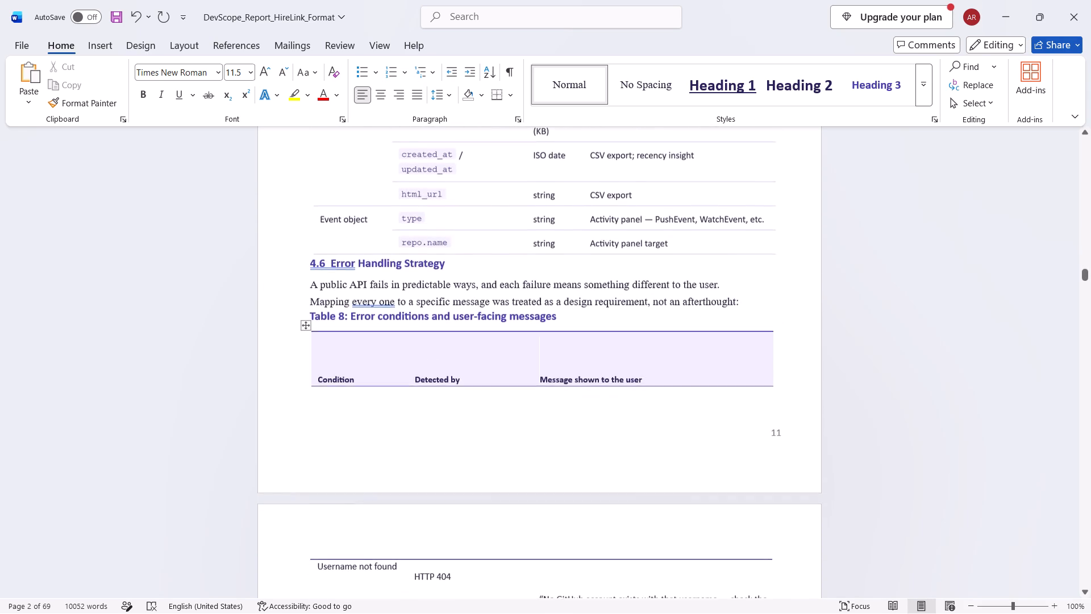
scroll(598, 356, up, 13)
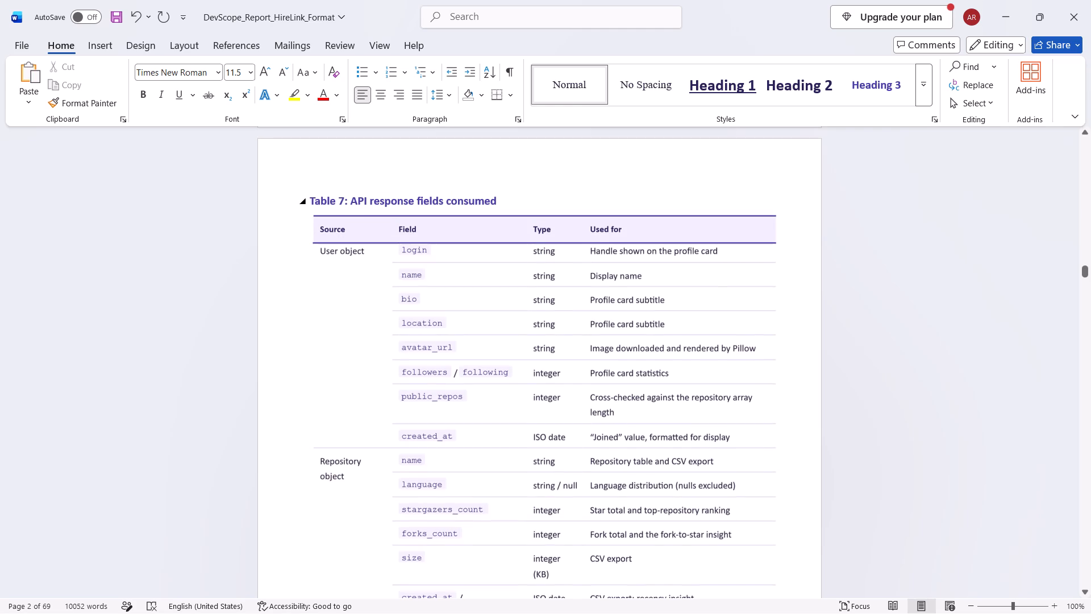
scroll(316, 213, down, 16)
scroll(316, 213, down, 8)
scroll(316, 213, up, 6)
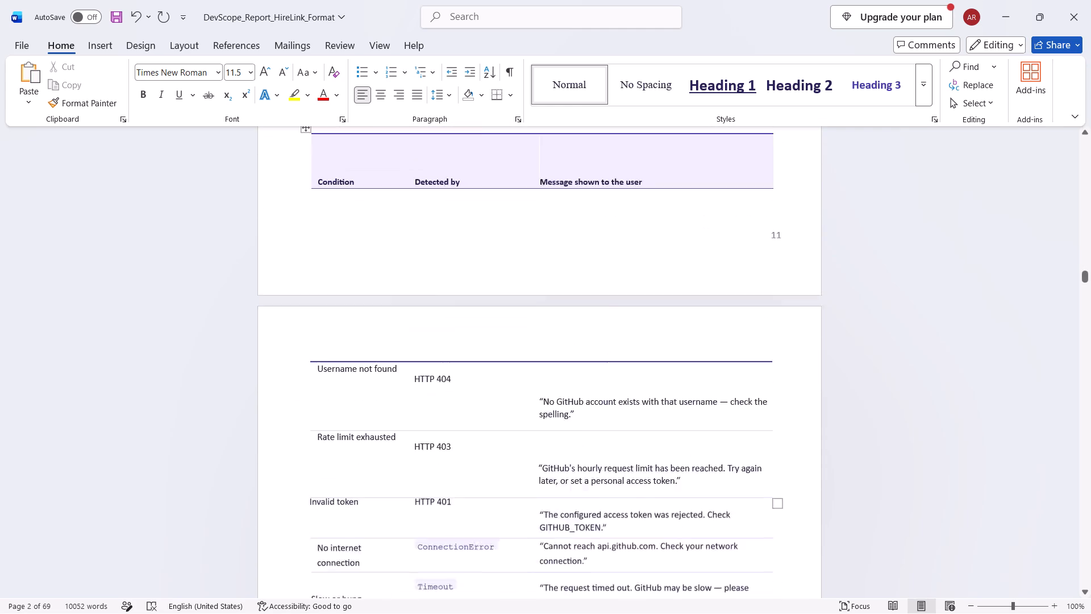
scroll(316, 213, up, 2)
scroll(316, 213, down, 14)
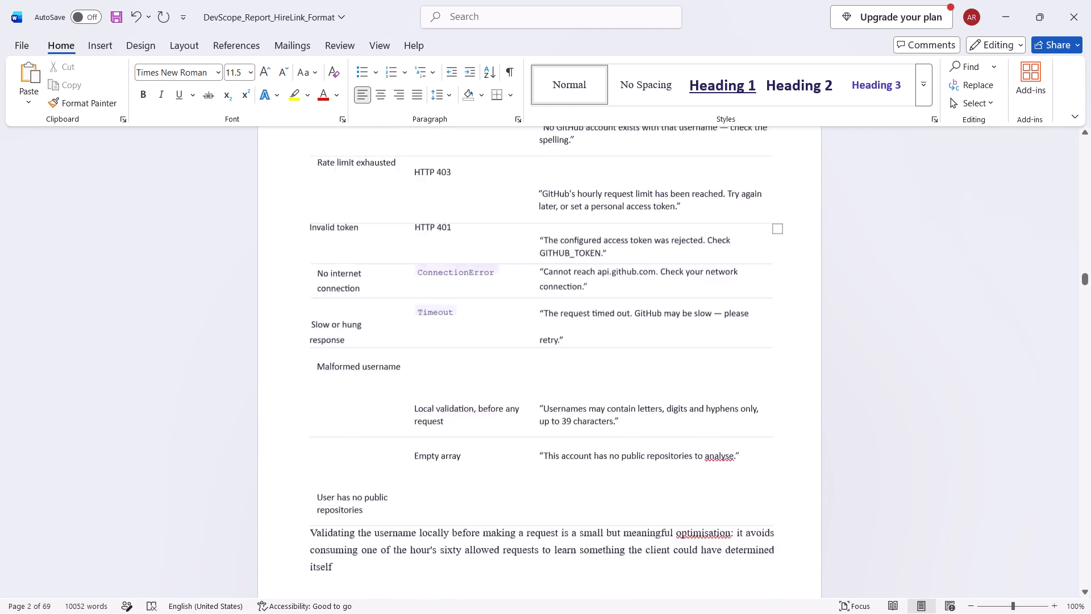
Insert two blank lines before the Table 8 caption in section 4.6 so the whole table starts on the following page.
scroll(316, 213, up, 14)
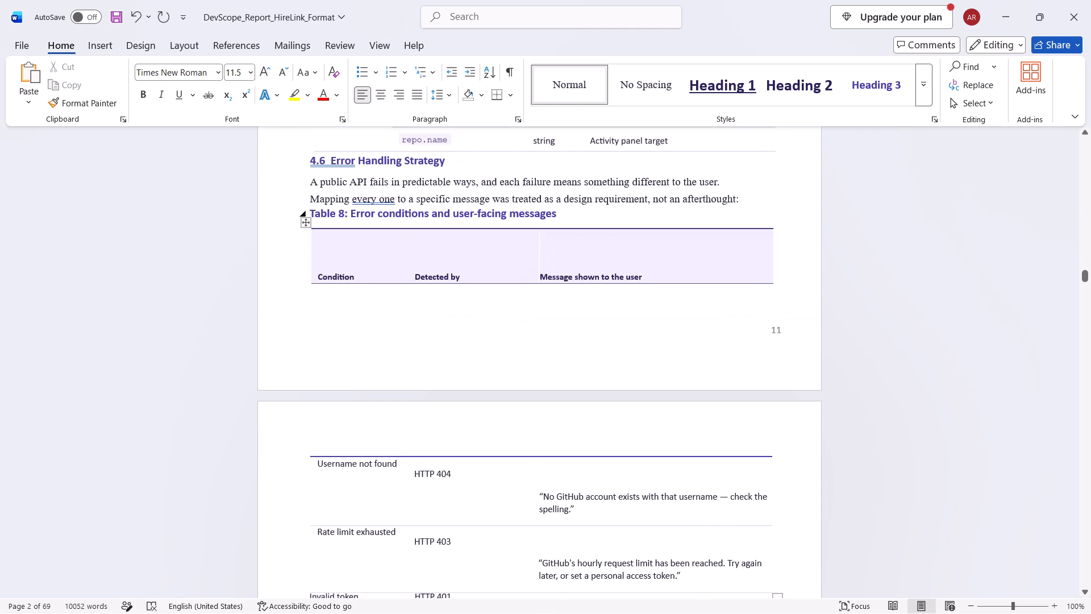
click(292, 226)
click(283, 237)
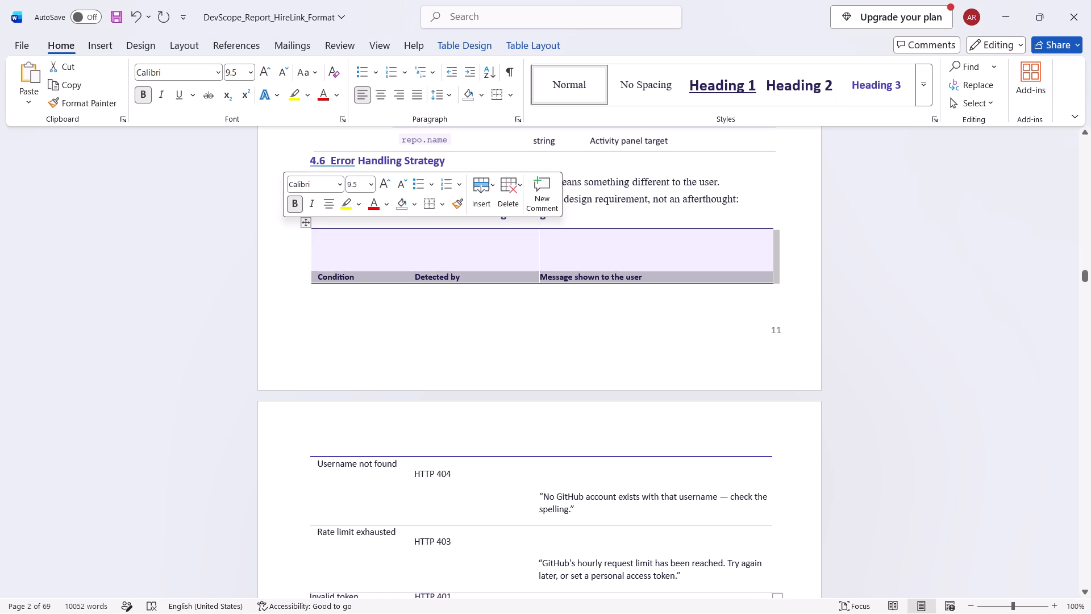
click(726, 213)
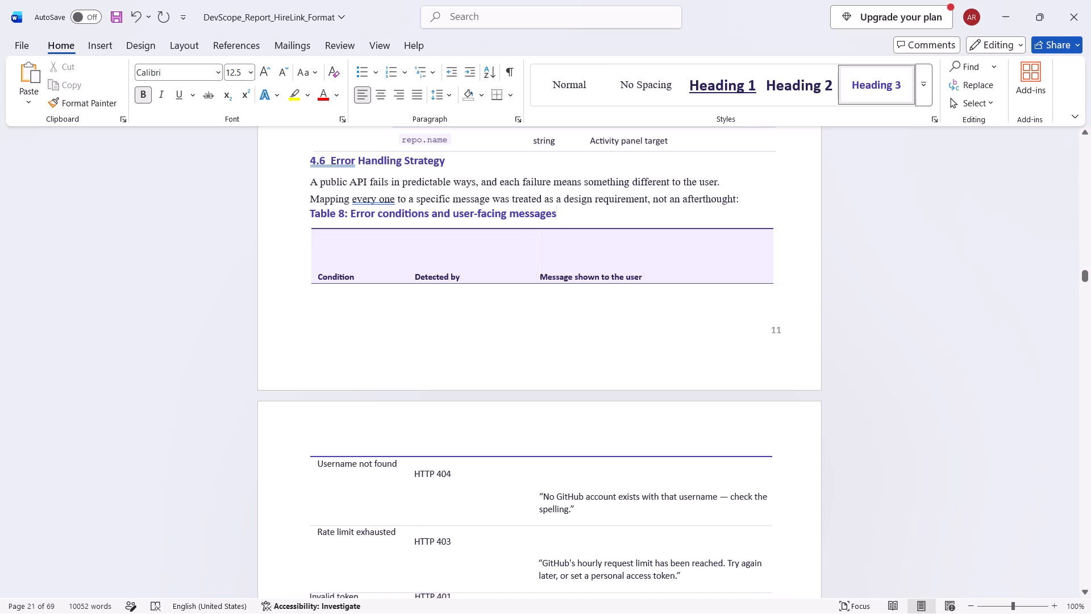
click(763, 201)
key(Return)
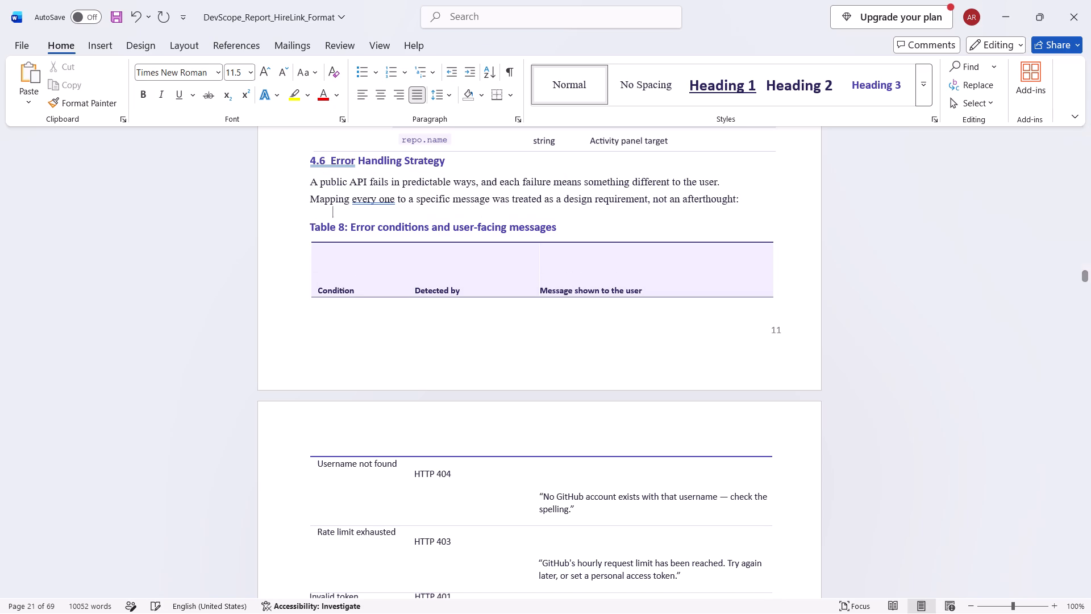
key(Return)
Delete the empty paragraphs on the blank page between the end of Chapter 4 and Chapter 5 to remove that page.
scroll(761, 202, down, 6)
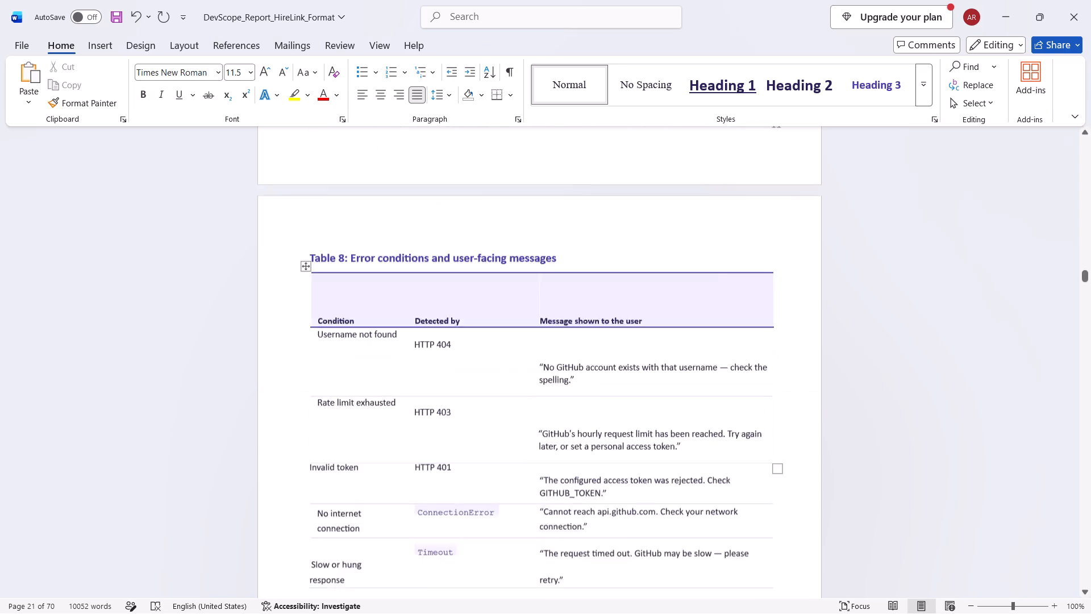
scroll(761, 202, down, 20)
scroll(761, 202, down, 15)
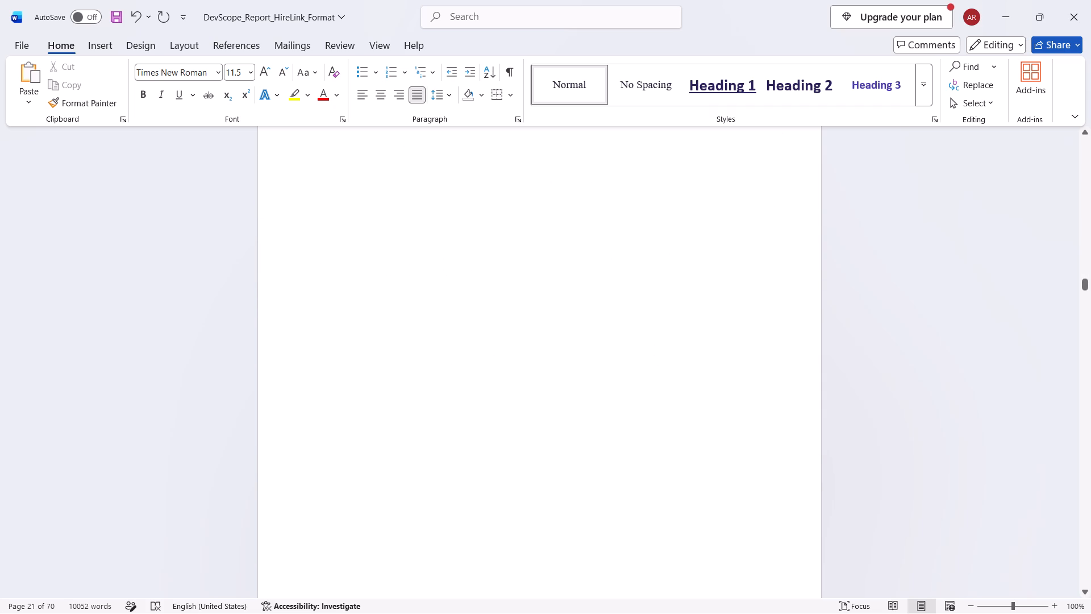
scroll(761, 202, down, 8)
scroll(761, 202, up, 18)
click(536, 275)
key(BackSpace)
key(BackSpace)
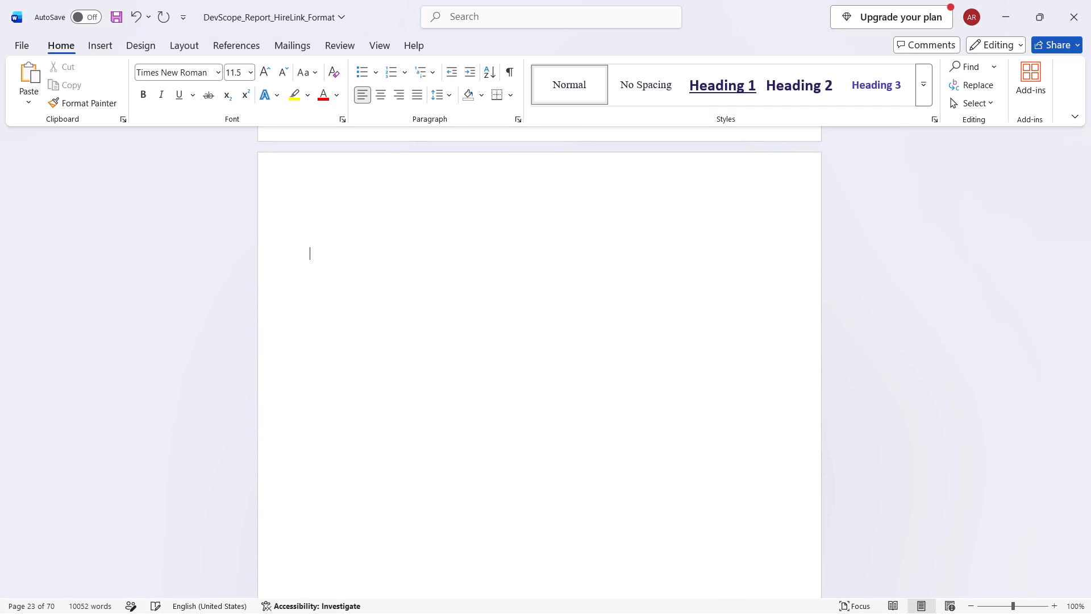
key(BackSpace)
key(BackSpace)
key(BackSpace)
key(BackSpace)
key(BackSpace)
key(BackSpace)
key(BackSpace)
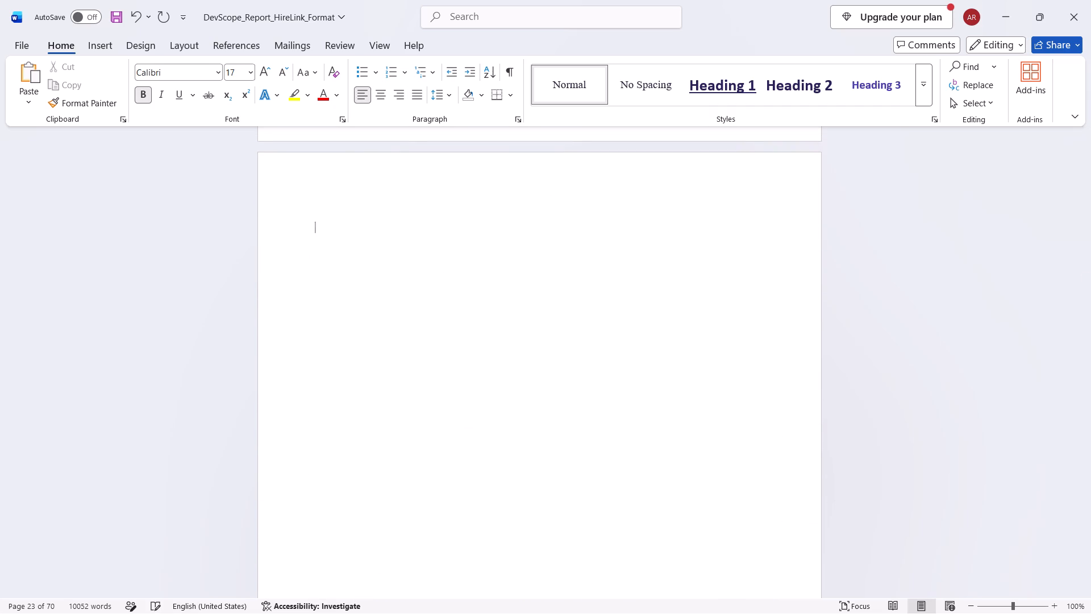
key(BackSpace)
key(BackSpace)
key(BackSpace)
key(BackSpace)
key(BackSpace)
key(BackSpace)
key(BackSpace)
key(BackSpace)
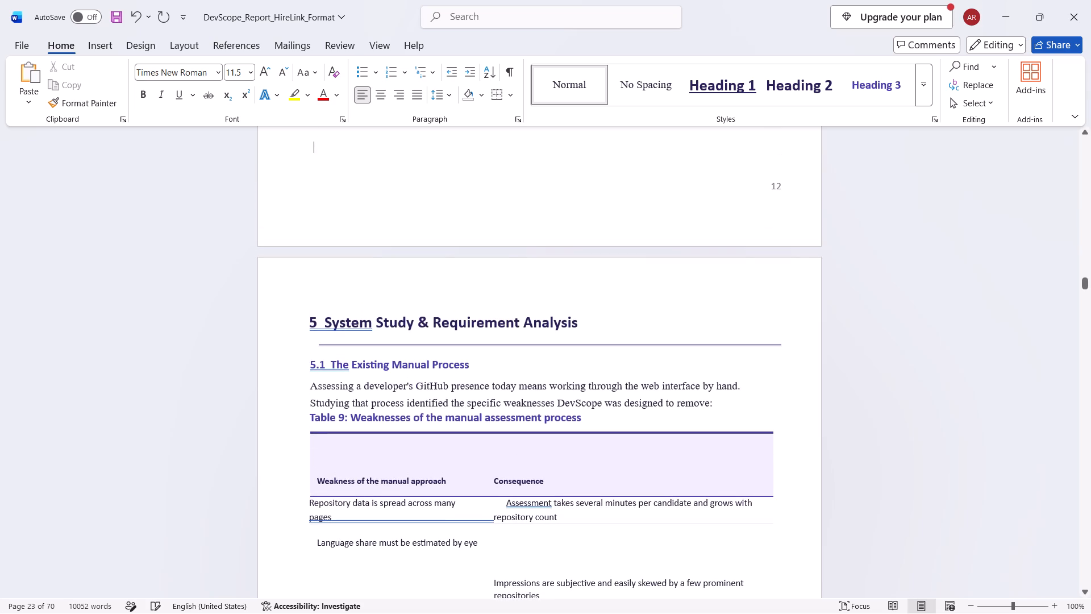
Check the page flow from the end of Table 8 into Chapter 5 and the row spacing in Table 9.
scroll(531, 275, up, 8)
scroll(531, 275, down, 4)
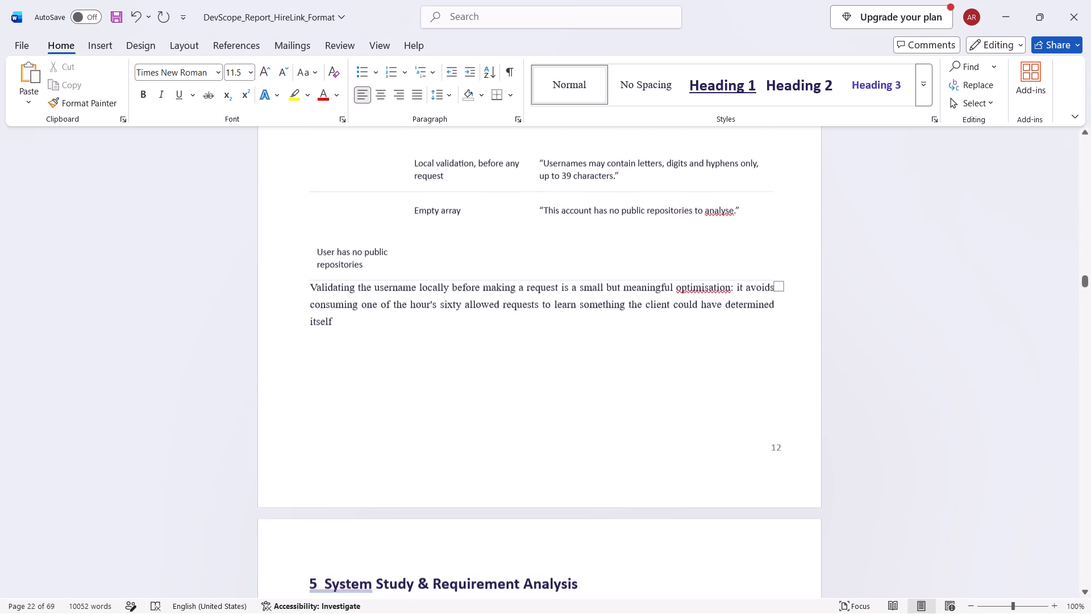
scroll(531, 275, down, 3)
scroll(531, 275, down, 20)
scroll(531, 275, up, 14)
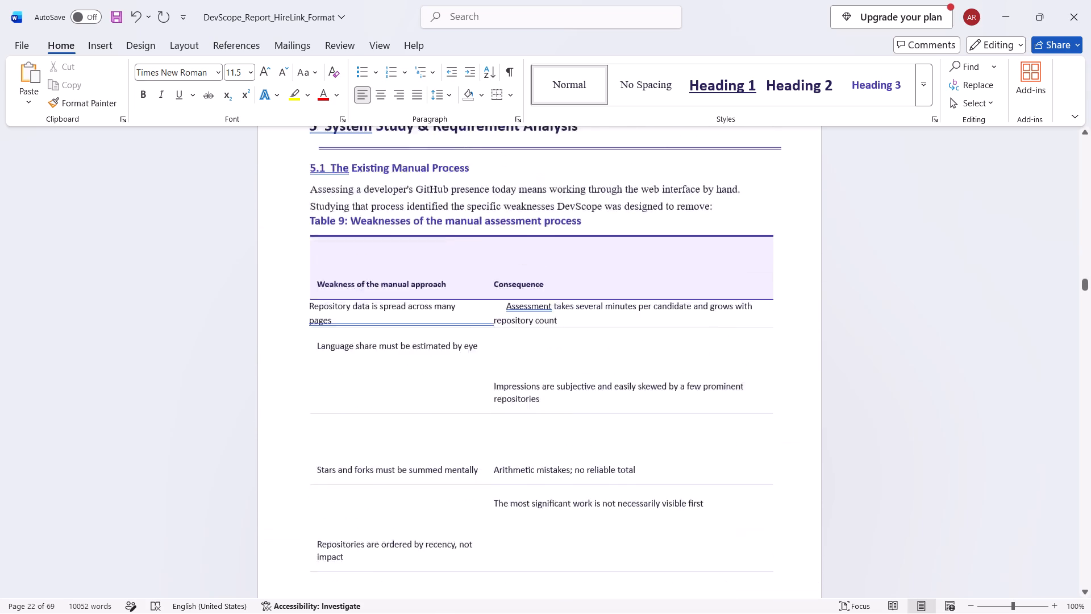
scroll(531, 275, down, 3)
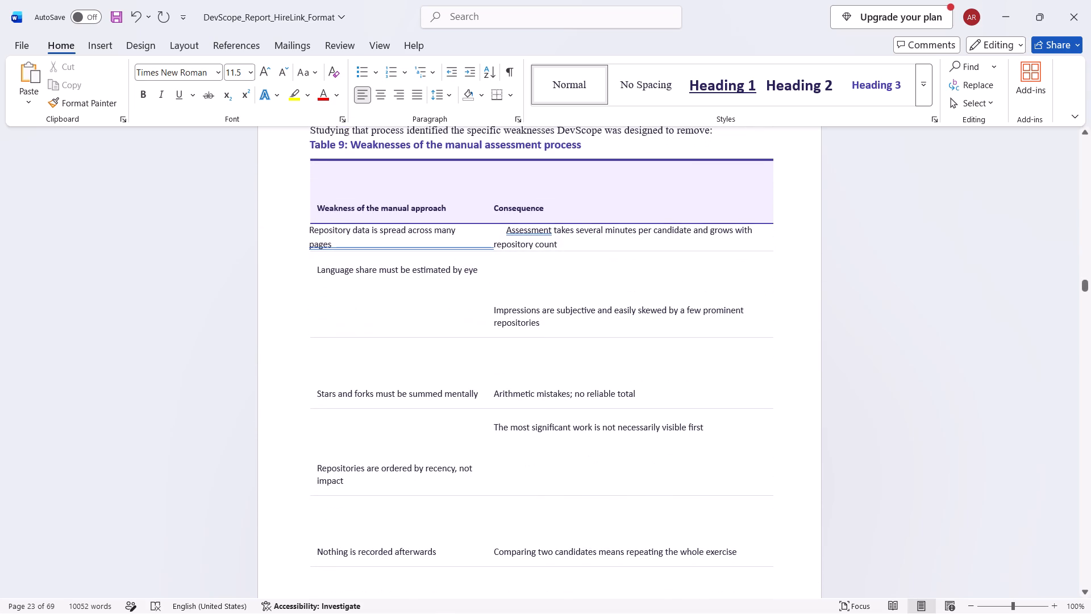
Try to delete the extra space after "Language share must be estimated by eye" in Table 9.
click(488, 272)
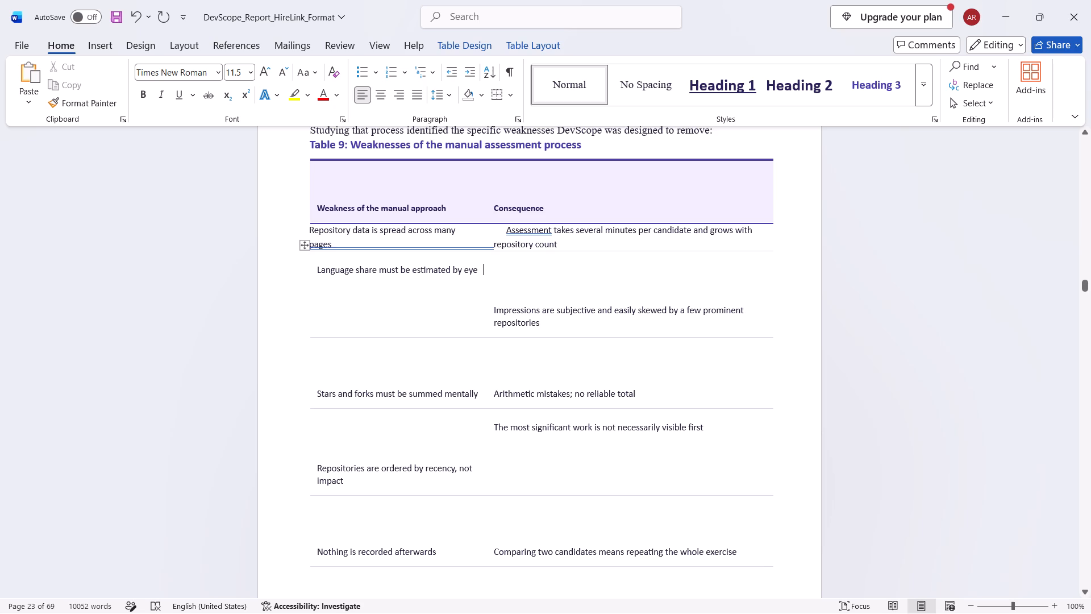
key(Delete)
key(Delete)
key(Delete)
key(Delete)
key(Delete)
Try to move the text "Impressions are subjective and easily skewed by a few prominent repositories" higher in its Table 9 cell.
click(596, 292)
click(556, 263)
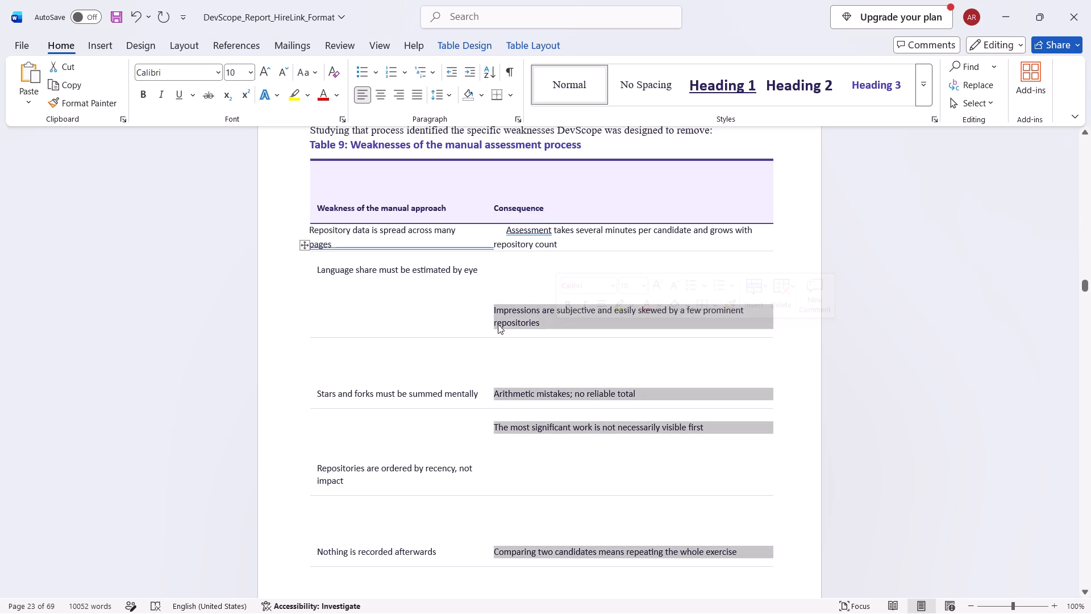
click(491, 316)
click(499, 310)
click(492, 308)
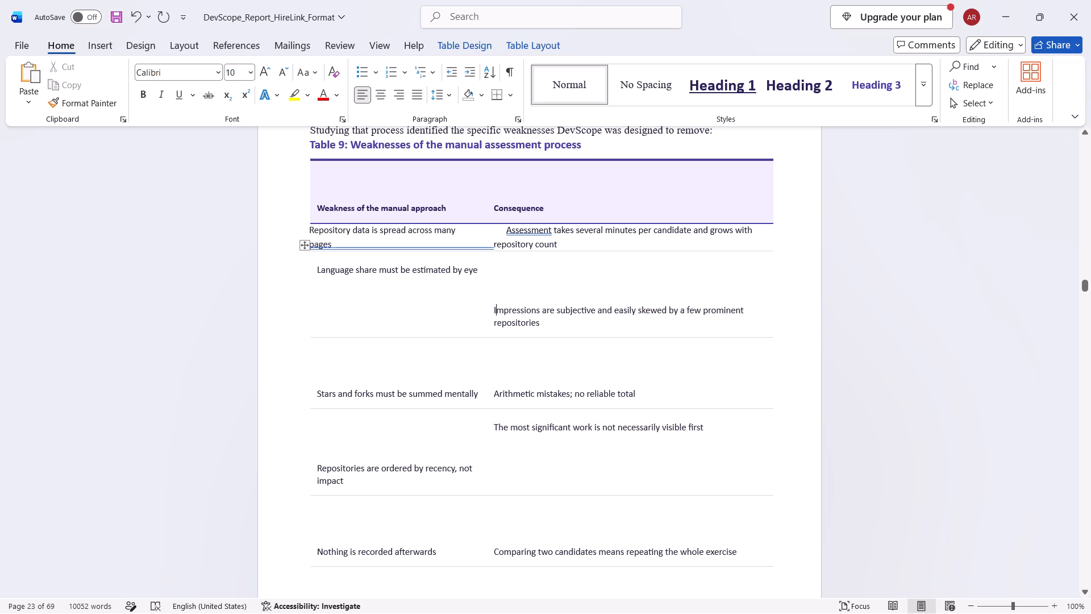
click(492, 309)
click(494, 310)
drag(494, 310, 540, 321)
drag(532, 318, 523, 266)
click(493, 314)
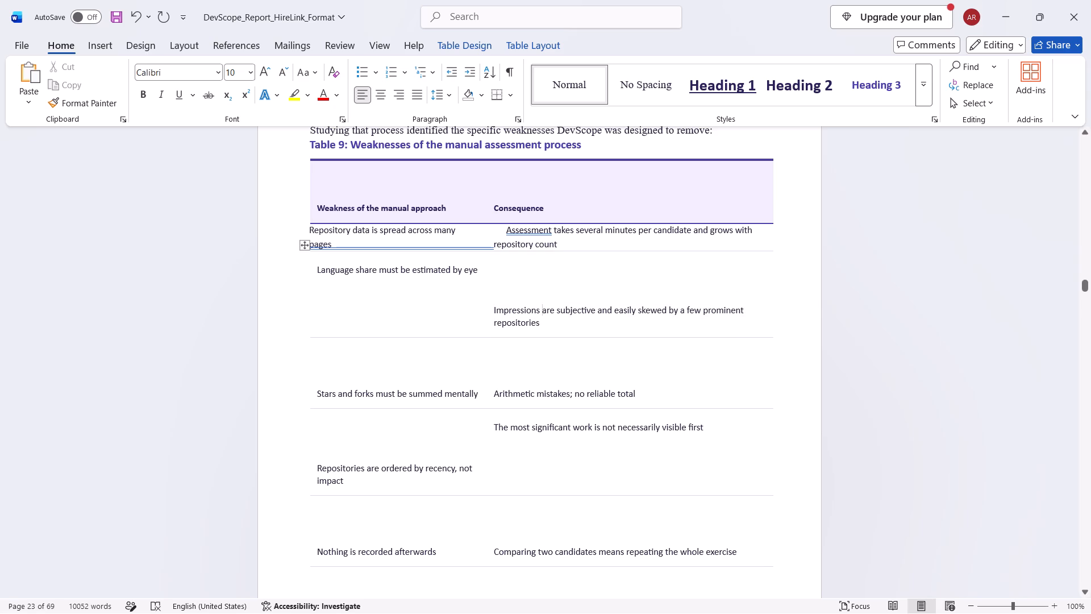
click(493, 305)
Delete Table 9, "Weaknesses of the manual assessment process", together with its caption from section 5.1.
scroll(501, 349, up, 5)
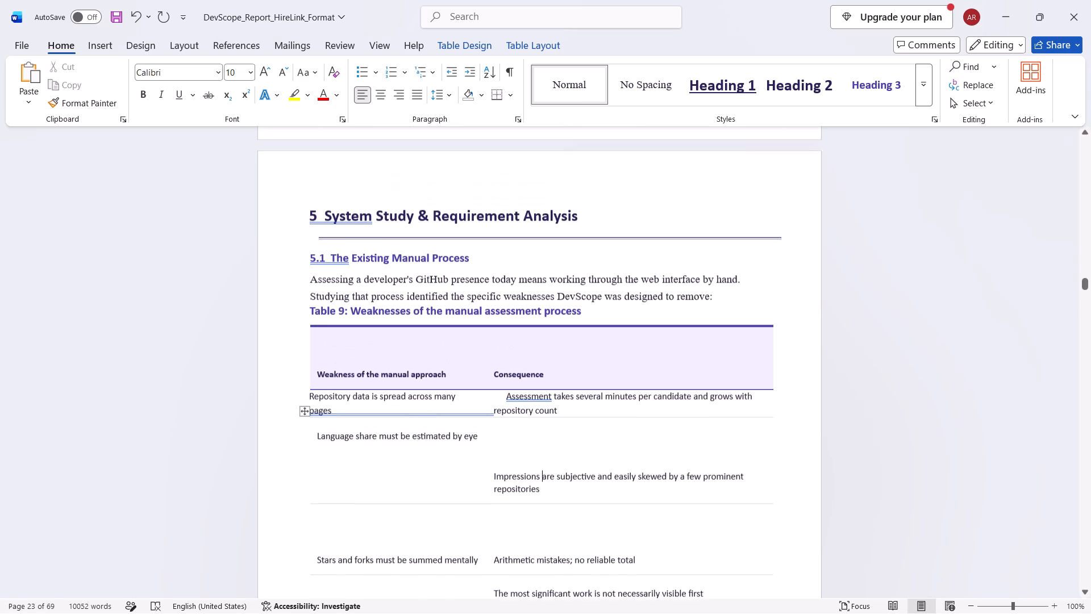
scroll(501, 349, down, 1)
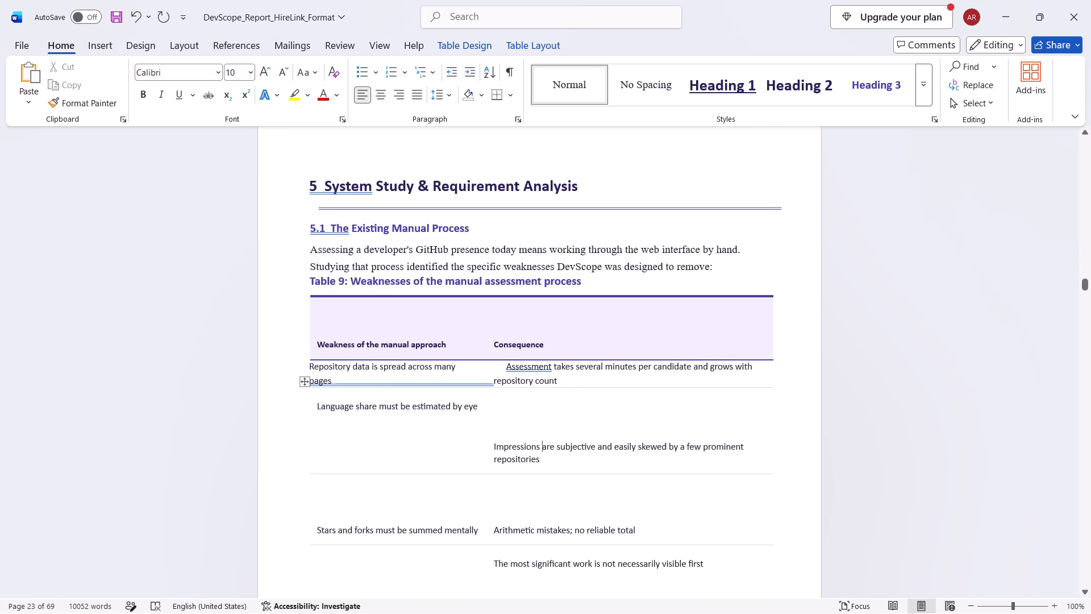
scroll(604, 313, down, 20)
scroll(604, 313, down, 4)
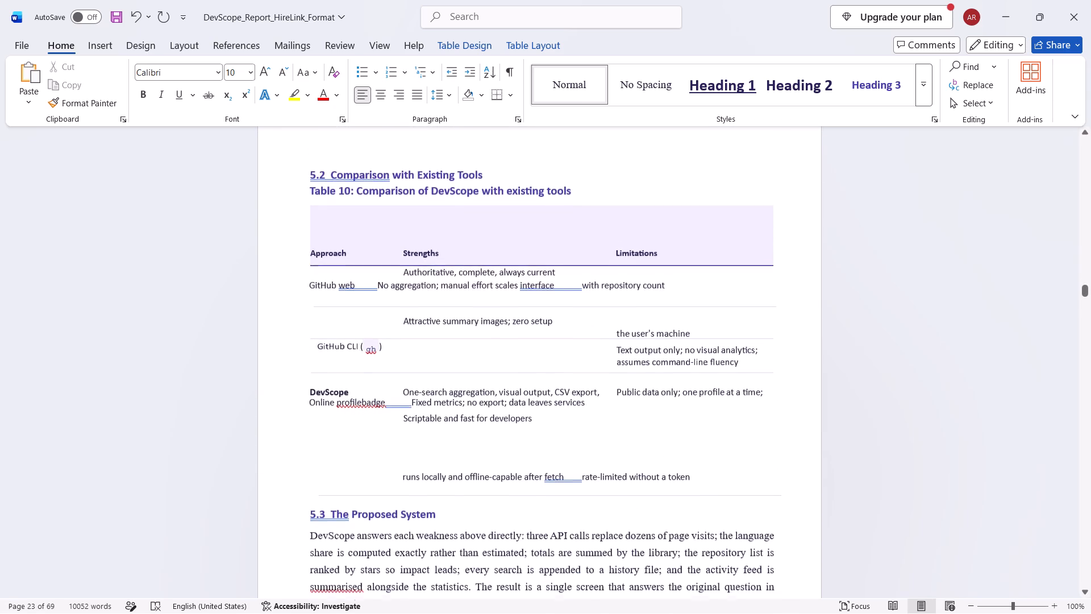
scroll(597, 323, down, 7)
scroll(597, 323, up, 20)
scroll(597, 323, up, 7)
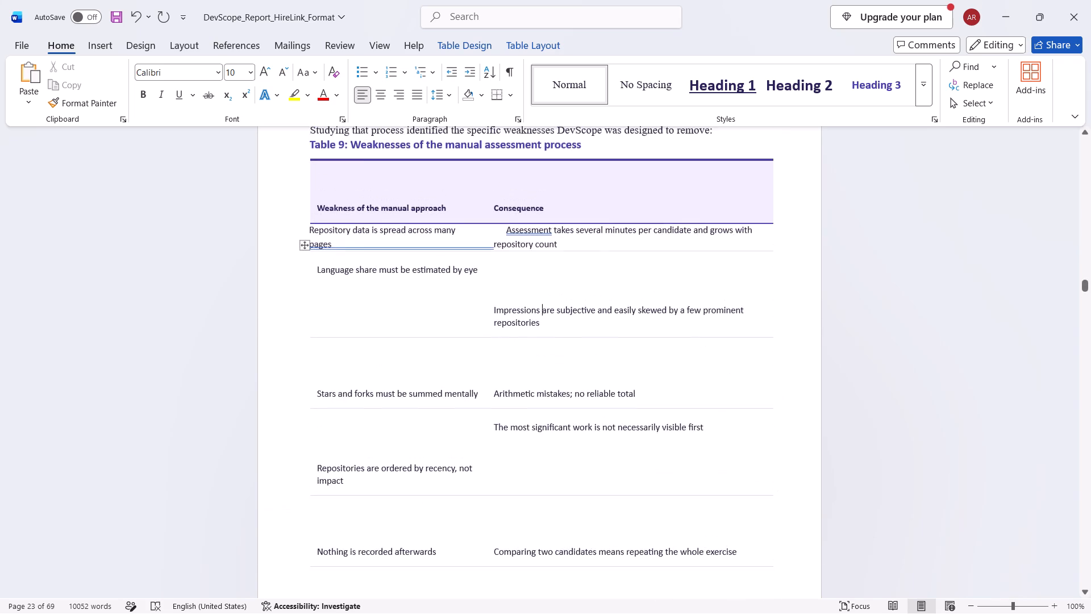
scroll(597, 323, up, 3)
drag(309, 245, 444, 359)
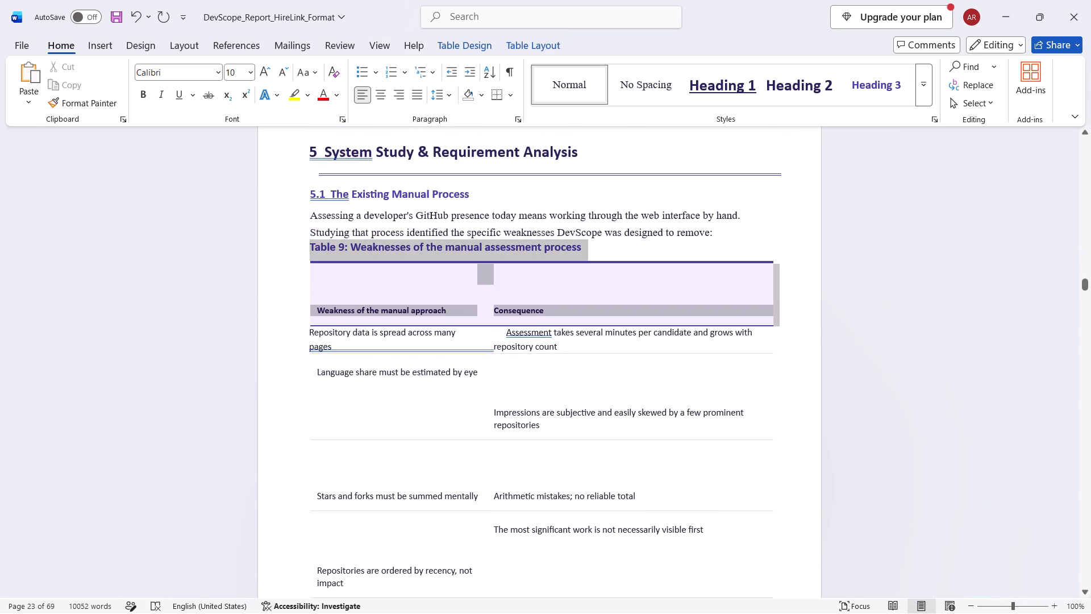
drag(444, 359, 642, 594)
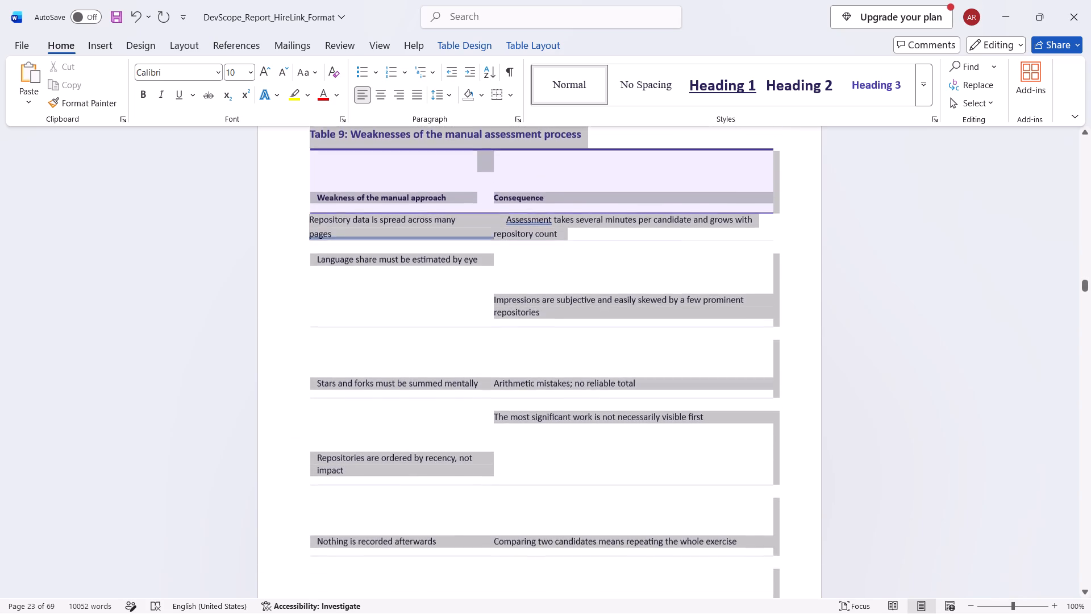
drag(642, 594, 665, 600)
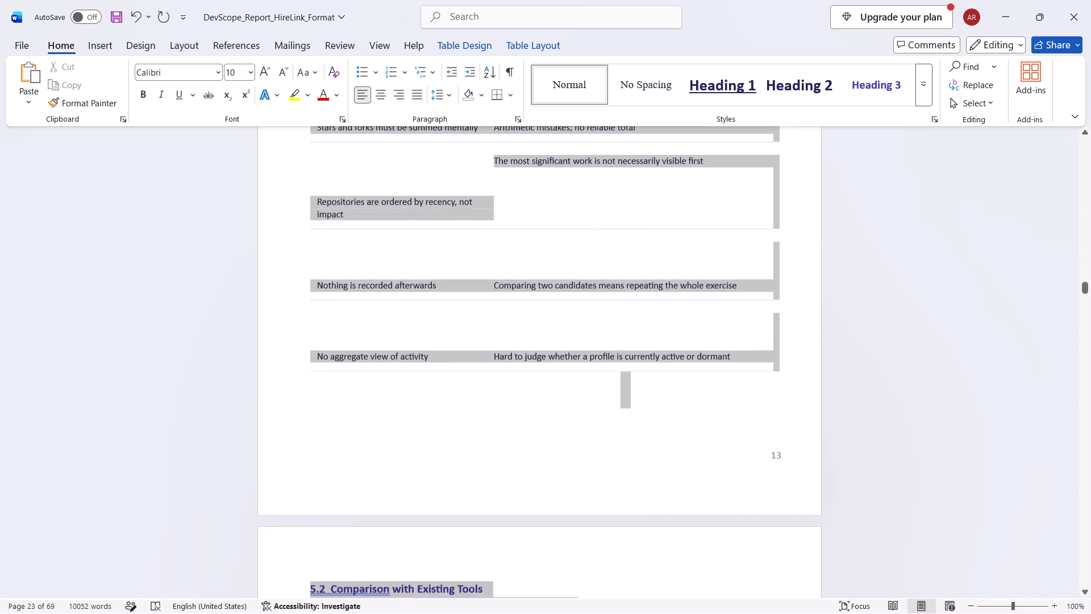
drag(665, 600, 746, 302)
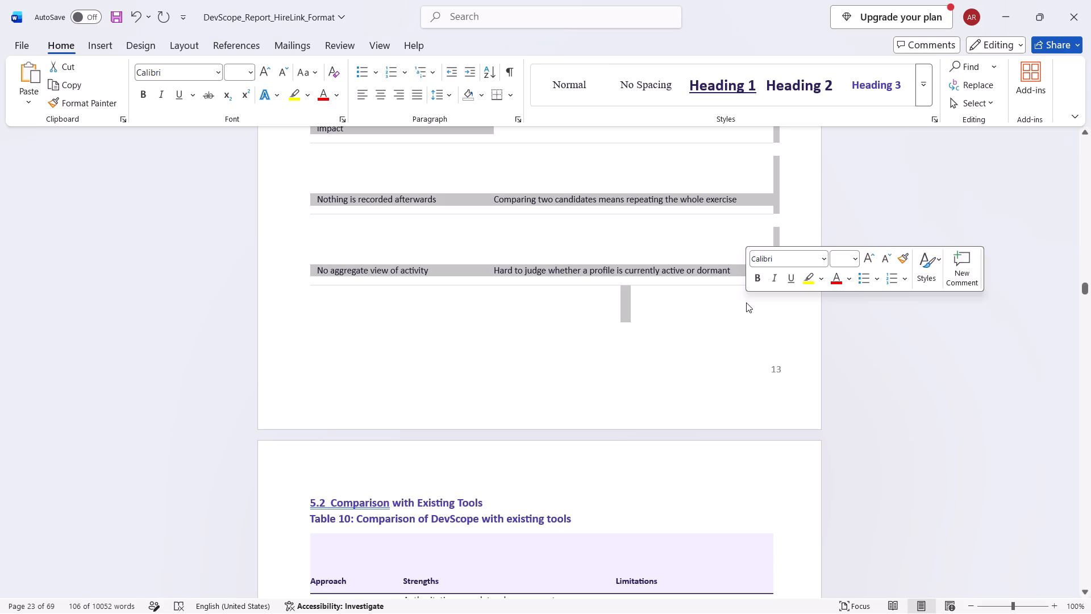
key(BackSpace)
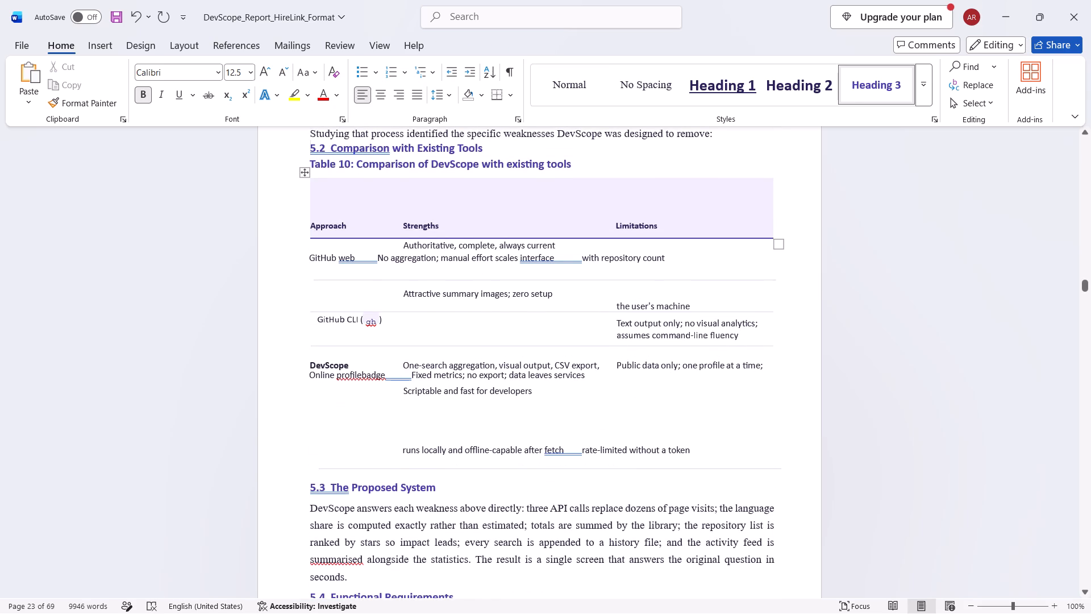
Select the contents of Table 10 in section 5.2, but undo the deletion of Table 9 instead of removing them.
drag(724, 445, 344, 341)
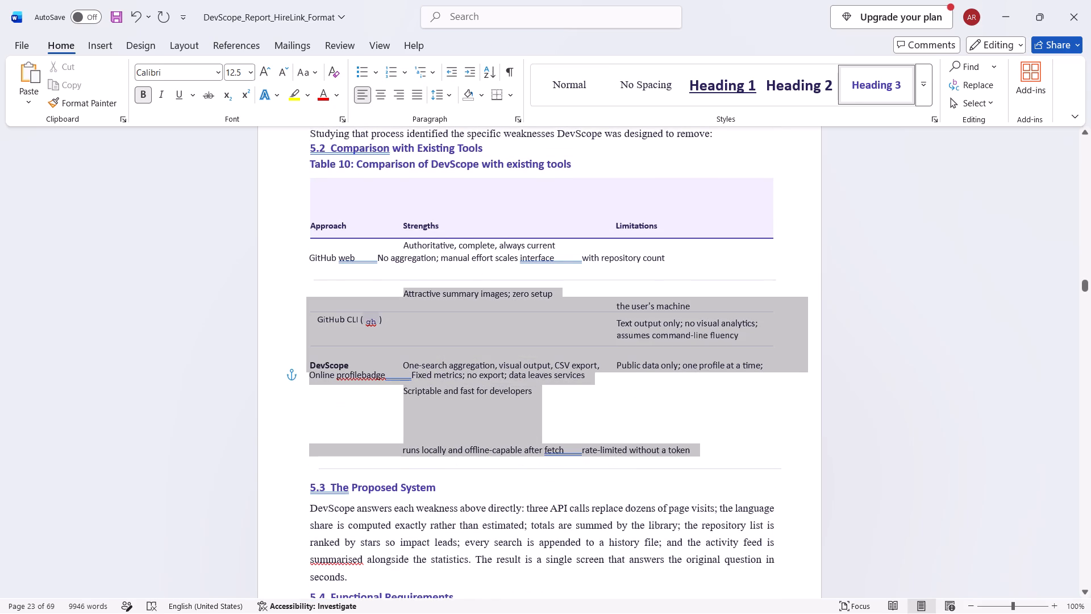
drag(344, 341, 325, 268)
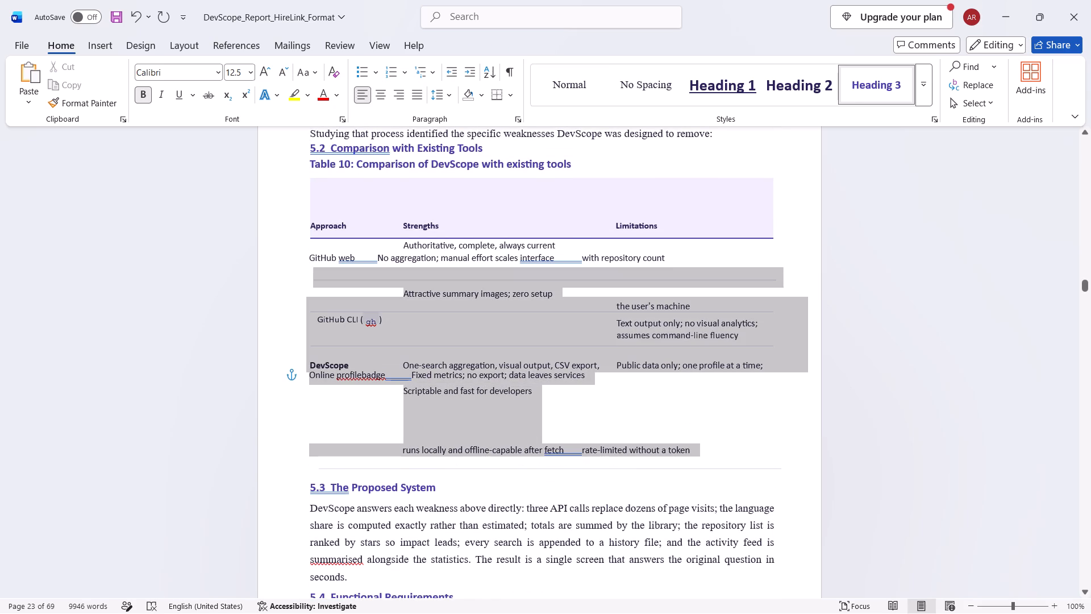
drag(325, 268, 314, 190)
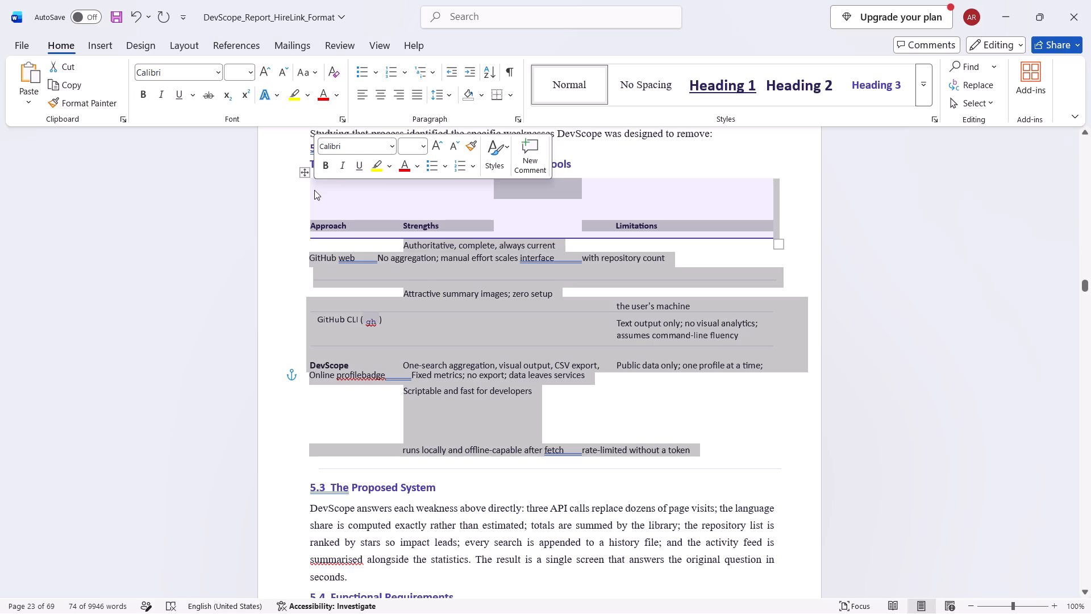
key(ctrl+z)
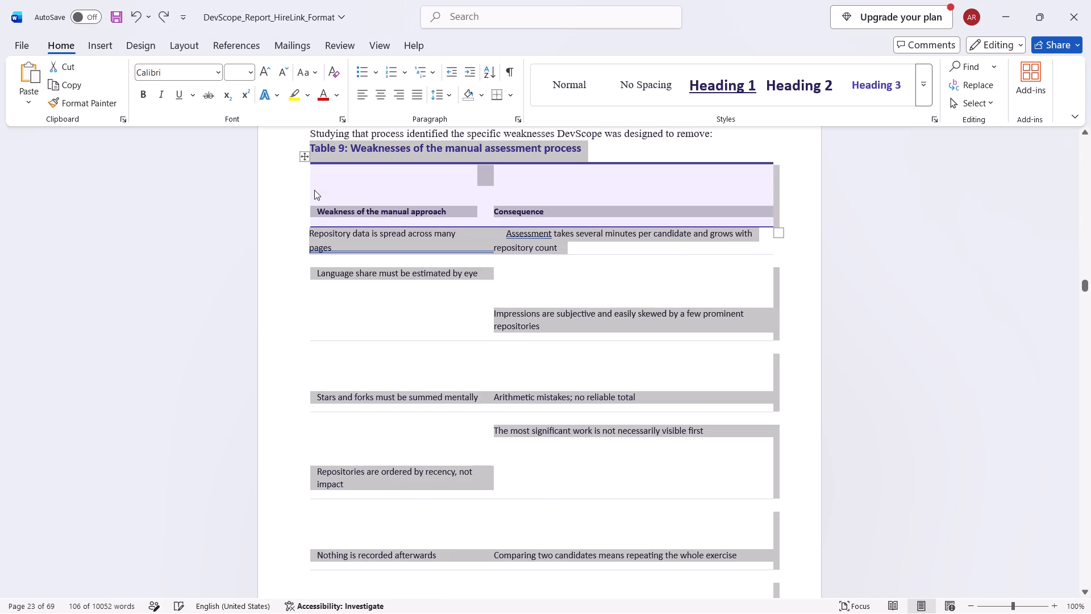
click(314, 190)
Delete section 5.4 Functional Requirements, including its heading and all of Table 11 (FR-1 to FR-14).
scroll(314, 190, down, 15)
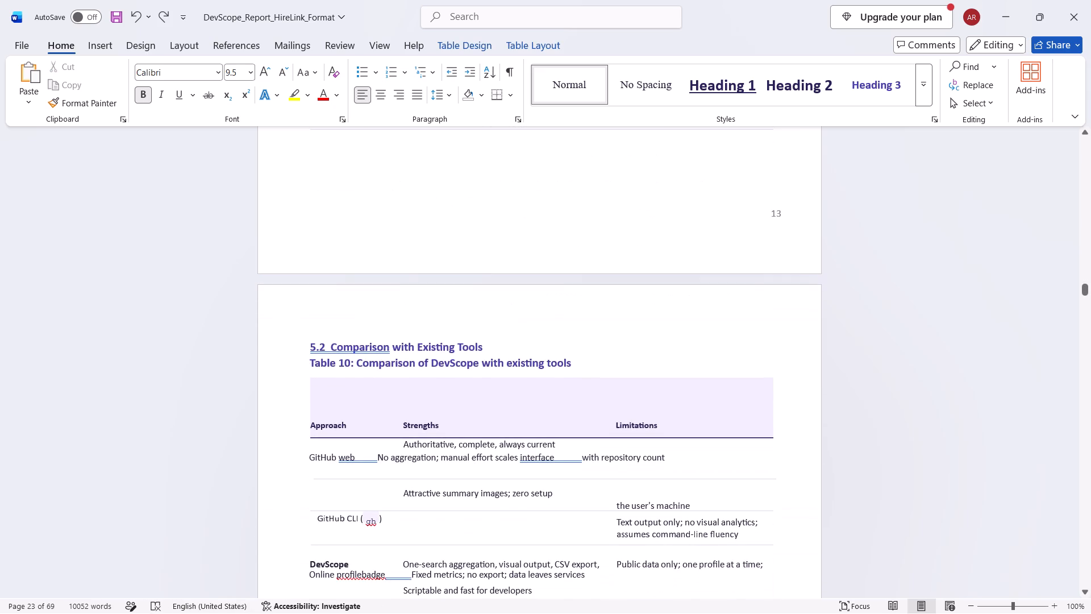
scroll(314, 190, down, 4)
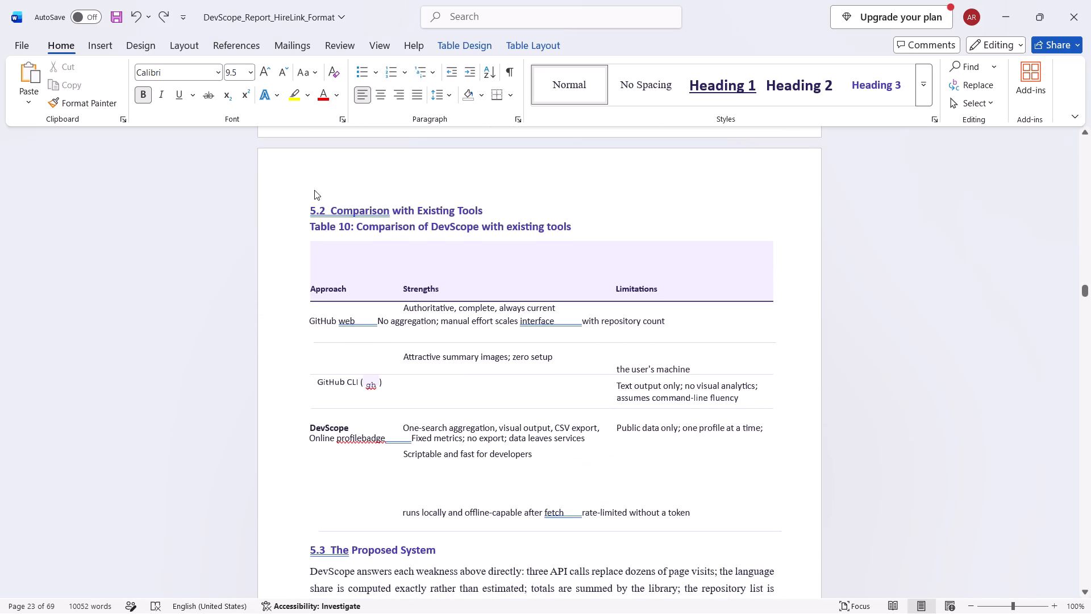
scroll(314, 190, down, 8)
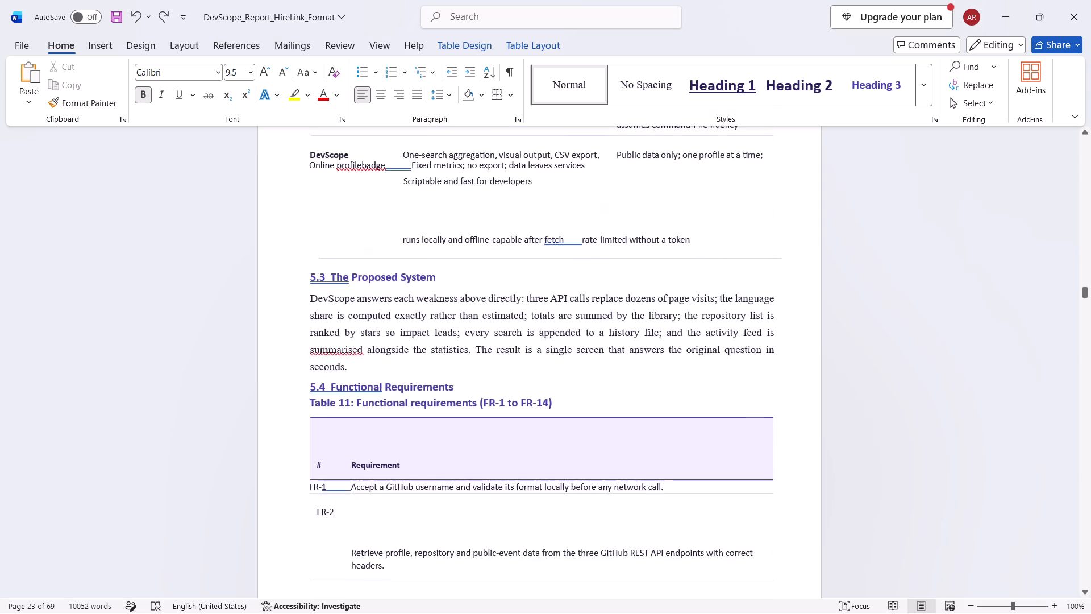
scroll(314, 190, down, 18)
scroll(314, 190, up, 3)
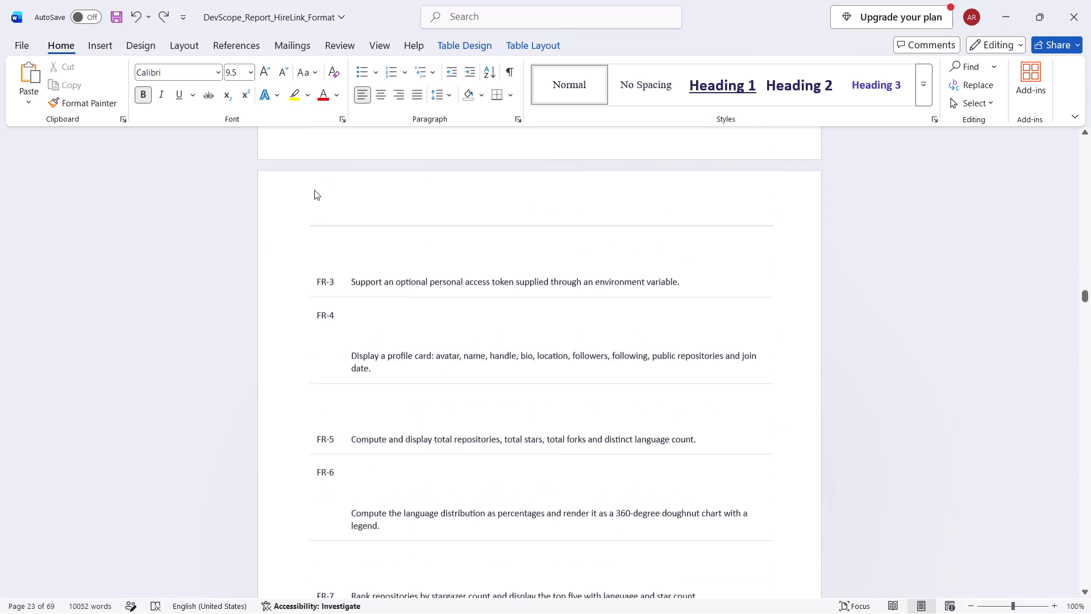
scroll(314, 190, up, 10)
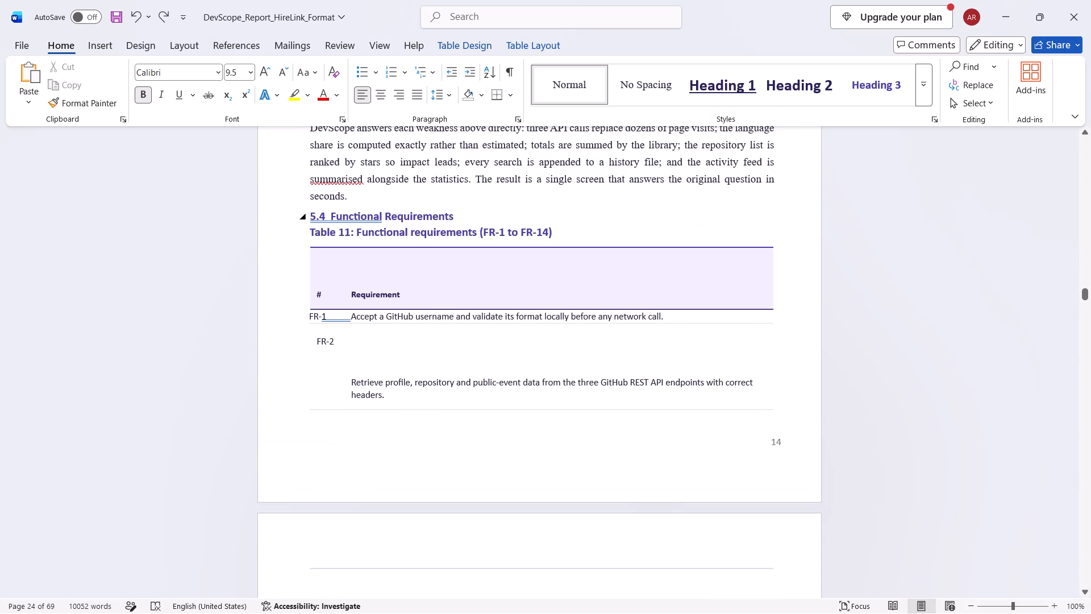
drag(311, 211, 752, 613)
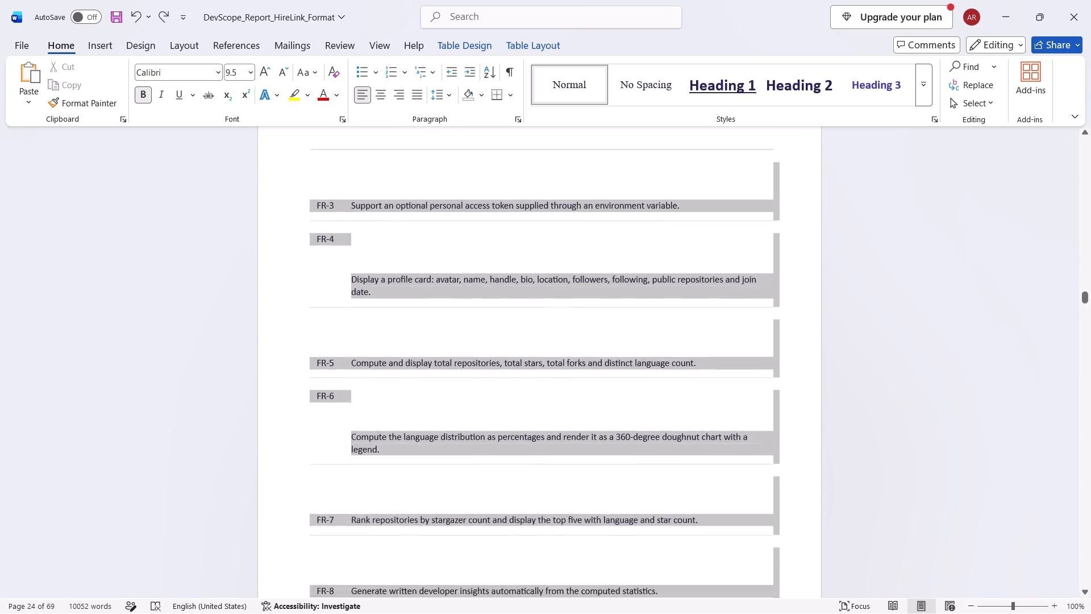
drag(752, 613, 714, 528)
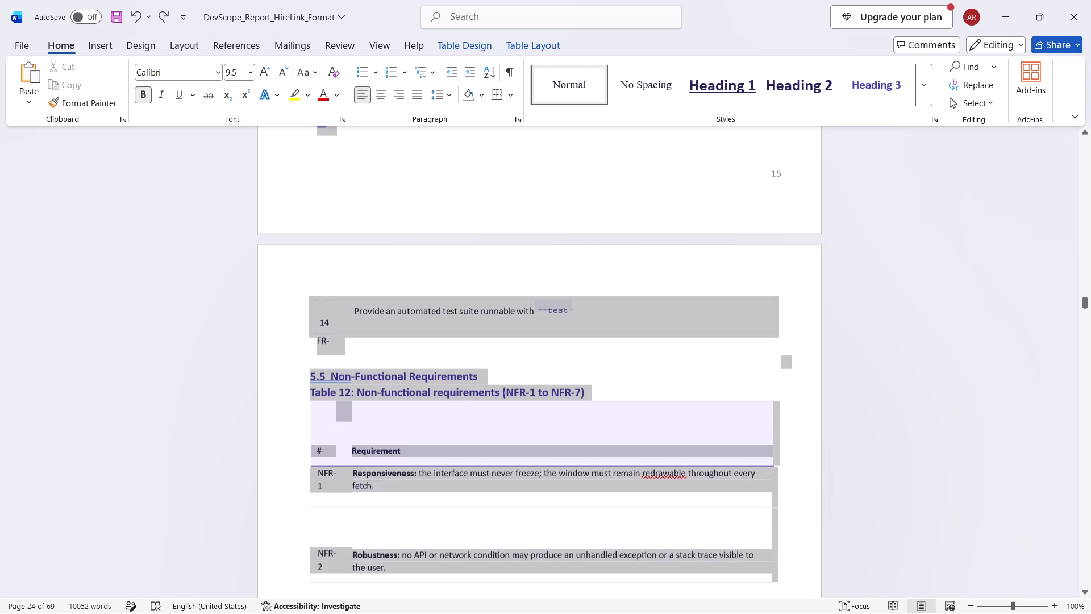
drag(714, 528, 659, 319)
key(BackSpace)
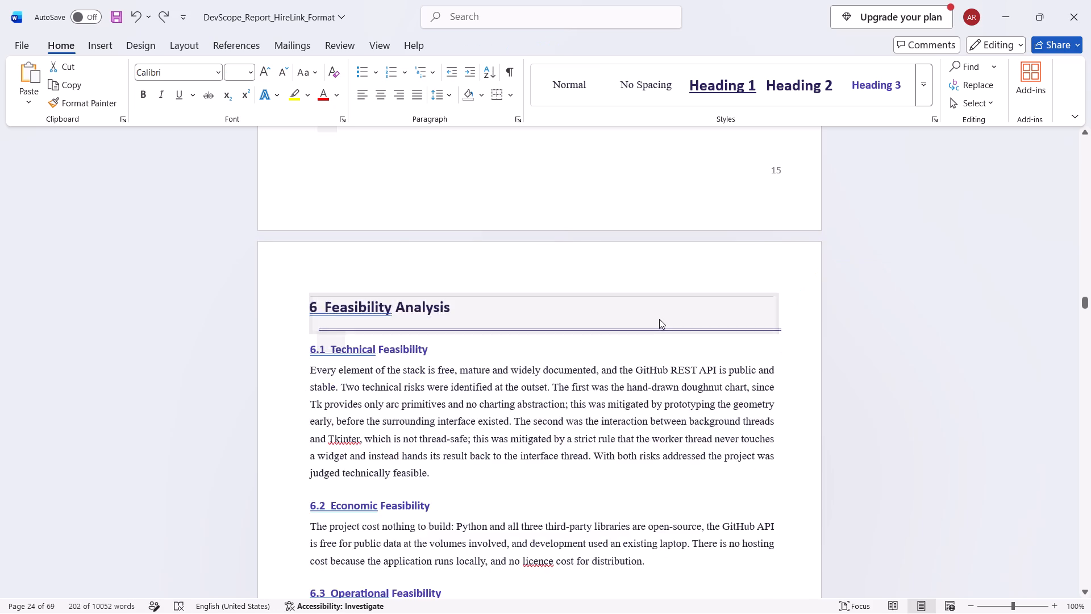
Delete section 5.5 Non-Functional Requirements, including its heading and all of Table 12 (NFR-1 to NFR-7).
scroll(502, 289, down, 5)
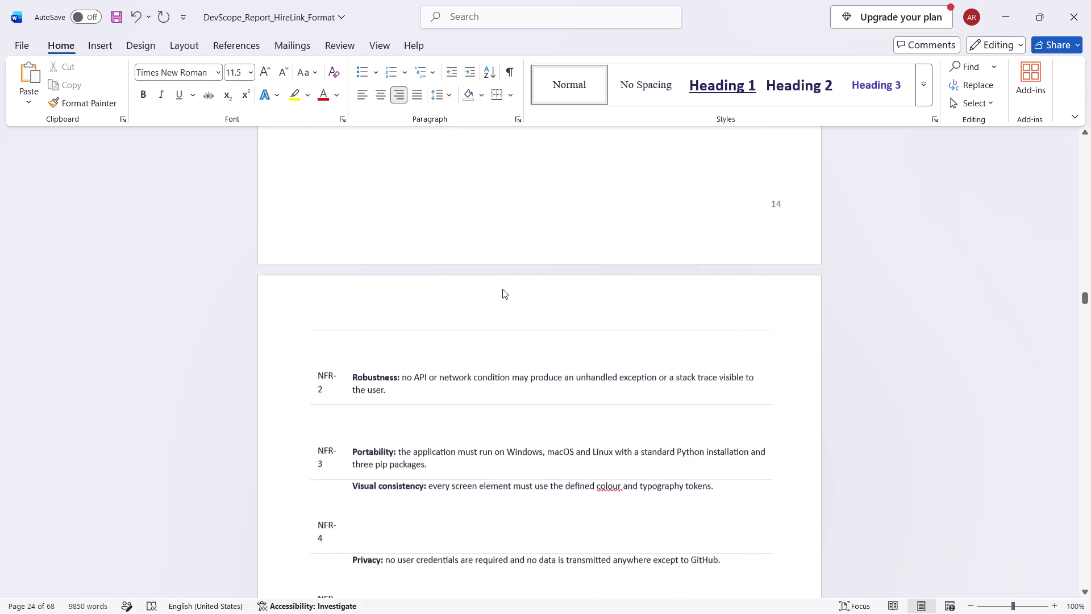
scroll(502, 289, up, 8)
scroll(334, 300, down, 13)
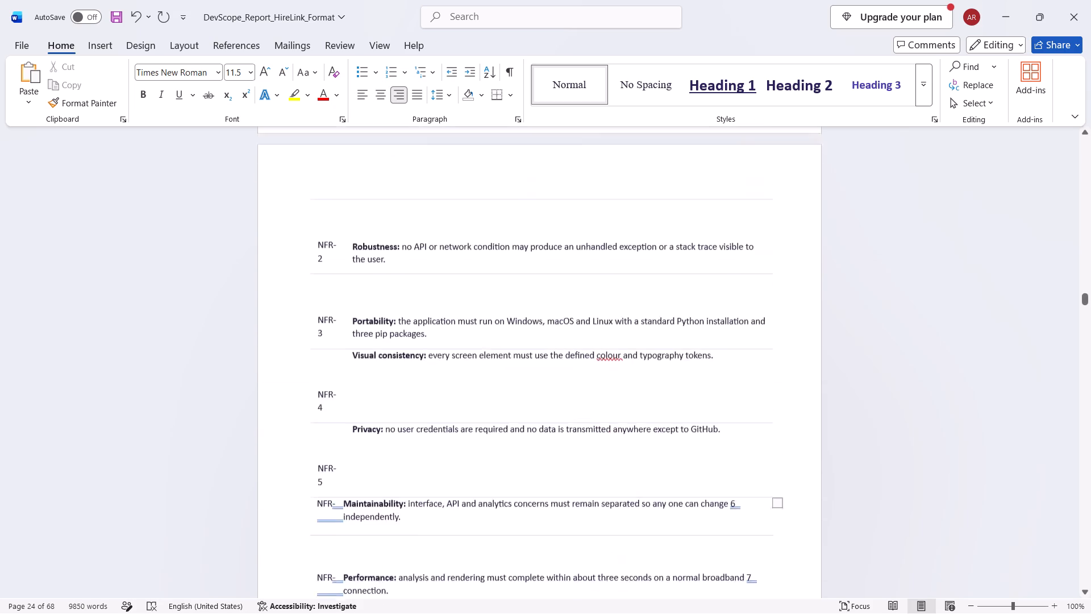
scroll(339, 299, down, 7)
drag(754, 332, 736, 306)
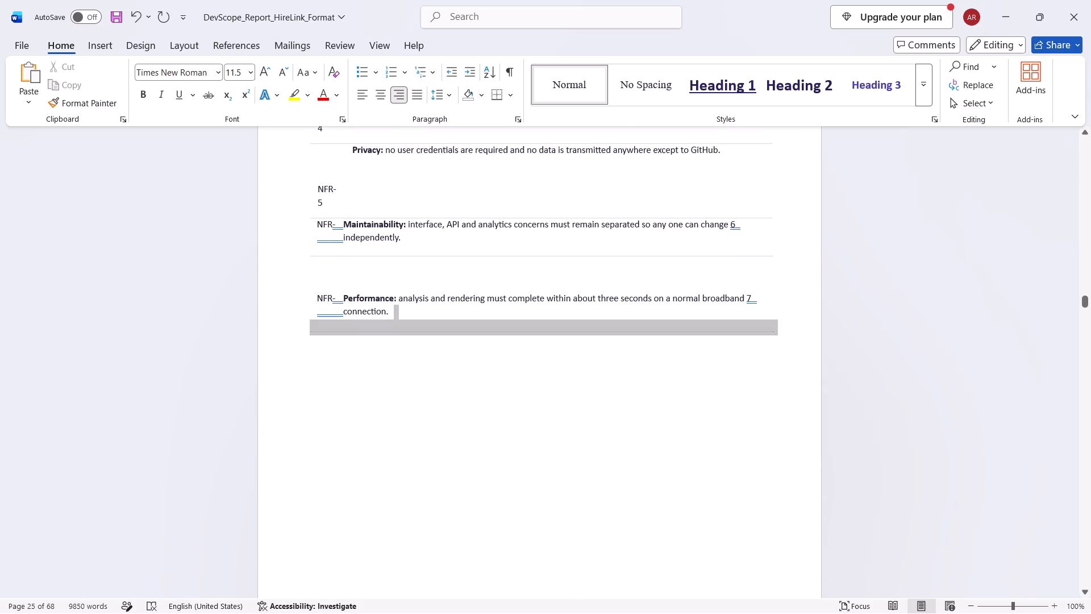
drag(736, 306, 477, 330)
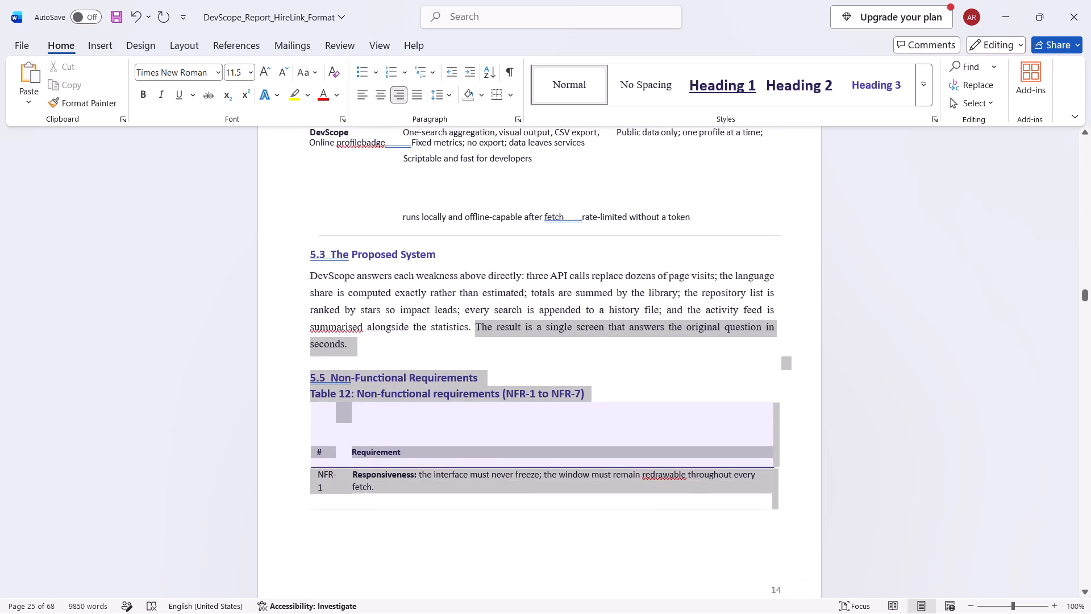
drag(477, 330, 306, 377)
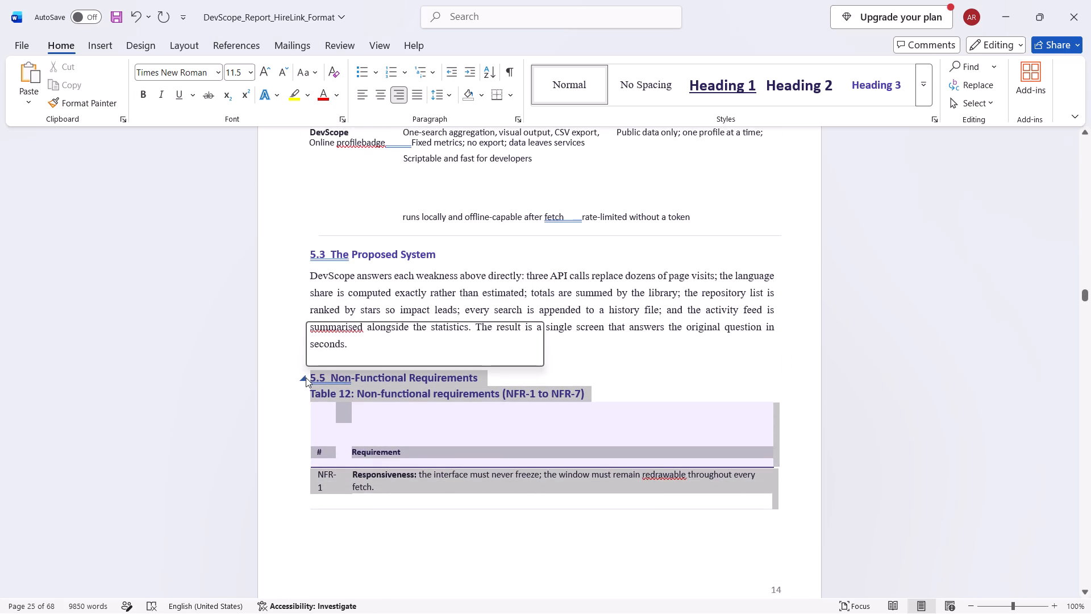
key(BackSpace)
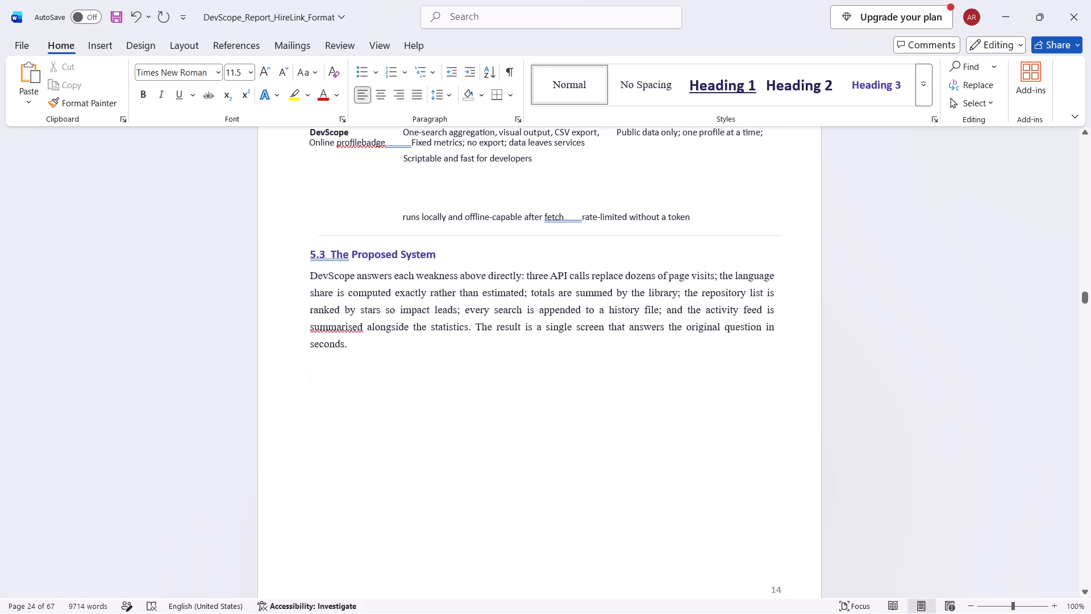
Try to delete the empty space between the end of section 5.3 The Proposed System and Chapter 6.
click(369, 342)
key(Delete)
key(Delete)
key(Delete)
key(Delete)
key(Delete)
key(Delete)
key(Delete)
Place the insertion point at the end of the Table 13 caption in section 6.5 Risk Assessment.
scroll(369, 342, down, 13)
scroll(367, 349, down, 20)
scroll(367, 349, down, 3)
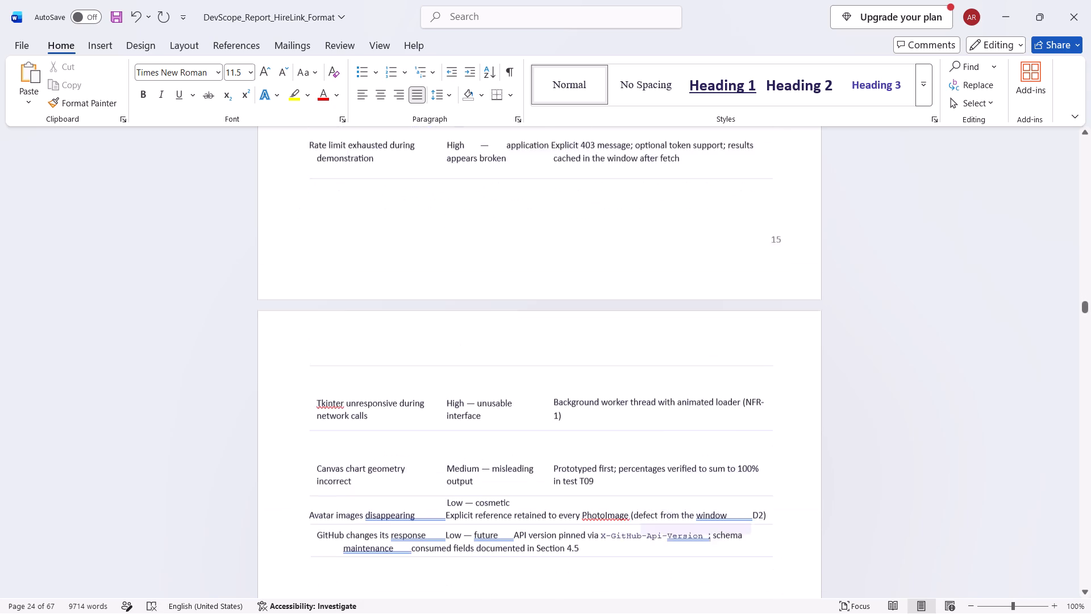
scroll(367, 349, up, 10)
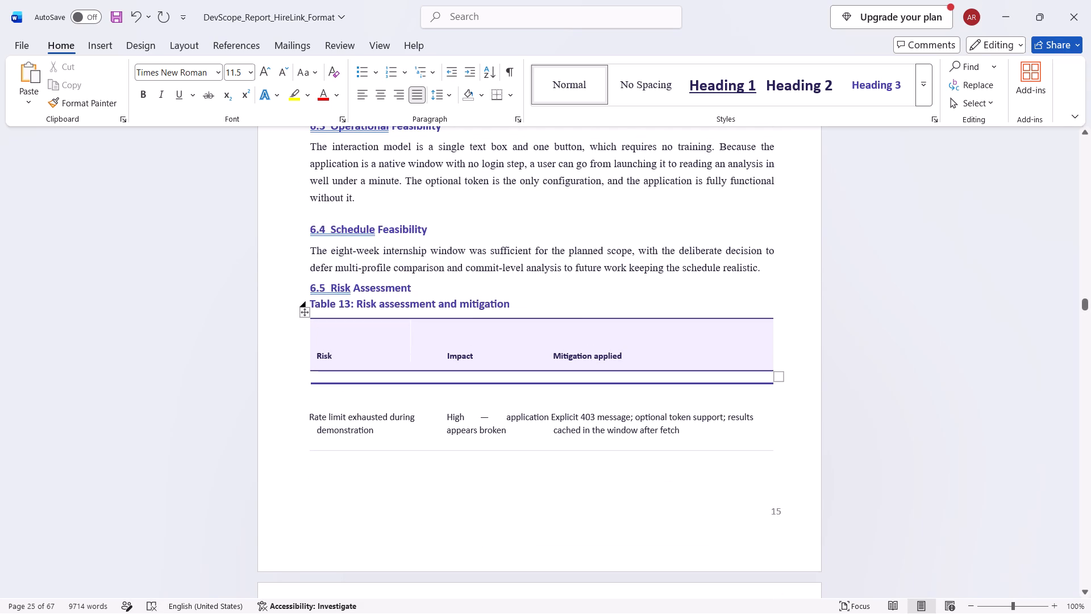
click(315, 320)
click(311, 327)
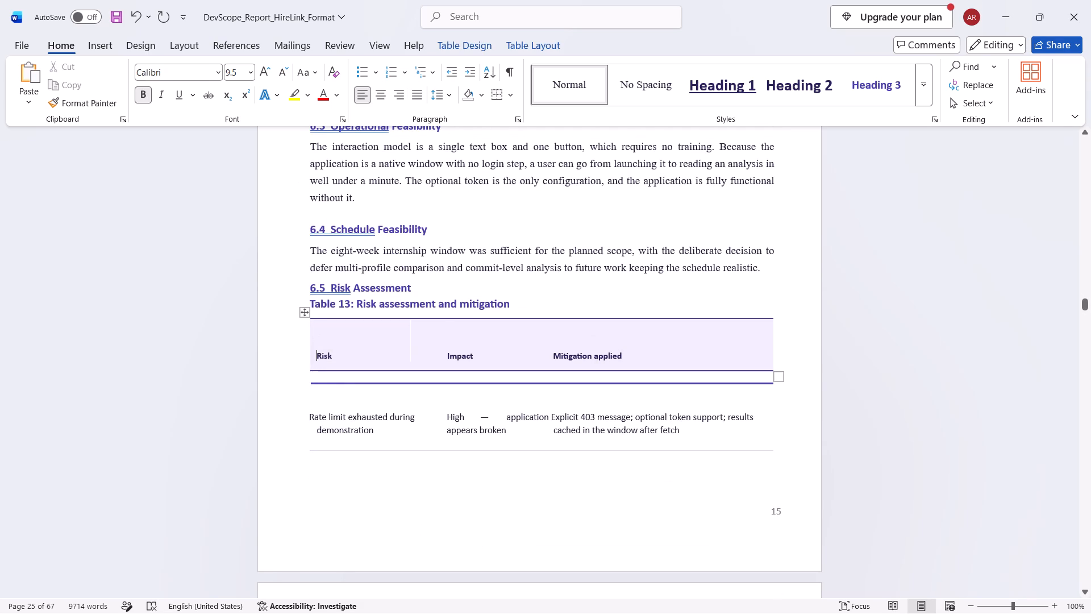
click(306, 327)
click(306, 327)
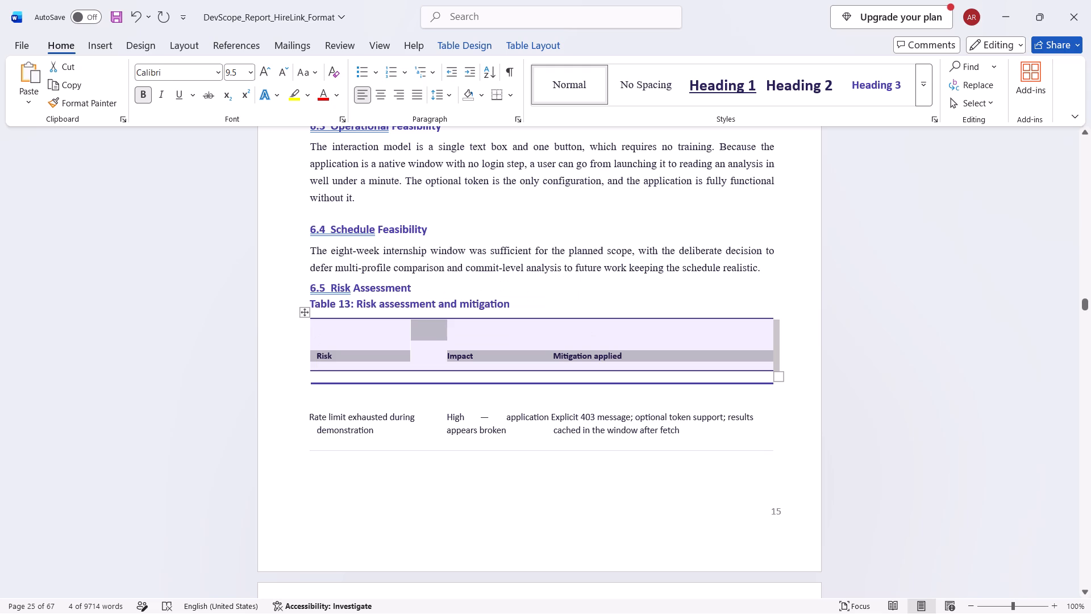
click(564, 305)
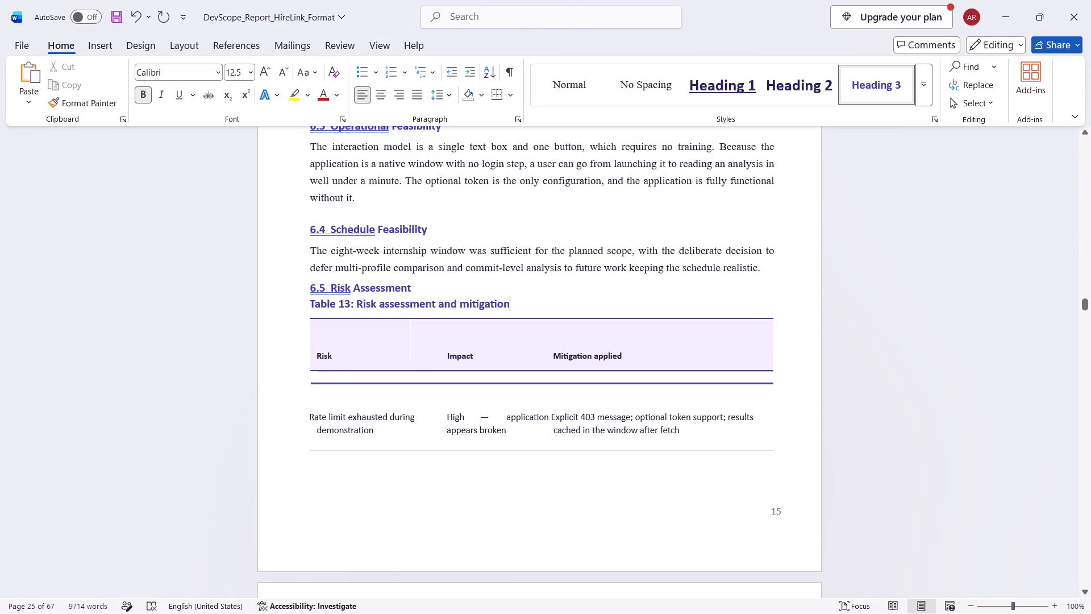
Back in the DevScope report, insert seven blank lines after the Table 13 caption to push the table onto the following page.
key(Return)
key(Return)
key(Return)
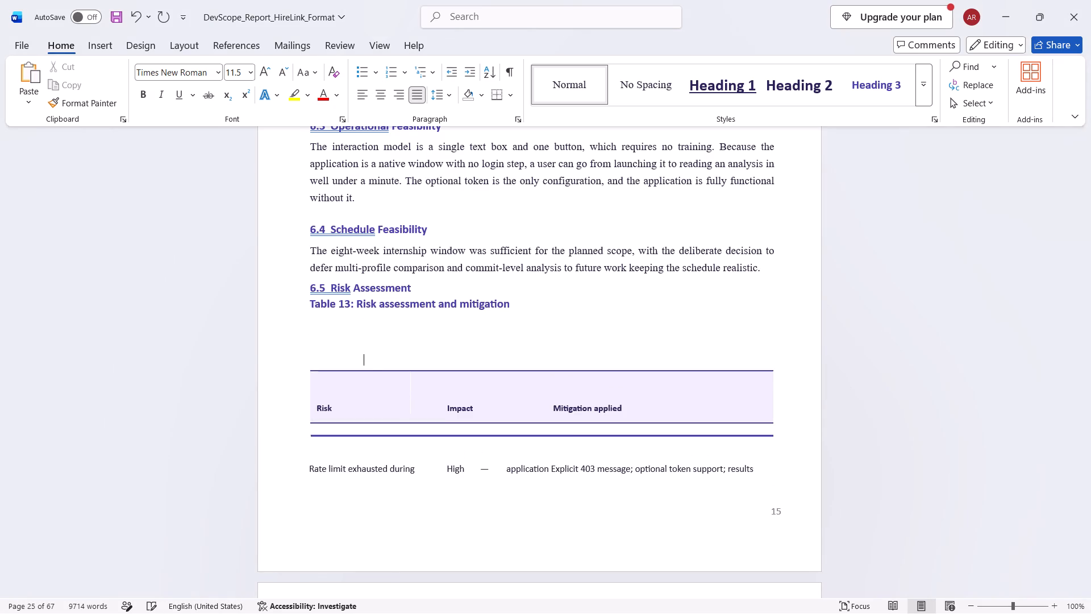
key(Return)
key(Return)
key(Return)
key(Return)
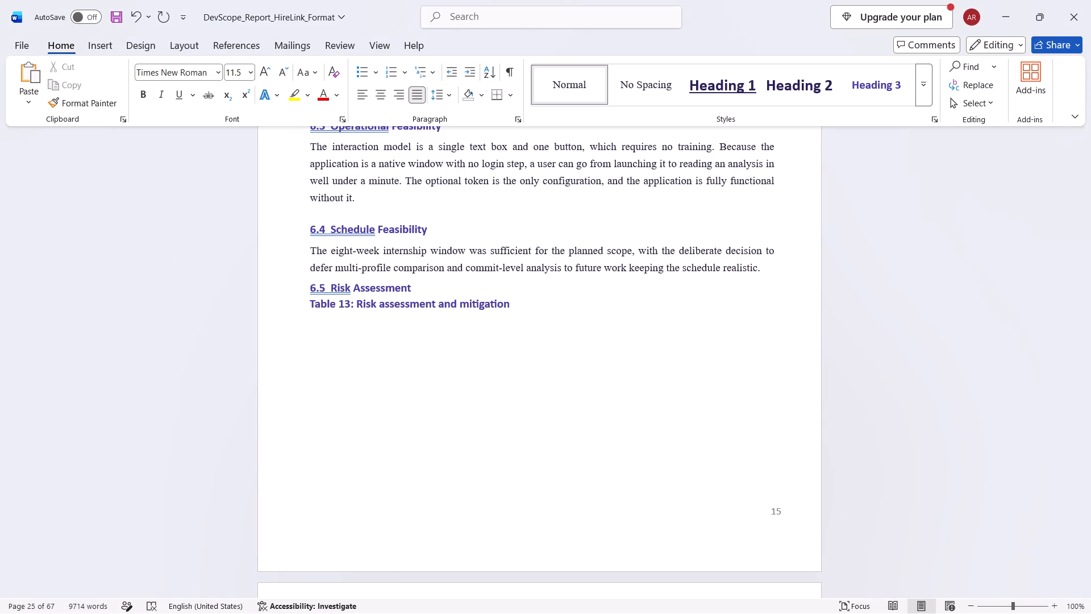
scroll(611, 256, down, 4)
scroll(559, 255, down, 10)
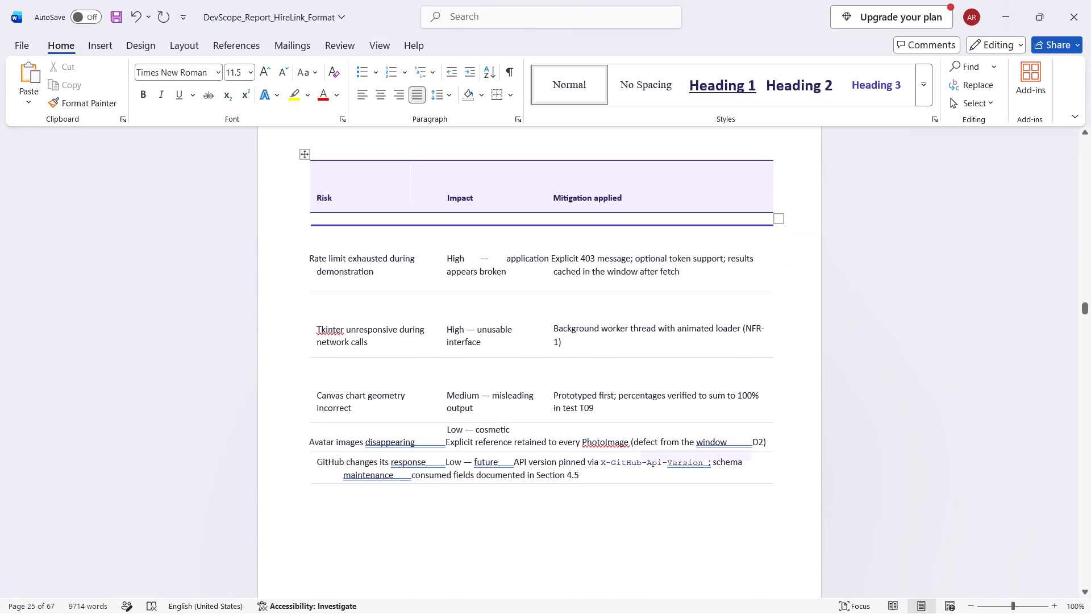
scroll(559, 255, up, 11)
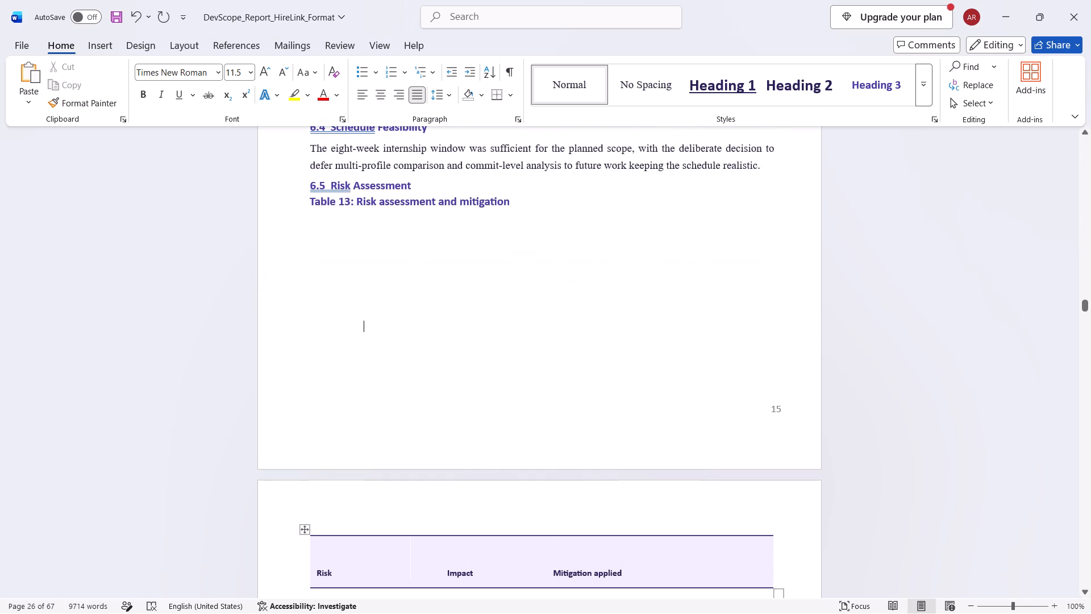
Switch to the other Word document, the internship project report, and leave header and footer editing.
key(alt+Tab)
key(alt+Tab)
key(alt+Tab)
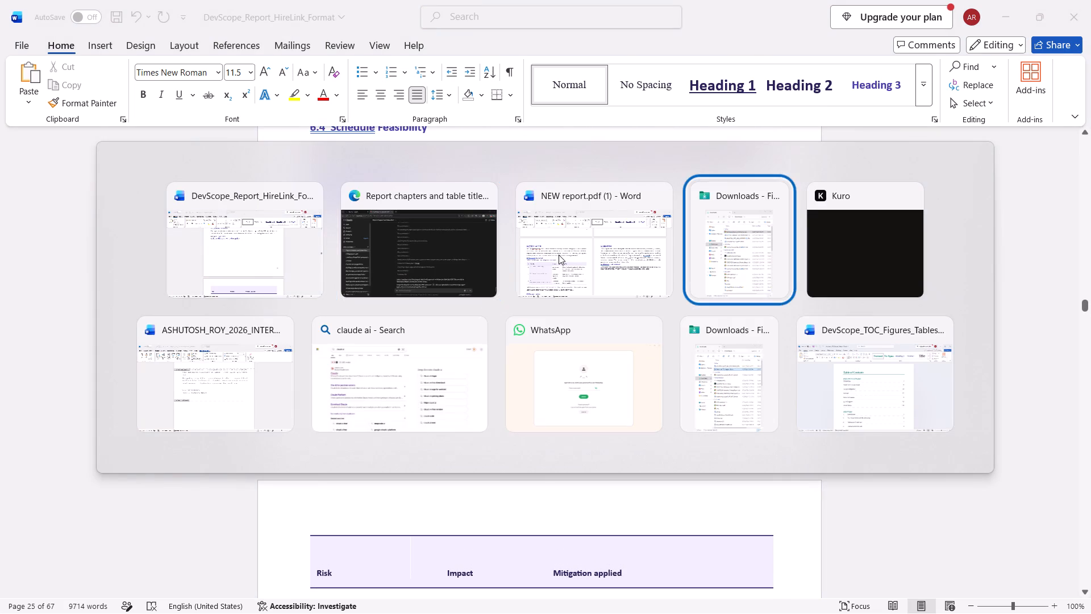
key(alt+Tab)
key(alt+Tab)
scroll(559, 255, down, 18)
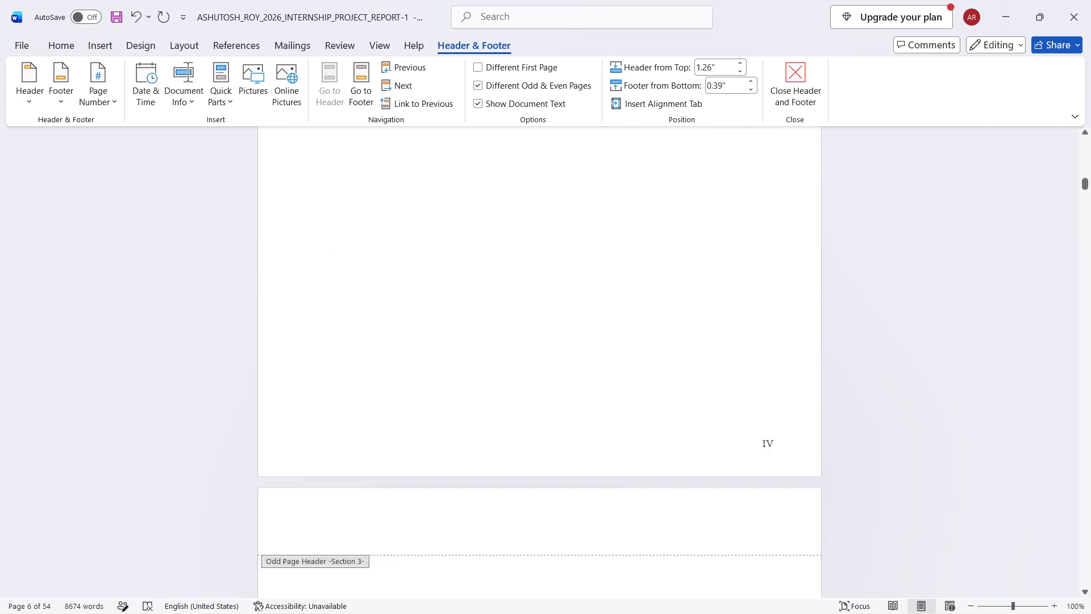
click(796, 84)
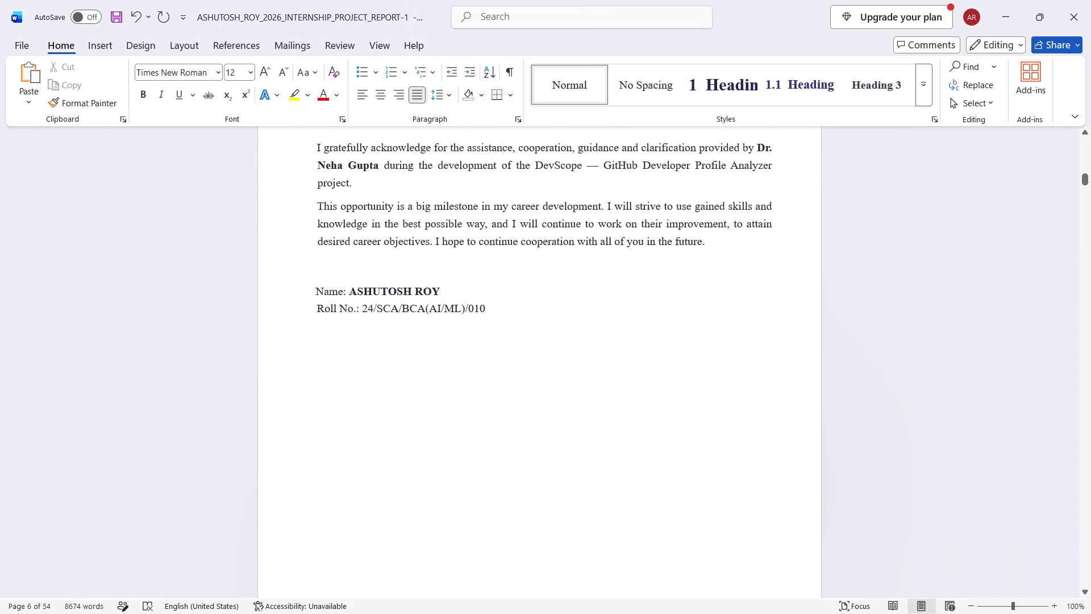
Search the internship project report for "risk", extending the search to "risk man".
key(ctrl+f)
key(alt+Tab)
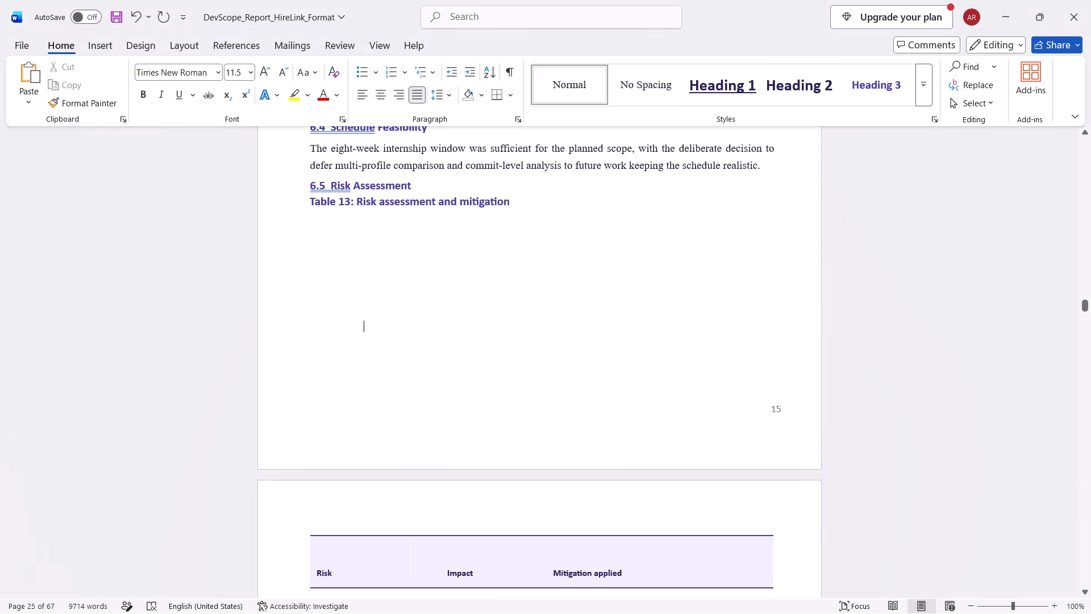
key(alt+Tab)
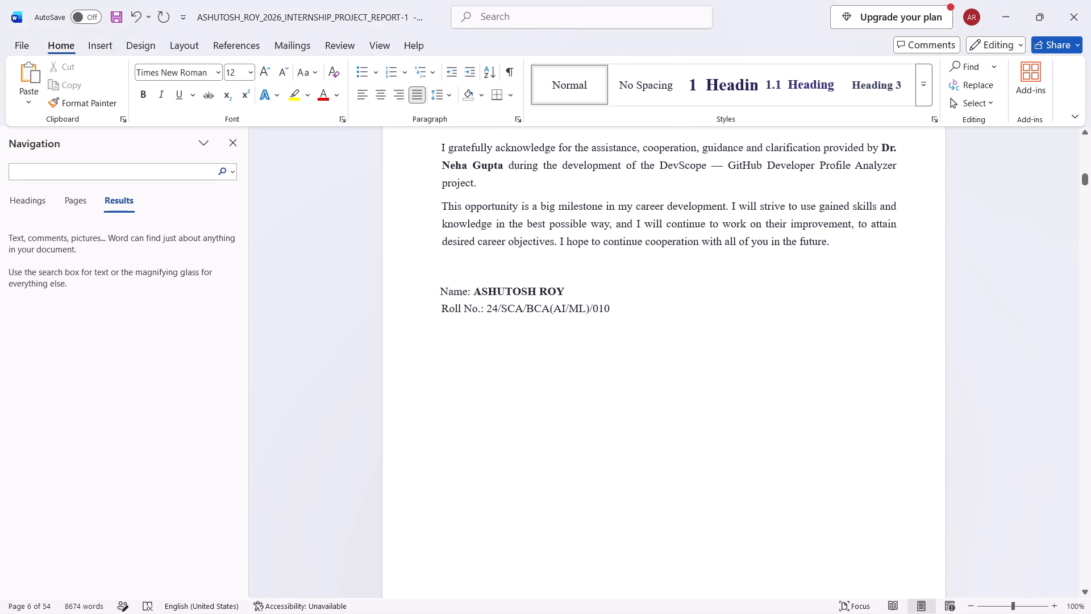
text(ri)
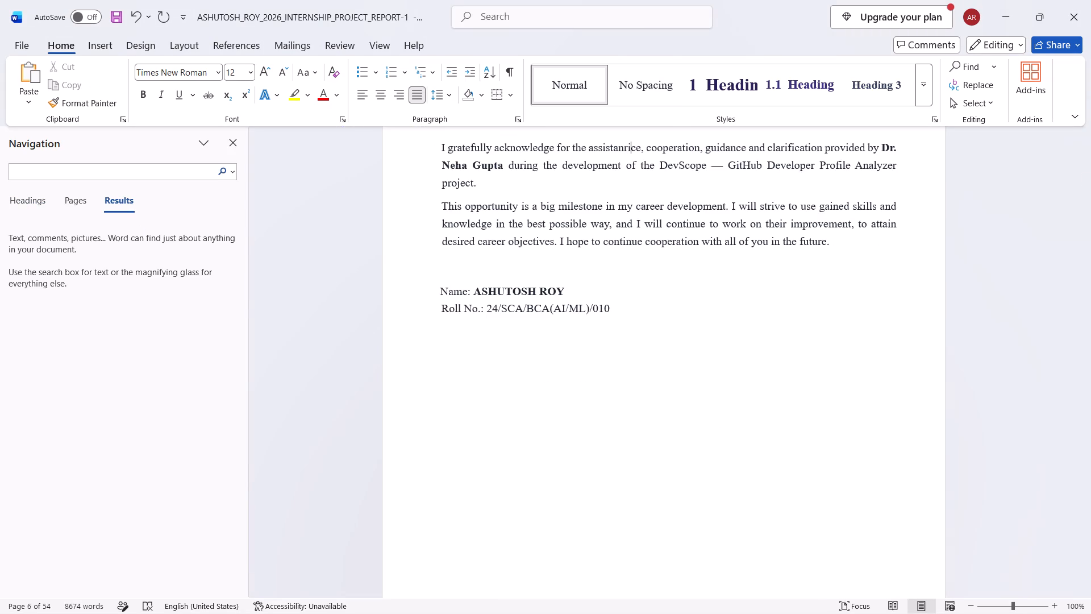
click(45, 163)
click(46, 169)
text(risk)
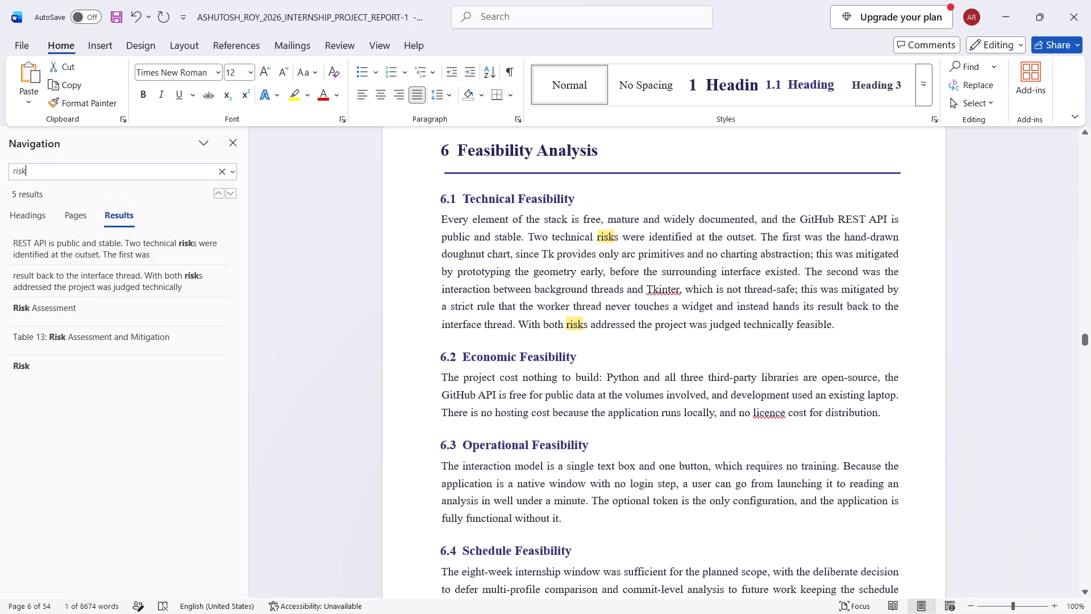
key(space)
text(man)
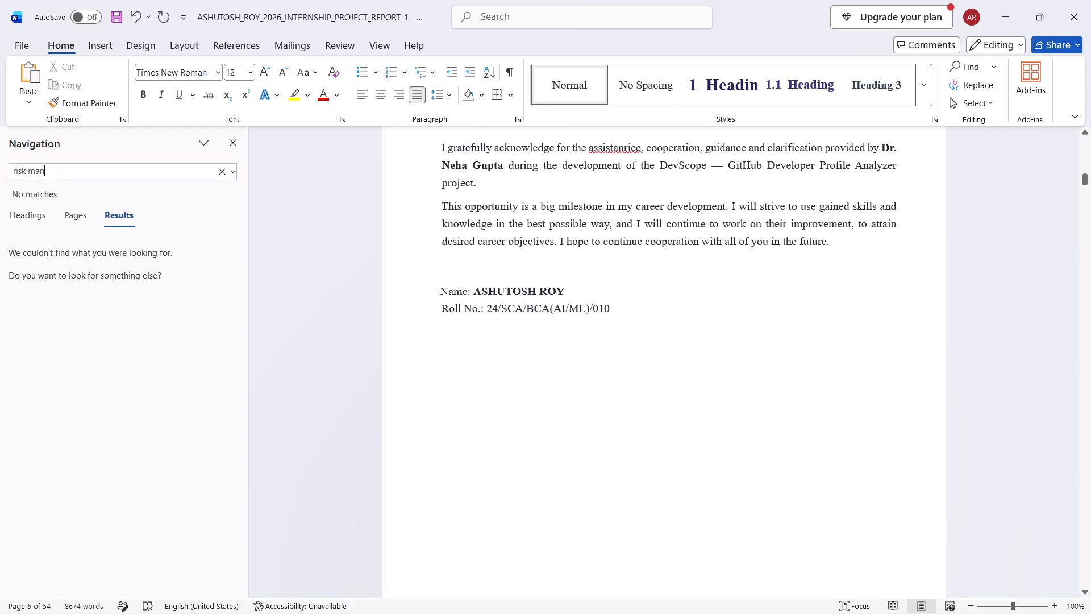
key(BackSpace)
key(BackSpace)
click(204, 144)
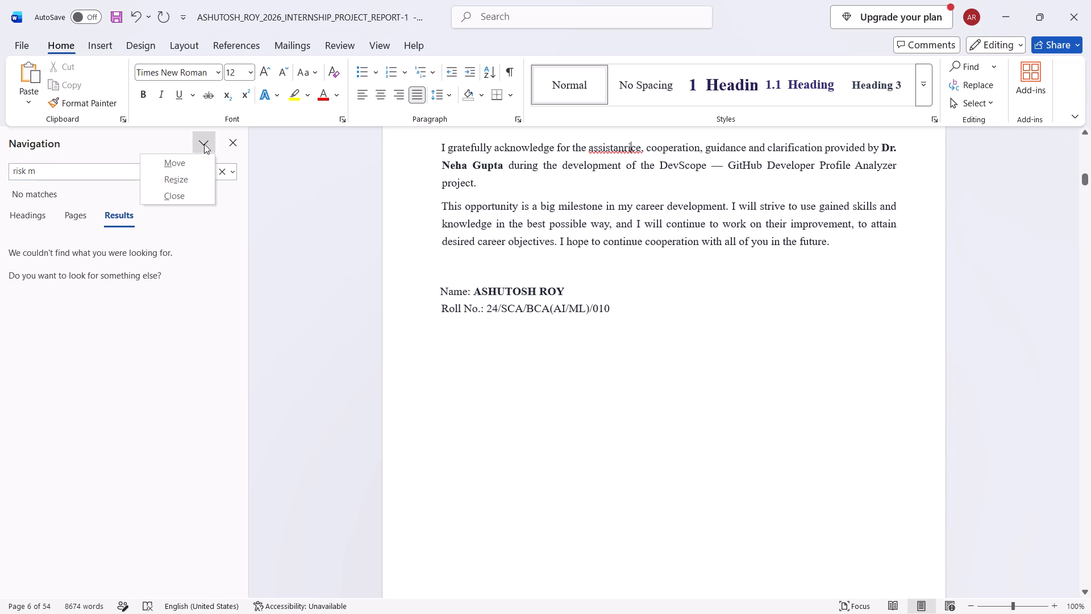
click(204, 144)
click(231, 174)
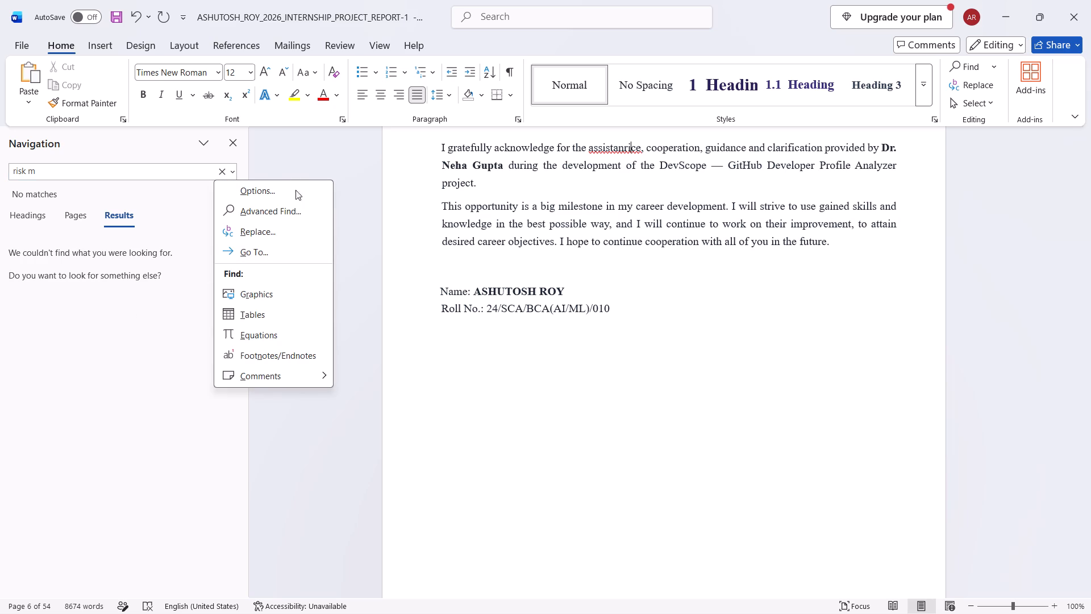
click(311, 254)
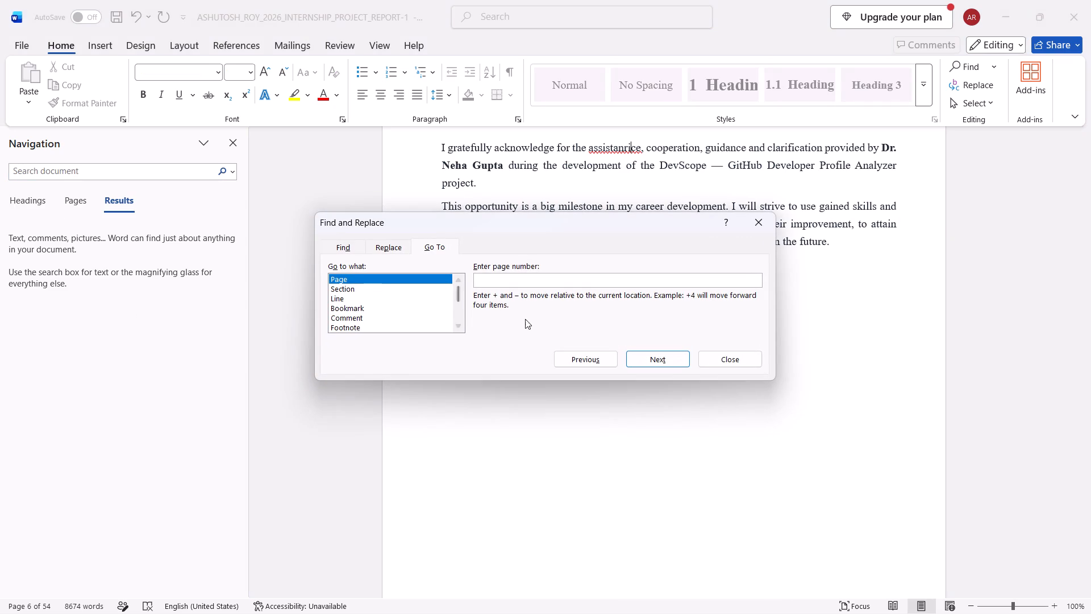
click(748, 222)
Search the internship project report for "risk" again and look at Table 13 in section 6.5 Risk Assessment.
scroll(748, 219, down, 20)
scroll(748, 219, down, 1)
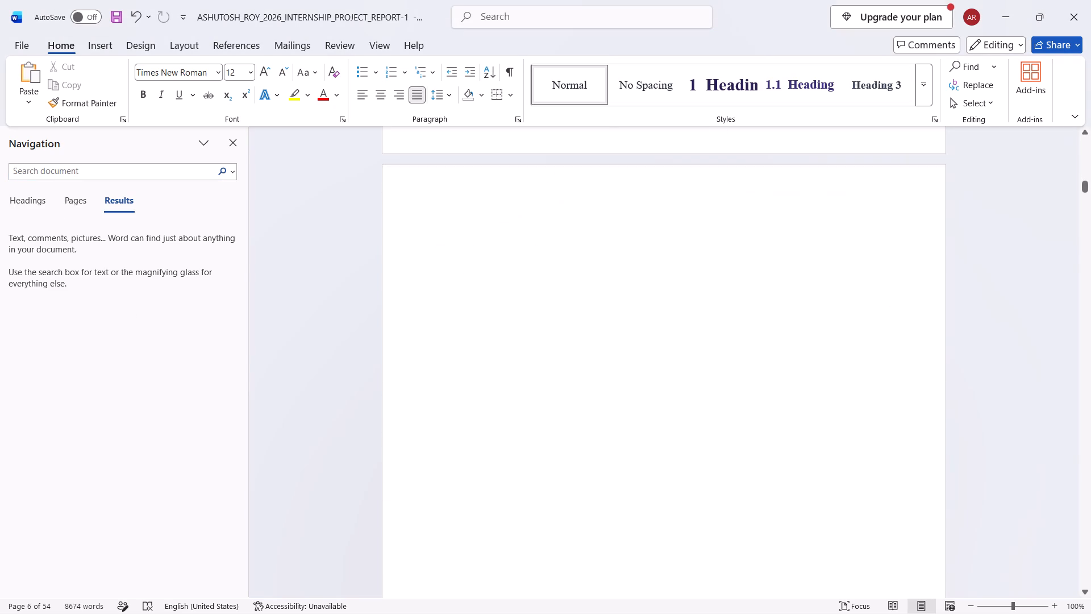
scroll(728, 262, down, 19)
click(134, 171)
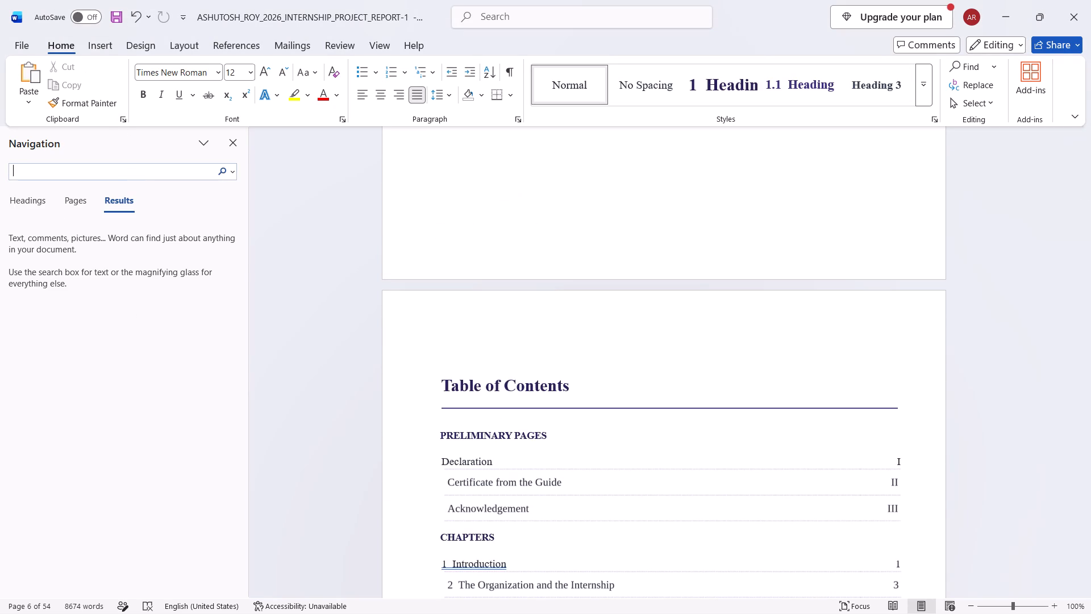
key(r)
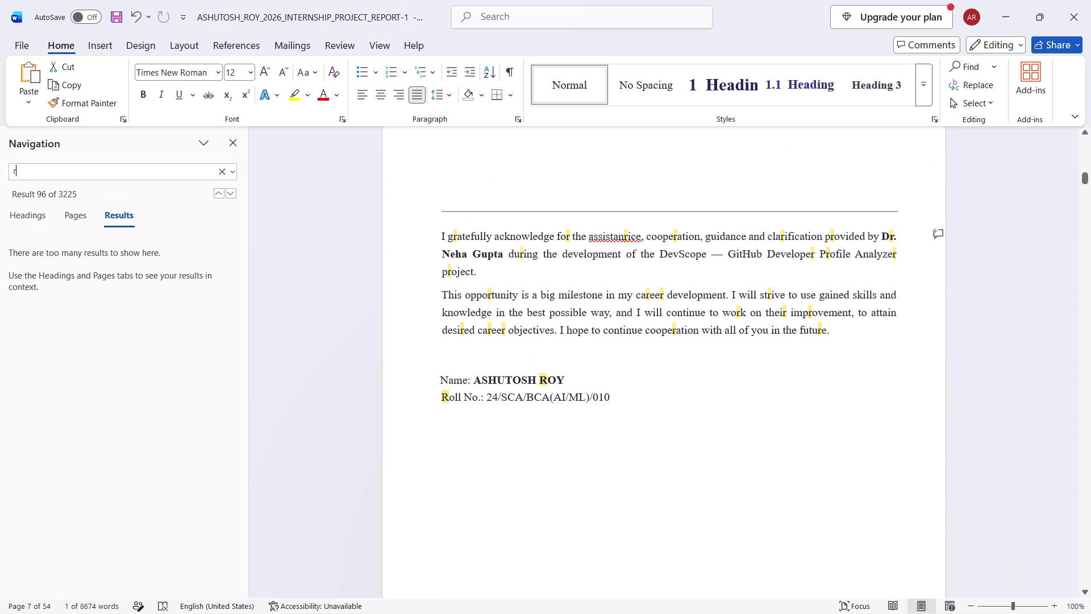
text(isk)
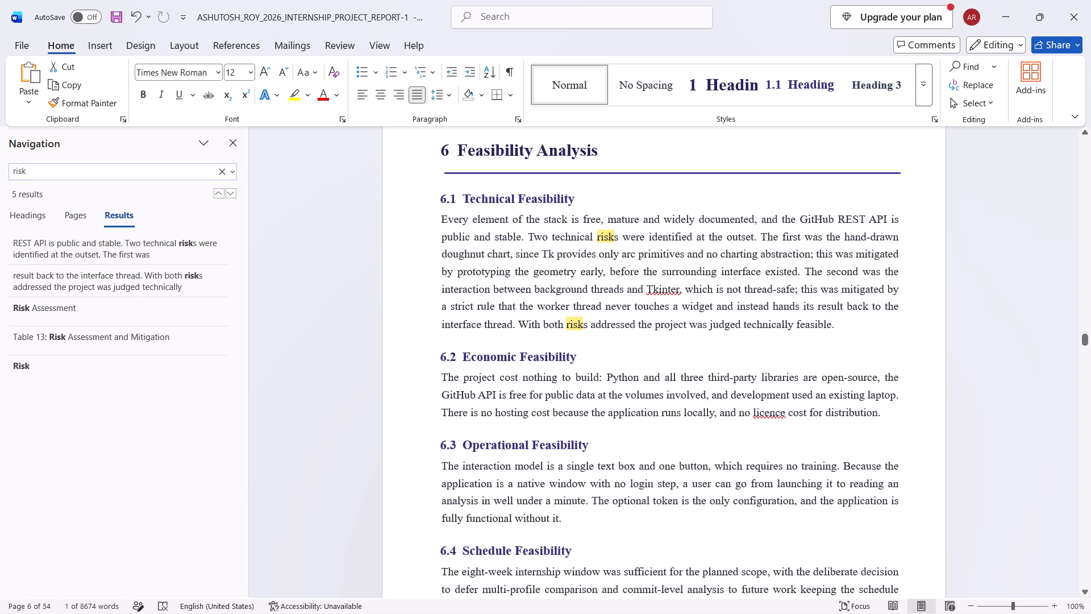
key(space)
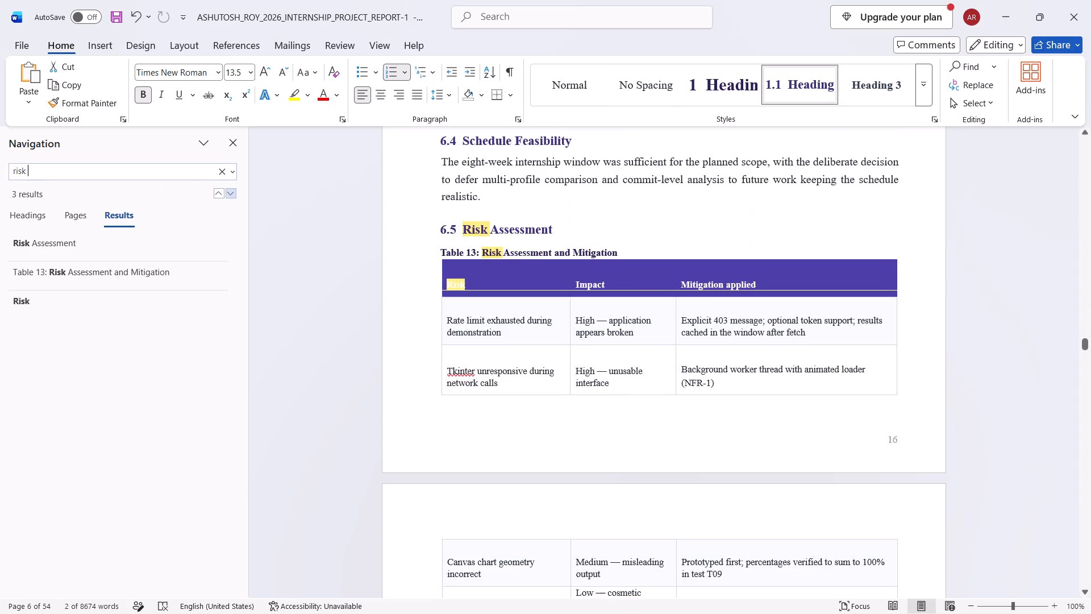
scroll(236, 202, down, 4)
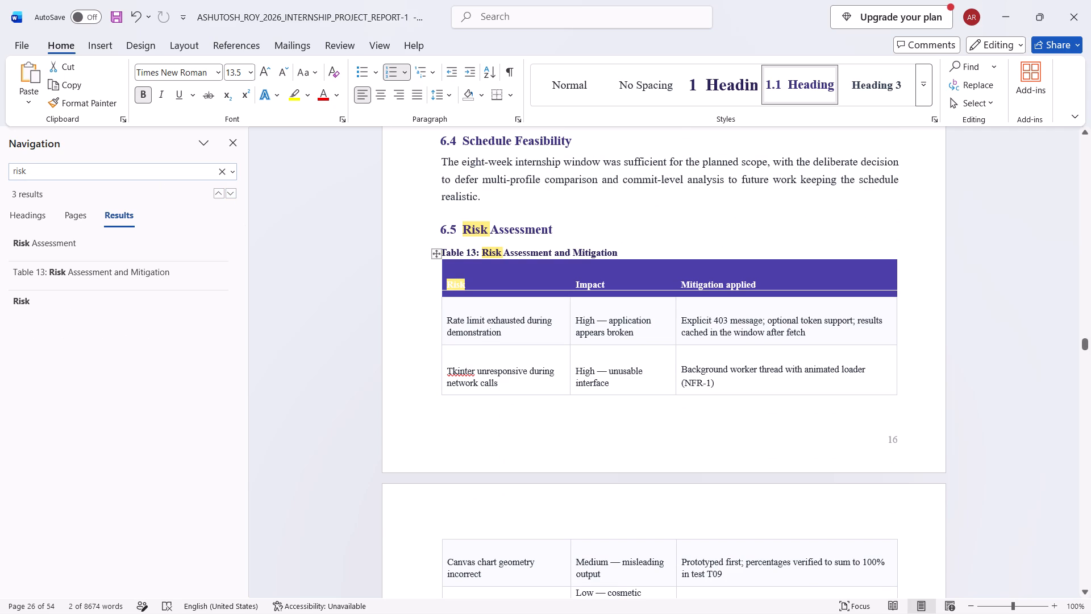
scroll(580, 364, down, 6)
Try narrowing the search to "risk ma", and shorten it back to "risk".
key(comma)
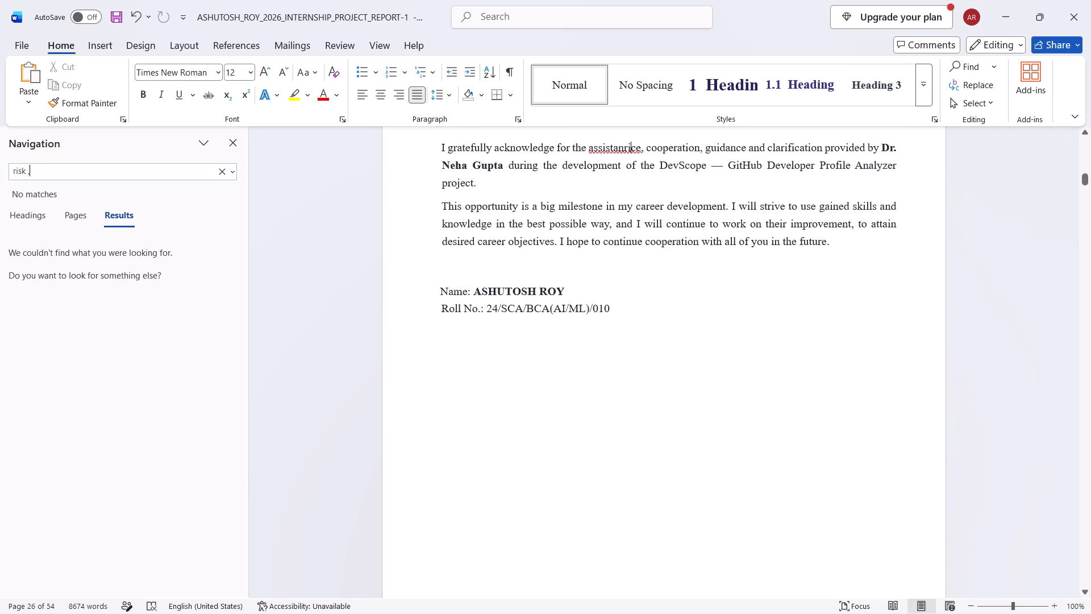
key(BackSpace)
key(m)
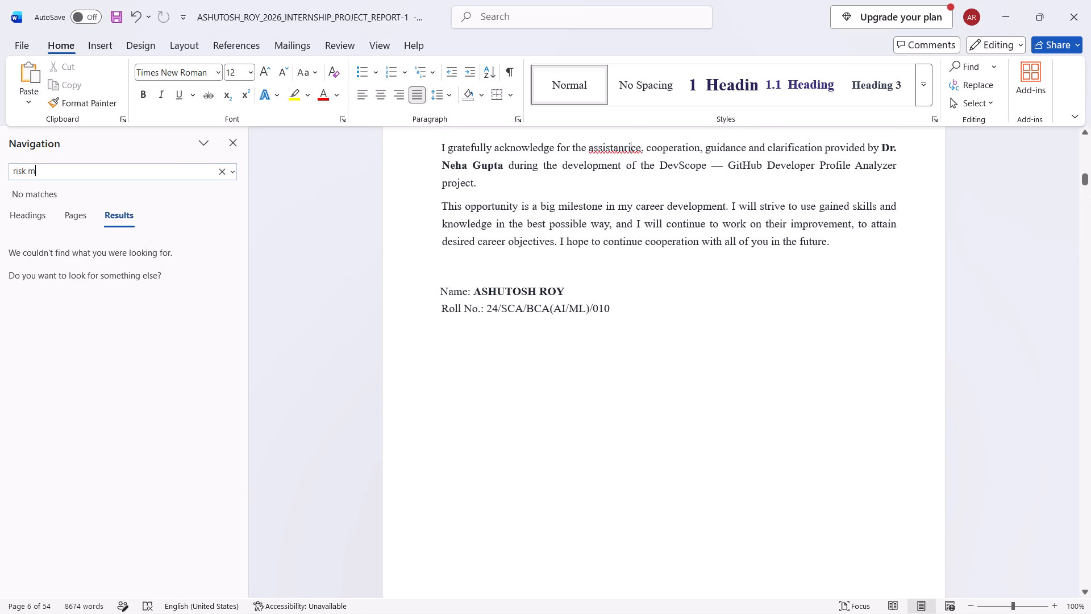
key(a)
key(BackSpace)
key(BackSpace)
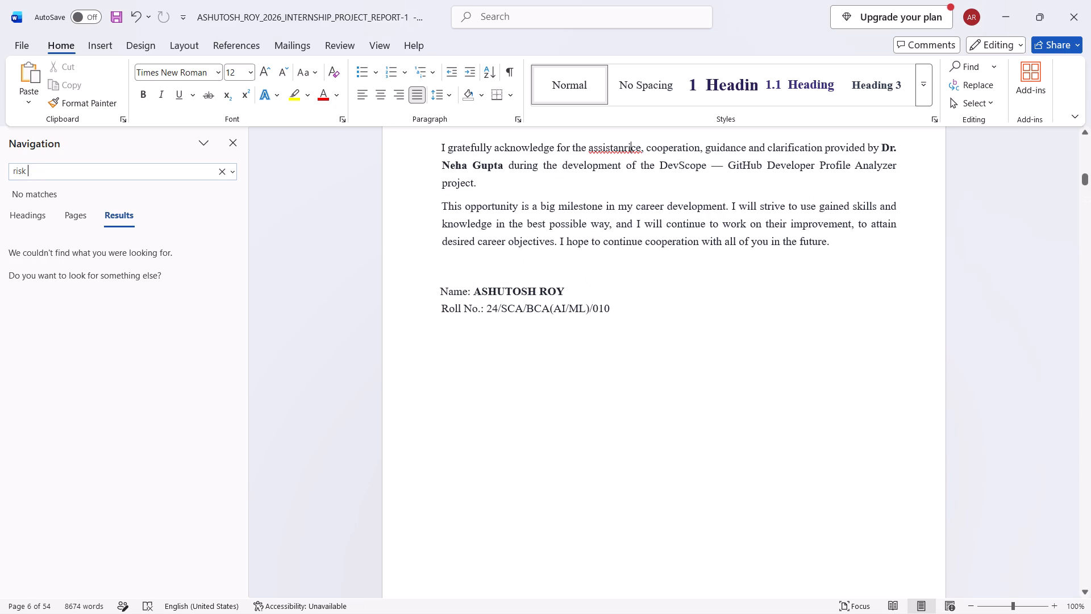
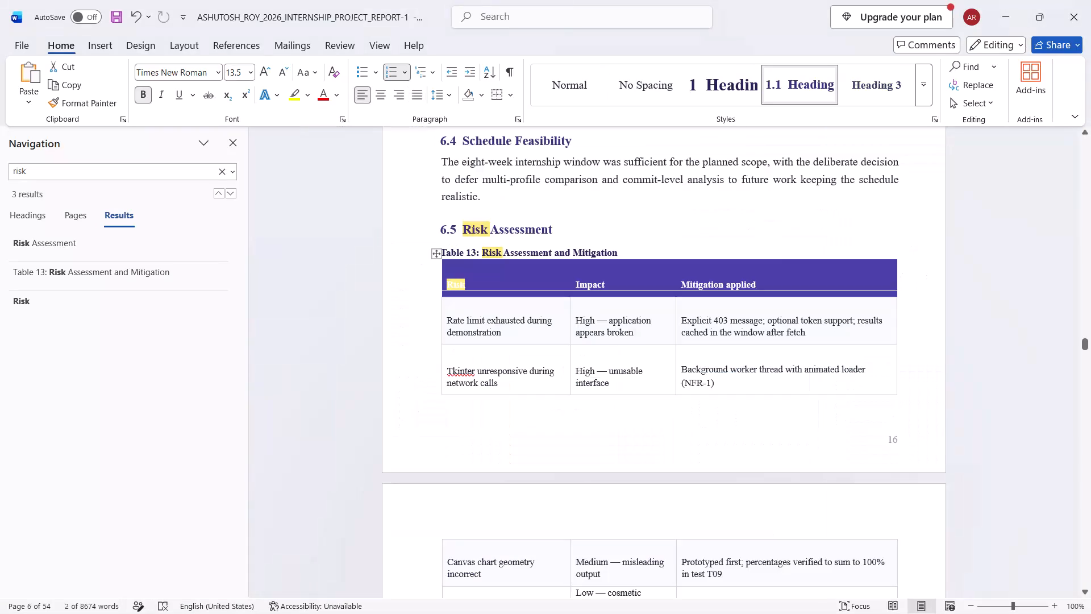
Search the internship project report for "risk a".
key(a)
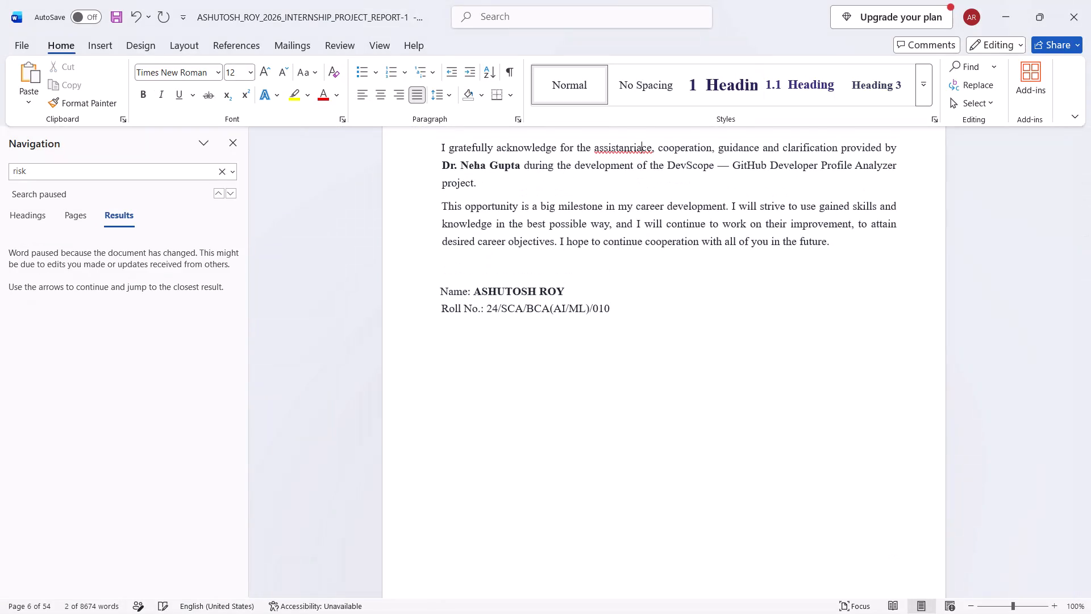
click(79, 167)
click(79, 167)
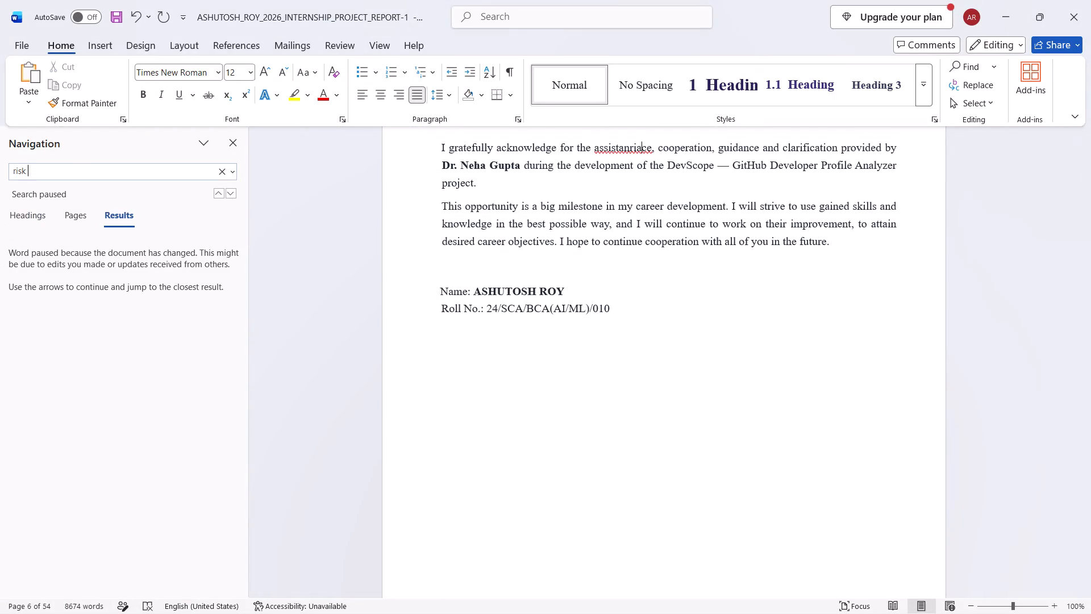
key(a)
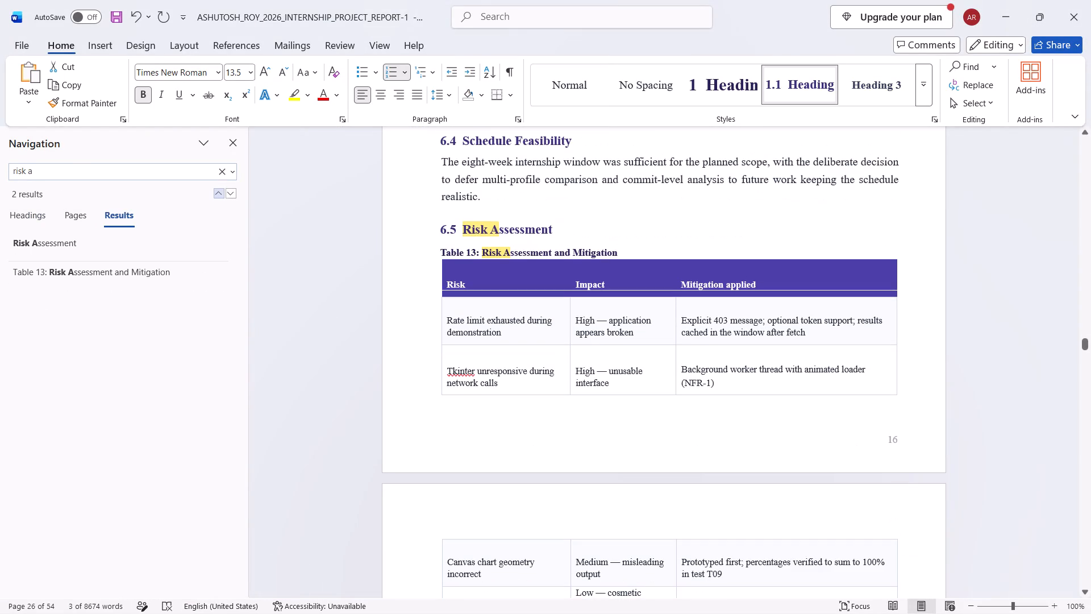
Copy the Risk Assessment heading of section 6.5 together with the Table 13 caption and the whole table.
click(437, 294)
click(426, 280)
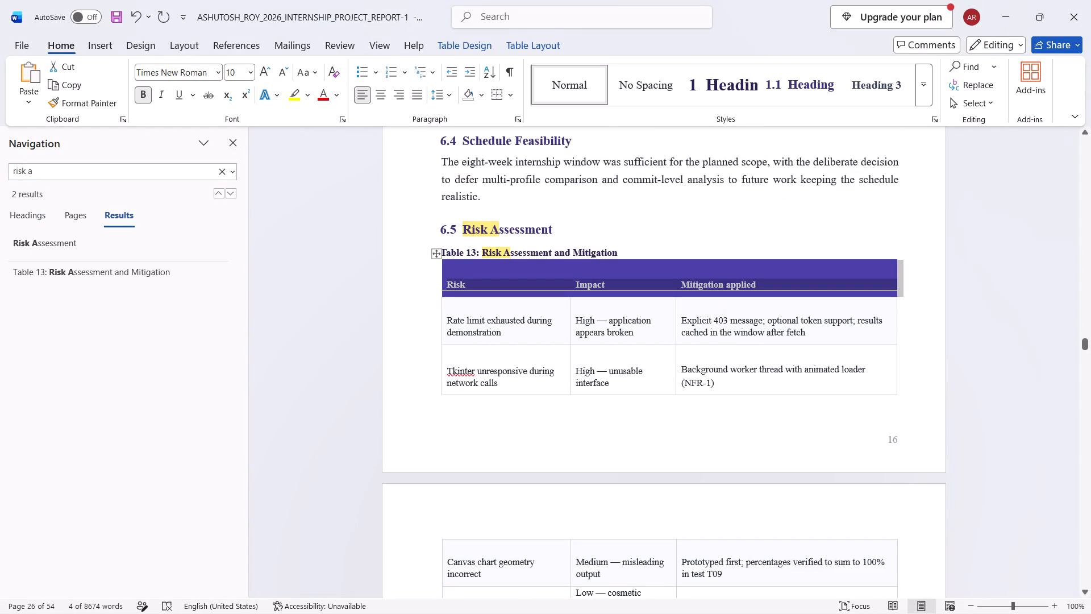
scroll(419, 273, down, 7)
scroll(419, 273, up, 3)
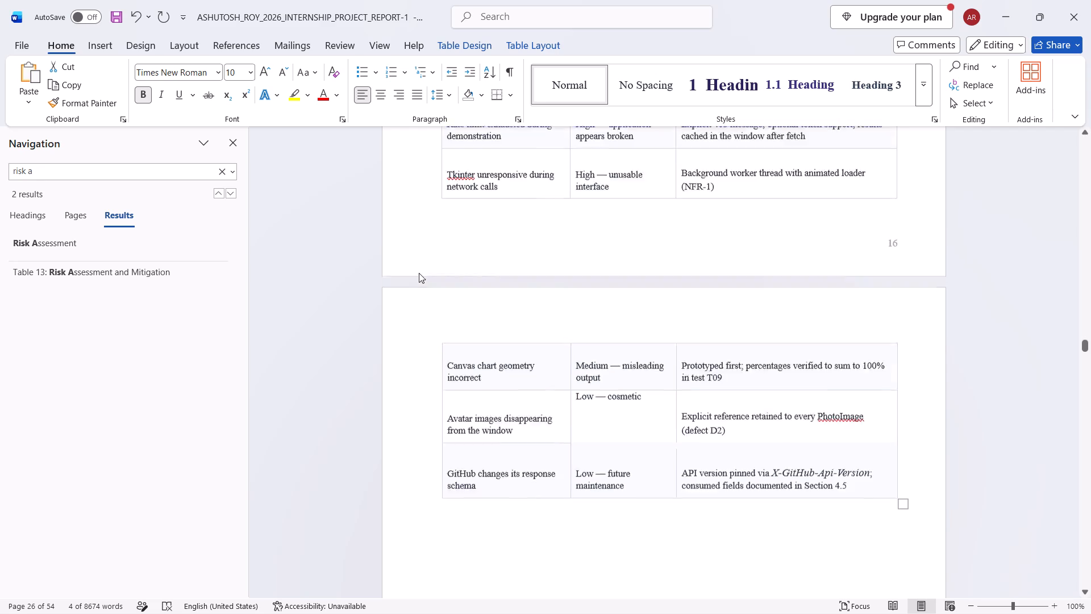
scroll(419, 273, up, 3)
click(419, 273)
click(419, 265)
click(413, 237)
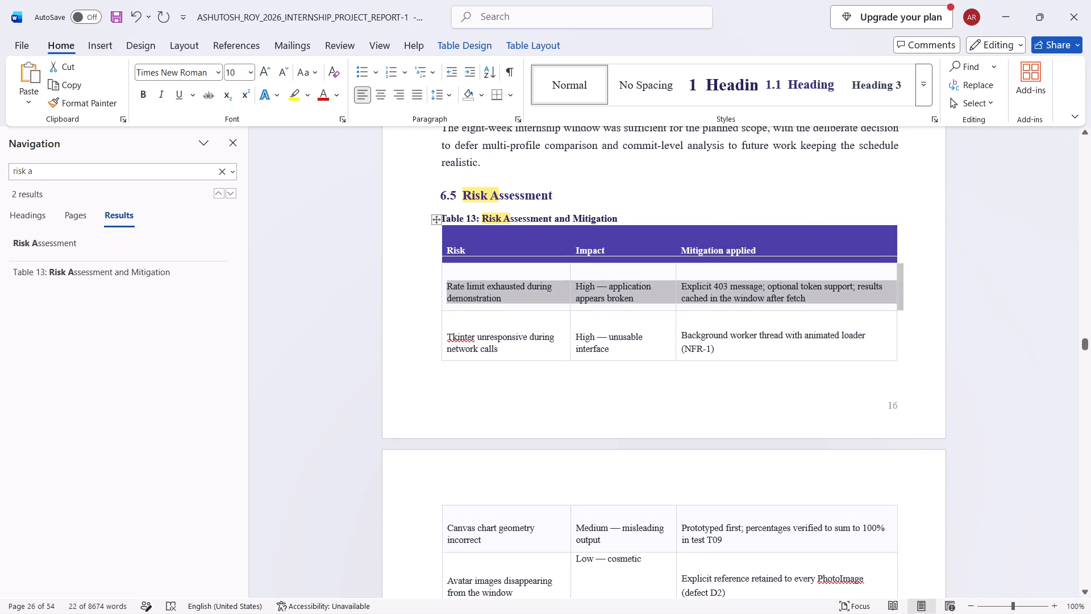
click(410, 223)
drag(422, 210, 545, 335)
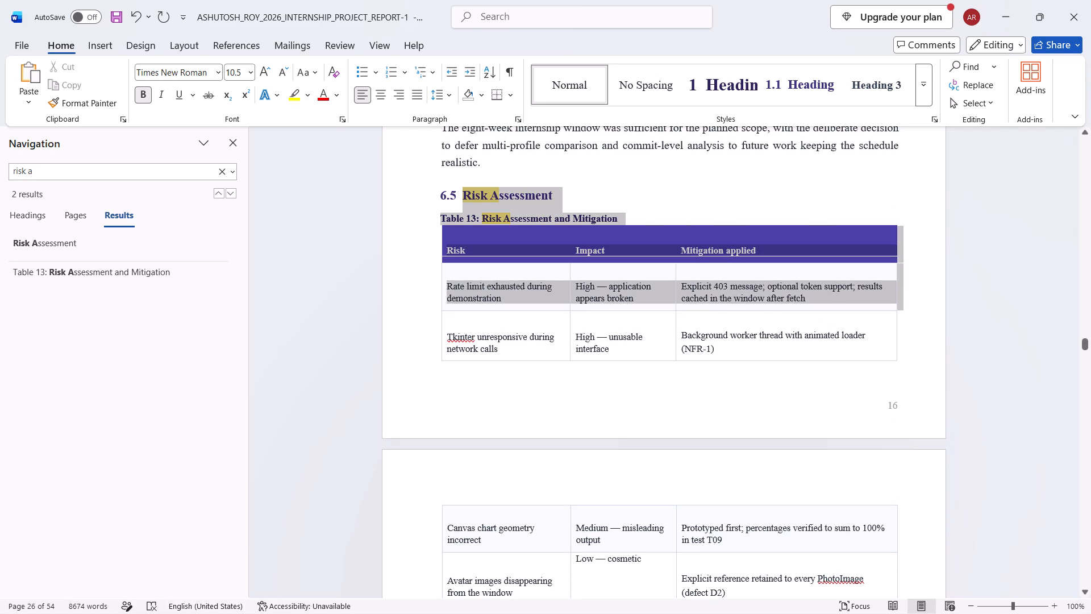
drag(545, 335, 835, 474)
key(ctrl+c)
key(ctrl+c)
key(ctrl+c)
key(ctrl+c)
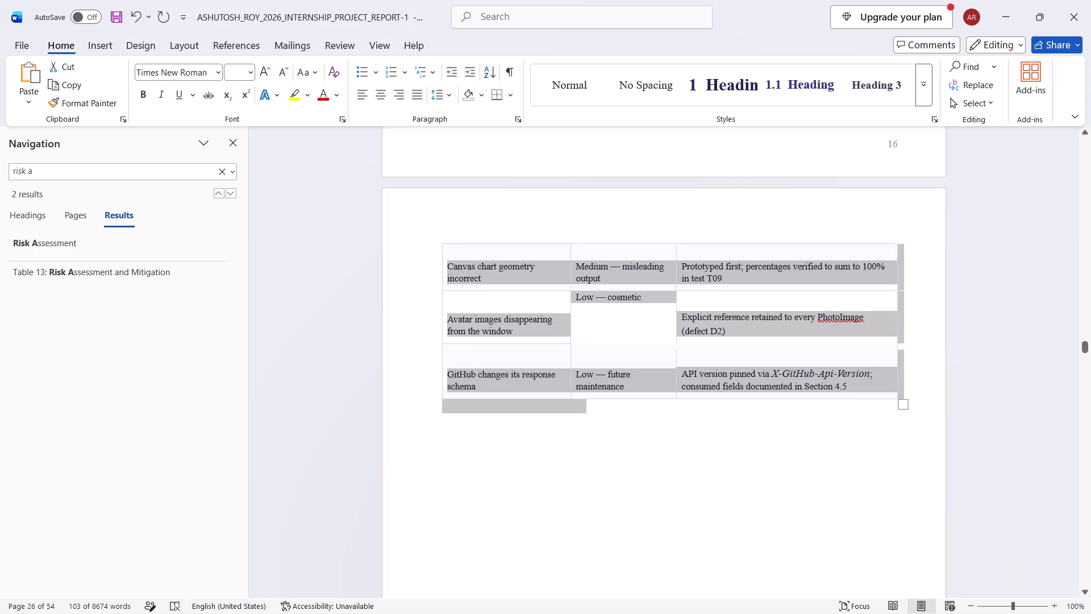
Switch to the DevScope report and undo the recent edits, including the blank lines between the Table 13 caption and its table.
key(alt+Tab)
scroll(538, 326, up, 6)
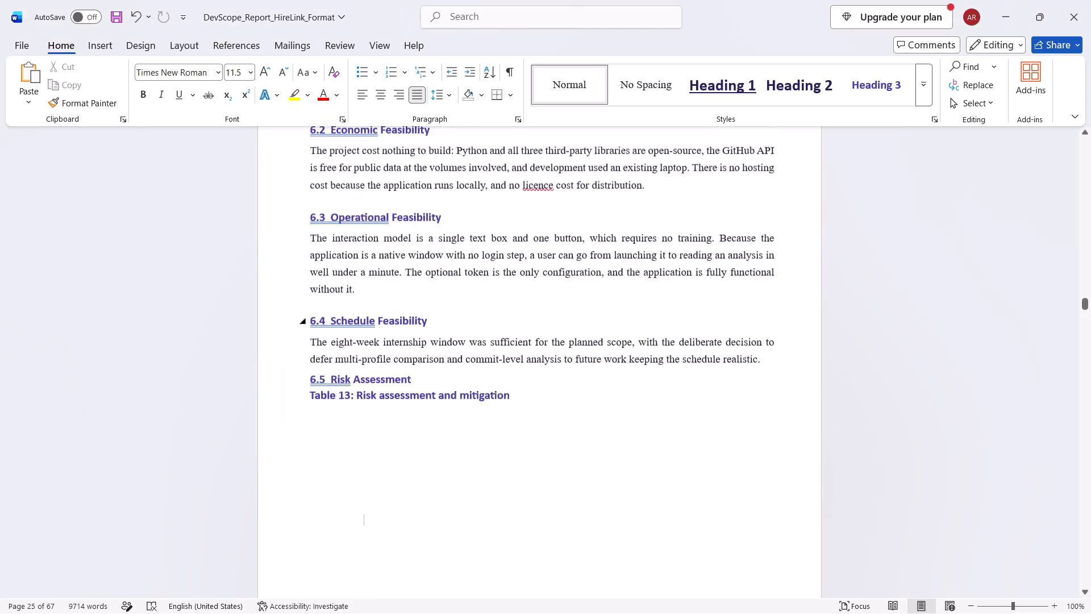
scroll(538, 326, down, 15)
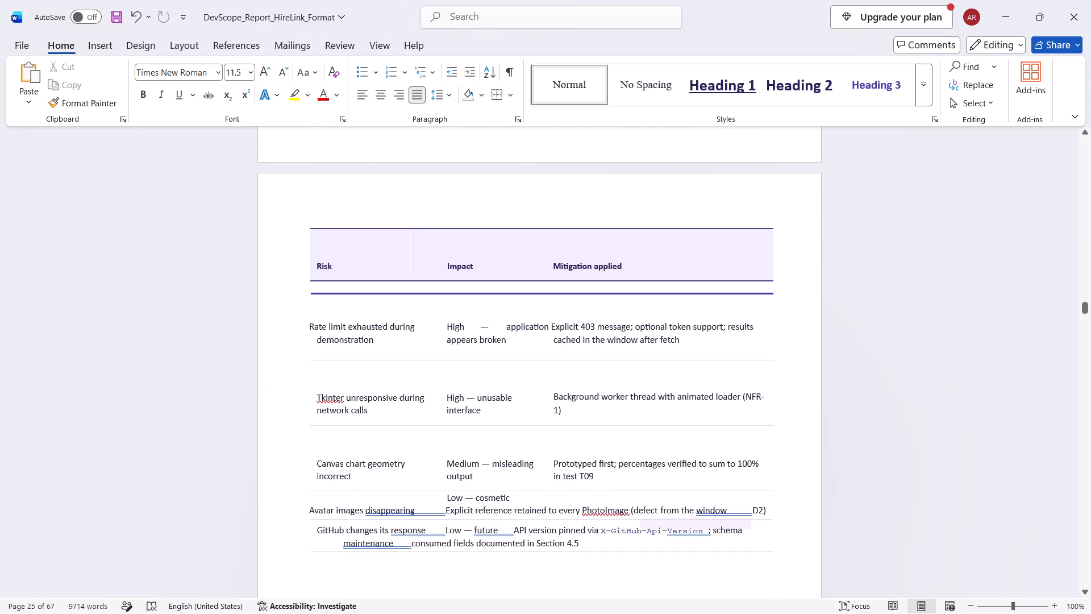
scroll(424, 262, up, 15)
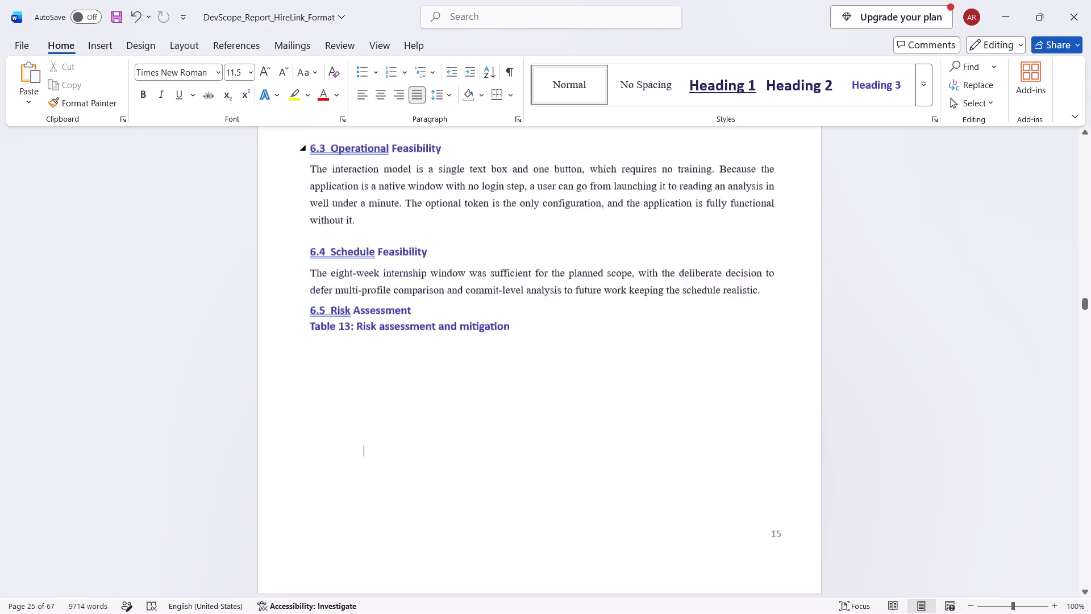
scroll(424, 262, up, 11)
scroll(424, 262, down, 18)
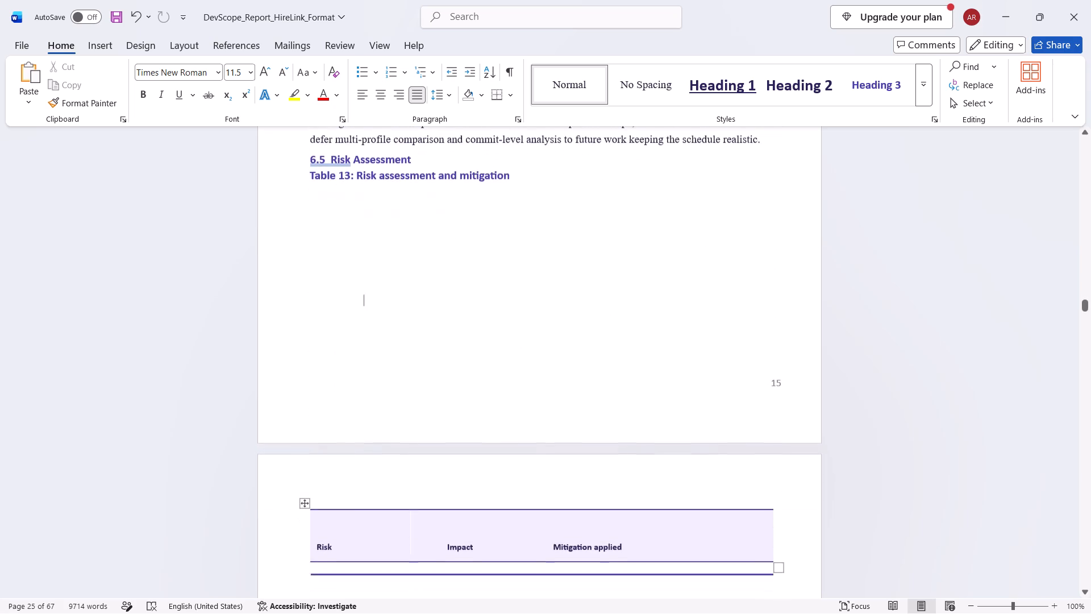
key(ctrl+z)
key(ctrl+z)
key(ctrl+z)
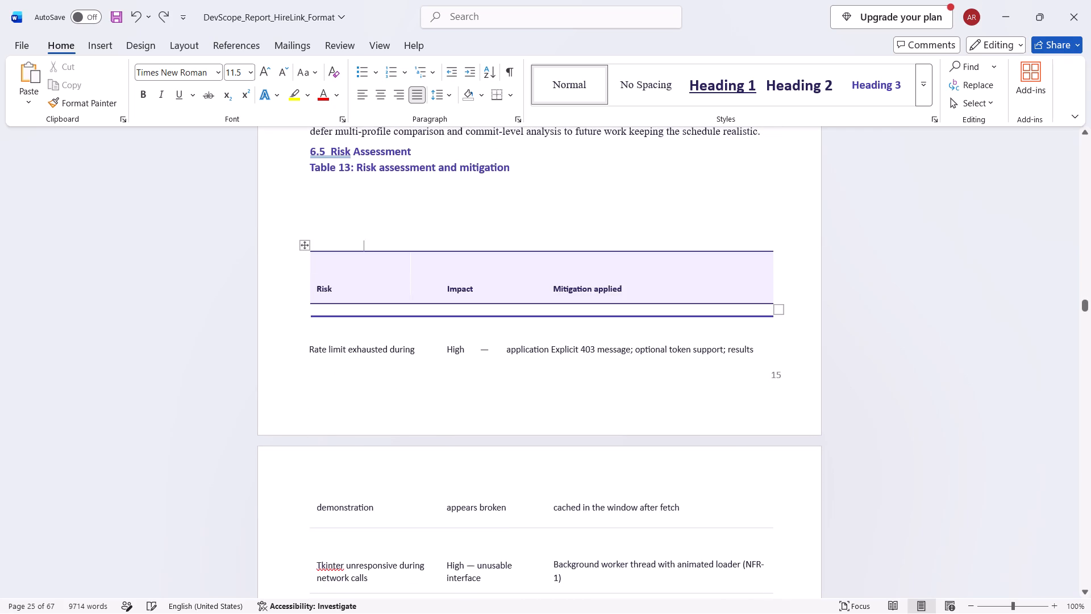
key(ctrl+z)
key(ctrl+z)
key(ctrl+z)
key(ctrl+z)
key(ctrl+z)
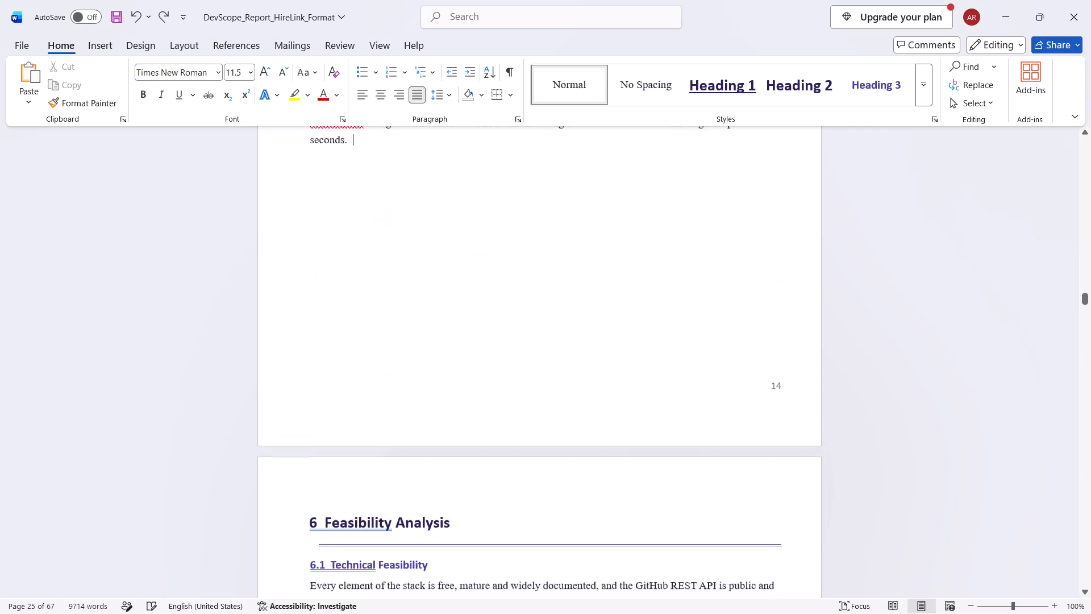
key(ctrl+z)
key(ctrl+z)
key(ctrl+z)
key(ctrl+z)
key(ctrl+z)
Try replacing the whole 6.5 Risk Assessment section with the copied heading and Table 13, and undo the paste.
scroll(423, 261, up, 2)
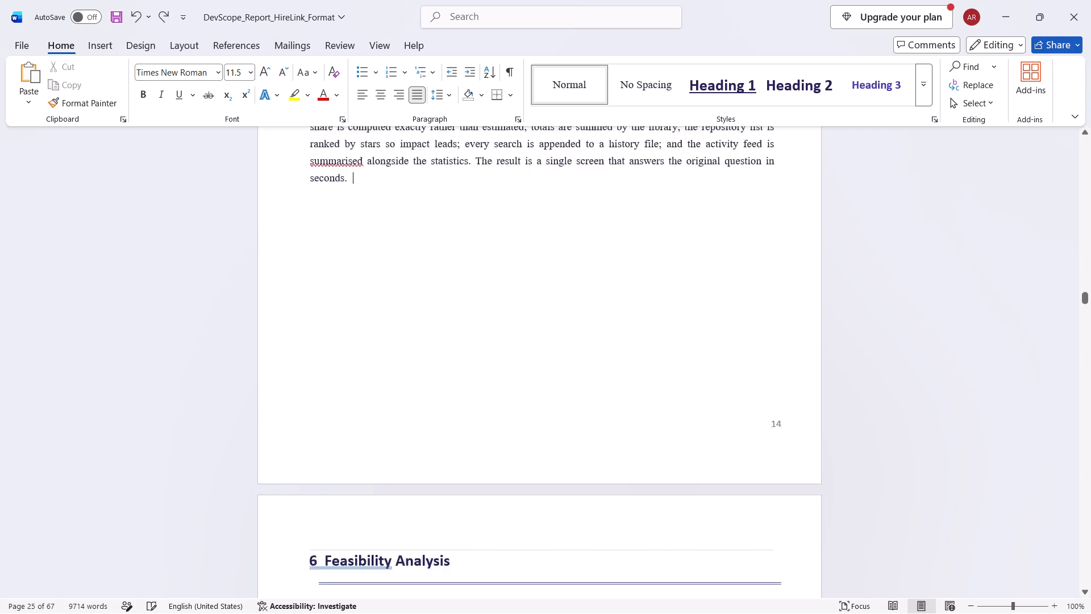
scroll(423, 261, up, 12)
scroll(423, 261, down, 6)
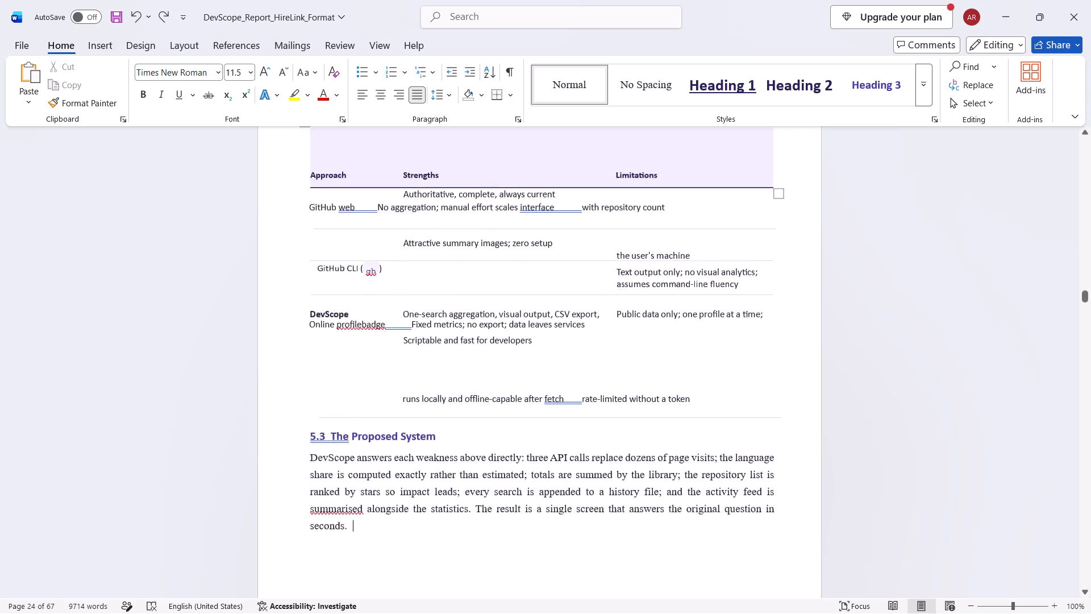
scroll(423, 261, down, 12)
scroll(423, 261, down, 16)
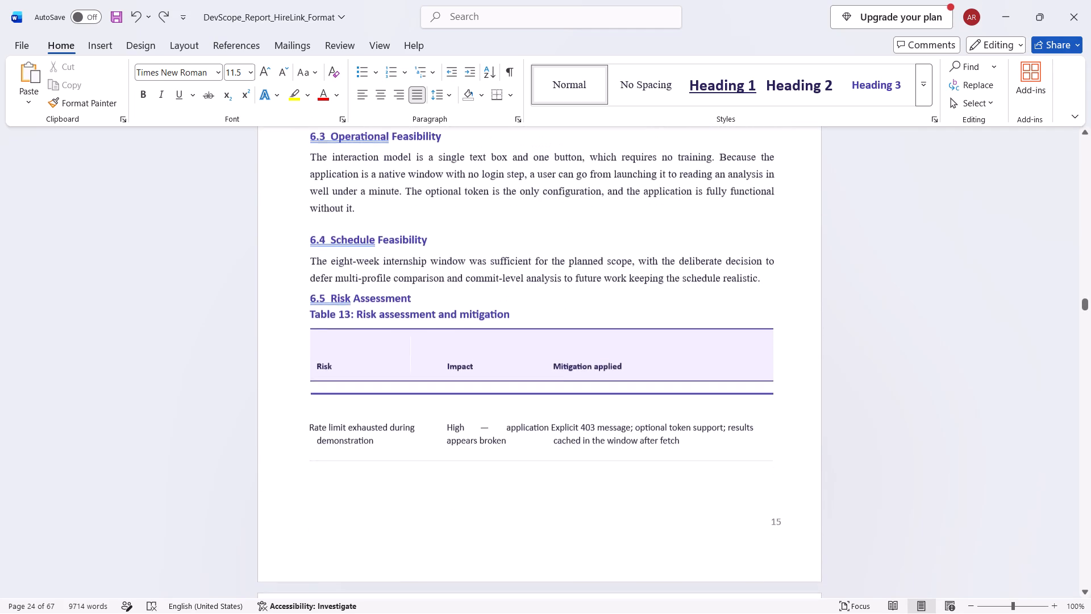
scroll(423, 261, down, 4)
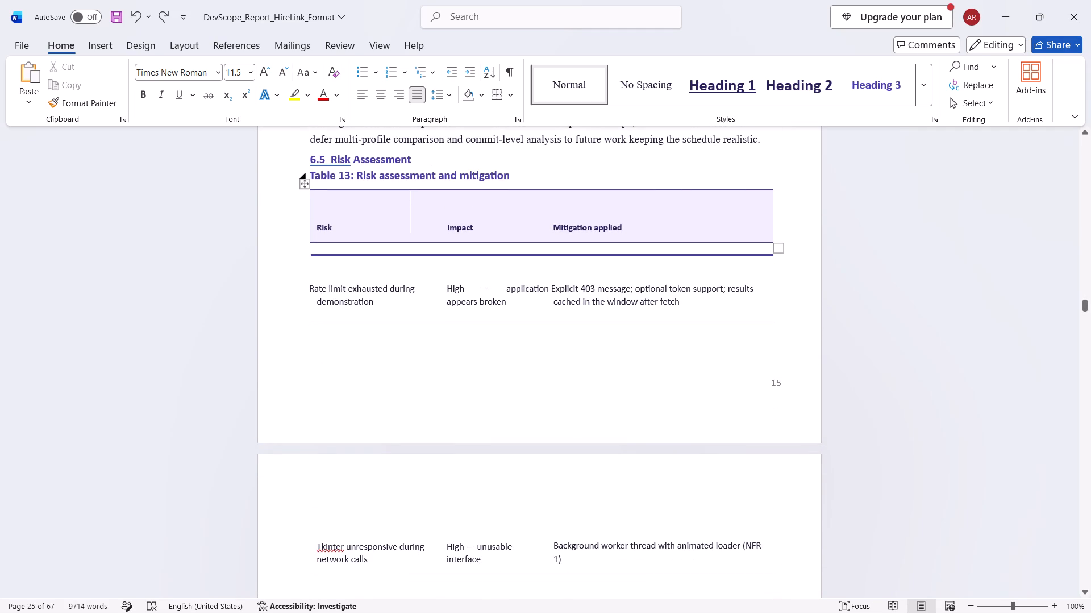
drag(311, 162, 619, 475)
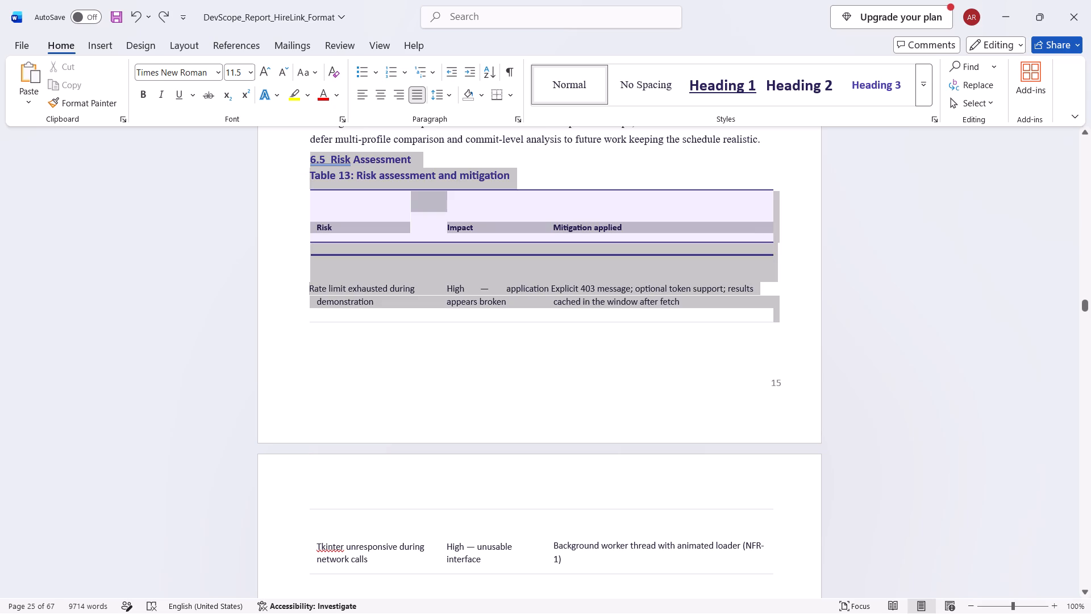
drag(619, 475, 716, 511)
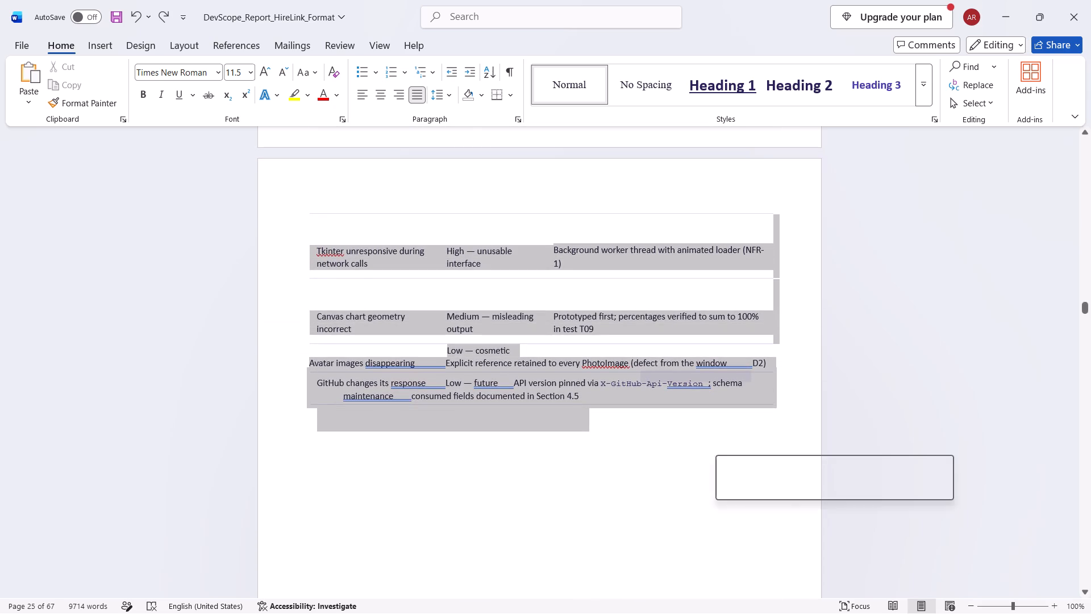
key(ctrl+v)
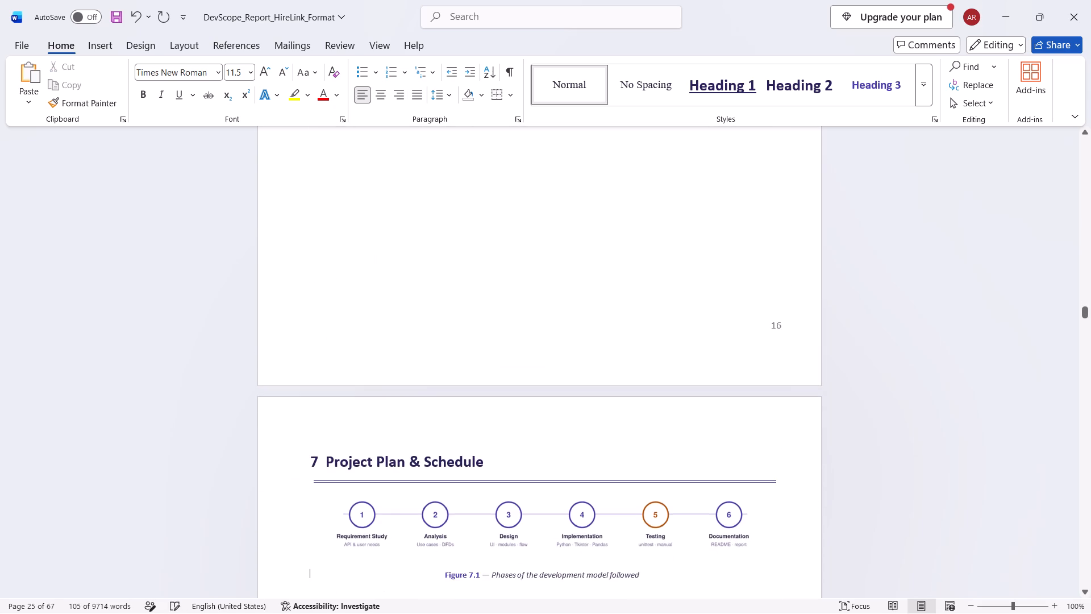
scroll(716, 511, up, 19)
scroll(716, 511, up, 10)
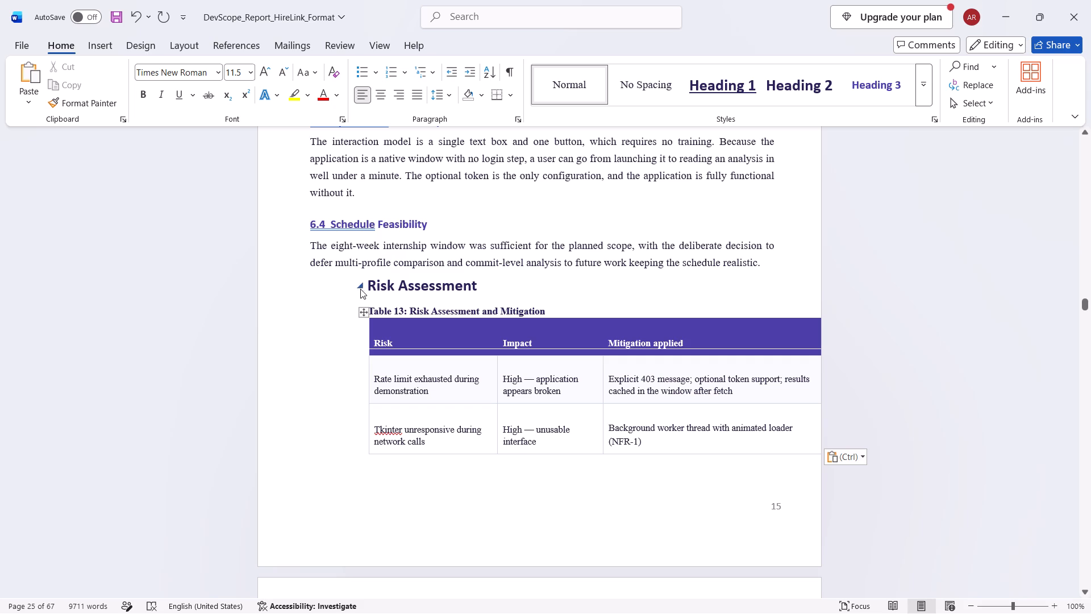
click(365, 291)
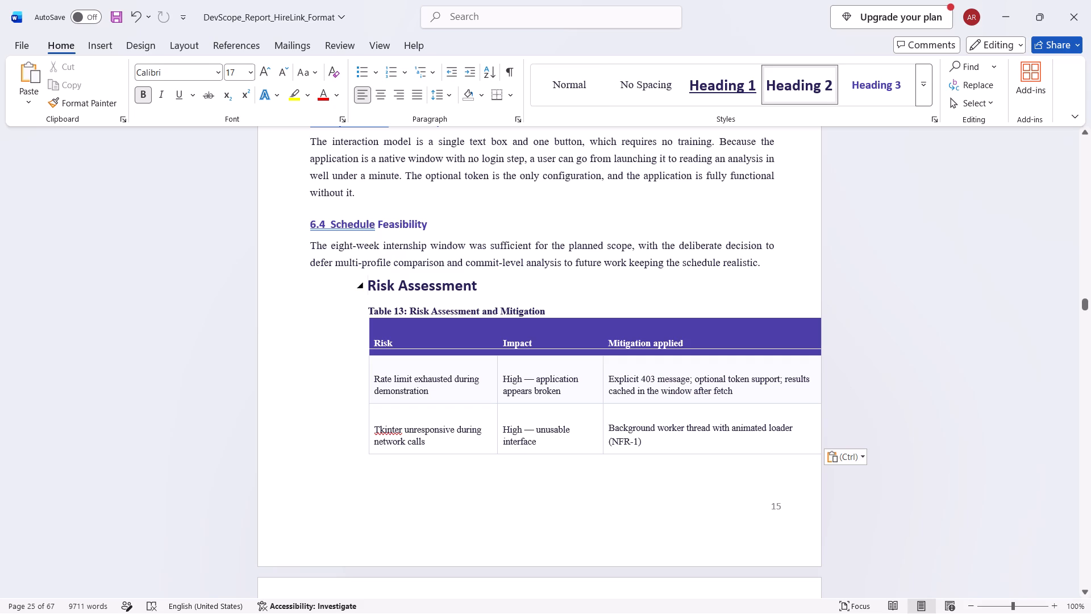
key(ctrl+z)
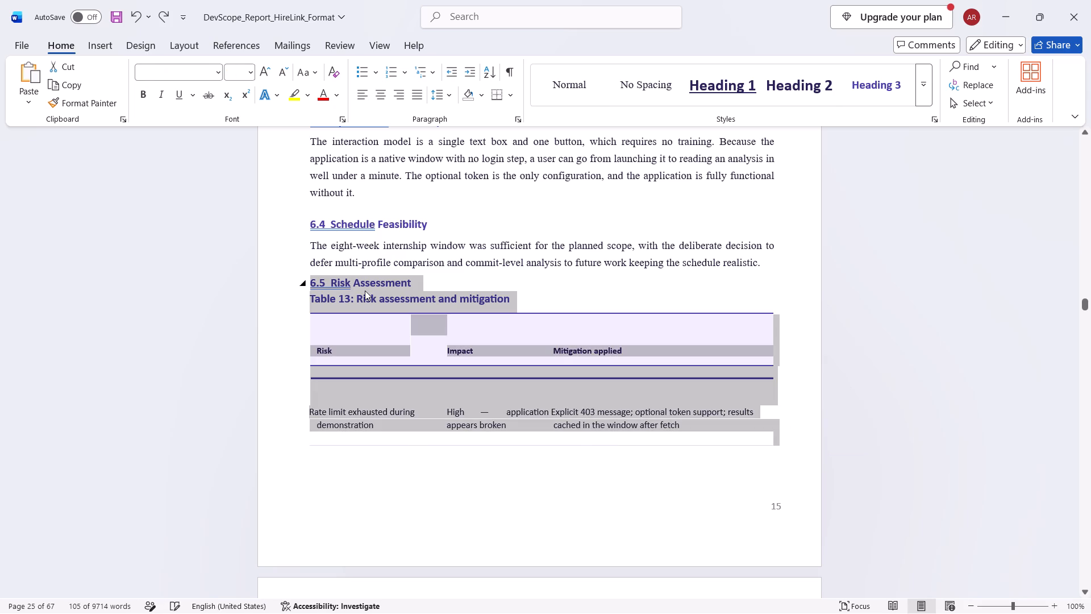
Delete the badly laid-out Table 13 content in section 6.5, keeping the section heading and table caption.
click(438, 277)
drag(310, 319, 384, 391)
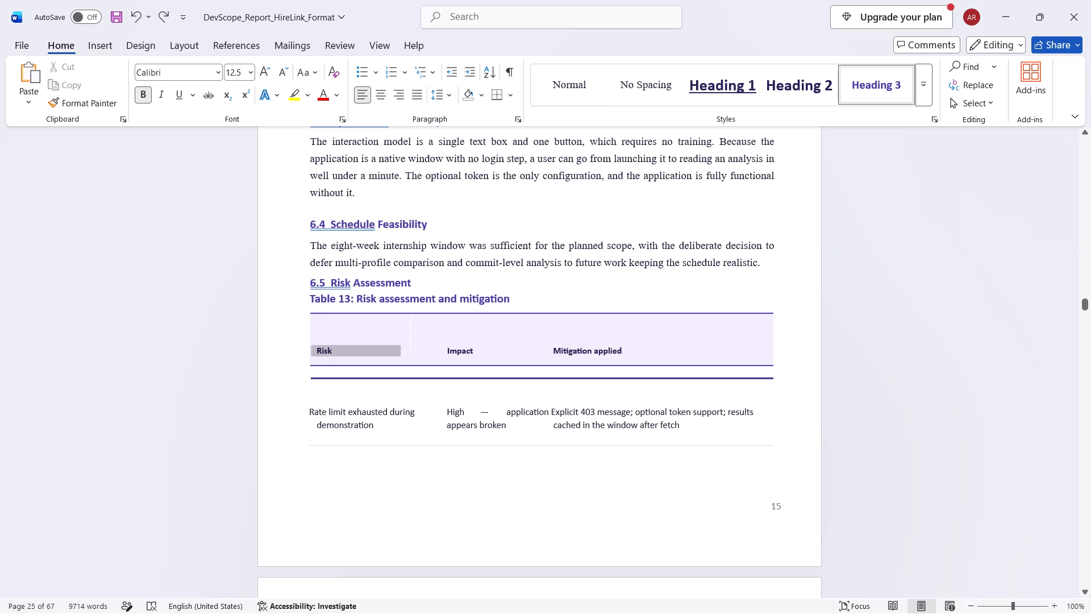
drag(384, 391, 667, 455)
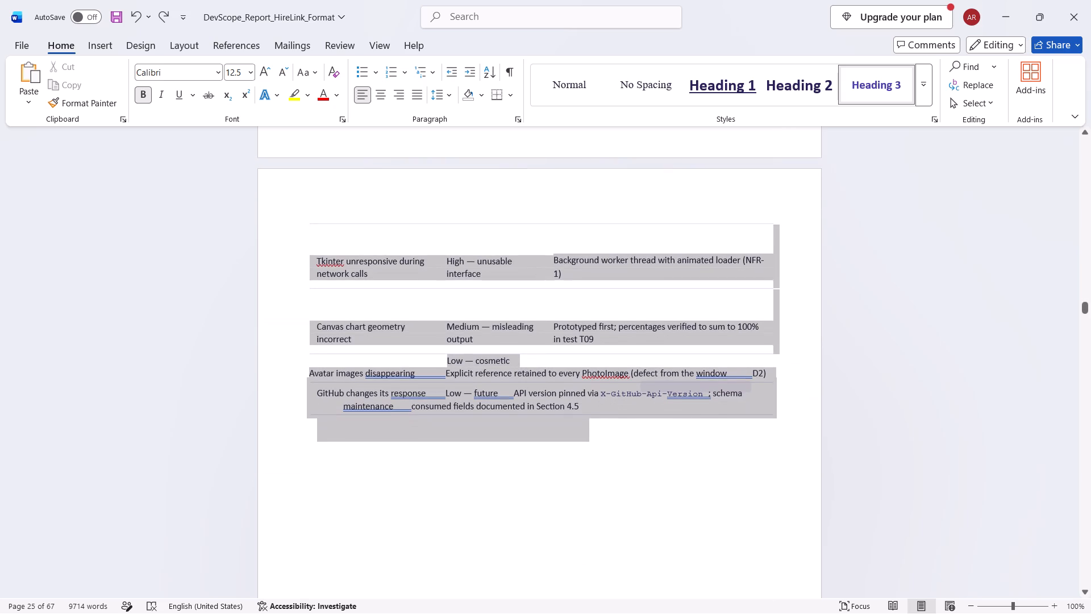
drag(667, 455, 668, 443)
key(BackSpace)
Paste the copied Risk Assessment content on a new line below the Table 13 caption.
scroll(668, 443, up, 9)
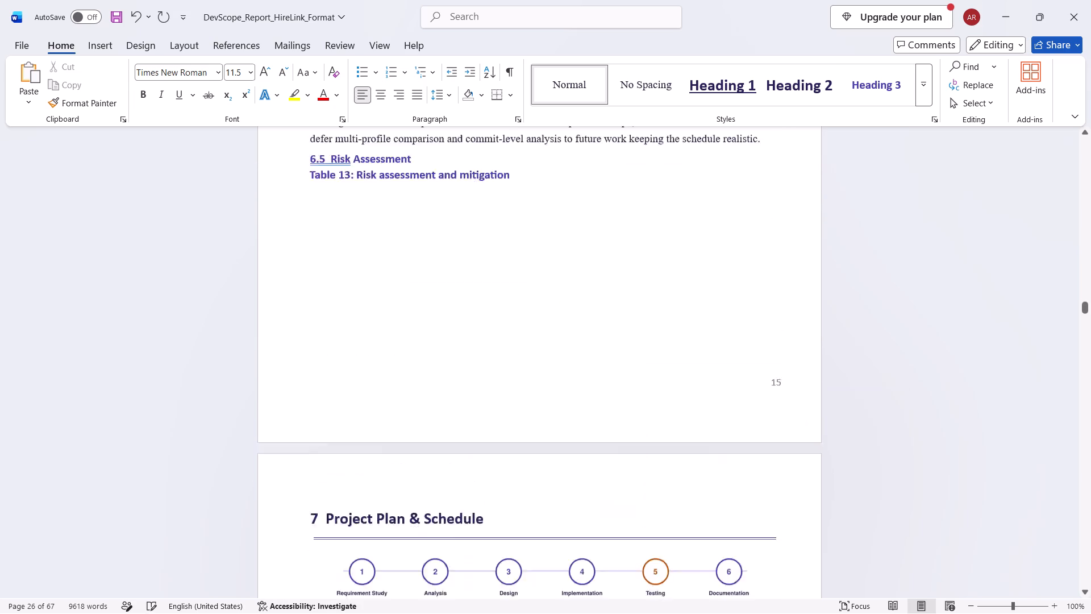
scroll(668, 443, up, 5)
click(545, 367)
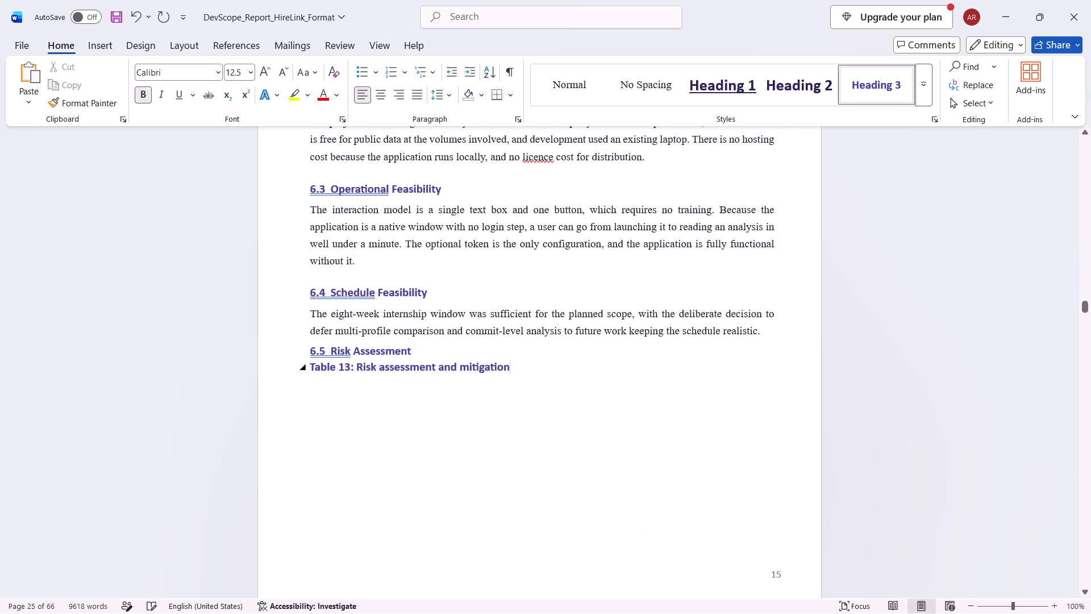
key(Return)
key(ctrl+v)
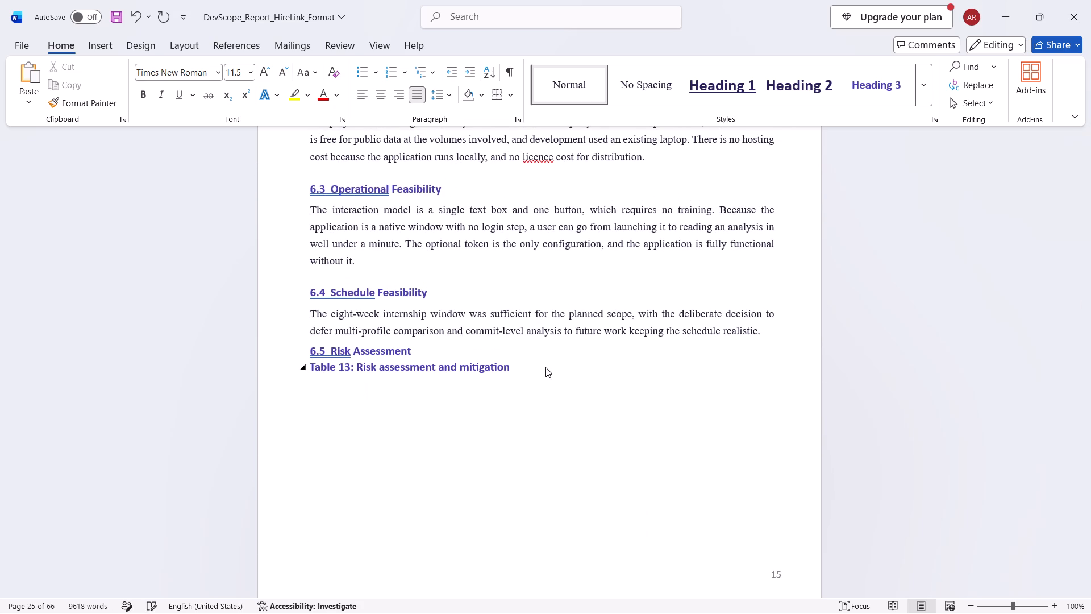
Delete the duplicate "Risk Assessment" heading that came with the pasted content.
scroll(545, 367, up, 11)
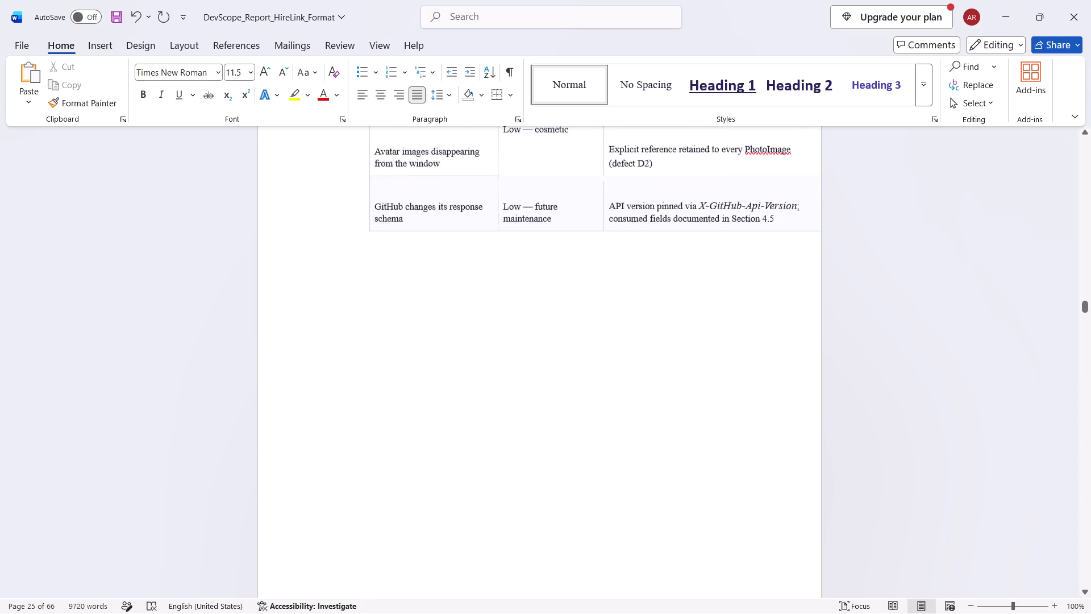
scroll(545, 367, up, 11)
scroll(407, 317, up, 3)
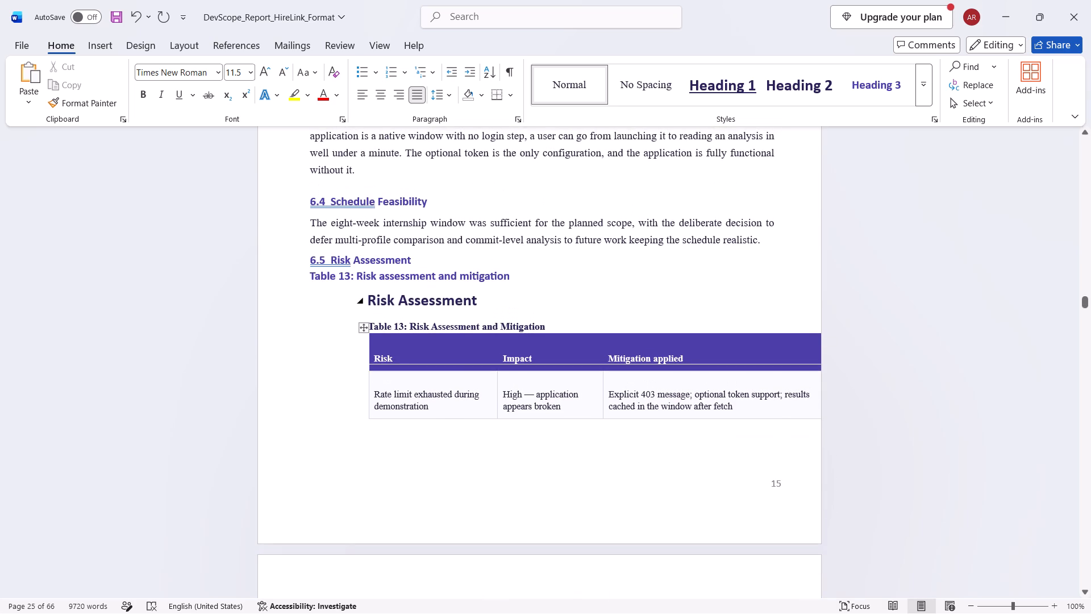
drag(495, 301, 361, 301)
key(BackSpace)
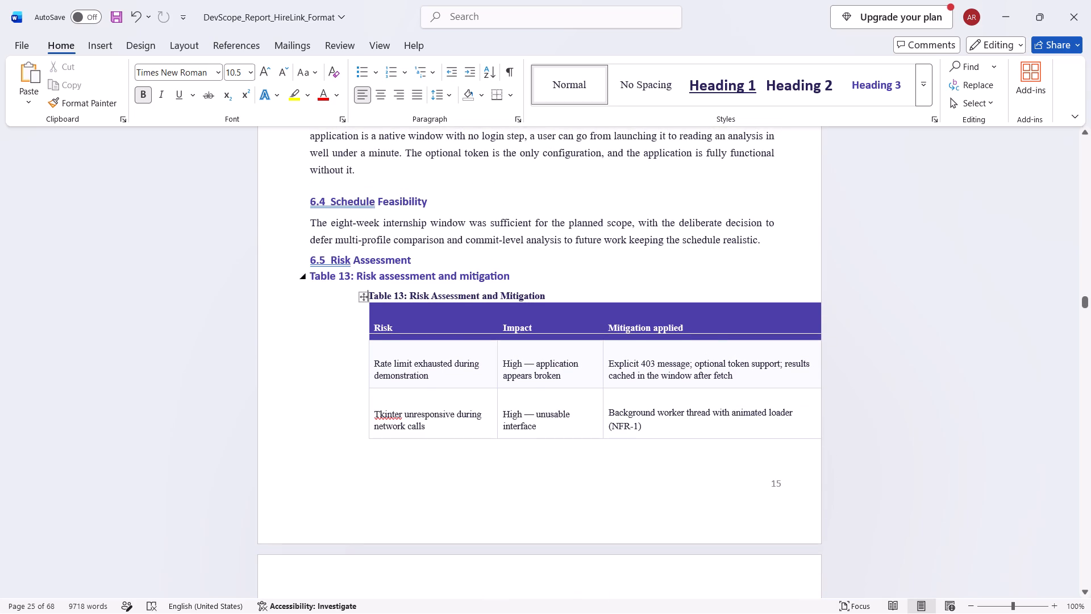
Delete the duplicate "Table 13: Risk Assessment and Mitigation" caption and its empty line above the pasted table.
drag(549, 289, 376, 289)
click(367, 296)
drag(548, 293, 377, 301)
key(BackSpace)
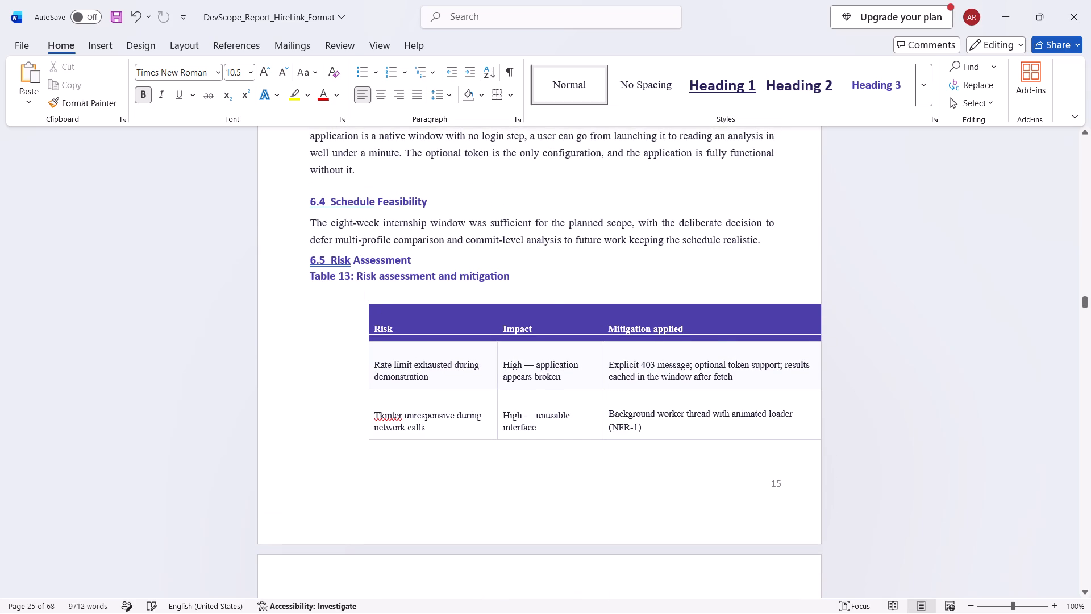
key(BackSpace)
key(BackSpace)
key(BackSpace)
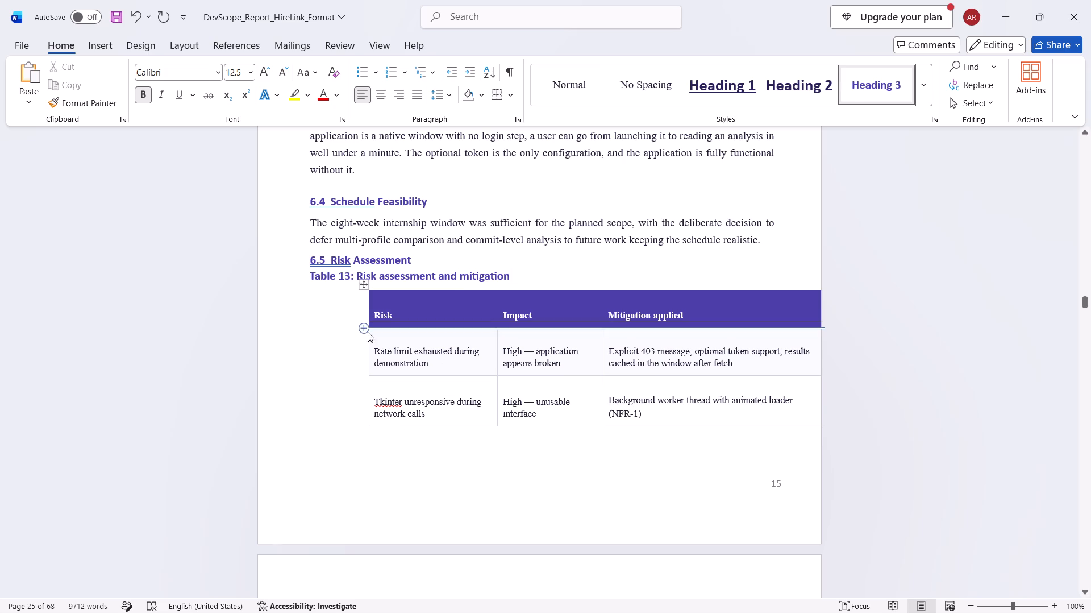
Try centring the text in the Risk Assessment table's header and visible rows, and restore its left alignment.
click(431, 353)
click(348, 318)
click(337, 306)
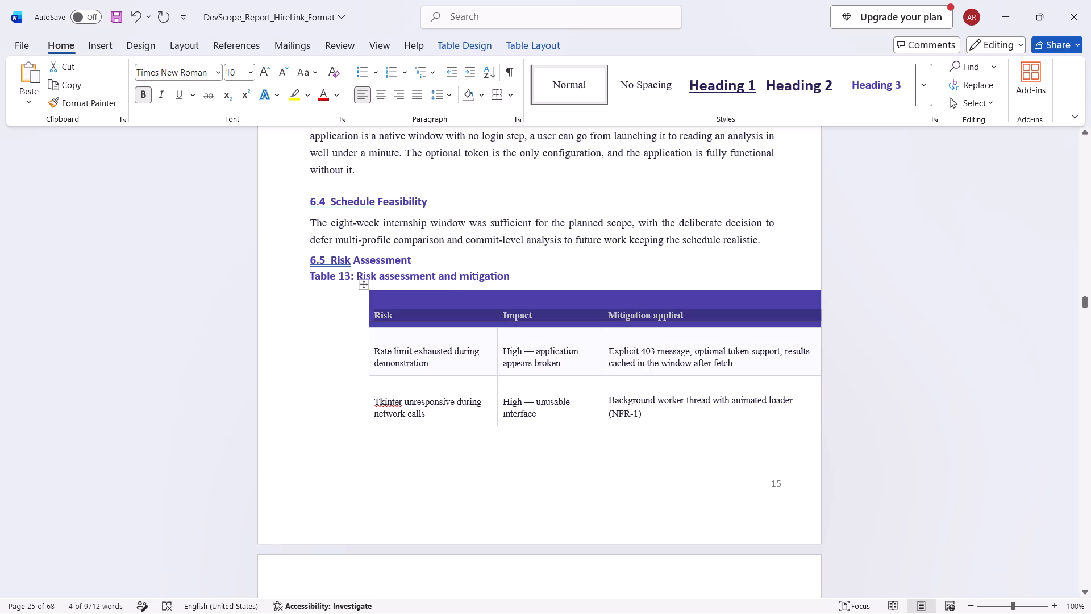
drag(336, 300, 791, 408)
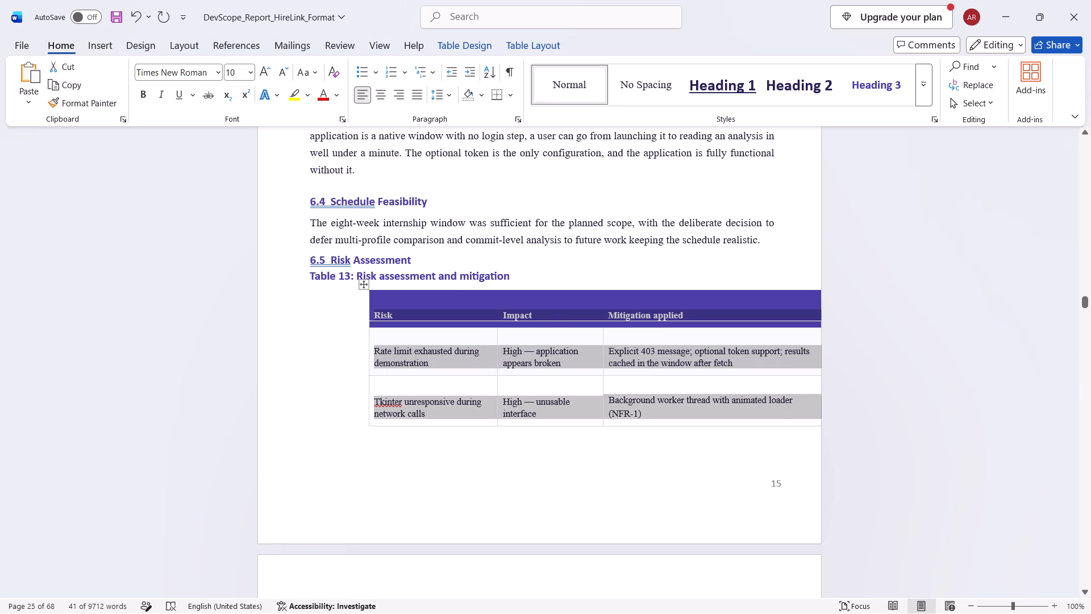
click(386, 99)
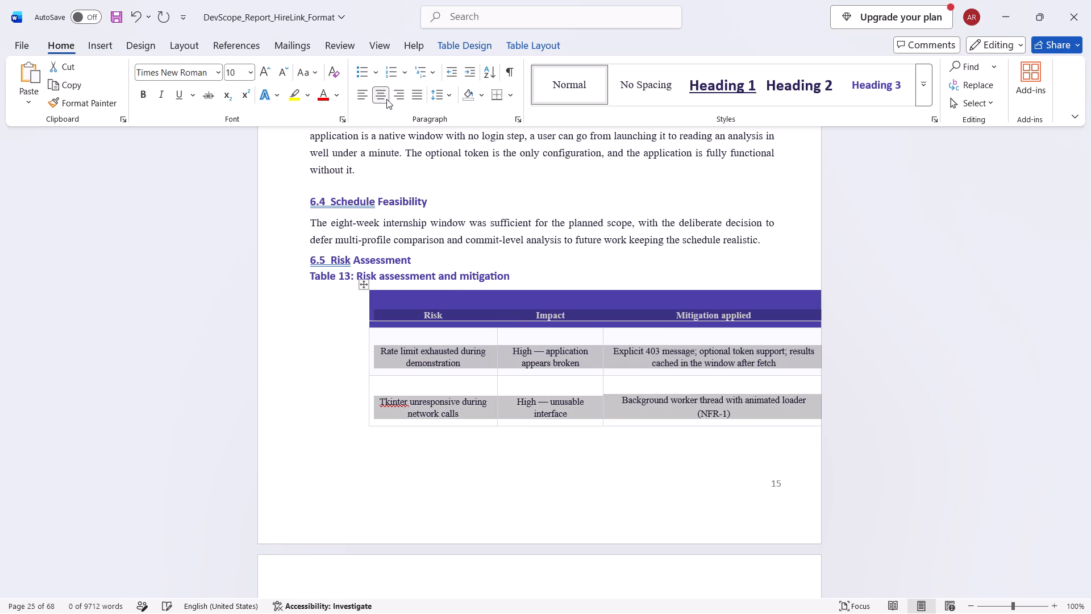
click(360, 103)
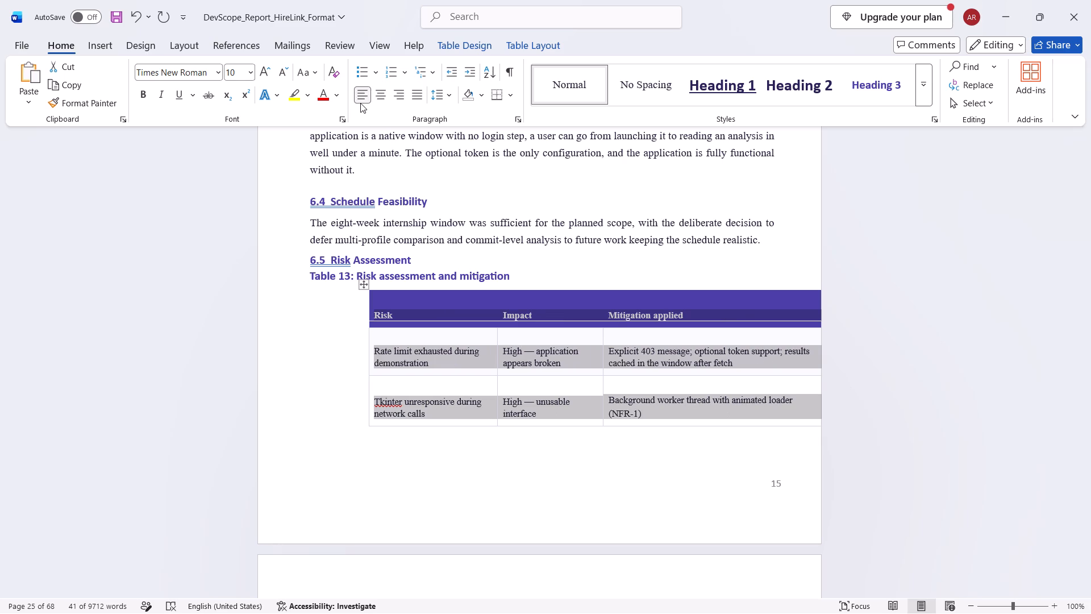
Move the Risk Assessment table so its left edge lines up with the body text margin.
click(306, 420)
drag(366, 283, 308, 294)
drag(305, 251, 300, 280)
click(292, 284)
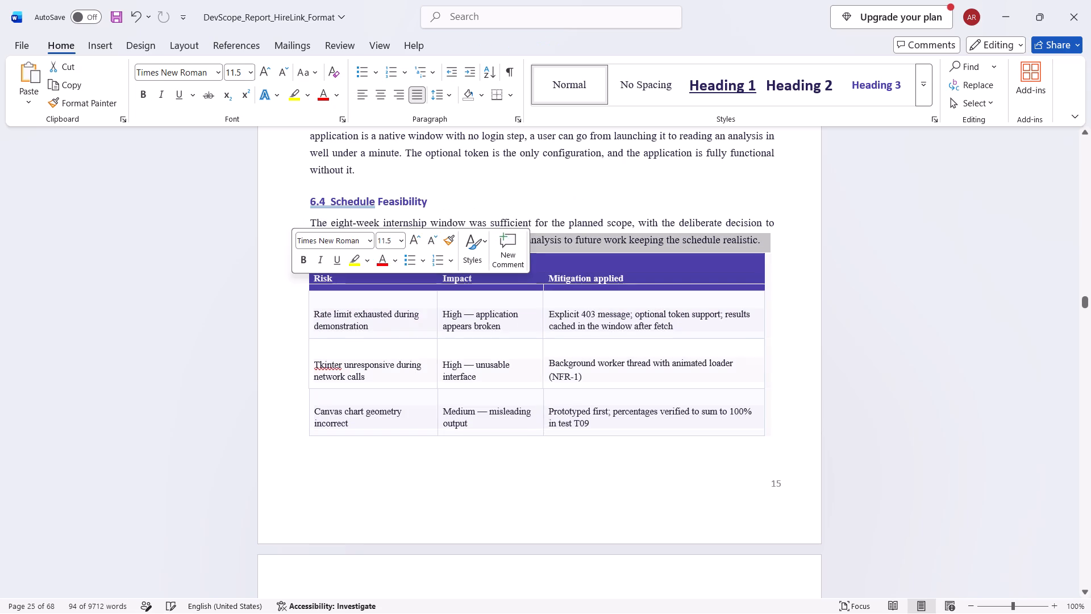
Insert eleven empty lines after the section 6.4 paragraph to push the Risk Assessment table onto the next page.
click(735, 165)
click(765, 247)
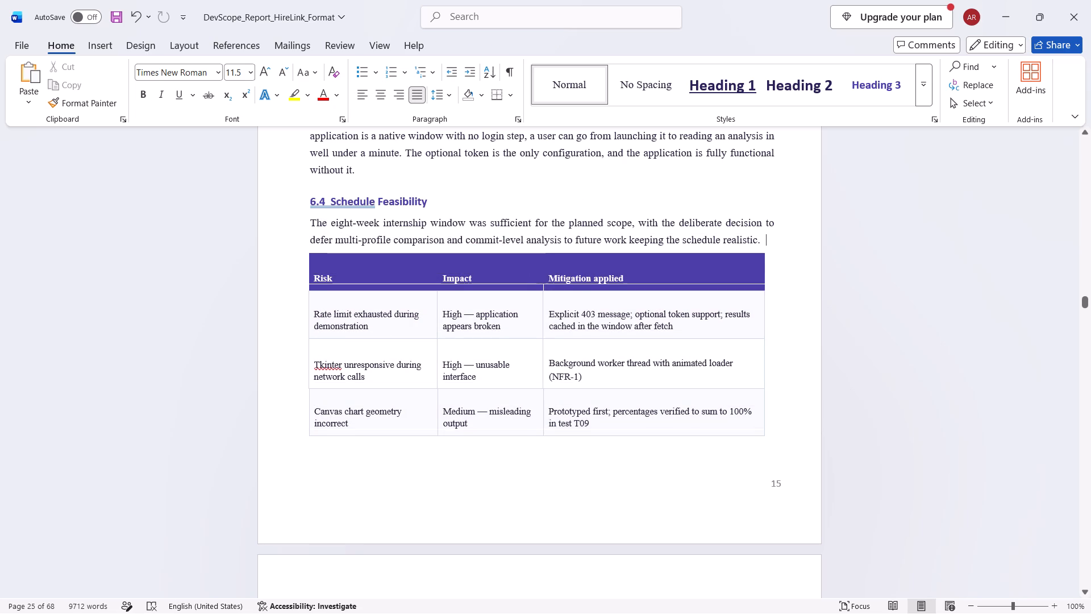
key(Return)
key(Return)
key(Return)
key(Return)
key(Return)
key(Return)
key(Return)
key(Return)
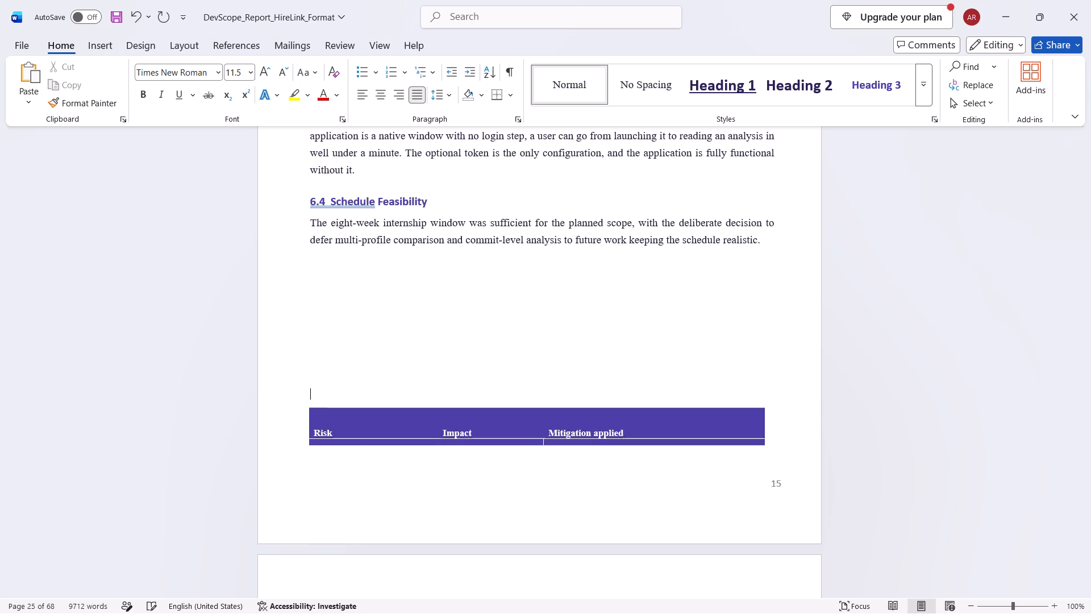
key(Return)
key(Return)
key(Return)
scroll(765, 240, down, 16)
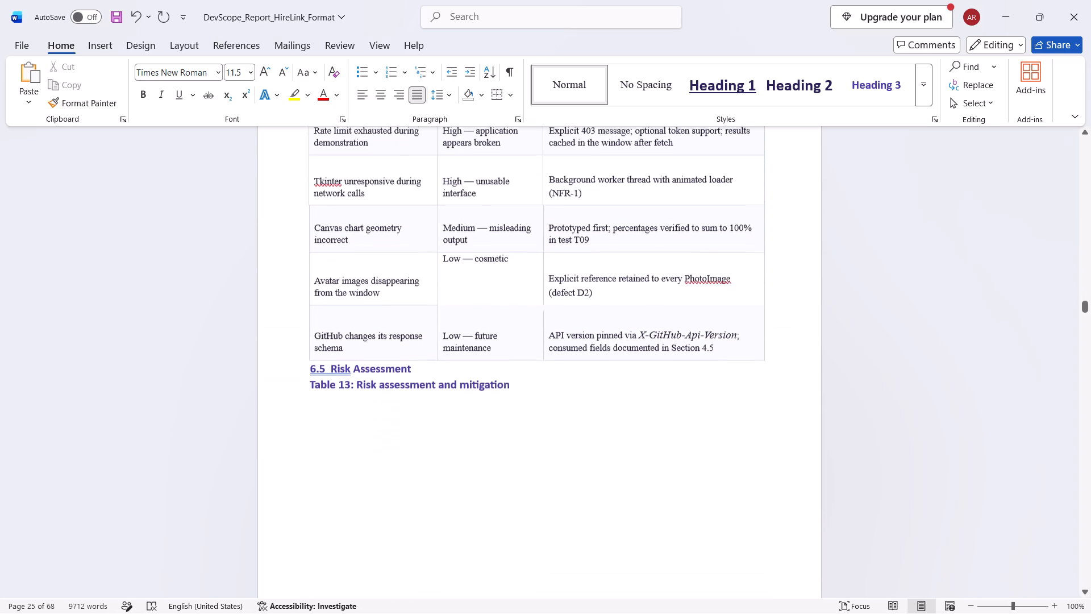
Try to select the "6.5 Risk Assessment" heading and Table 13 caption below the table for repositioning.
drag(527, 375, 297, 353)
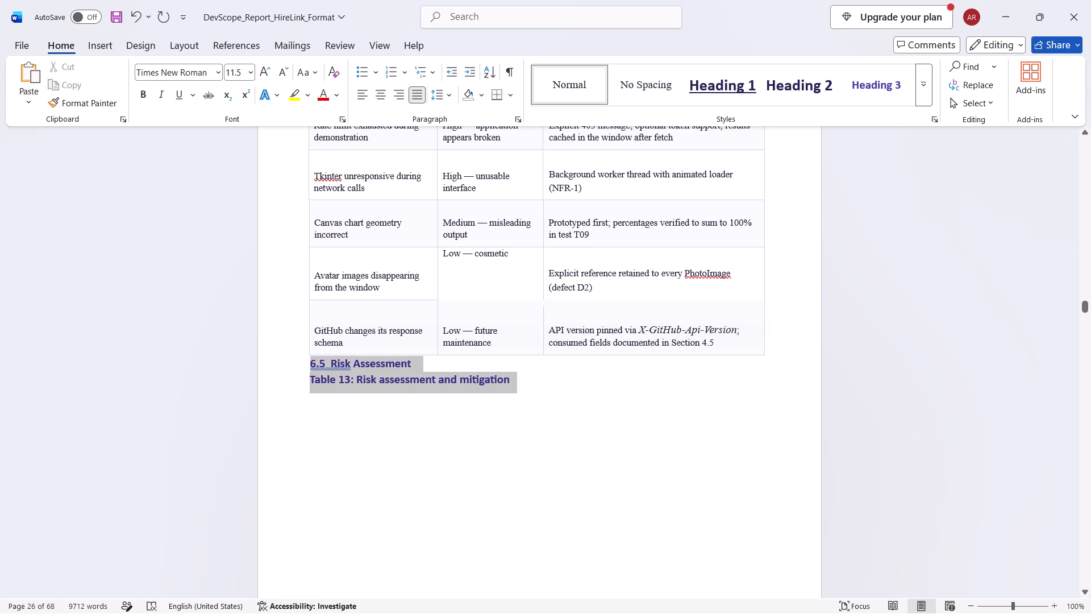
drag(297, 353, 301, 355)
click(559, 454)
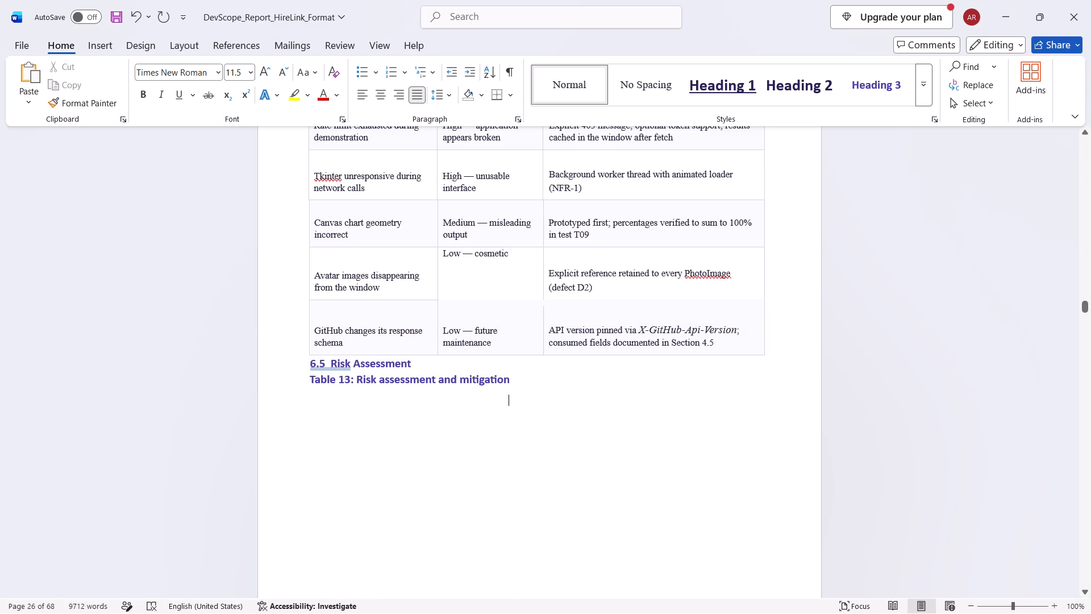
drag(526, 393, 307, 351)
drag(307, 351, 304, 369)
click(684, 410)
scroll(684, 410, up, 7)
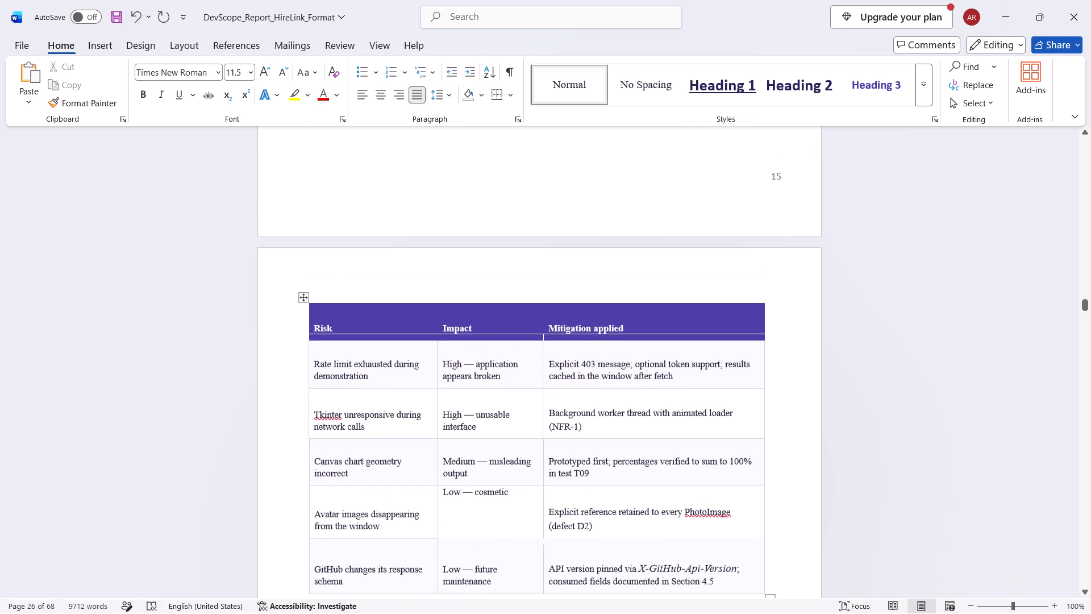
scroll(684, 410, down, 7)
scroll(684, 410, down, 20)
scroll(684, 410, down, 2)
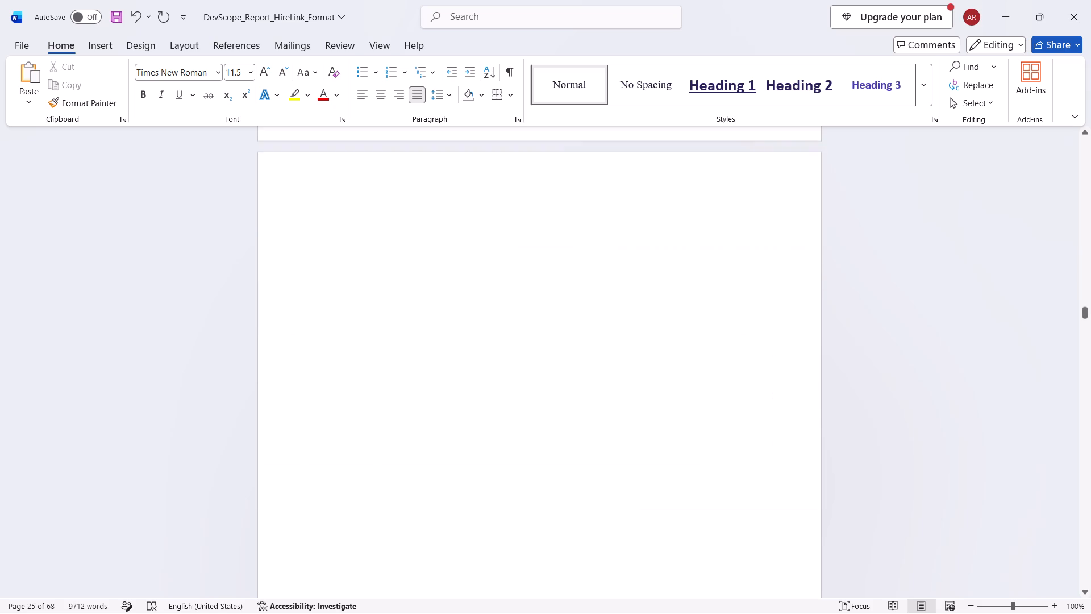
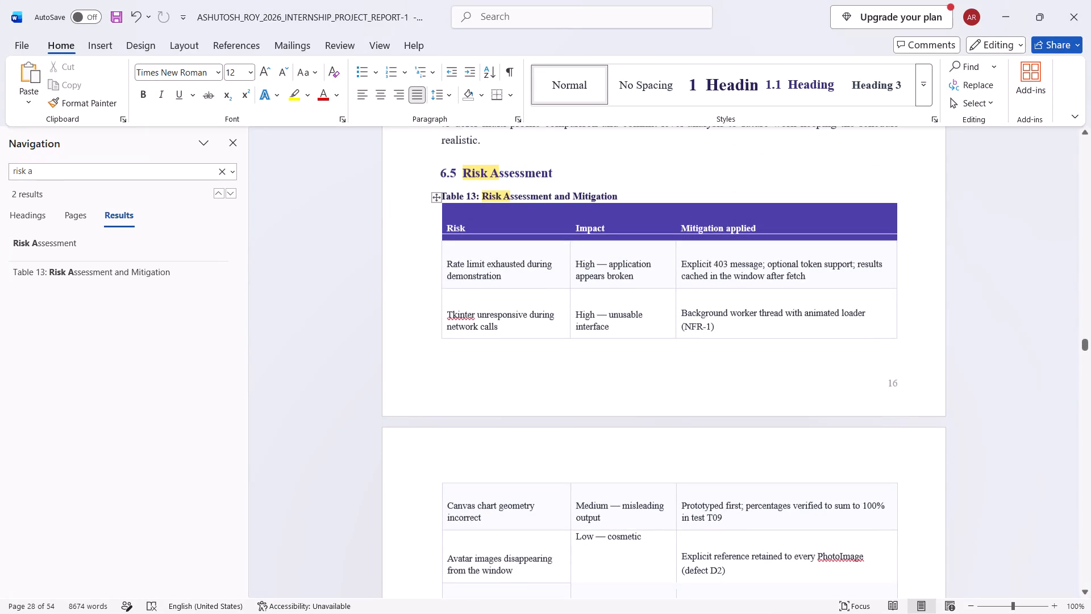
Examine the Risk Assessment and Mitigation table in the internship project report, and switch to the DevScope_Report_HireLink_Format document to view its version.
scroll(551, 532, down, 12)
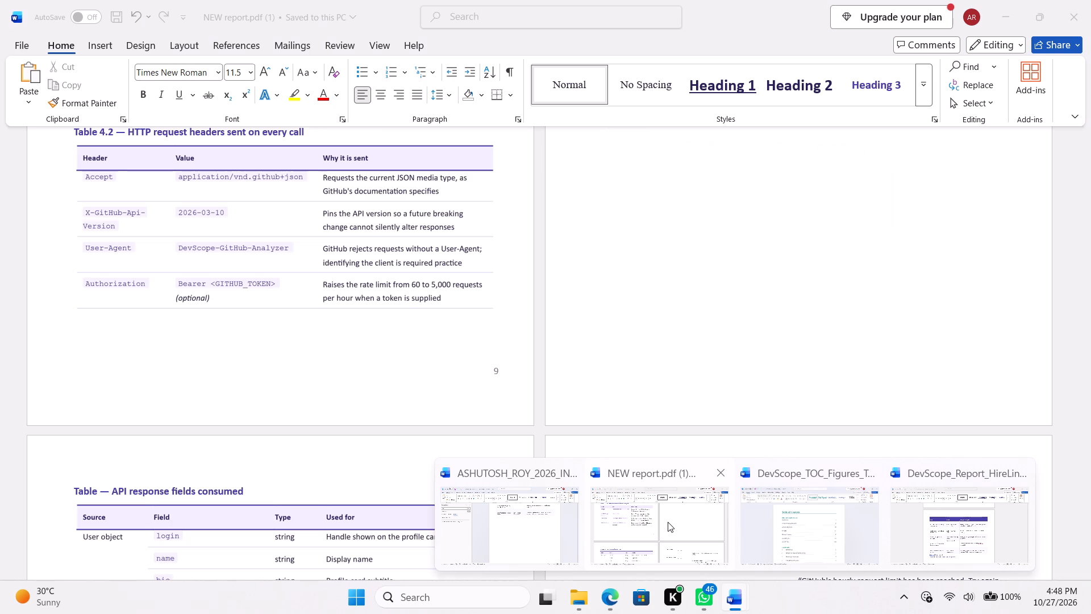
click(950, 521)
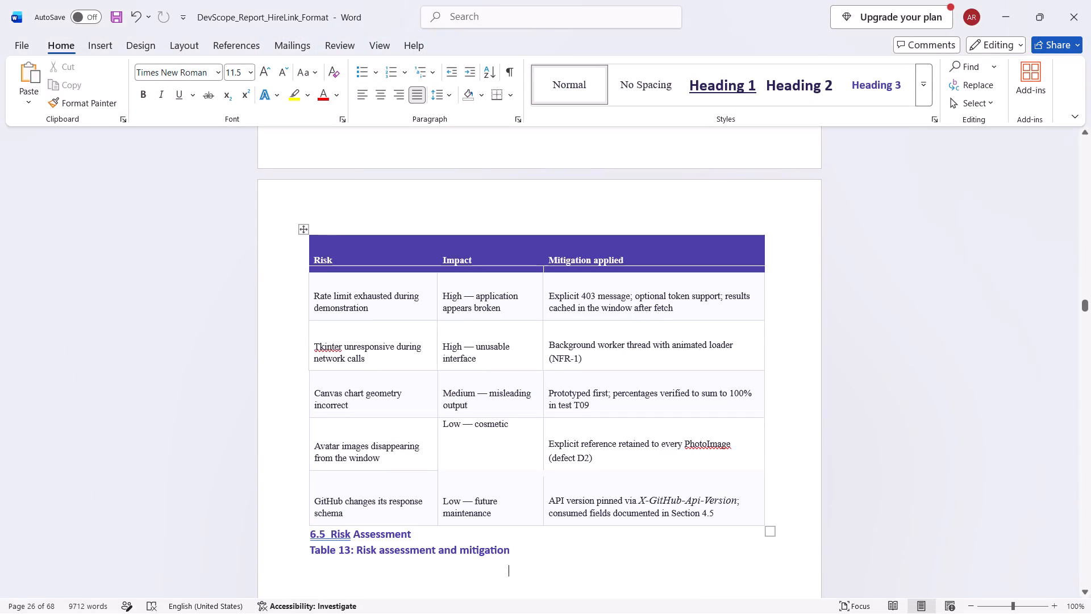
Copy the 6.5 Risk Assessment heading and Table 13 caption to follow the 6.4 Schedule Feasibility paragraph, starting the heading on its own line.
scroll(760, 450, down, 1)
drag(512, 526, 338, 500)
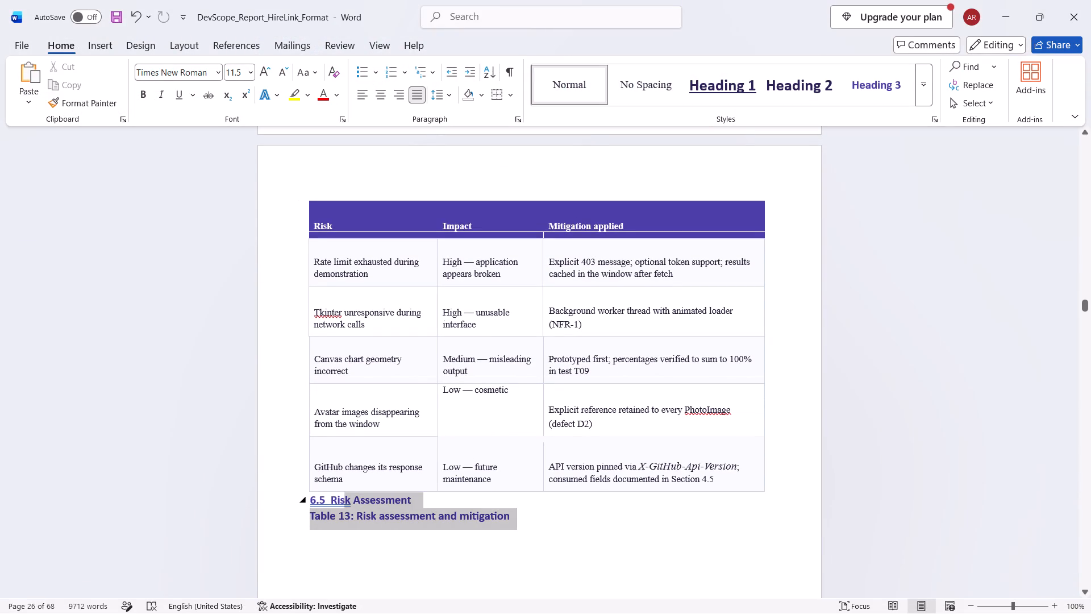
drag(338, 500, 311, 497)
key(ctrl+c)
key(ctrl+c)
scroll(311, 497, up, 4)
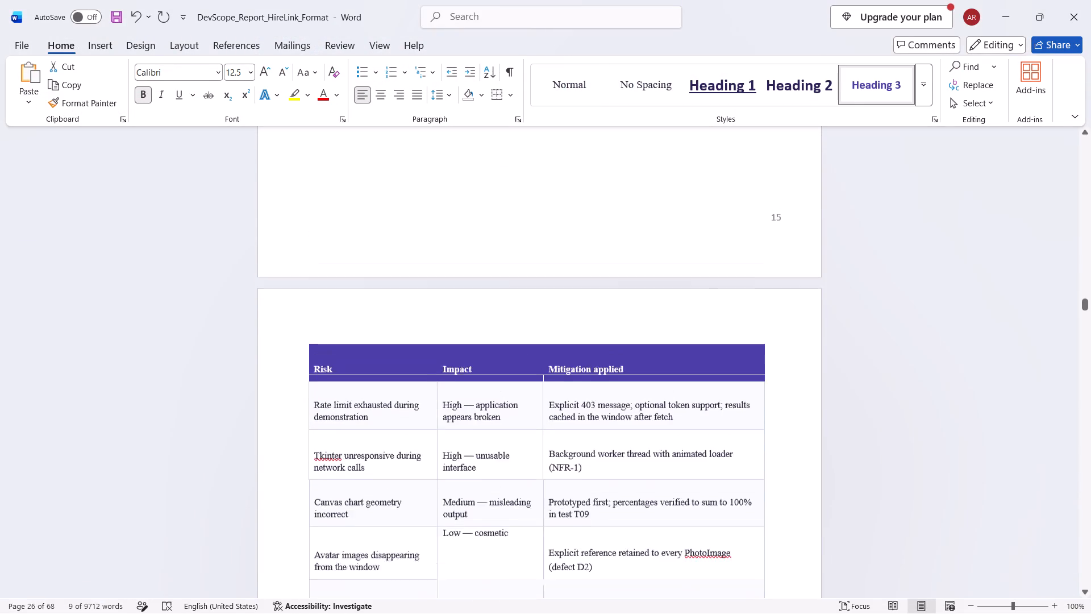
scroll(311, 497, up, 9)
click(696, 376)
click(773, 276)
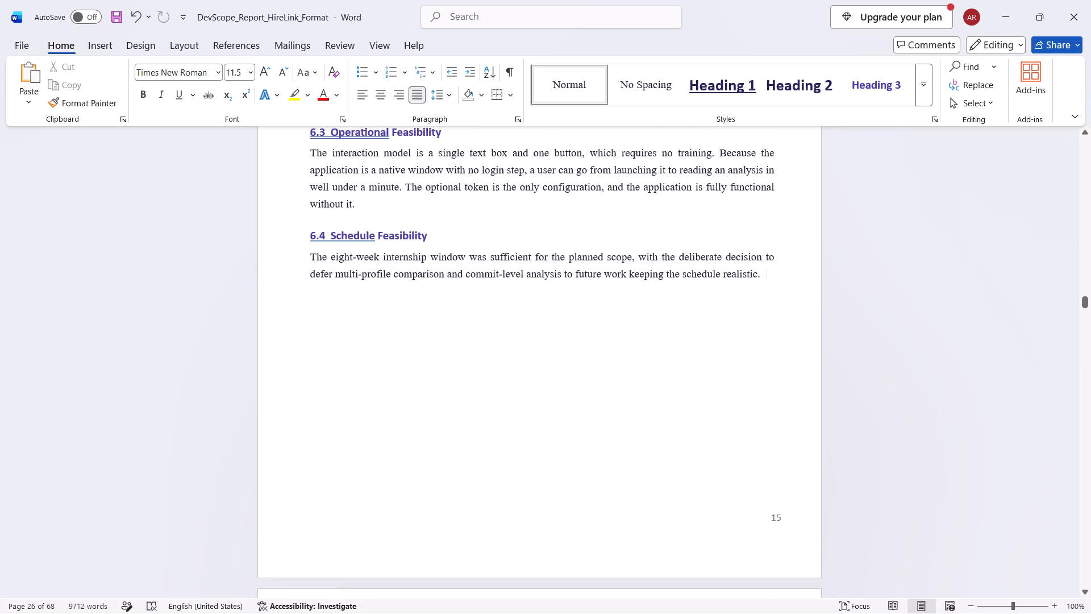
key(ctrl+v)
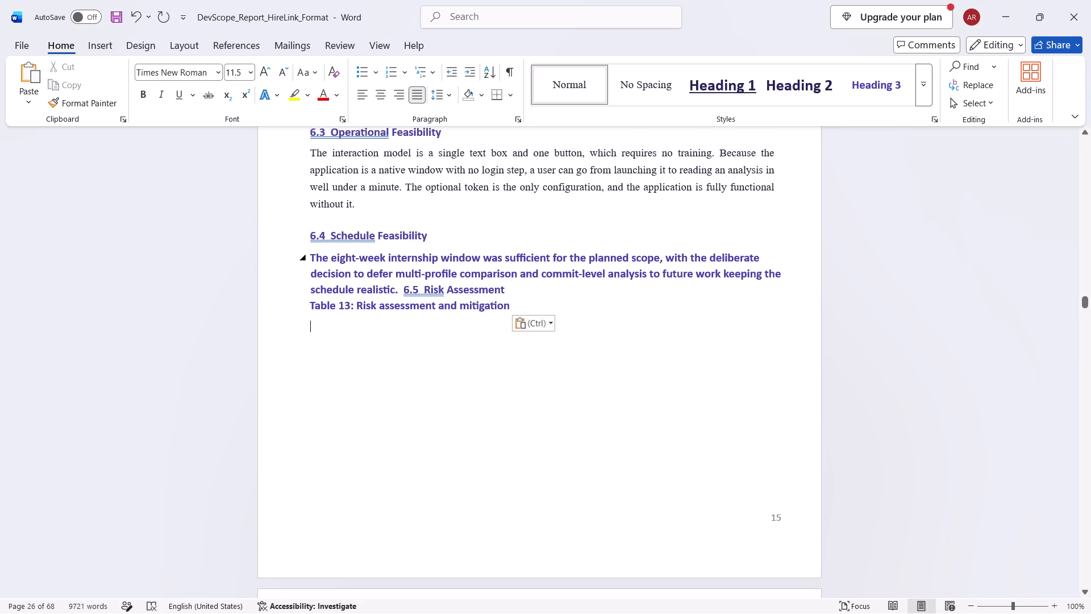
click(397, 287)
key(Return)
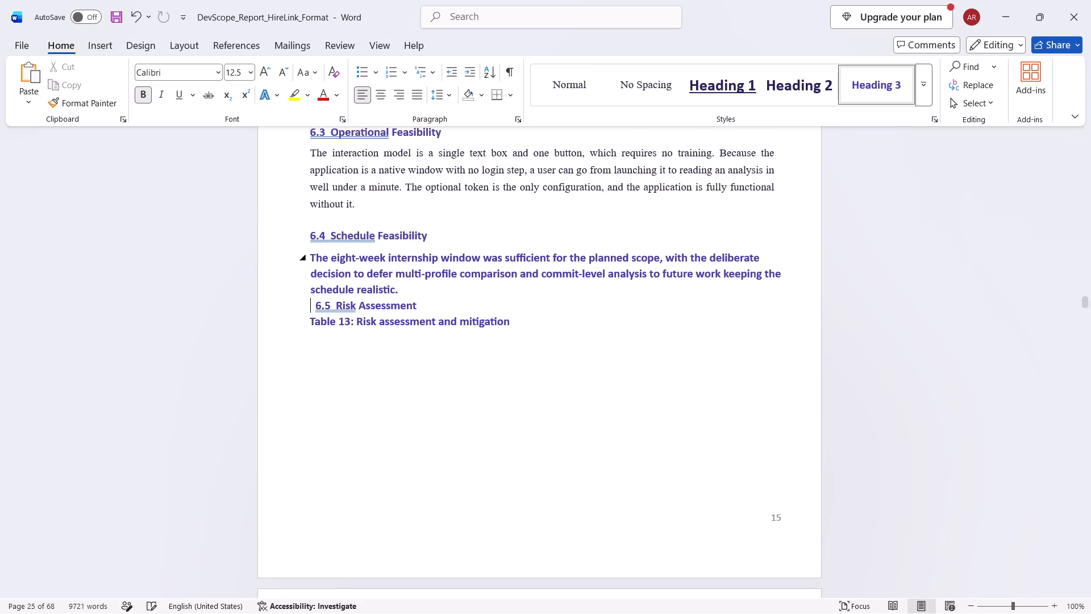
Apply the Normal style to the eight-week internship paragraph under 6.4 Schedule Feasibility.
drag(421, 279, 310, 272)
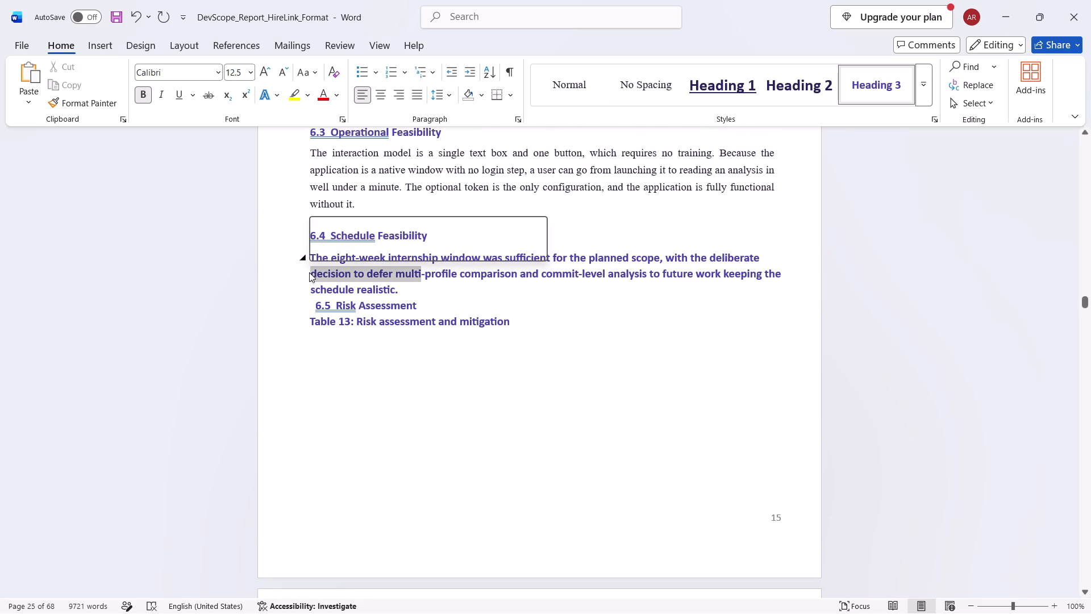
click(284, 281)
click(290, 280)
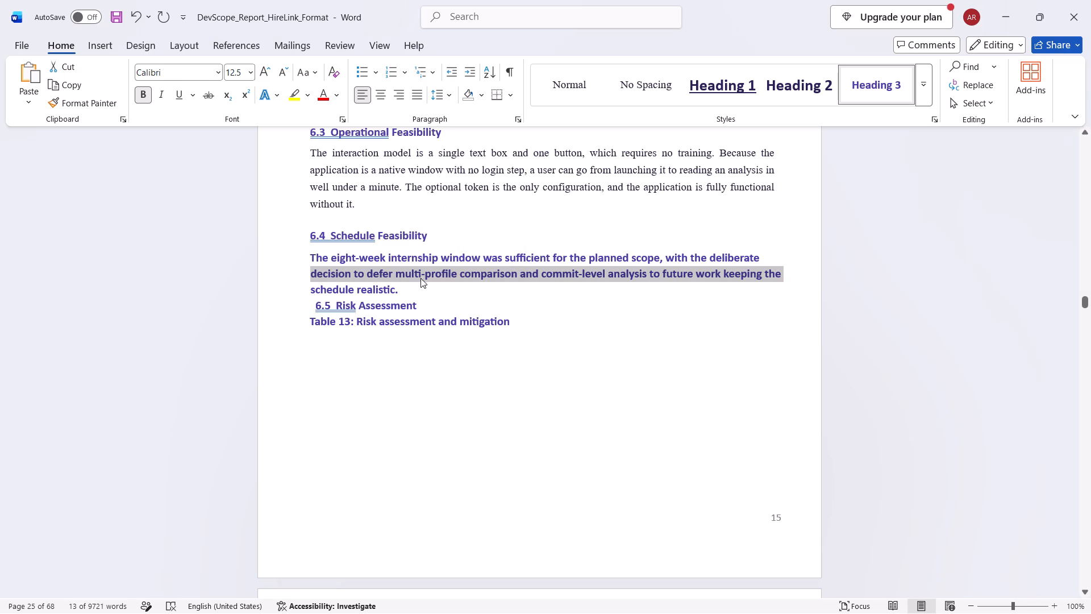
drag(409, 287, 293, 260)
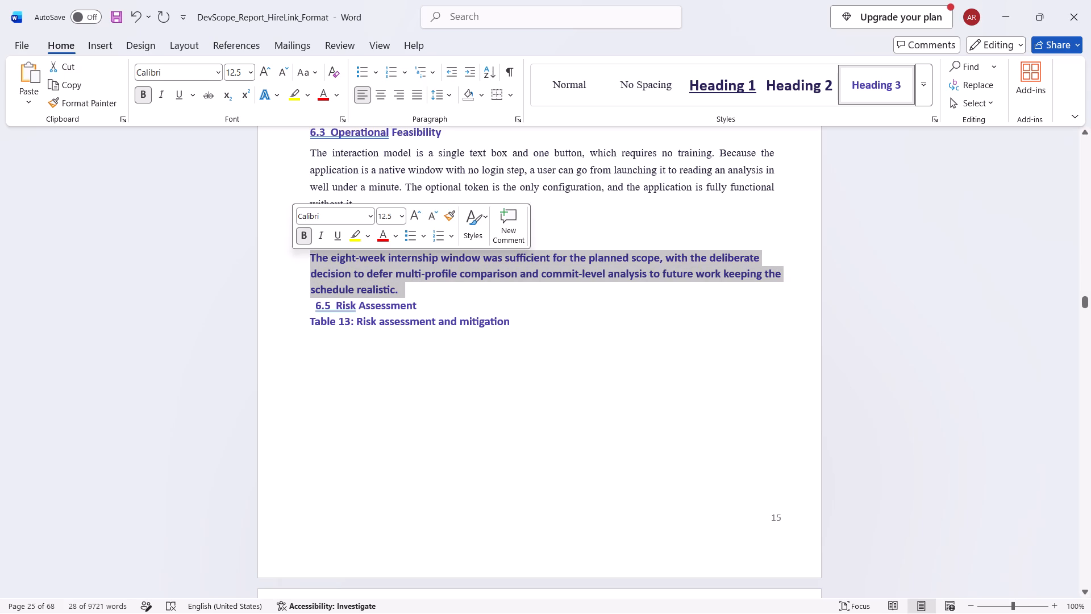
click(565, 93)
Left-align the 6.4 Schedule Feasibility paragraph and remove its indent so it starts at the page margin.
click(344, 259)
drag(352, 253, 360, 253)
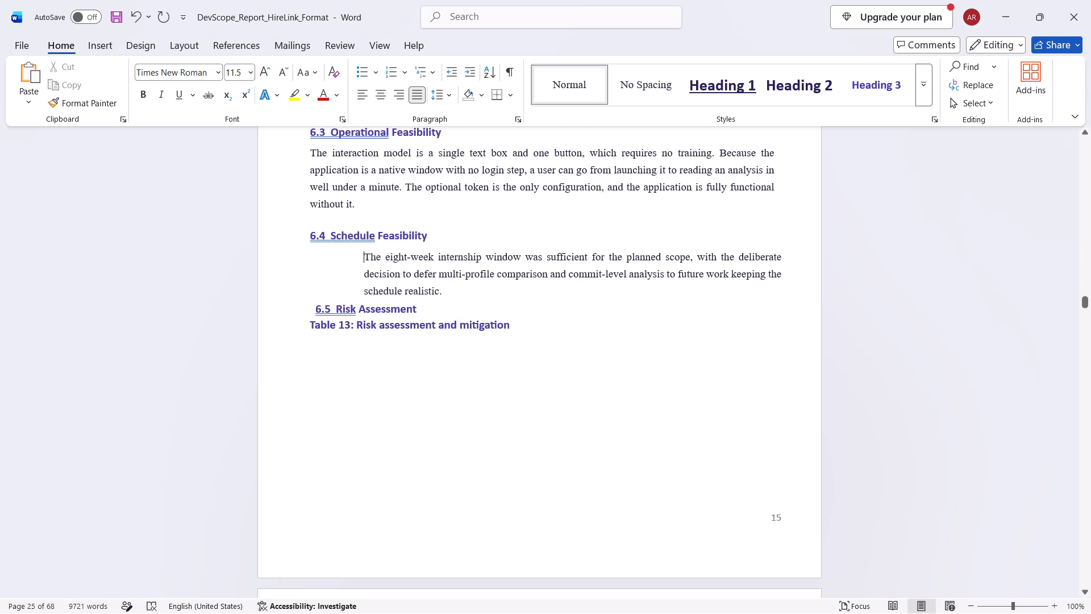
drag(360, 253, 466, 293)
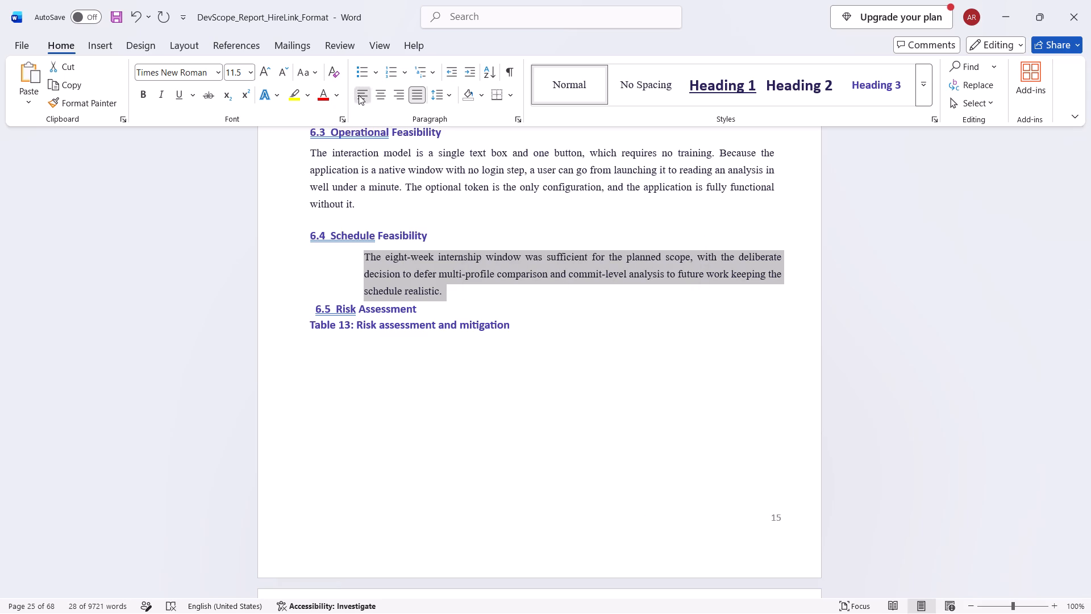
click(359, 95)
click(359, 95)
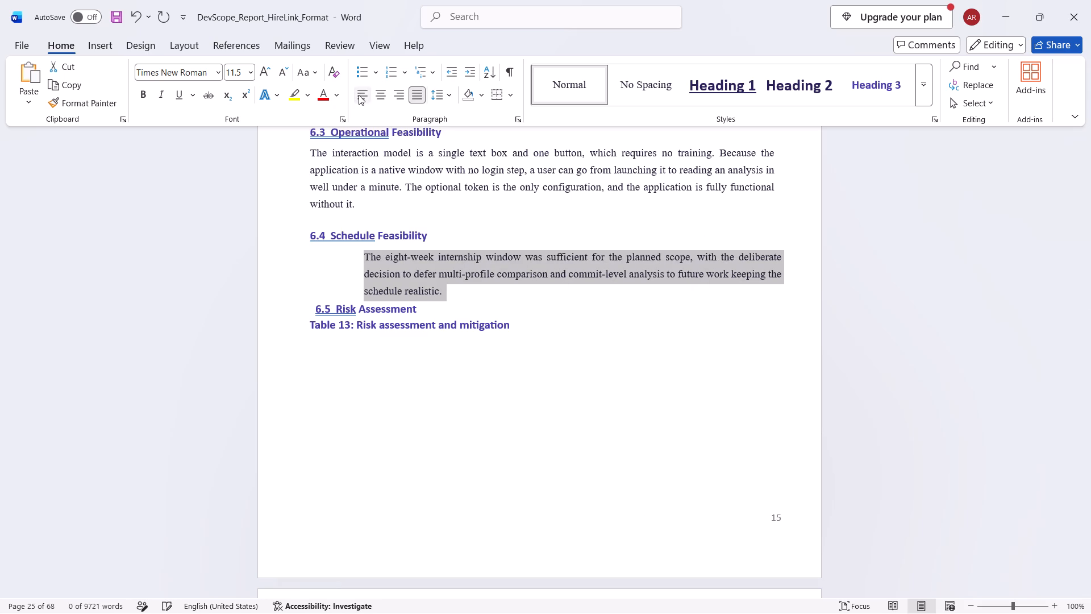
double_click(359, 95)
click(359, 95)
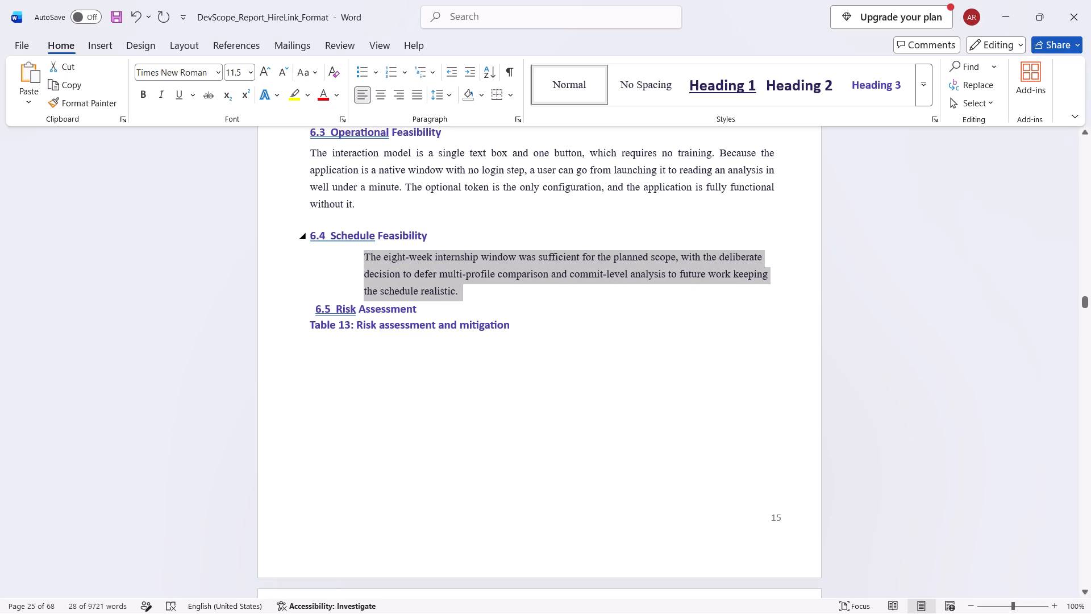
click(400, 96)
click(378, 96)
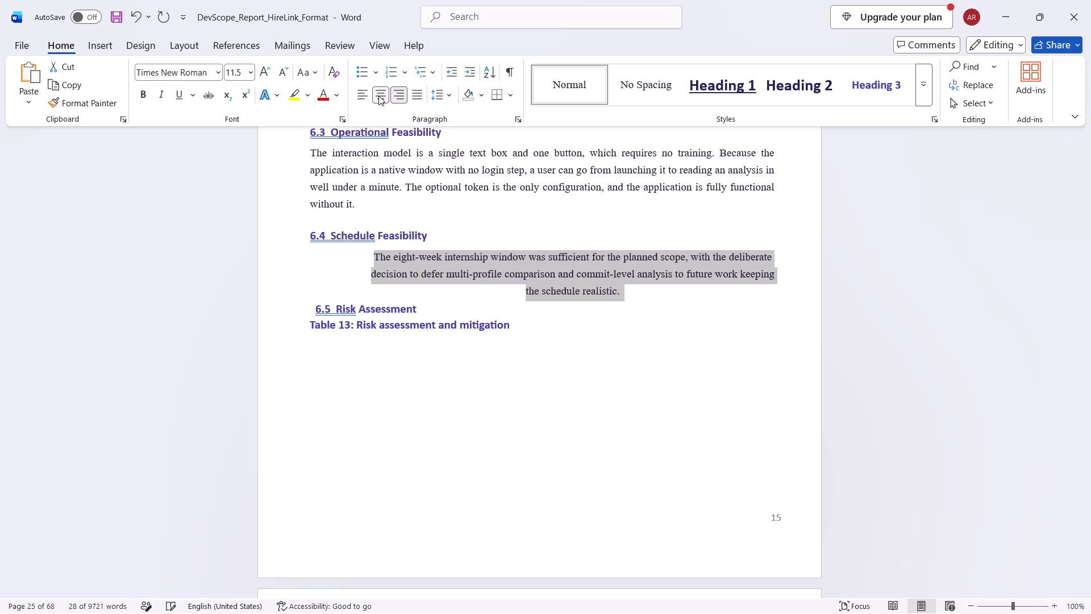
click(360, 97)
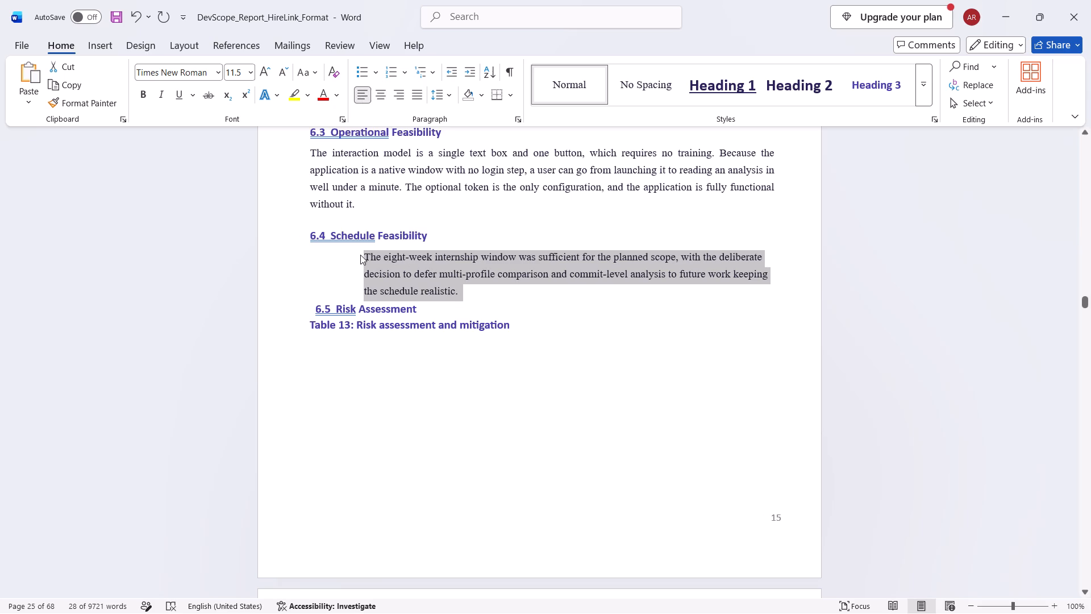
click(357, 254)
key(BackSpace)
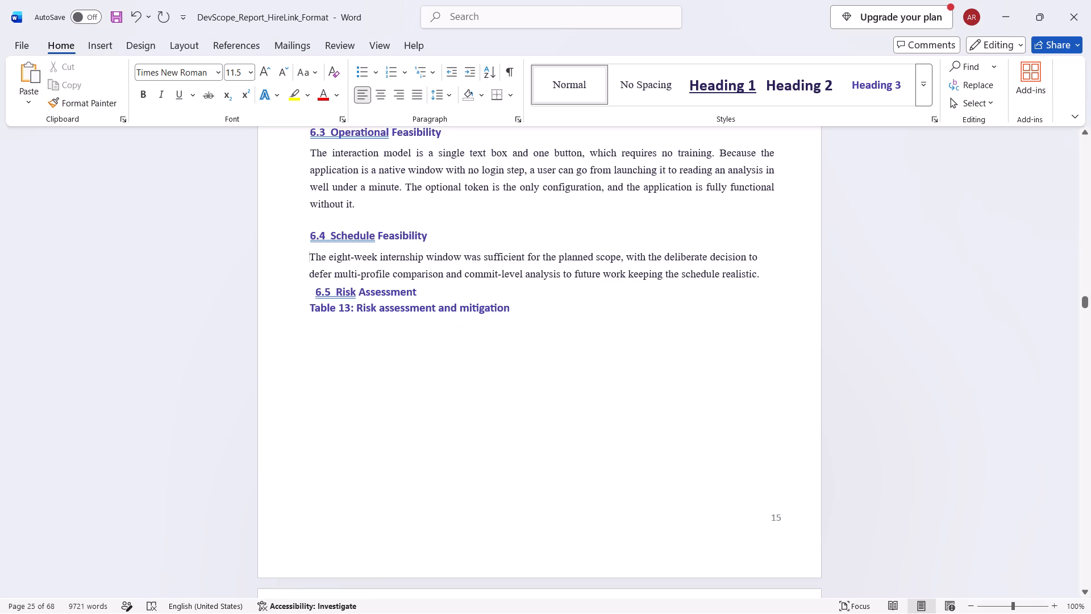
Delete the blank lines after the Table 13 caption so the risk table sits directly beneath it.
click(582, 316)
key(Delete)
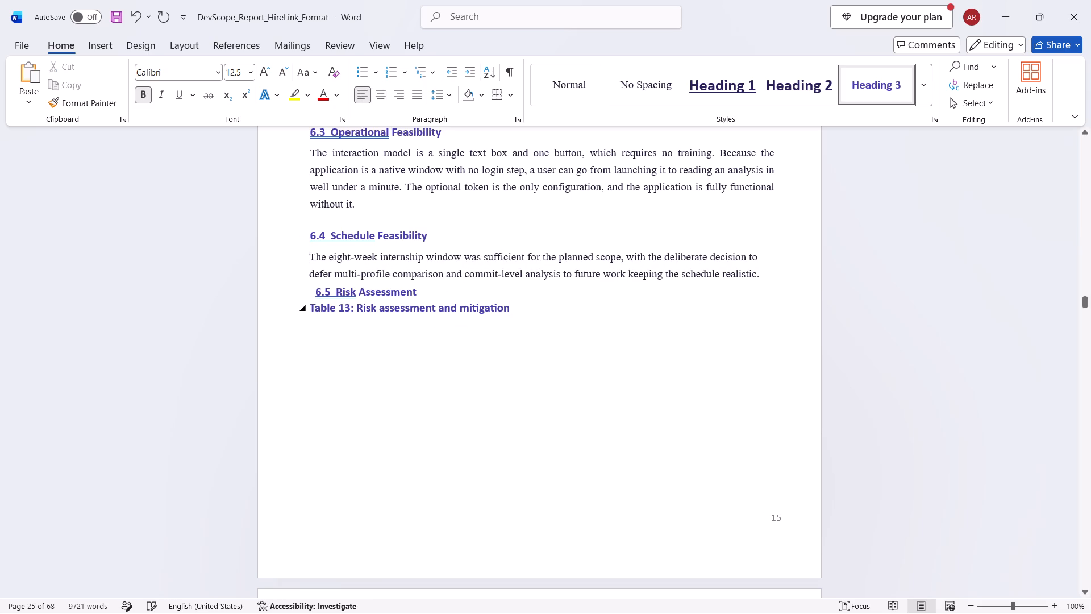
key(Delete)
key(Delete)
key(Delete)
key(Delete)
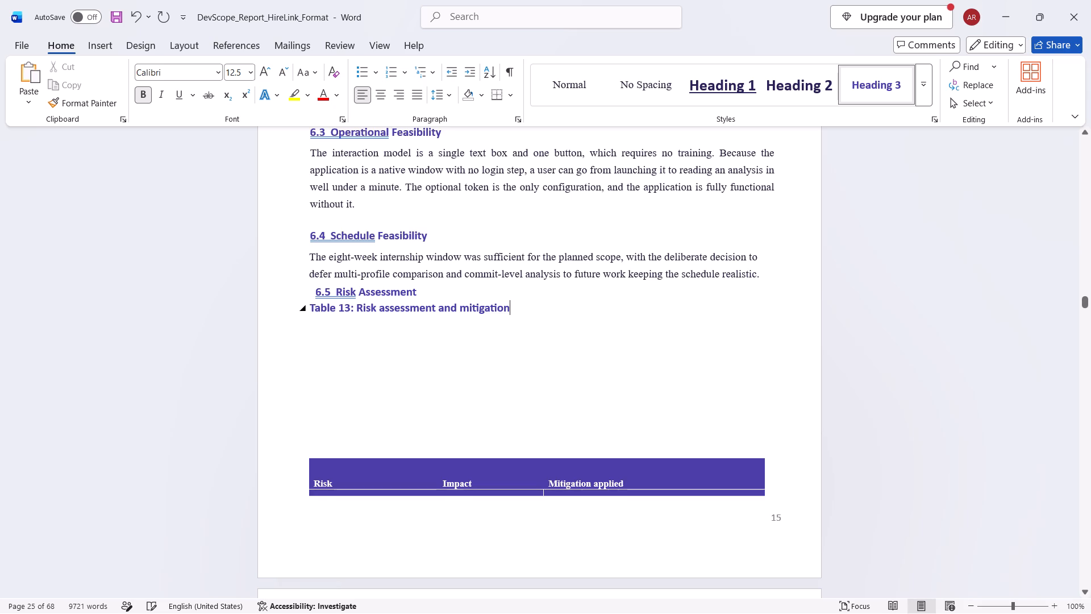
key(Delete)
key(Delete)
key(Delete)
key(Delete)
key(Delete)
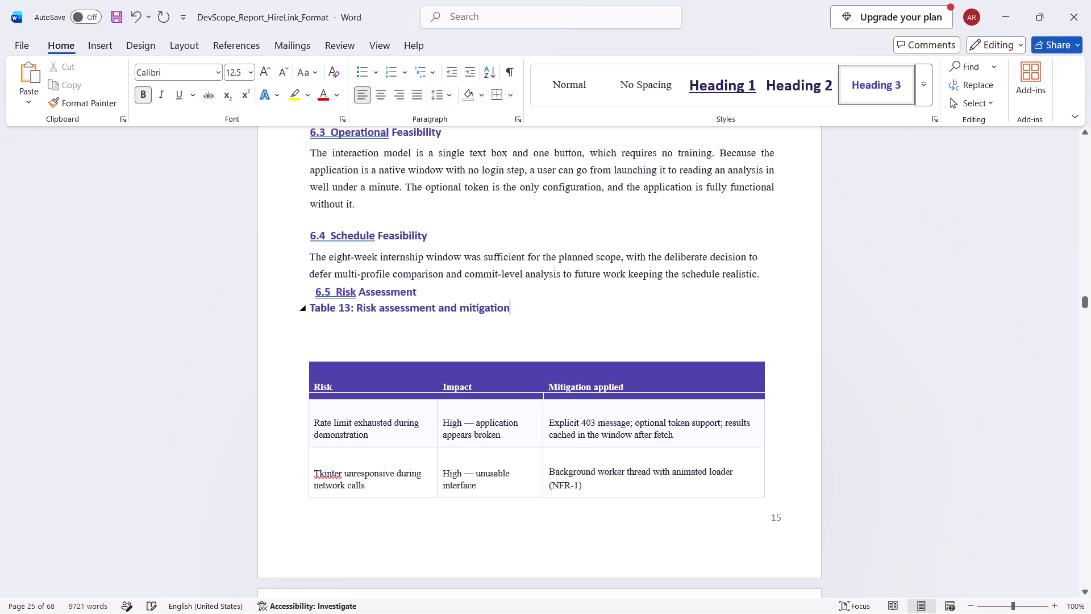
key(Delete)
key(Delete)
key(Delete)
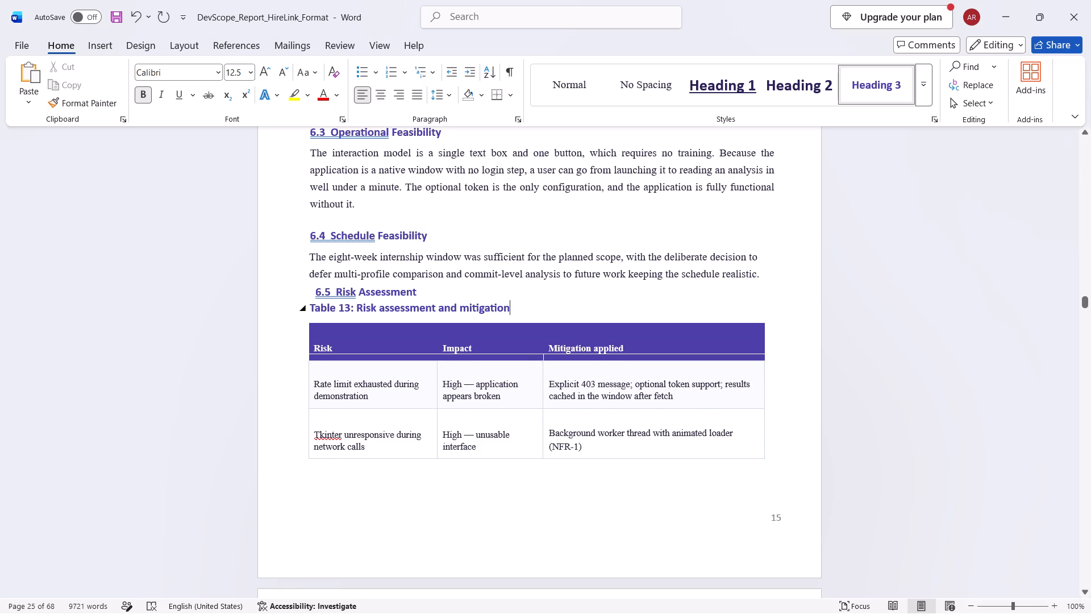
Delete the duplicate 6.5 Risk Assessment heading and Table 13 caption below the risk table.
scroll(568, 309, down, 13)
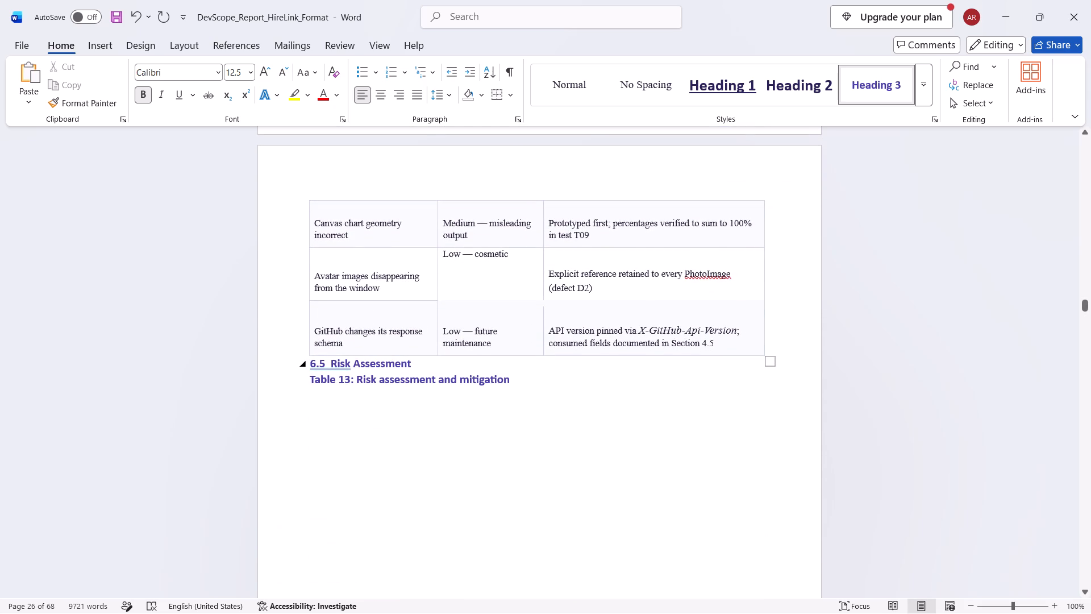
drag(548, 379, 311, 358)
key(BackSpace)
scroll(311, 358, down, 12)
key(BackSpace)
scroll(311, 358, up, 6)
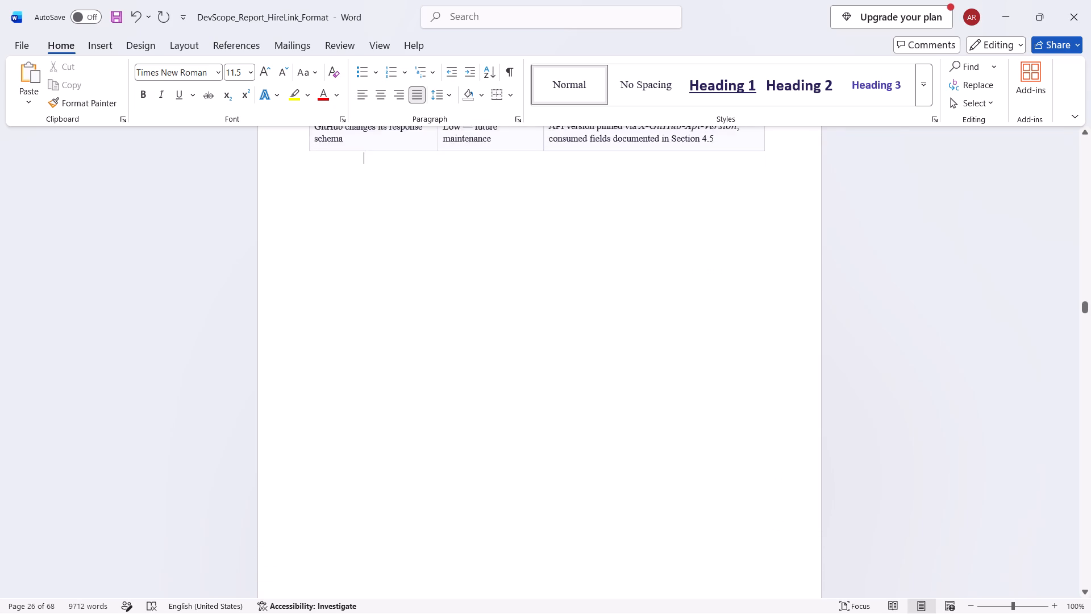
Delete the blank page before chapter 7, Project Plan & Schedule.
scroll(311, 358, down, 20)
scroll(311, 358, down, 19)
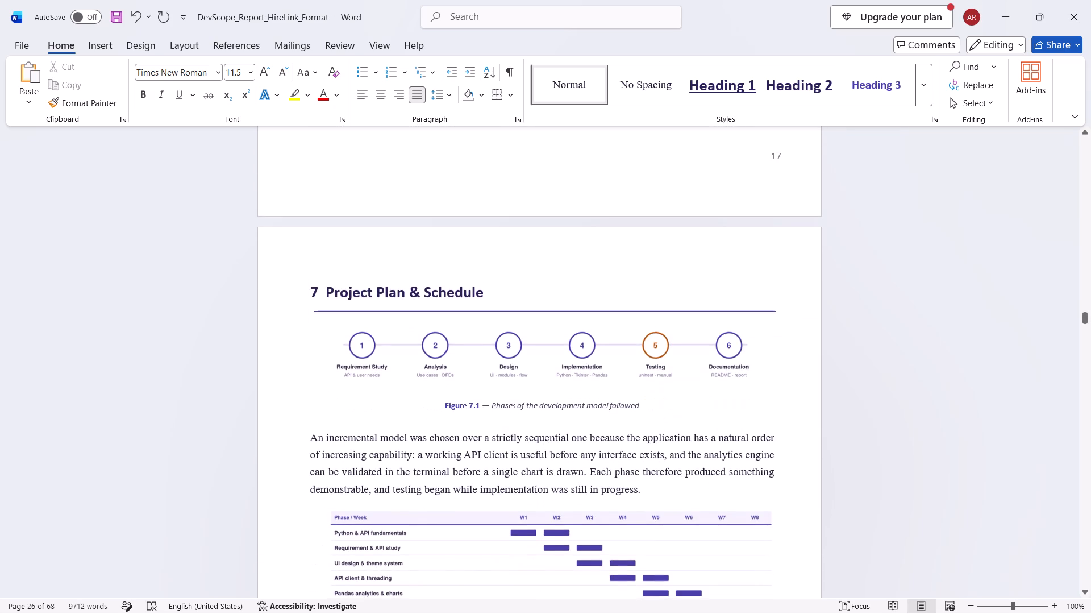
scroll(311, 358, up, 2)
scroll(311, 358, up, 20)
scroll(311, 358, up, 7)
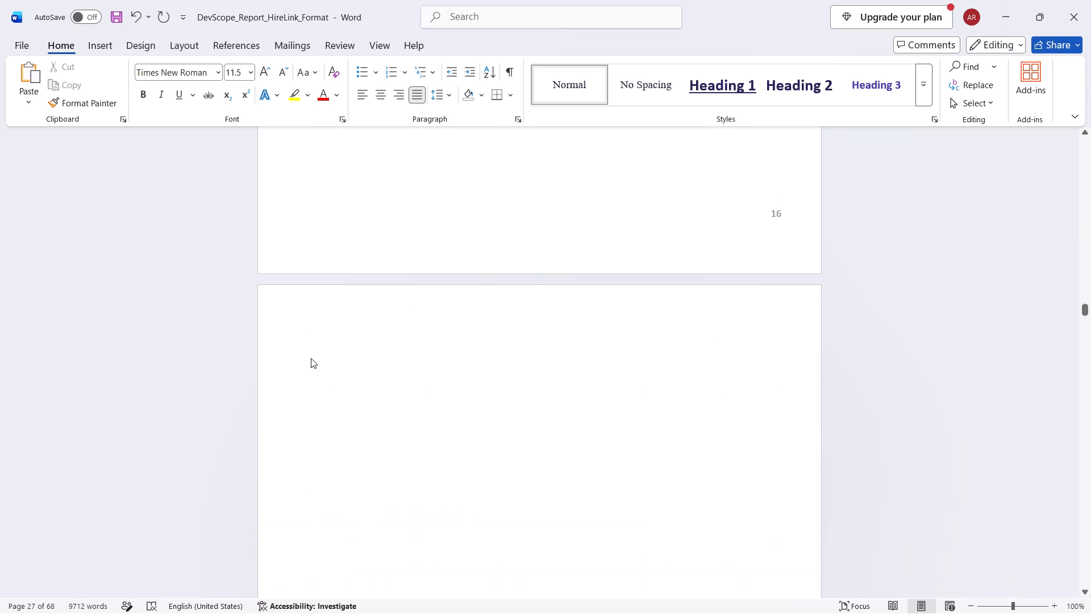
scroll(311, 358, up, 18)
scroll(311, 358, down, 20)
scroll(311, 358, down, 4)
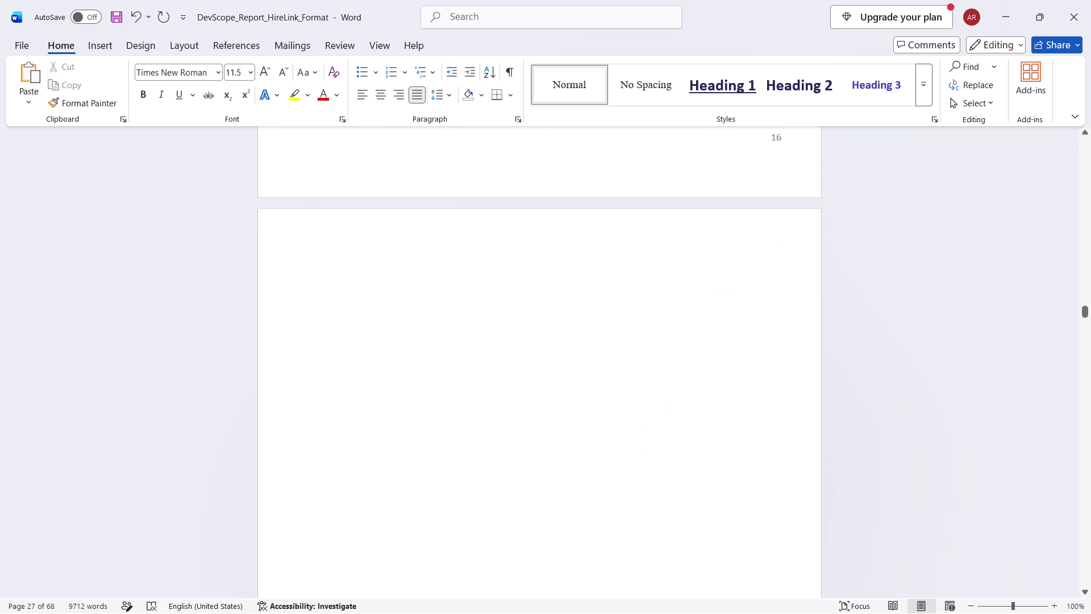
click(342, 331)
key(Delete)
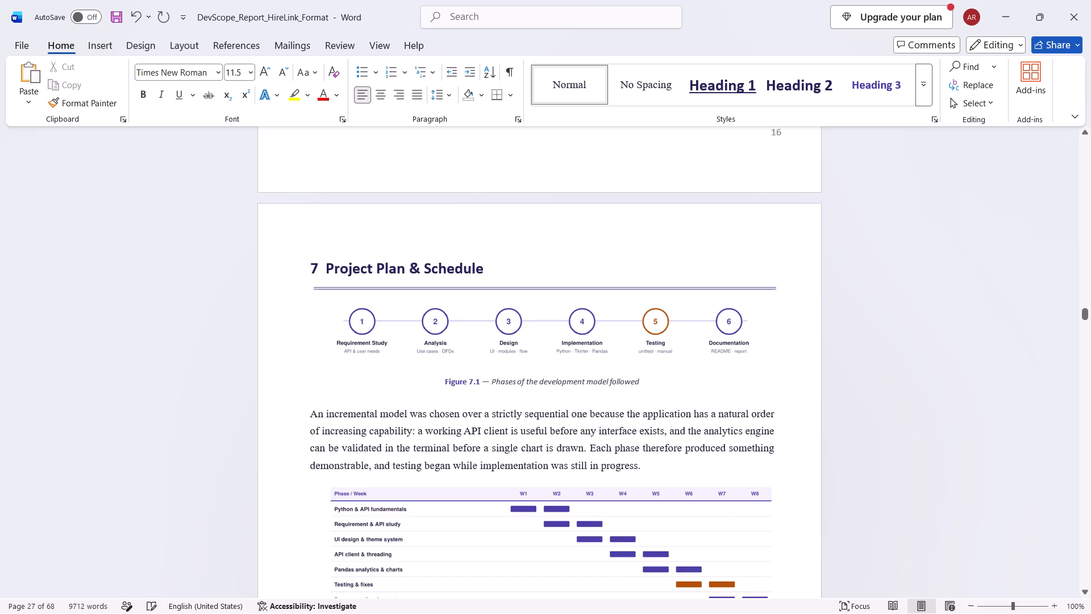
Examine the layout of chapter 7 and the use-case specification table in section 8.2.
scroll(342, 331, up, 20)
scroll(342, 331, up, 8)
scroll(342, 331, down, 20)
scroll(342, 331, down, 11)
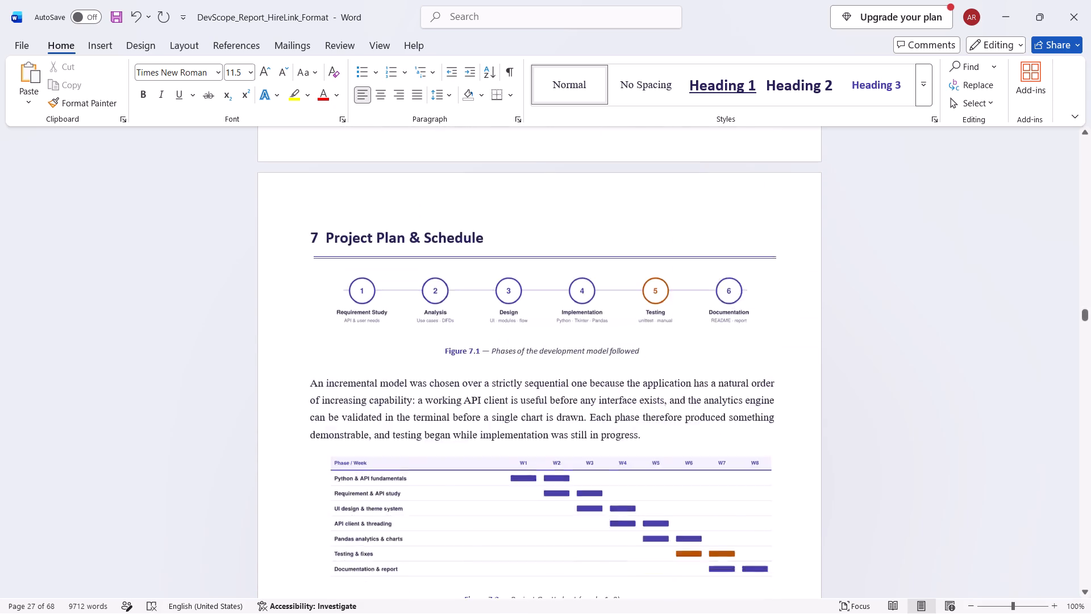
scroll(342, 331, down, 20)
scroll(342, 331, up, 15)
scroll(342, 331, down, 2)
scroll(342, 331, up, 12)
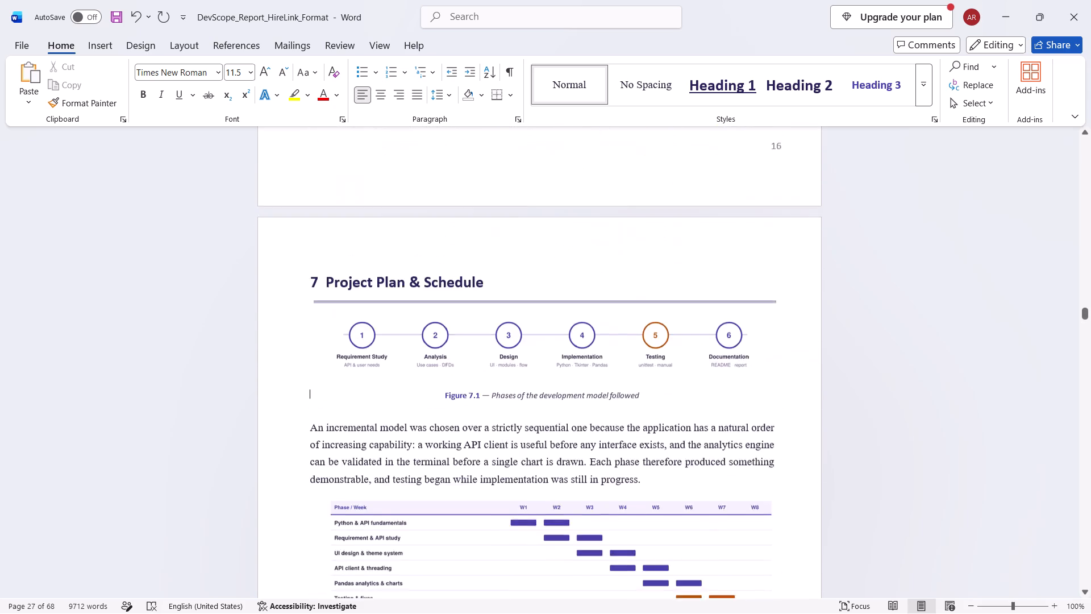
scroll(342, 331, down, 20)
scroll(342, 331, down, 20)
scroll(342, 331, down, 10)
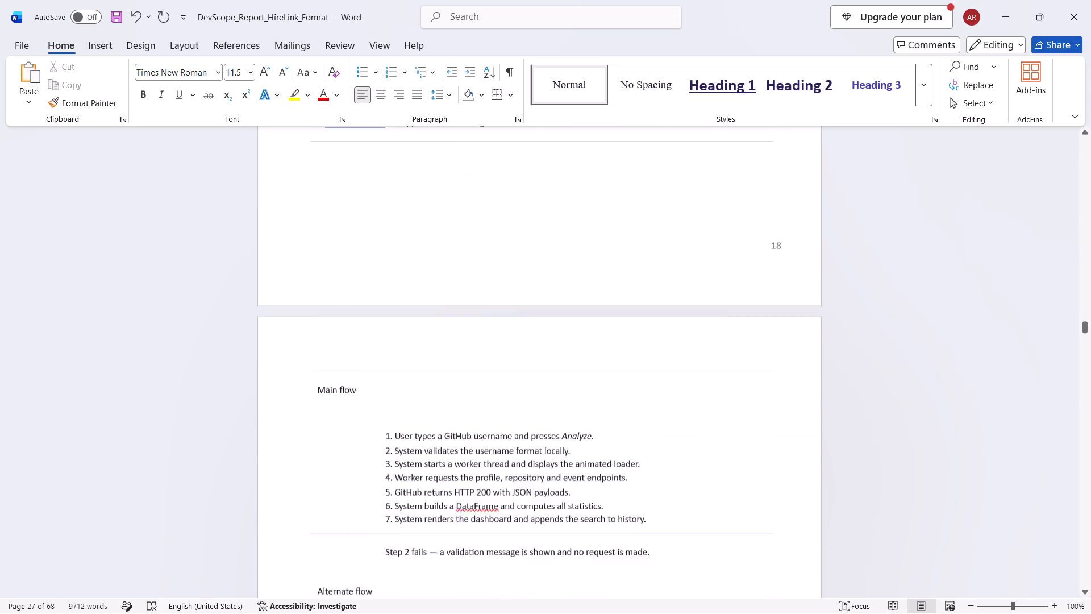
scroll(342, 331, up, 15)
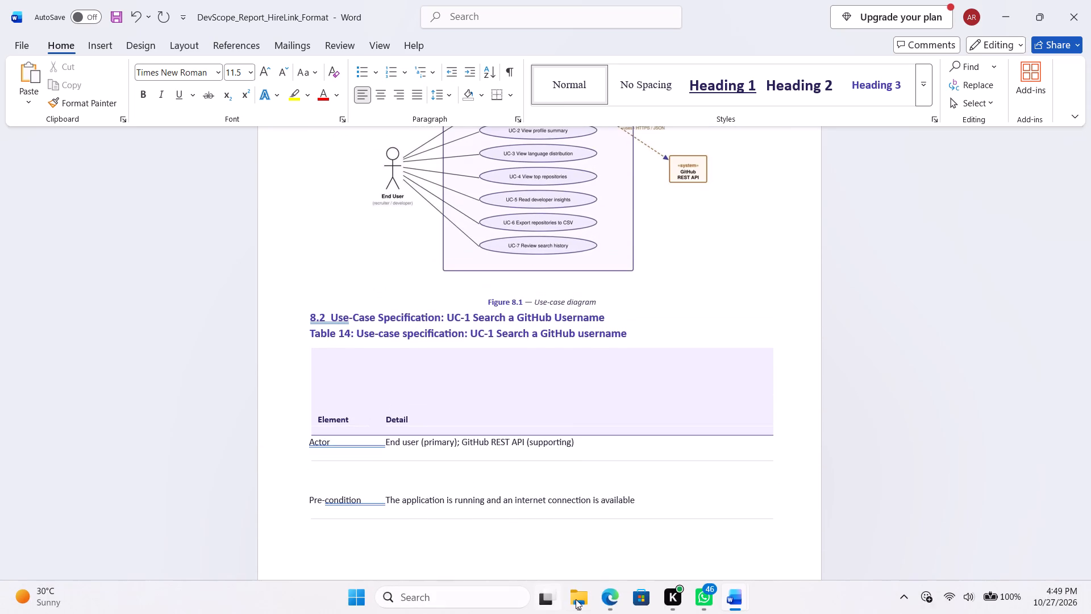
Copy the whole use-case specification table under the Table 14 caption from the other internship report.
click(748, 604)
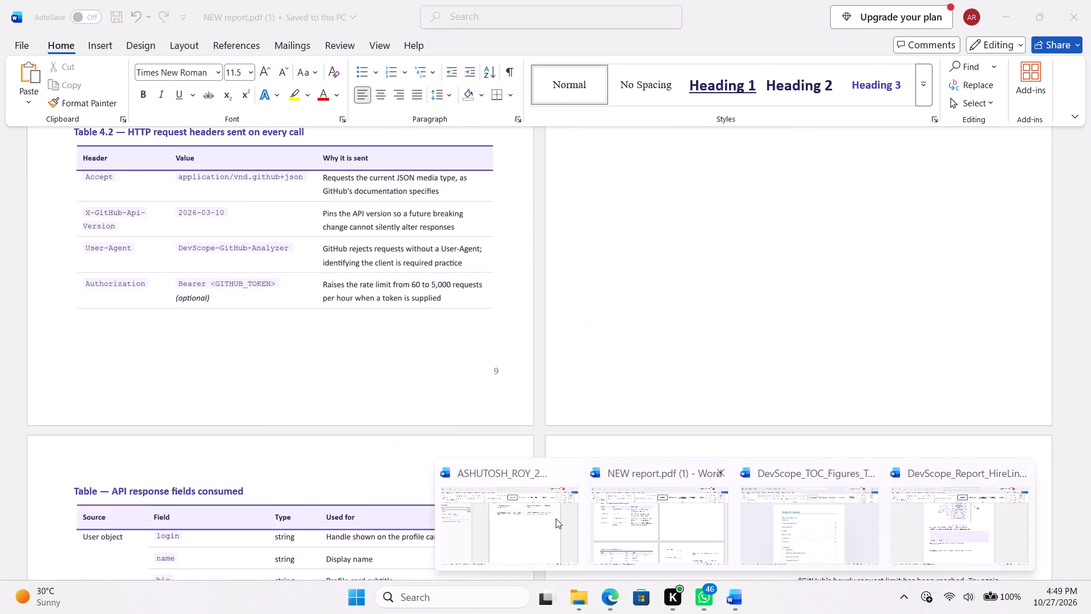
click(555, 518)
scroll(555, 518, down, 20)
scroll(555, 518, down, 8)
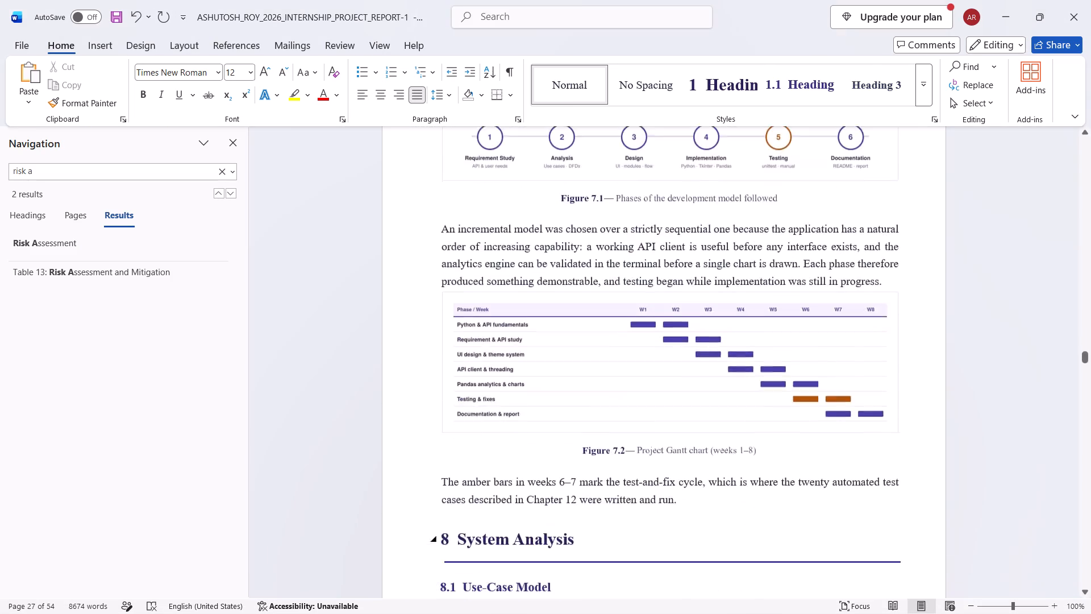
scroll(555, 518, down, 16)
scroll(555, 518, down, 6)
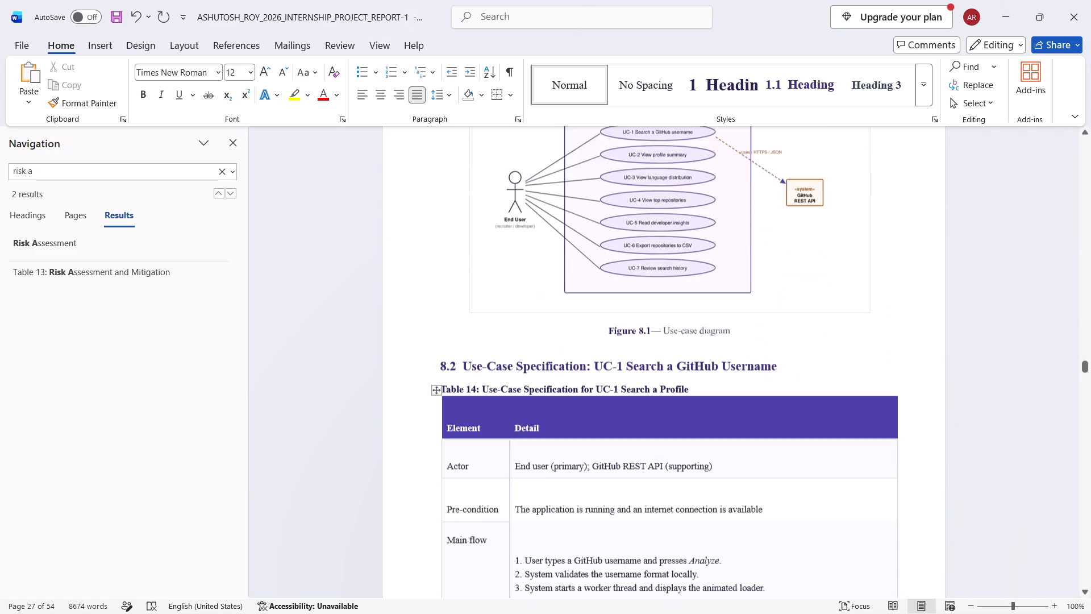
scroll(555, 518, down, 18)
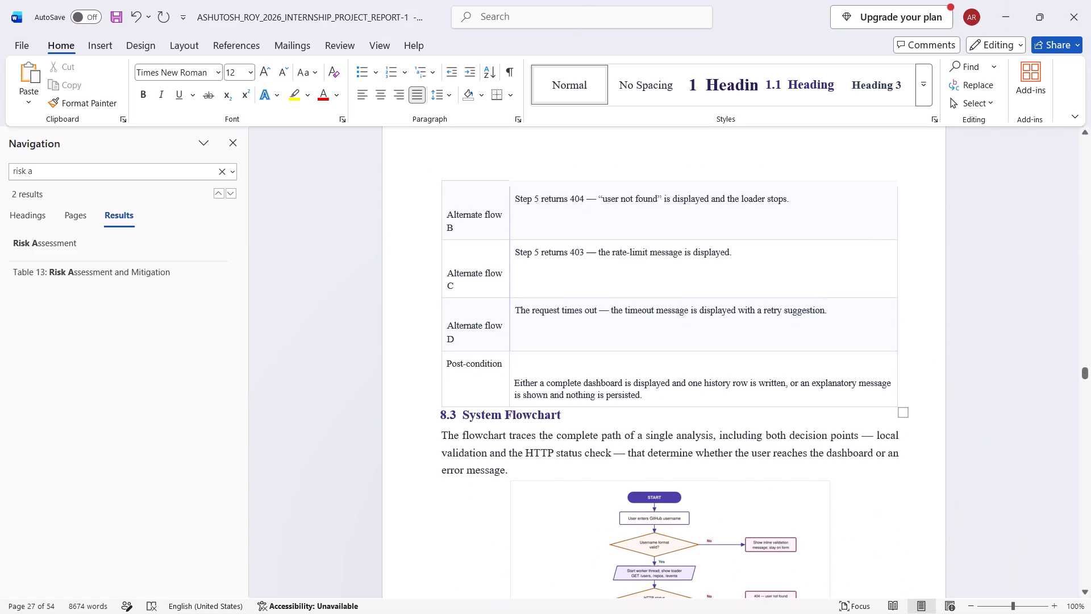
scroll(555, 518, up, 18)
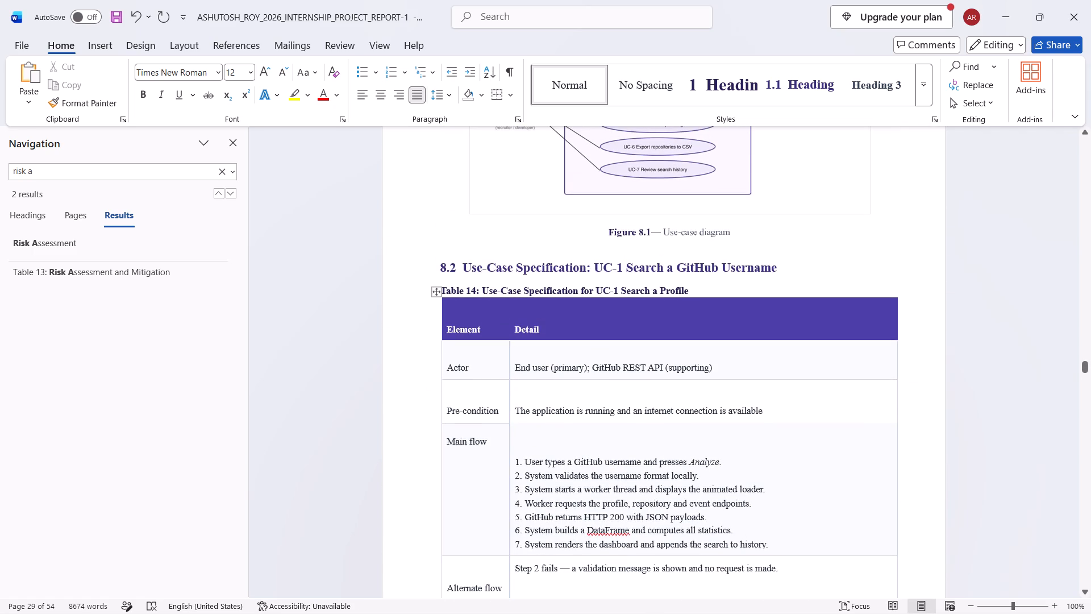
drag(411, 322, 796, 613)
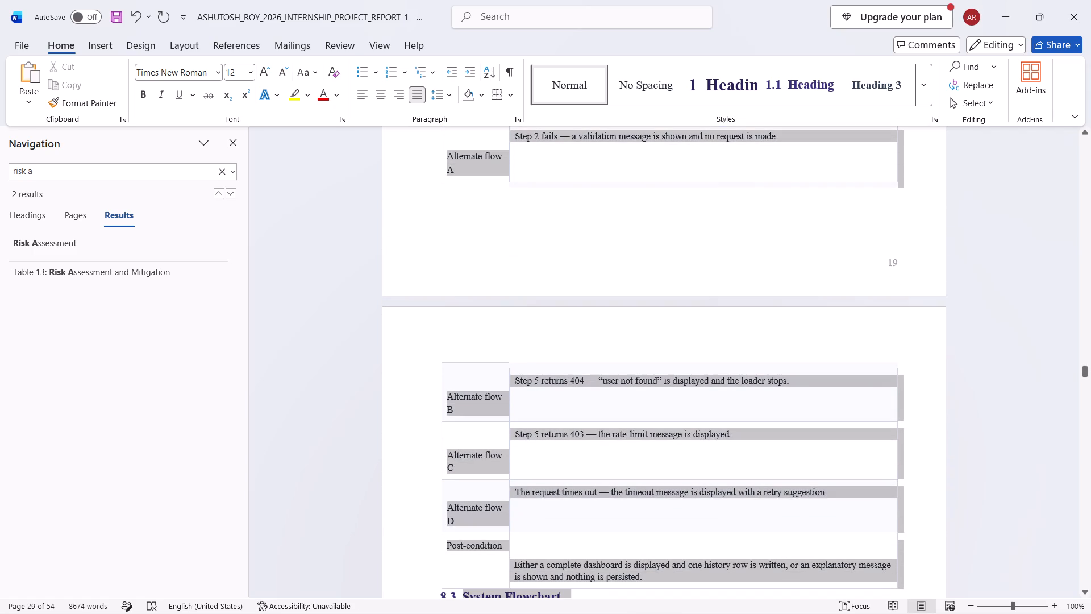
drag(796, 613, 931, 613)
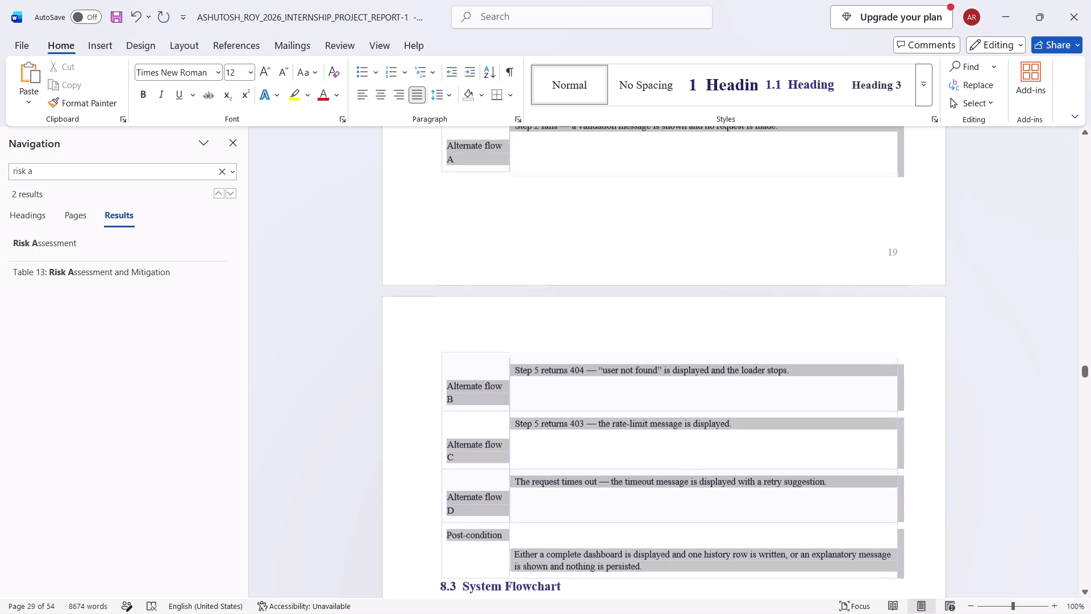
drag(931, 613, 921, 556)
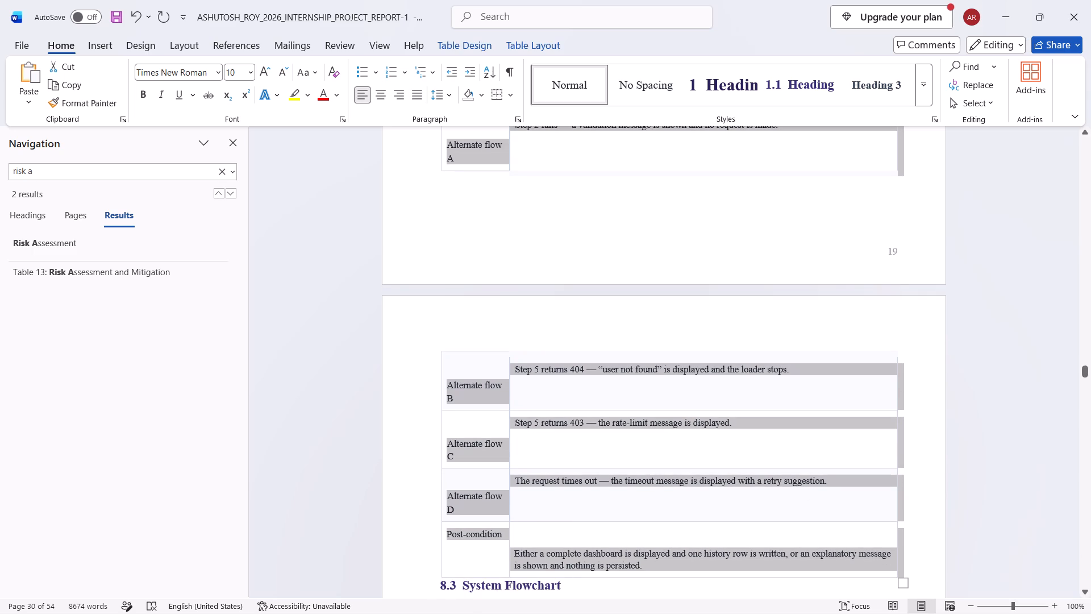
key(ctrl+c)
key(ctrl+c)
key(ctrl+c)
In the DevScope report, replace the existing table under the Table 14 caption in section 8.2 with the copied one.
key(alt+Tab)
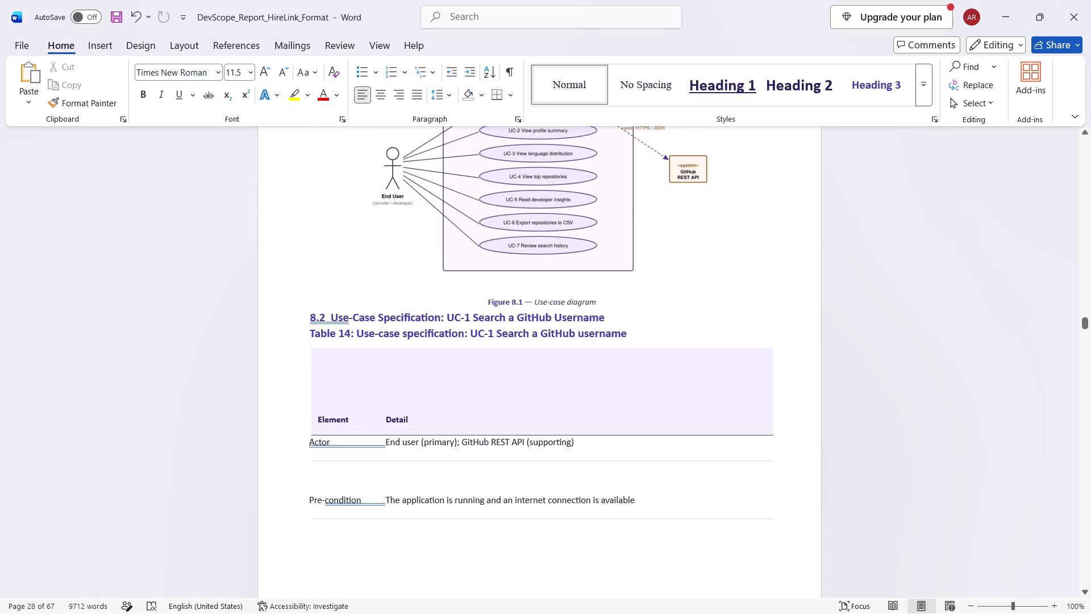
scroll(653, 465, up, 20)
scroll(653, 465, up, 14)
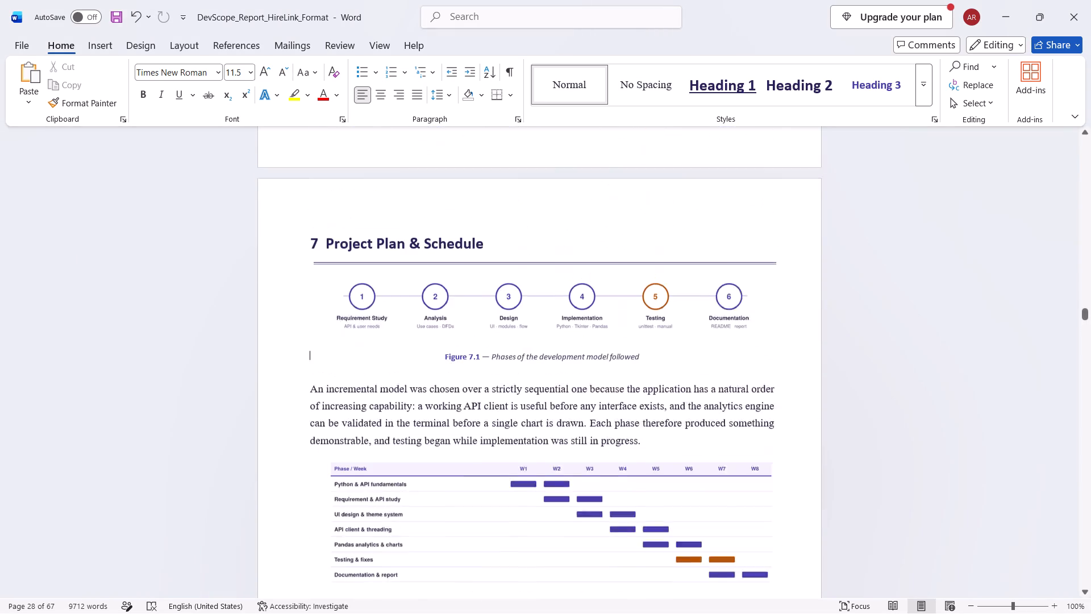
scroll(653, 465, up, 7)
scroll(653, 465, down, 20)
scroll(653, 465, down, 19)
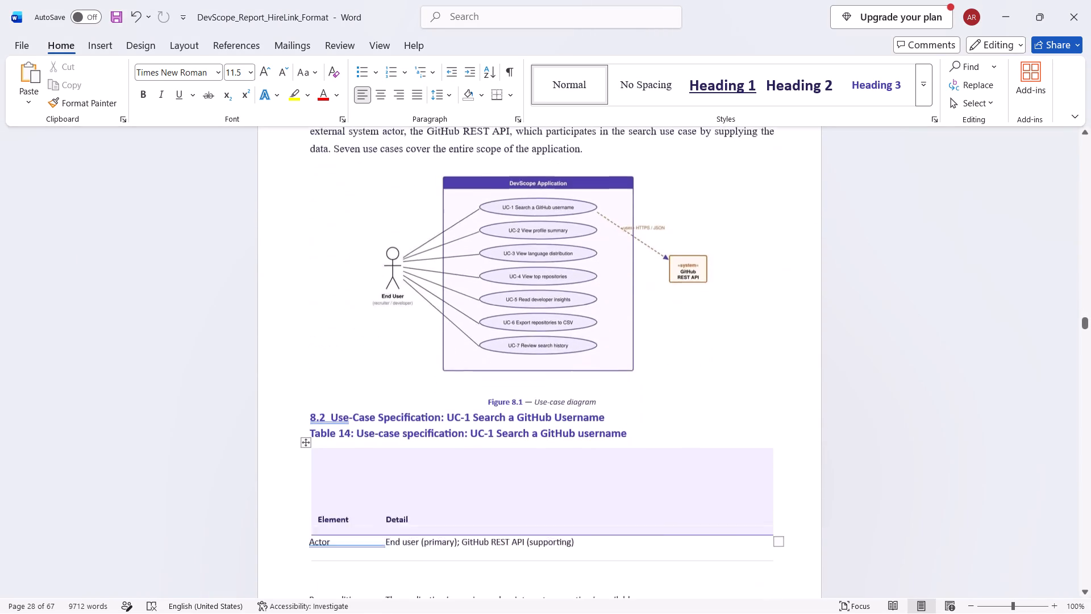
scroll(653, 465, down, 7)
click(250, 172)
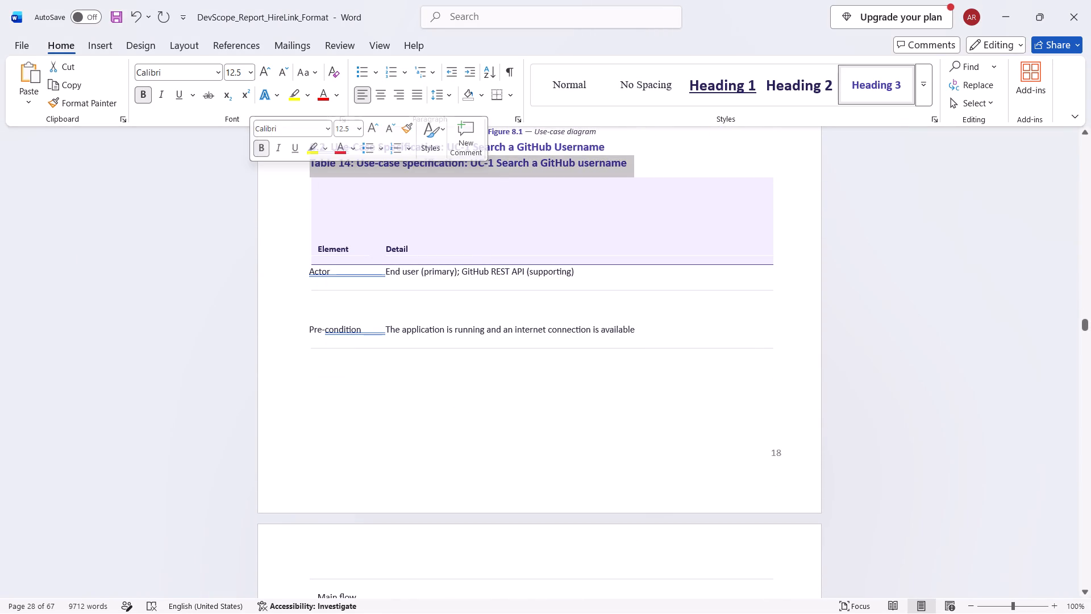
click(293, 182)
drag(293, 182, 629, 613)
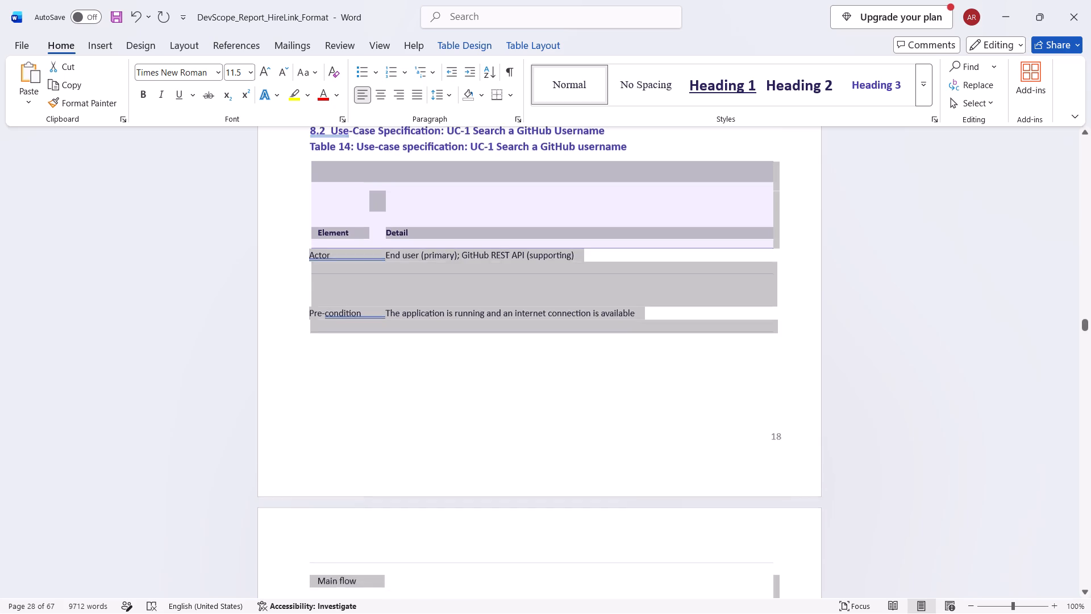
drag(629, 613, 630, 613)
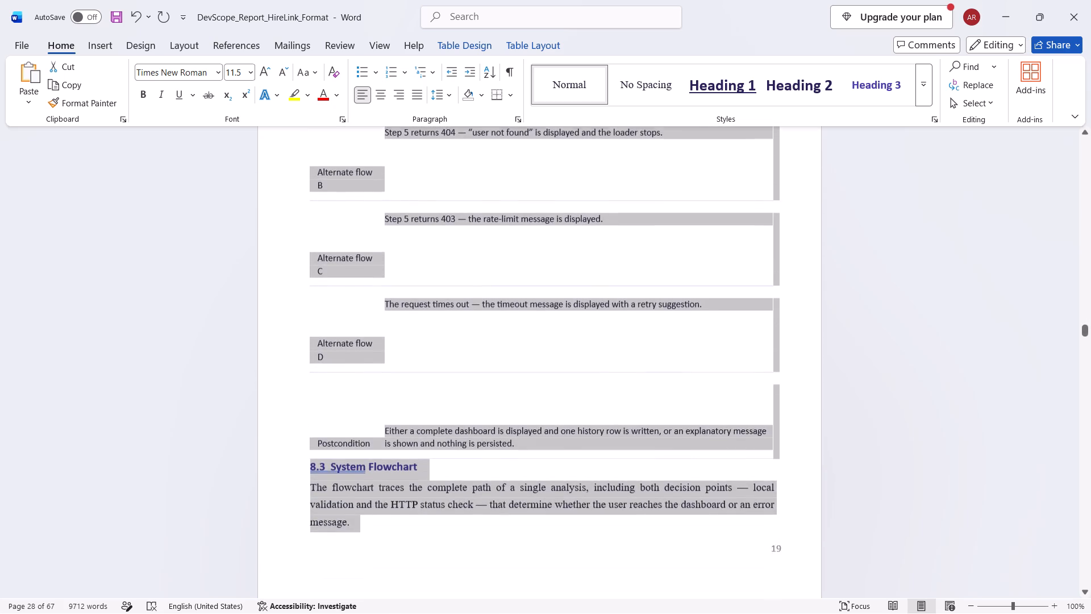
drag(630, 613, 678, 317)
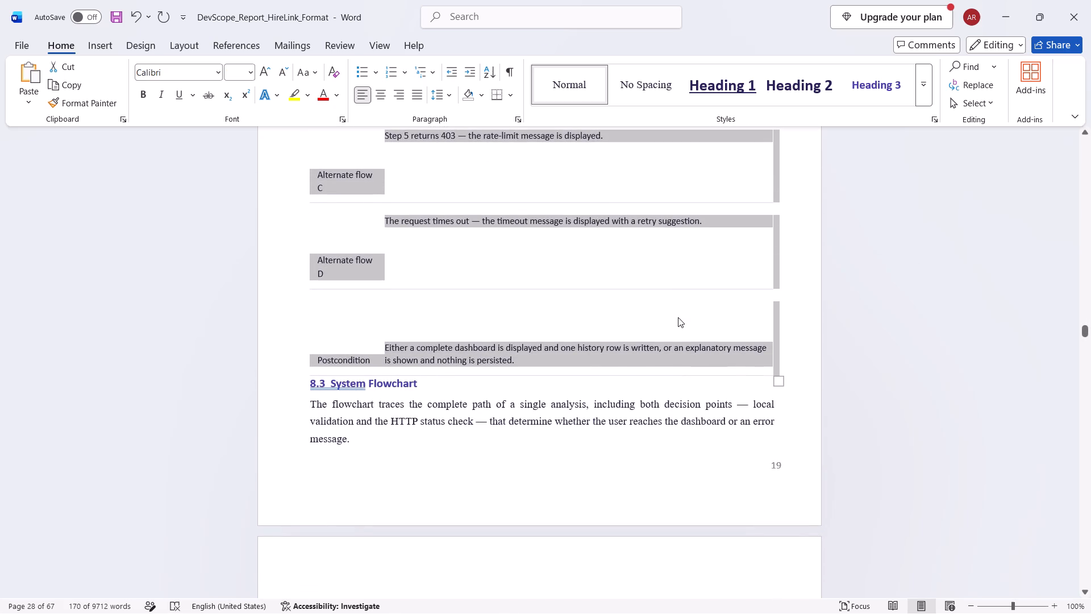
key(ctrl+v)
Move the pasted use-case specification table sideways so it lines up with the page's left text margin.
scroll(678, 317, up, 13)
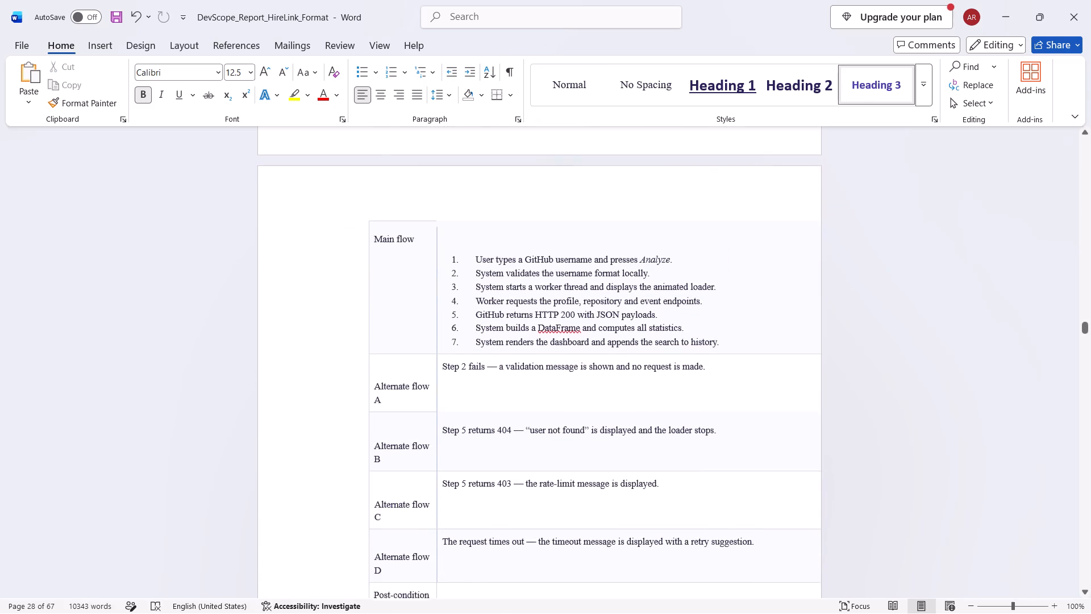
scroll(678, 317, up, 11)
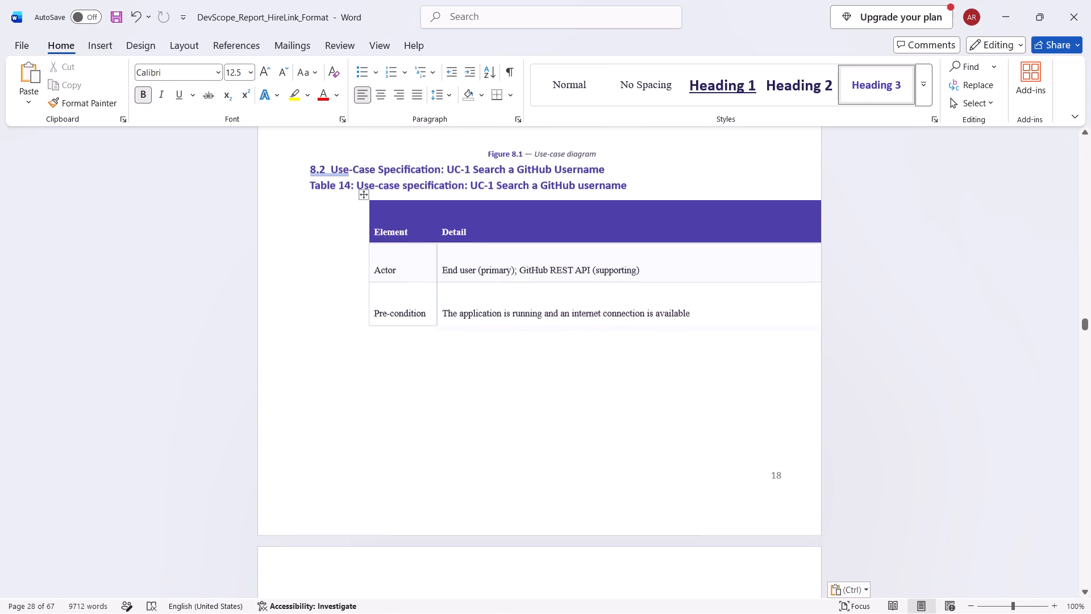
drag(348, 236, 388, 265)
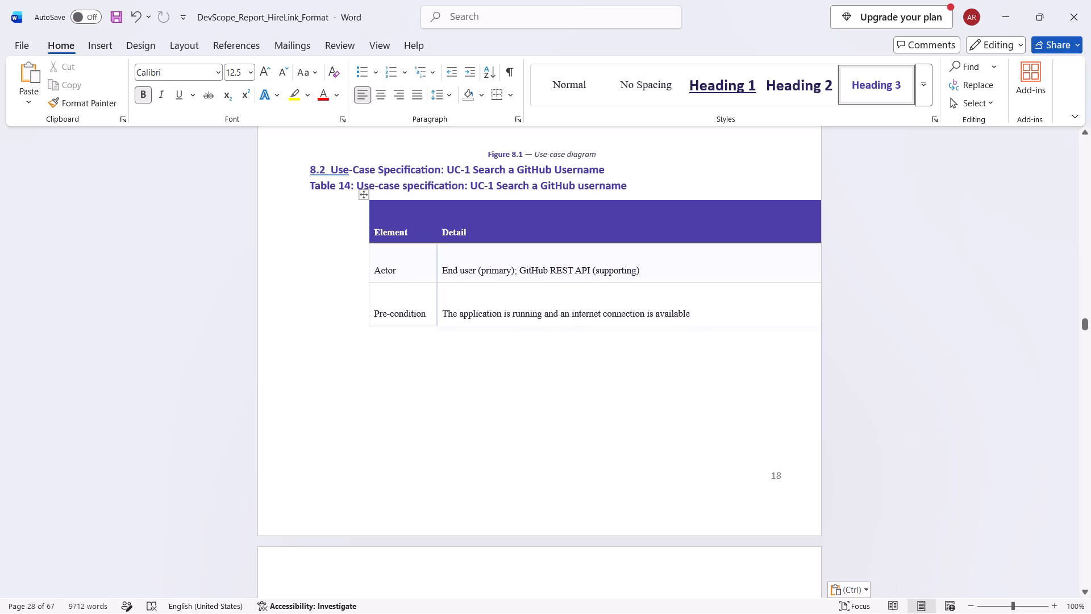
drag(388, 265, 690, 586)
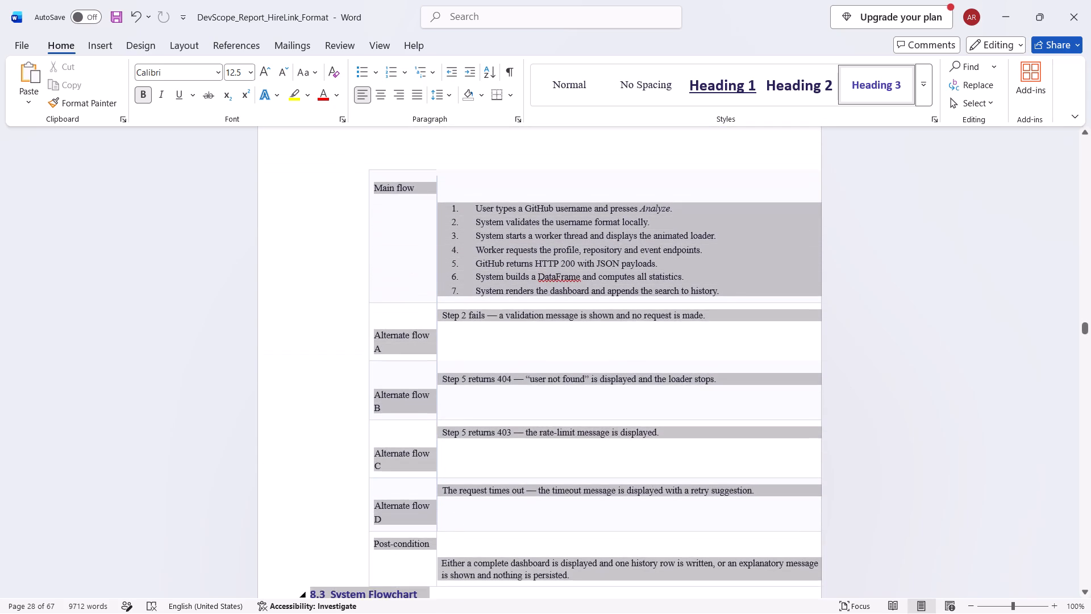
drag(690, 586, 742, 542)
click(280, 304)
scroll(280, 304, up, 14)
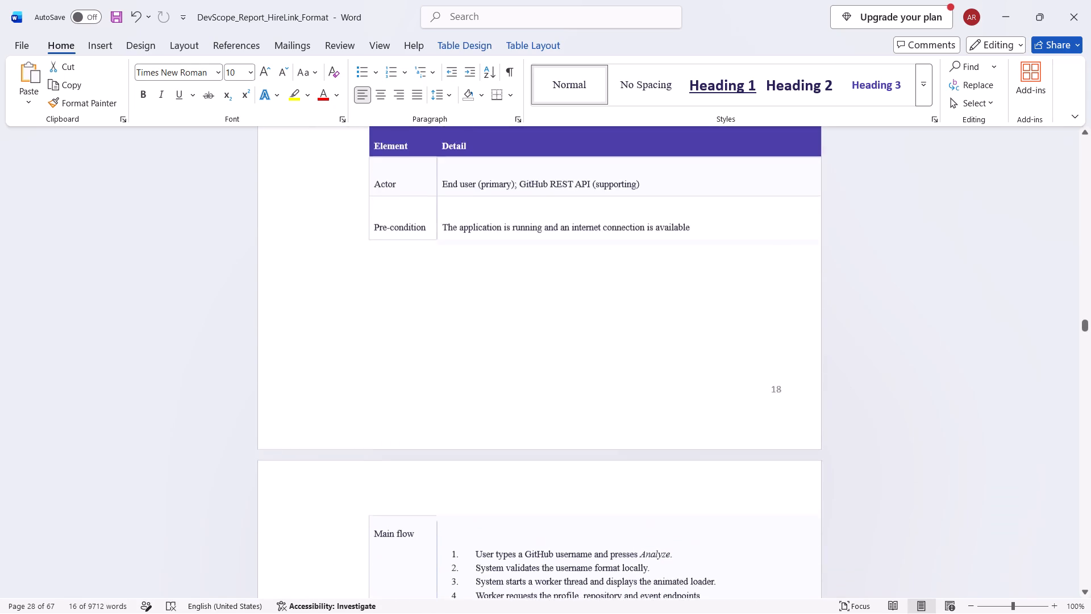
scroll(280, 303, up, 3)
drag(363, 319, 357, 319)
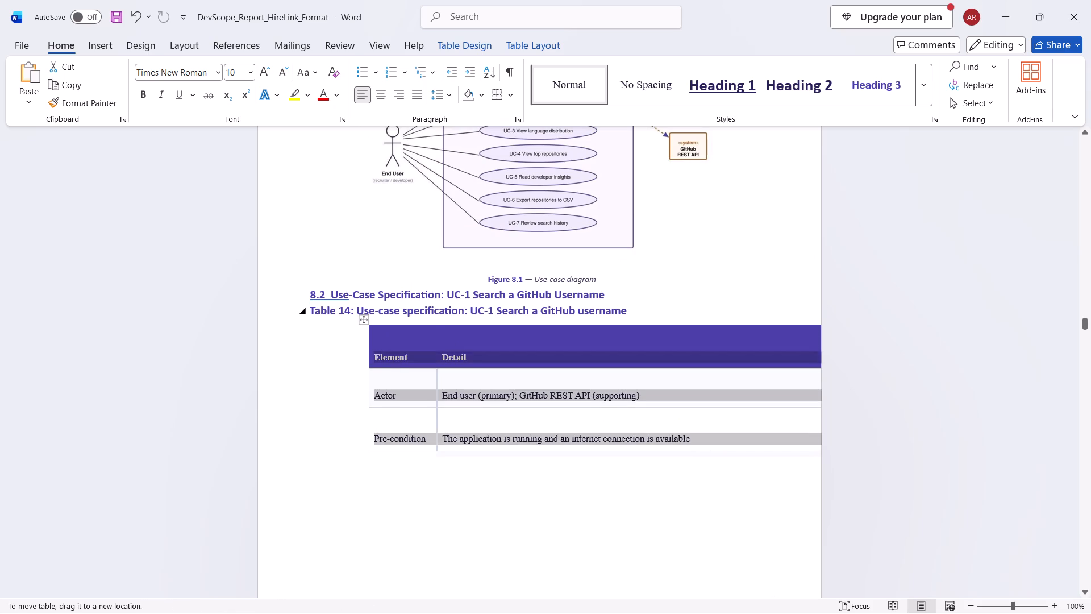
drag(357, 319, 307, 323)
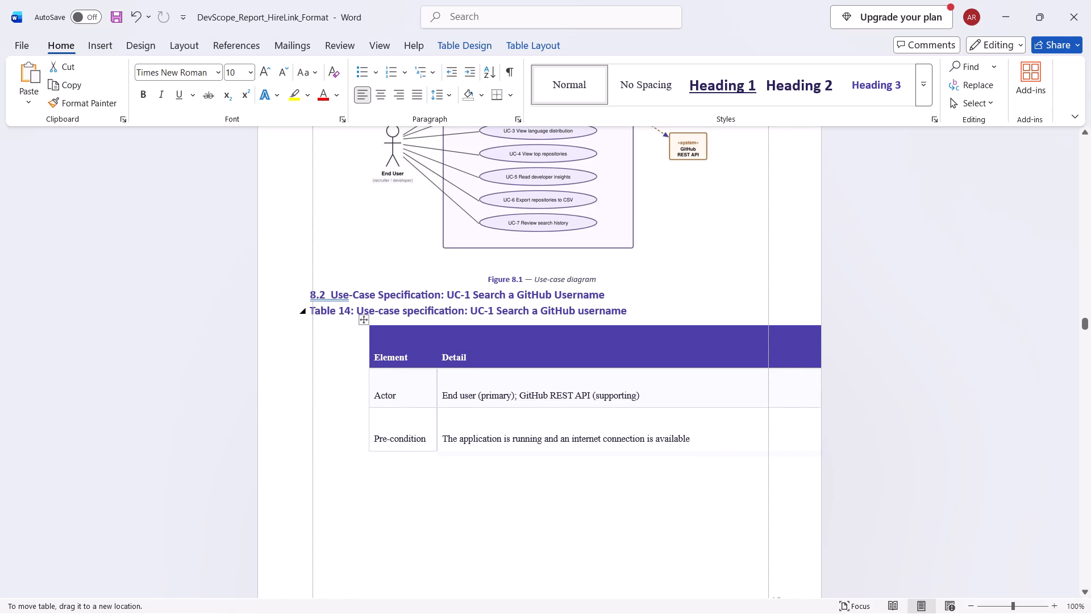
drag(307, 323, 306, 323)
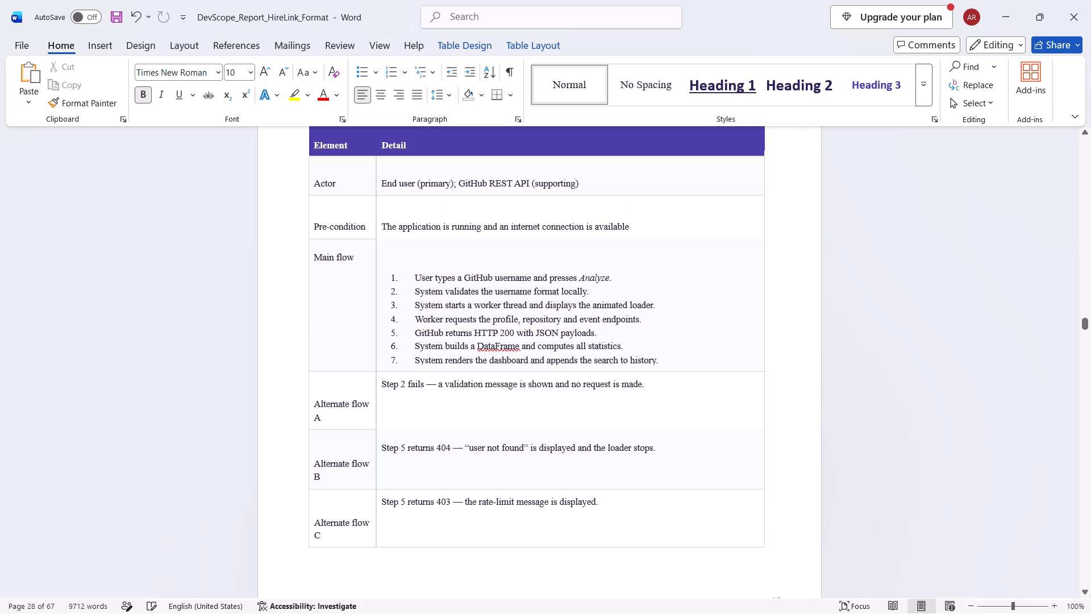
Examine how the moved table sits relative to the 8.1 text, the use-case diagram and sections 8.2 to 8.4.
click(253, 327)
scroll(253, 327, up, 11)
scroll(253, 327, down, 5)
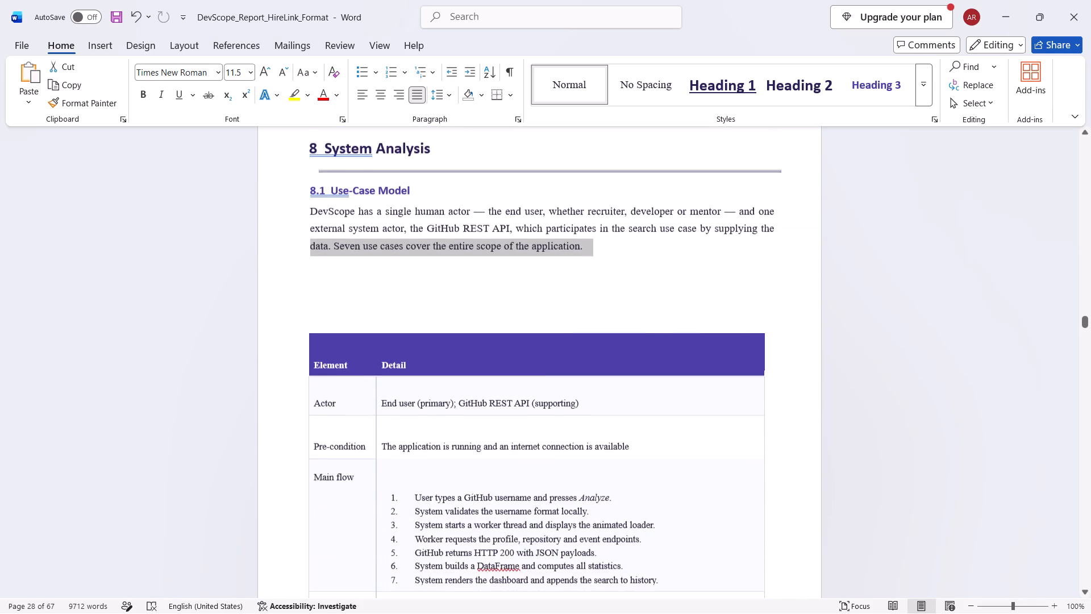
click(484, 263)
click(603, 238)
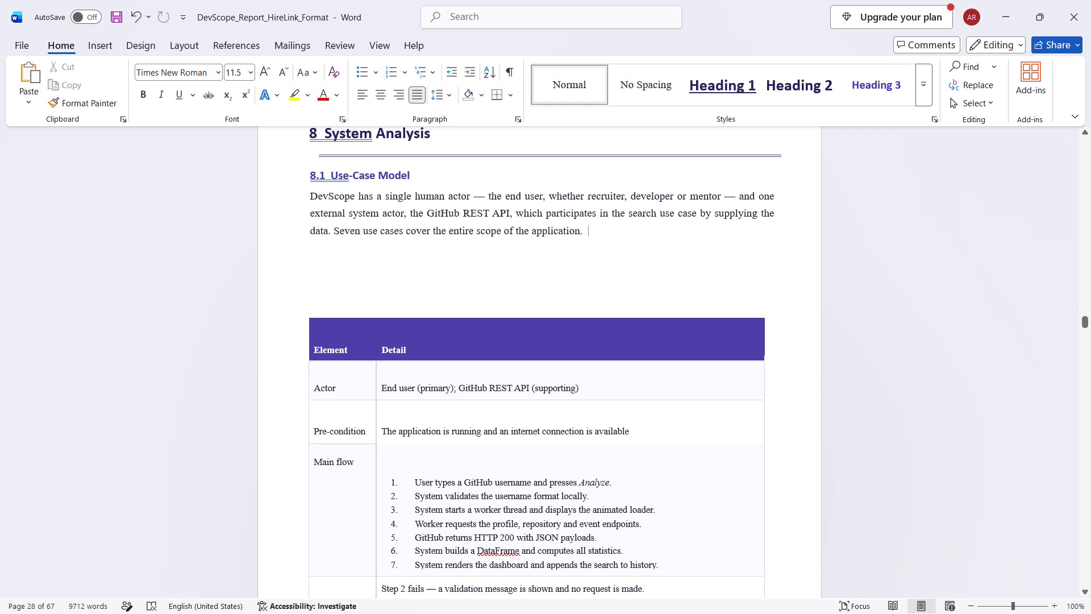
scroll(603, 238, down, 20)
scroll(603, 238, down, 2)
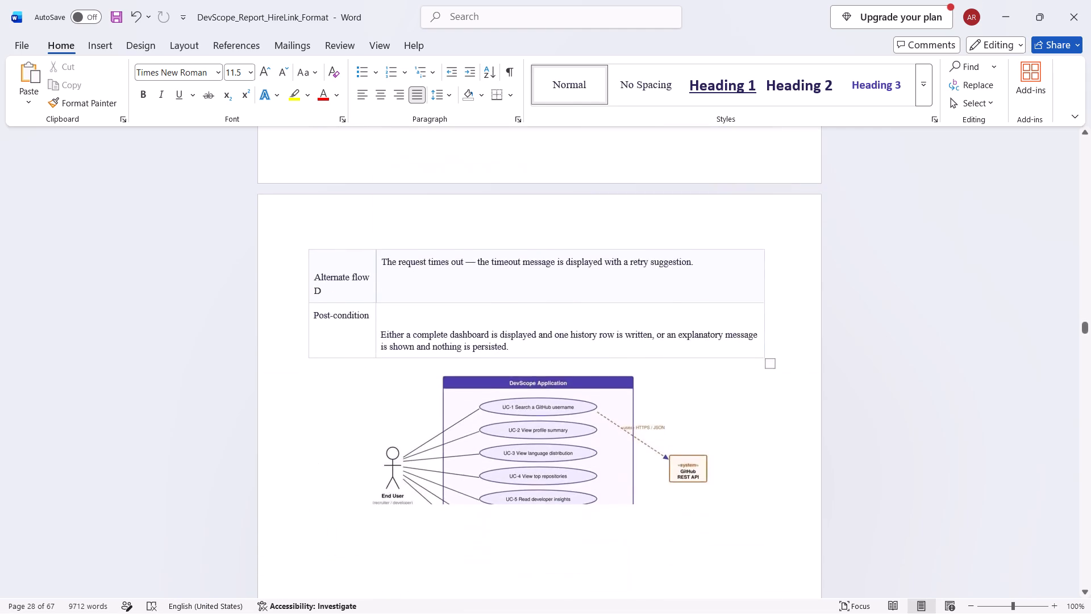
scroll(603, 238, down, 12)
scroll(603, 238, down, 10)
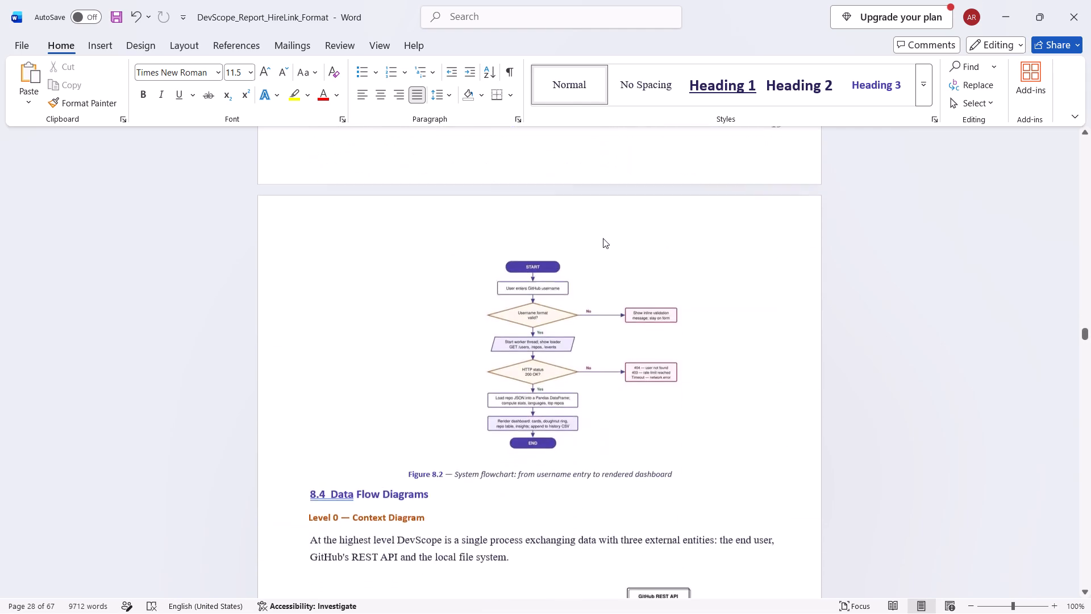
Copy the 8.2 heading and Table 14 caption to the end of the 8.1 paragraph, starting the 8.2 heading on its own line.
scroll(603, 238, up, 14)
drag(626, 289, 305, 275)
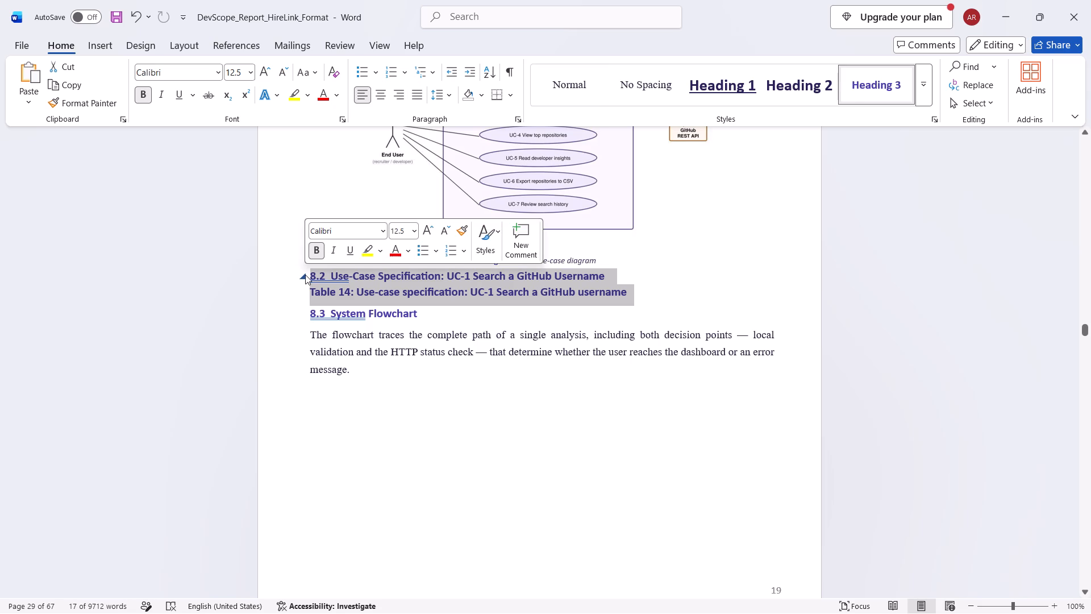
key(ctrl+c)
scroll(305, 275, up, 20)
scroll(305, 275, up, 4)
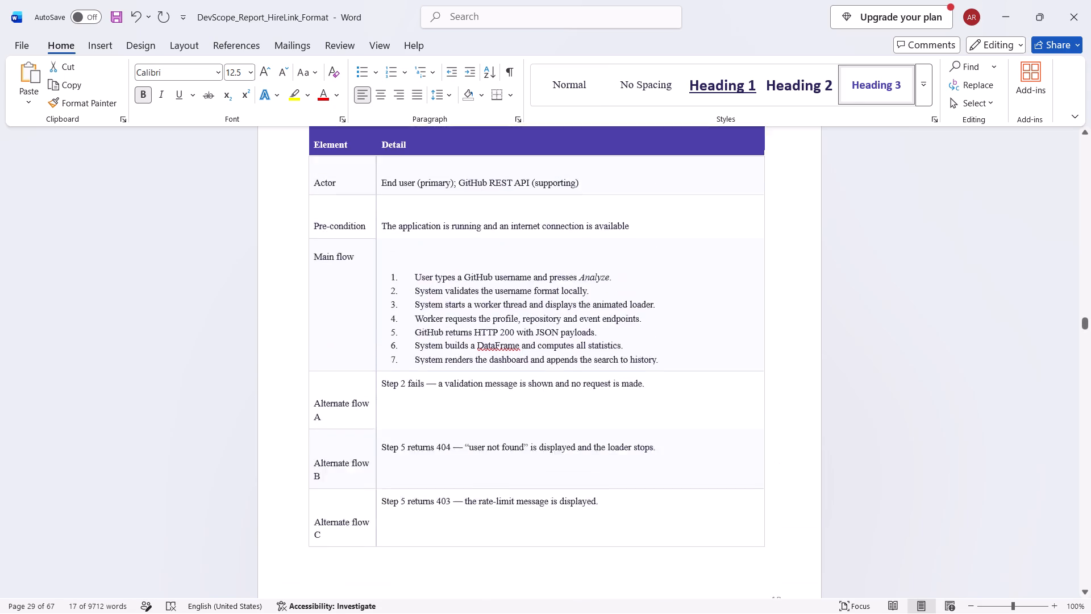
scroll(305, 275, up, 5)
click(602, 202)
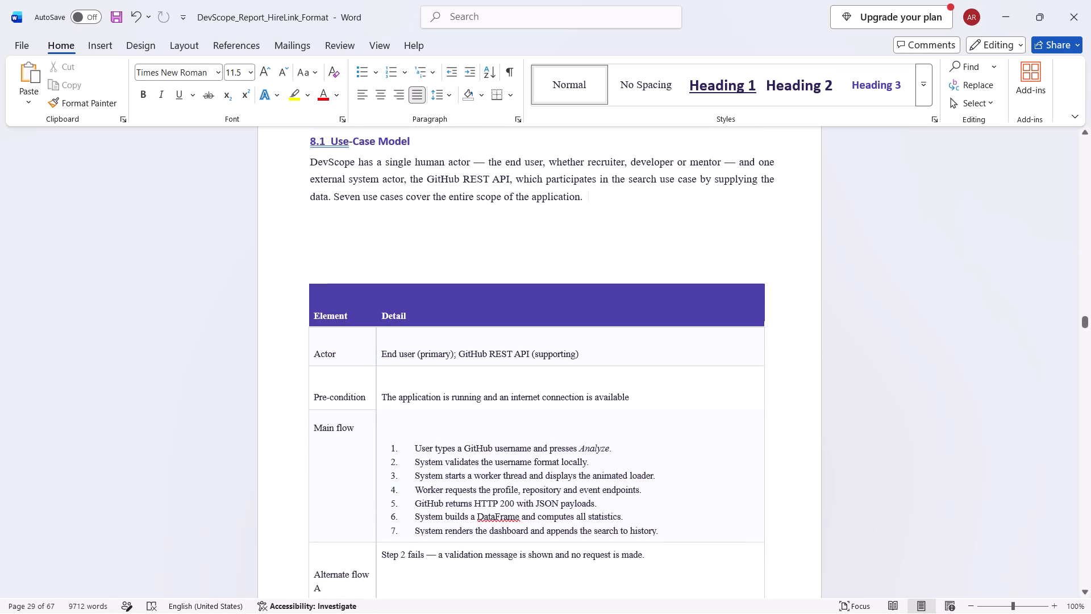
key(ctrl+v)
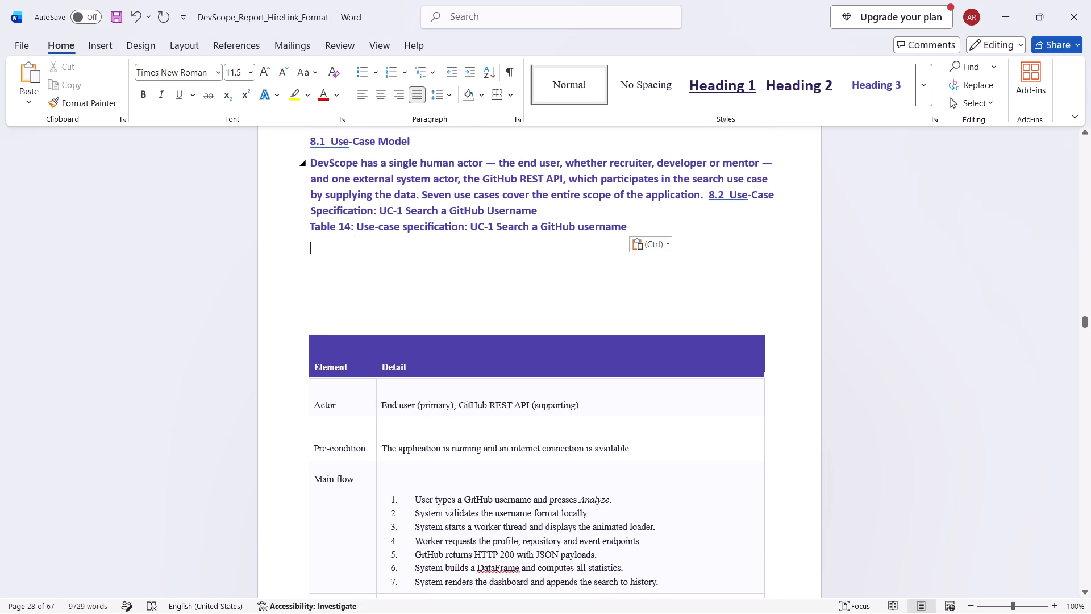
click(705, 196)
key(Return)
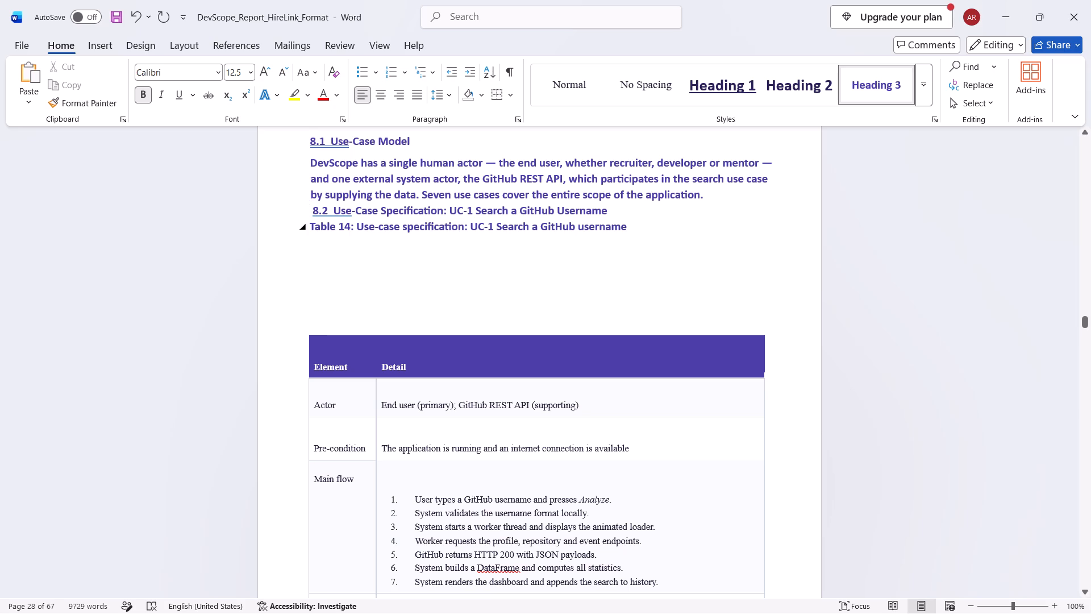
Apply the Normal style to the introductory paragraph under the 8.1 Use-Case Model heading.
drag(709, 196, 602, 184)
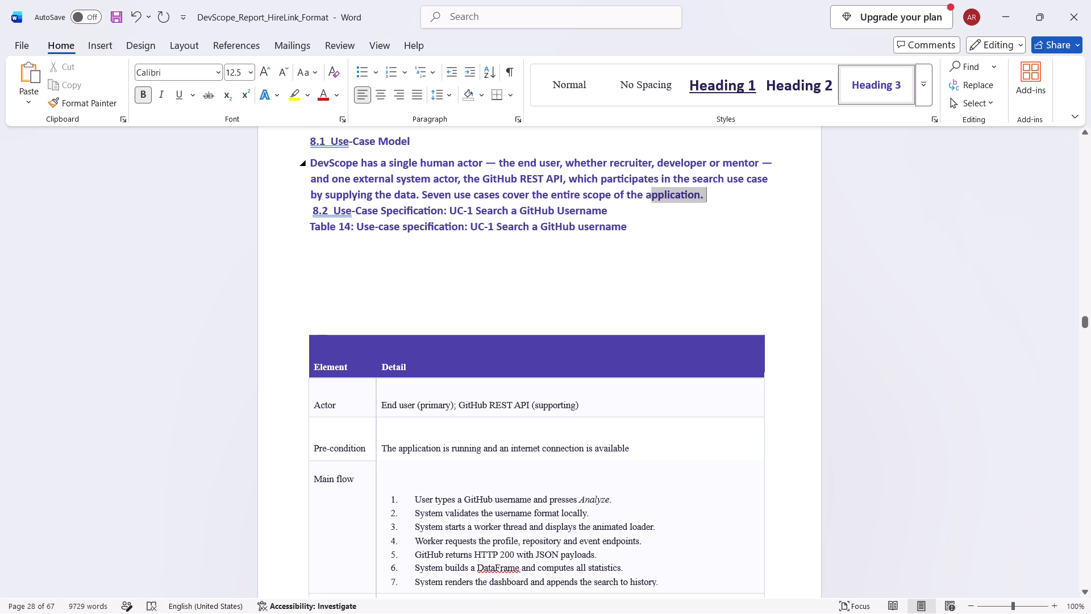
drag(602, 184, 307, 167)
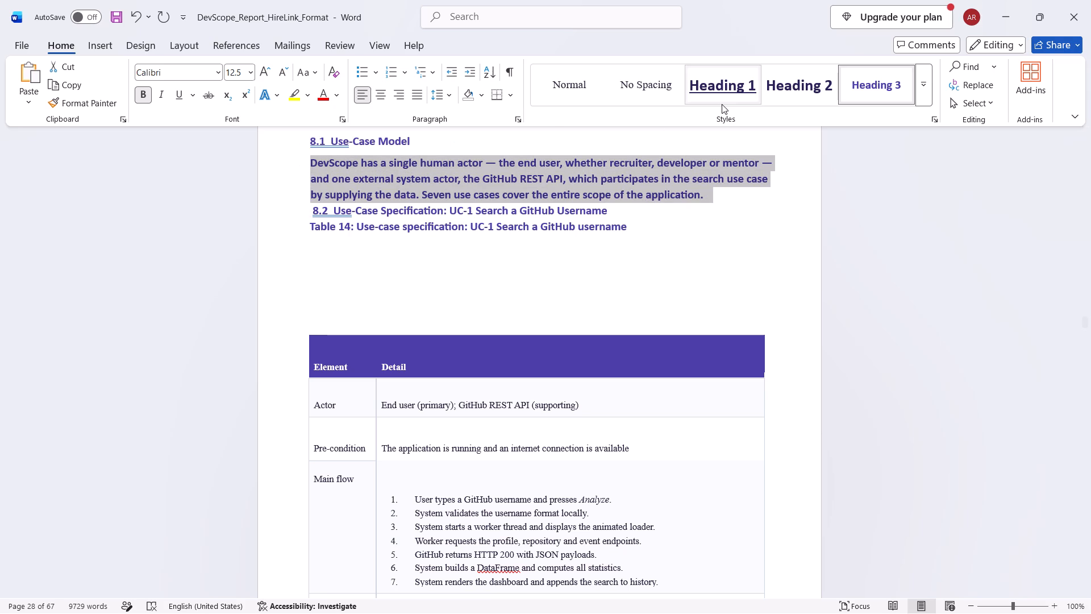
click(577, 85)
click(345, 160)
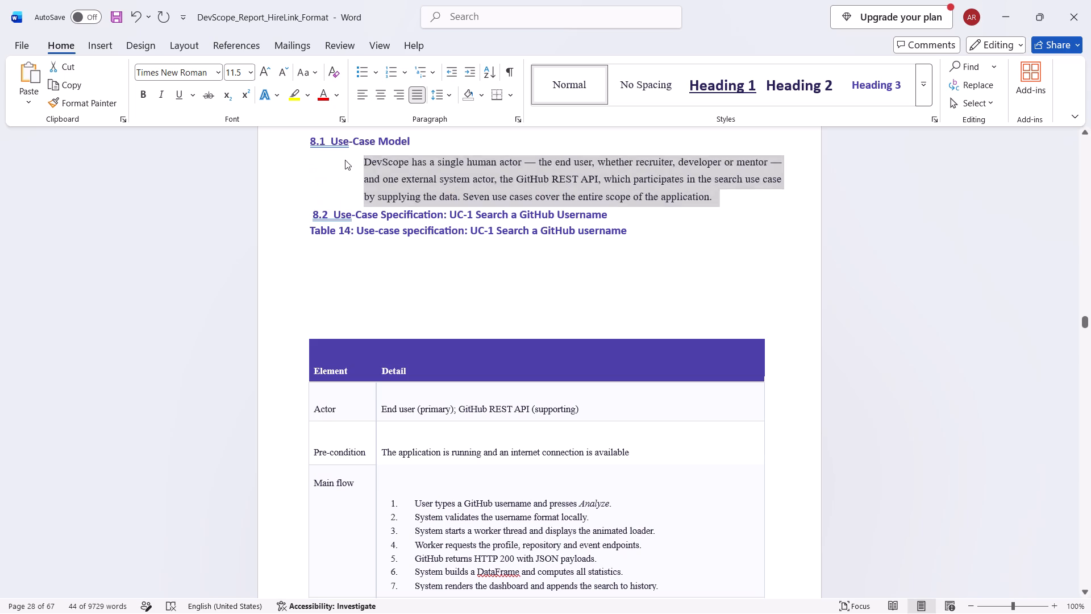
Remove the left indent from the introductory paragraph under the 8.1 Use-Case Model heading.
key(BackSpace)
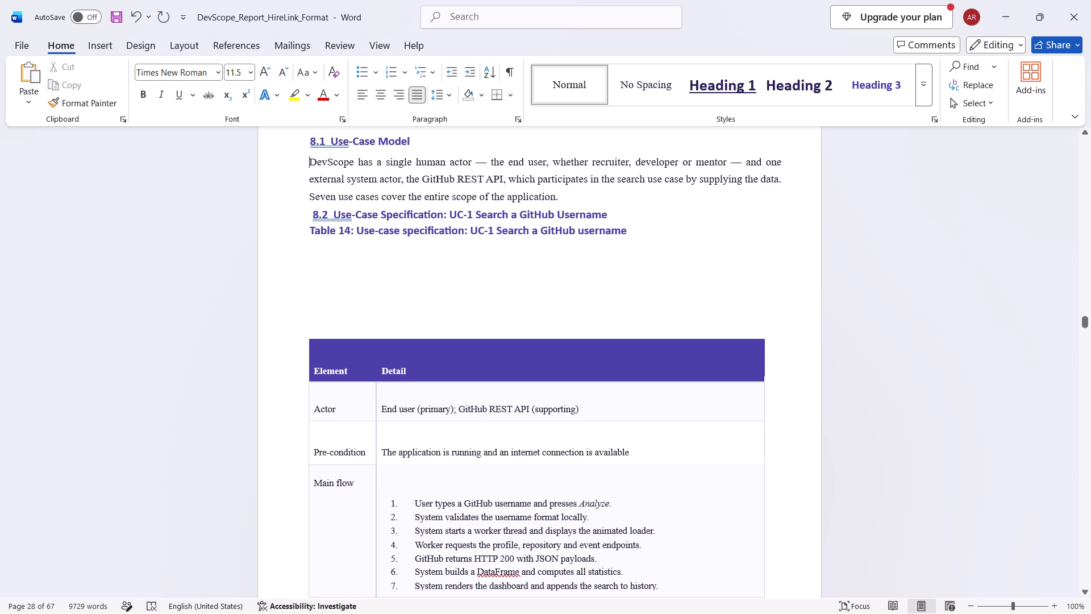
Delete the empty lines between the Table 14 caption under the 8.1 text and the use-case specification table.
click(659, 229)
key(Delete)
key(Delete)
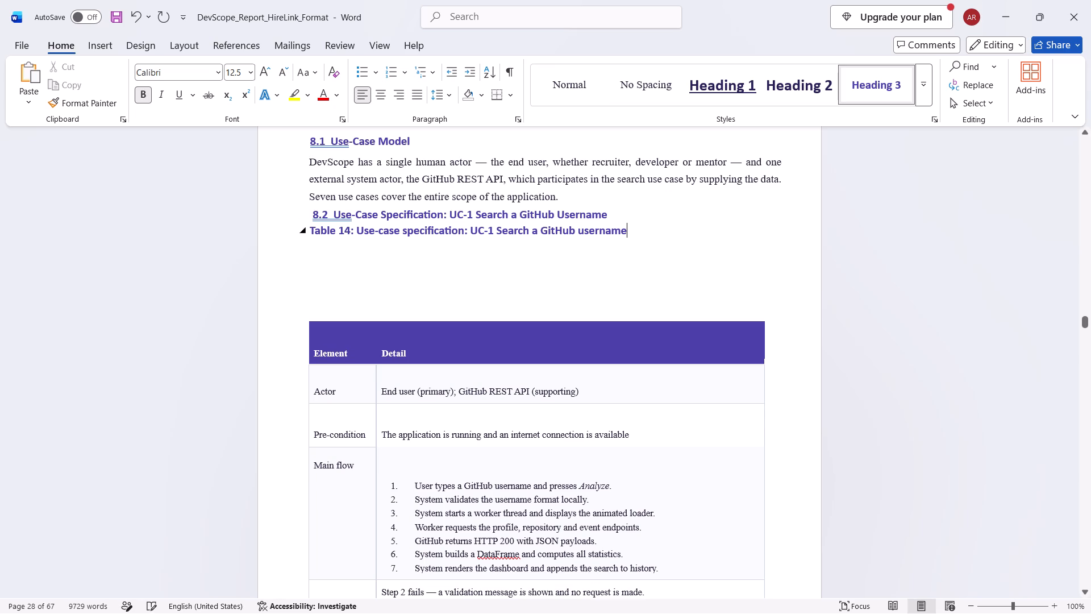
key(Delete)
key(Delete)
key(Delete)
key(Delete)
click(628, 248)
click(460, 275)
Apply the Heading 5 style to the Table 14 caption above the use-case specification table.
drag(314, 235, 546, 231)
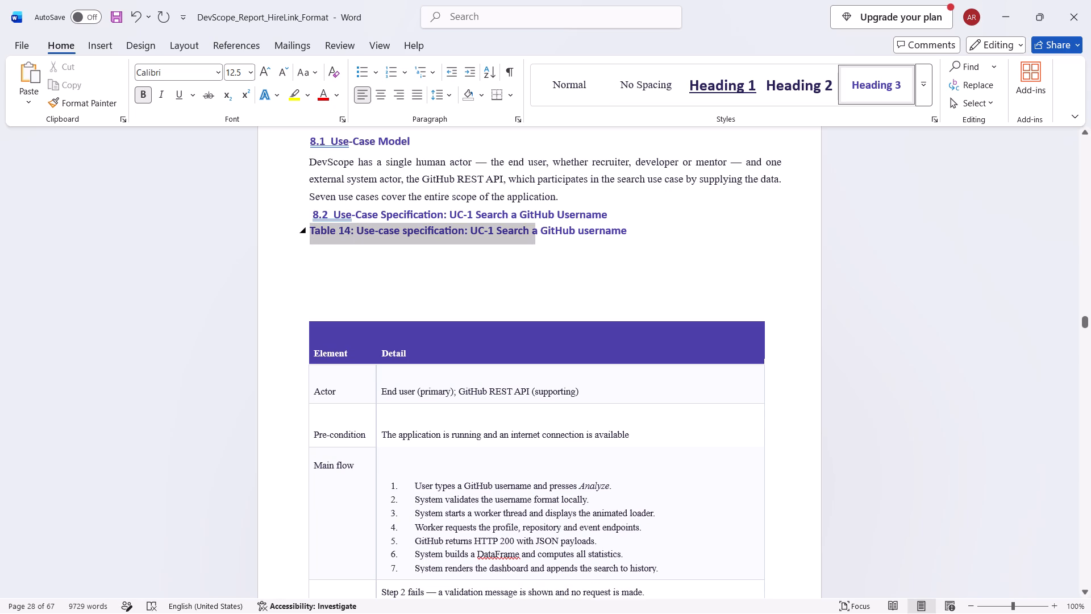
drag(546, 231, 614, 236)
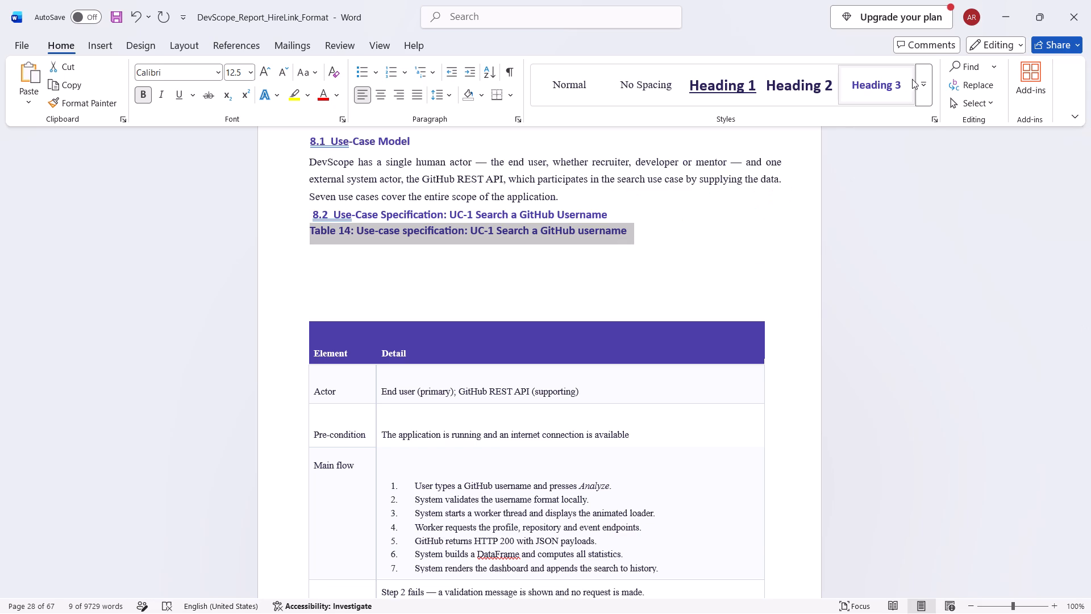
click(921, 81)
click(640, 124)
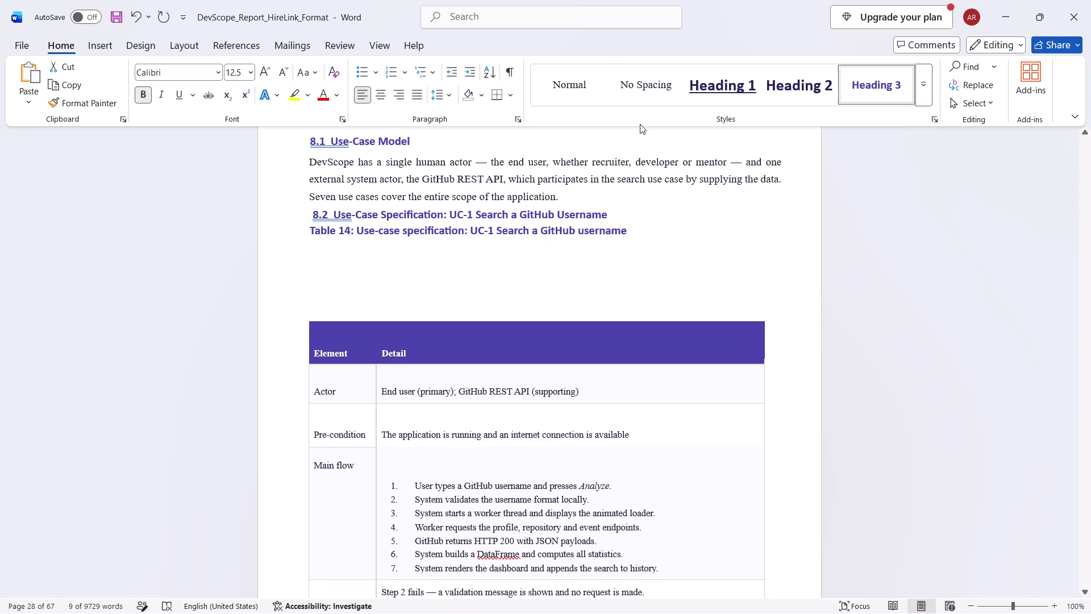
click(770, 251)
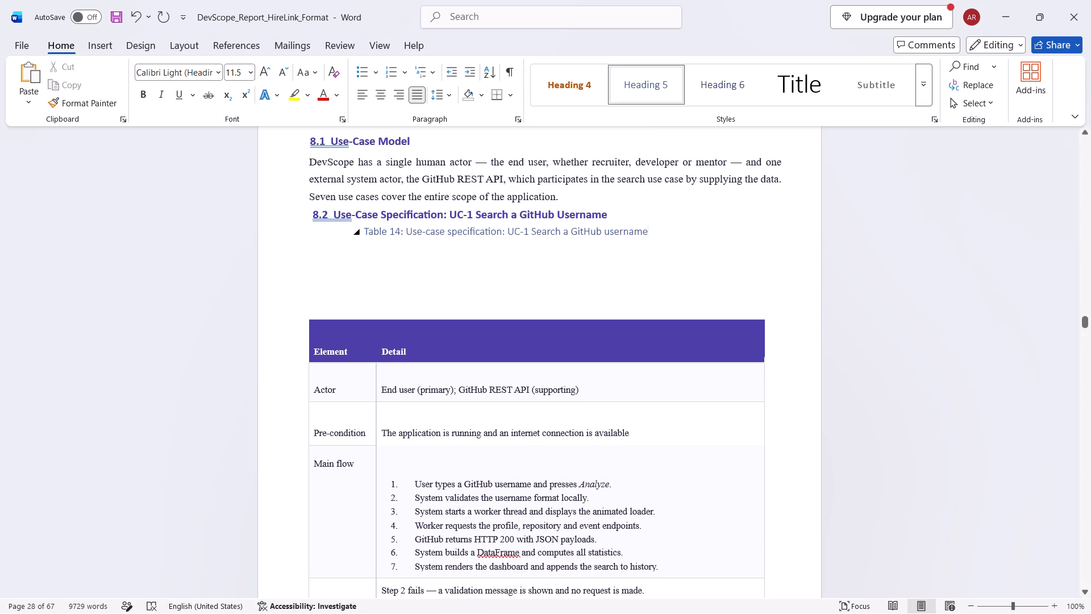
Remove the left indent from the Table 14 caption so it starts at the text margin.
drag(672, 233, 372, 225)
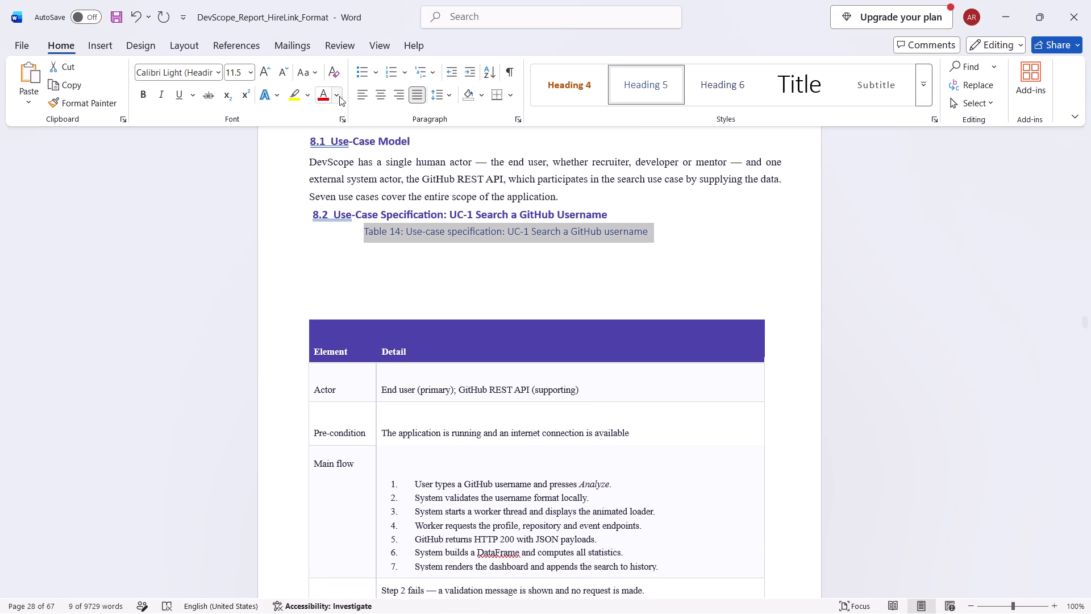
click(358, 92)
click(358, 92)
drag(455, 235, 451, 236)
drag(451, 236, 313, 233)
key(BackSpace)
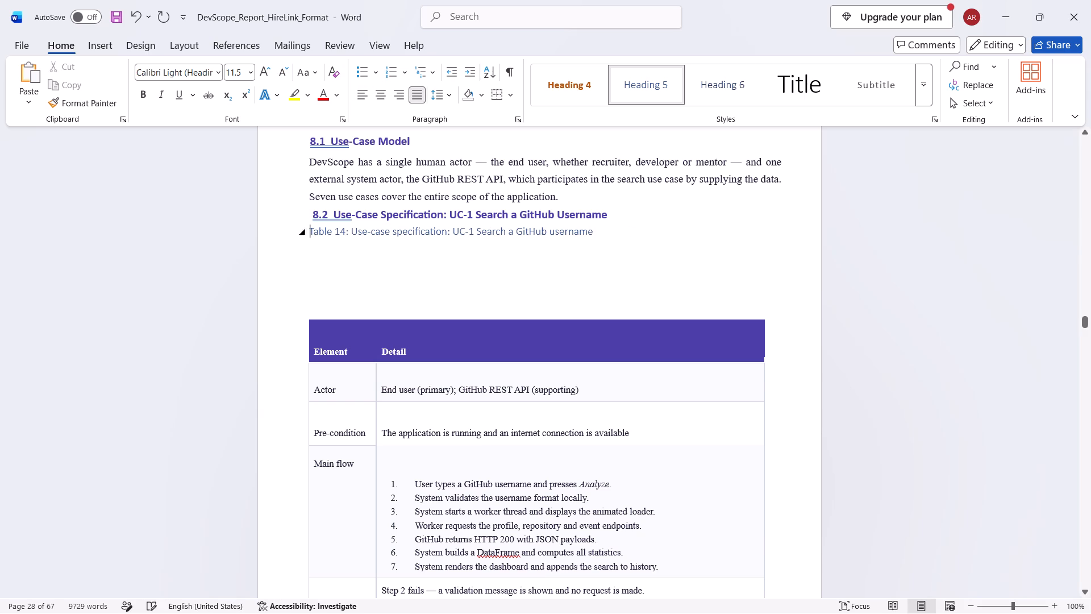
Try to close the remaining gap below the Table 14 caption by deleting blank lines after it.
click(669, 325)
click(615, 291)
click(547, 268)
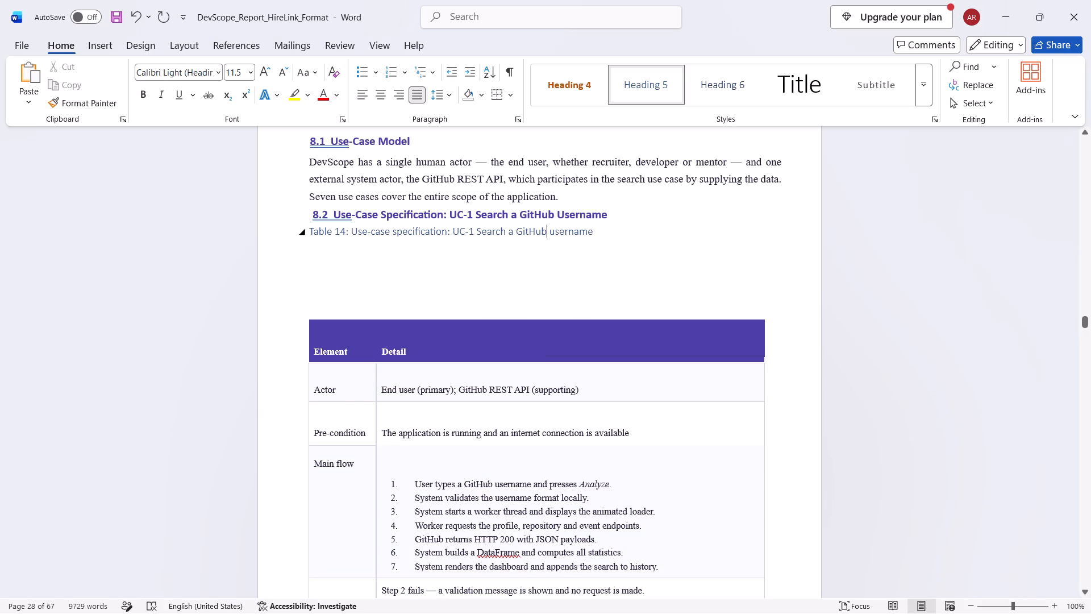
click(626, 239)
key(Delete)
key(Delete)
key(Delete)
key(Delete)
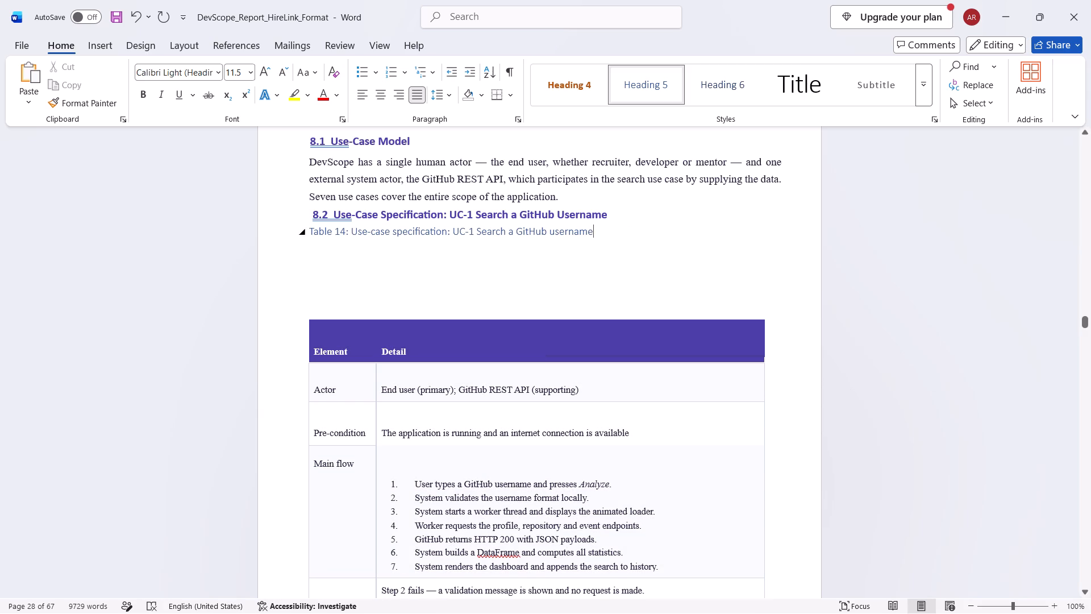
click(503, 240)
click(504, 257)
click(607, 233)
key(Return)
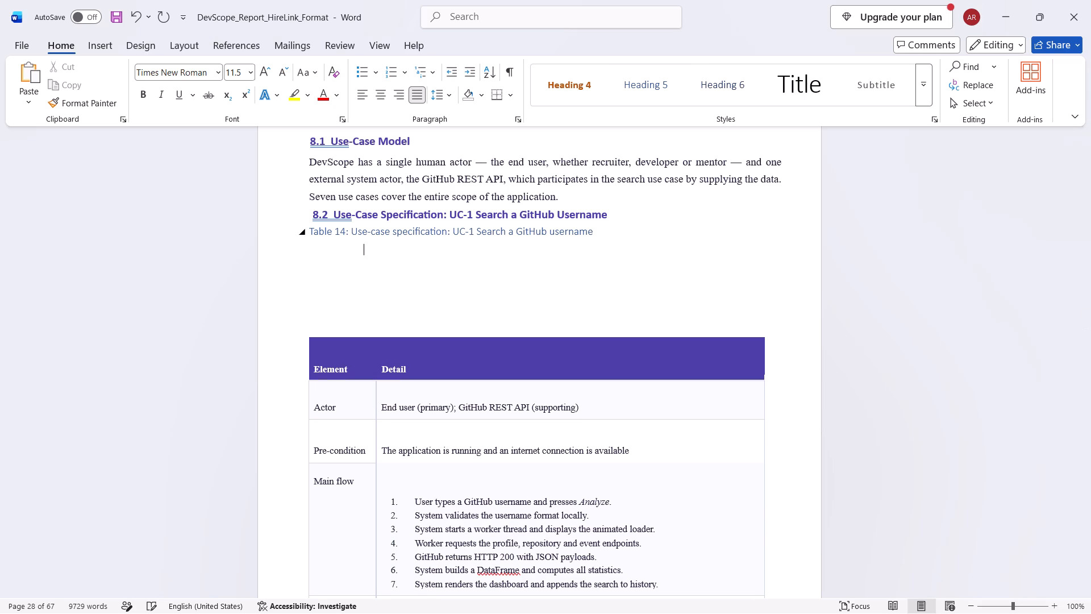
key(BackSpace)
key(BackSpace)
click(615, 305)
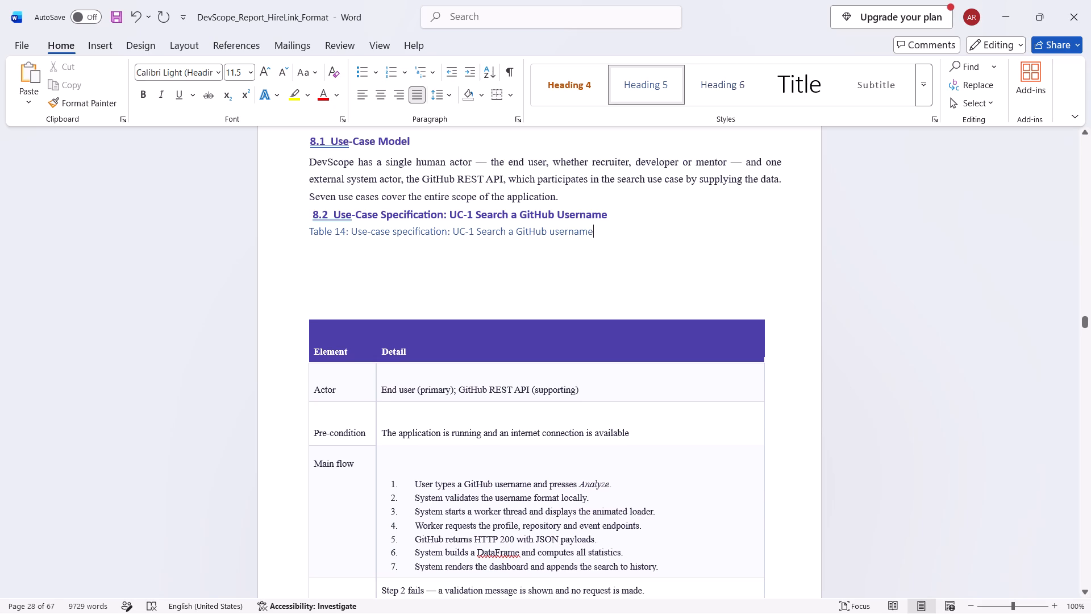
Move the use-case specification table up into the gap beneath the 8.2 heading and Table 14 caption.
click(309, 321)
click(307, 330)
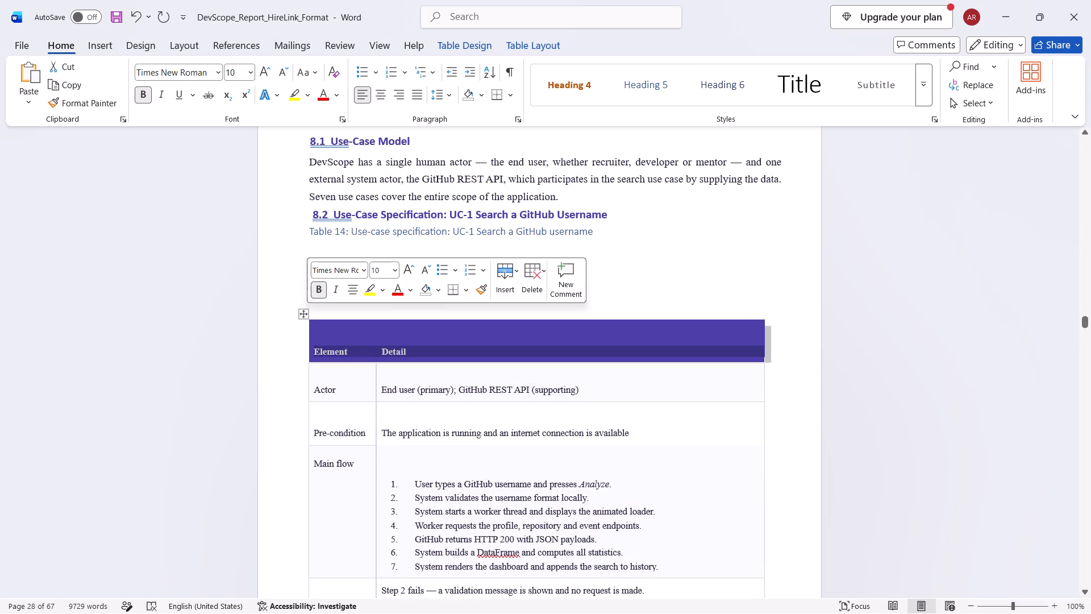
drag(304, 317, 302, 241)
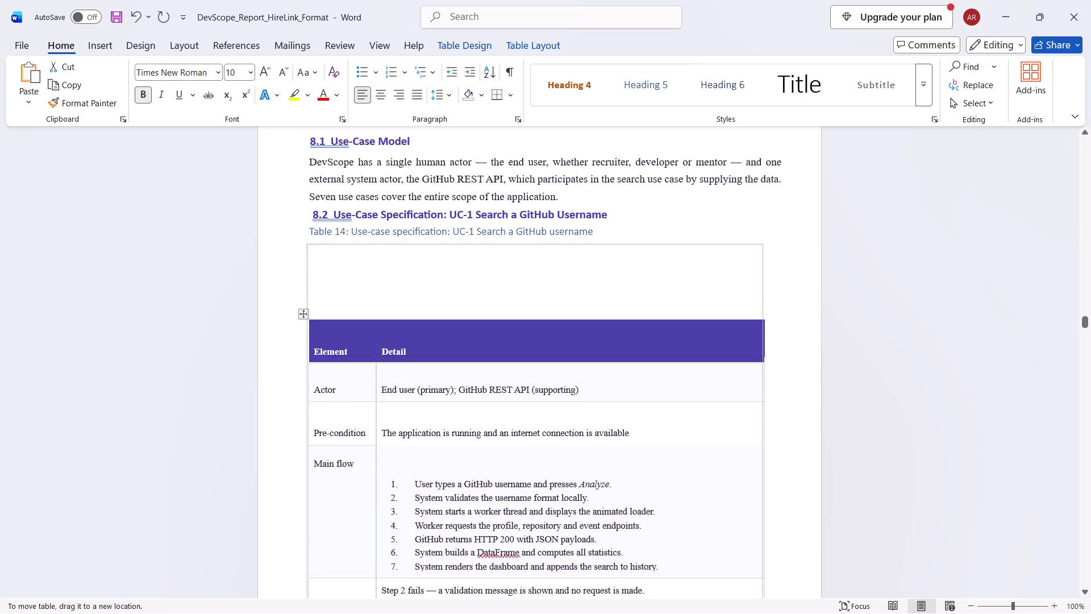
drag(302, 241, 303, 240)
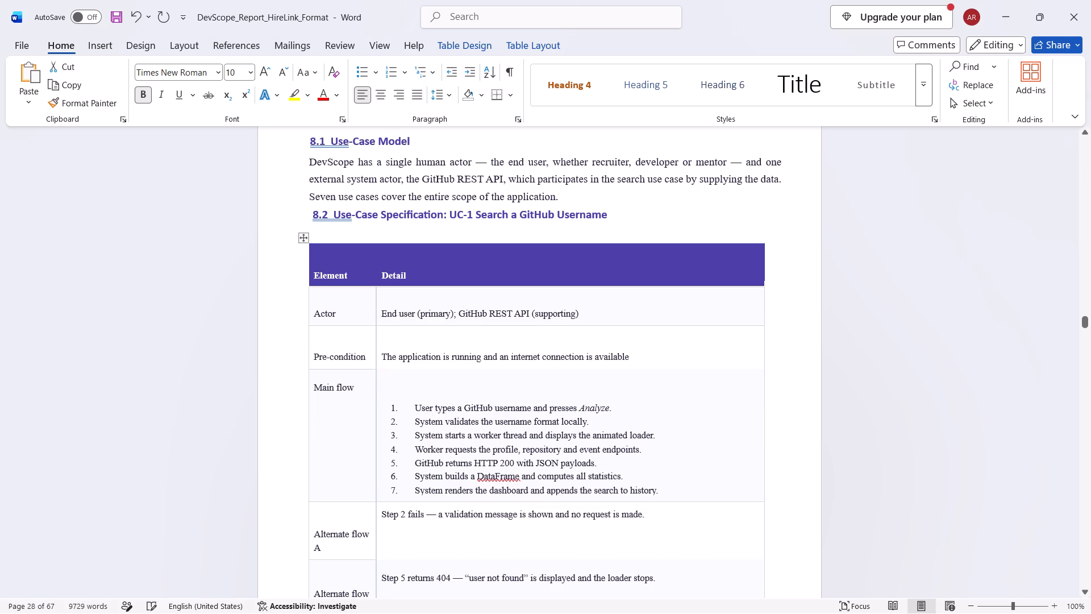
Delete the duplicate 8.2 heading and Table 14 caption between the Figure 8.1 caption and the 8.3 System Flowchart heading.
scroll(836, 265, down, 14)
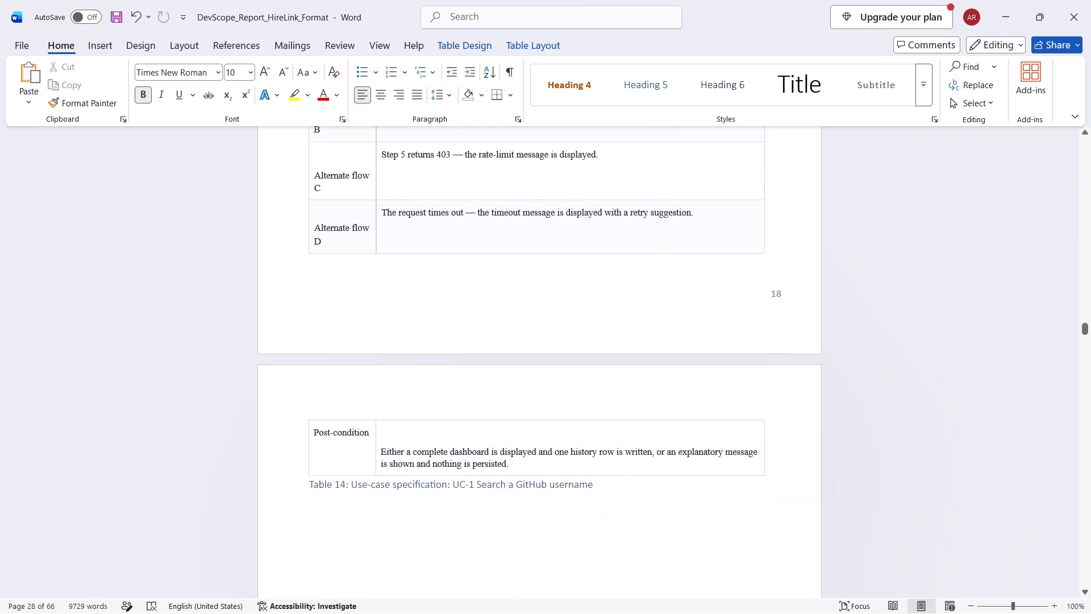
scroll(836, 265, down, 16)
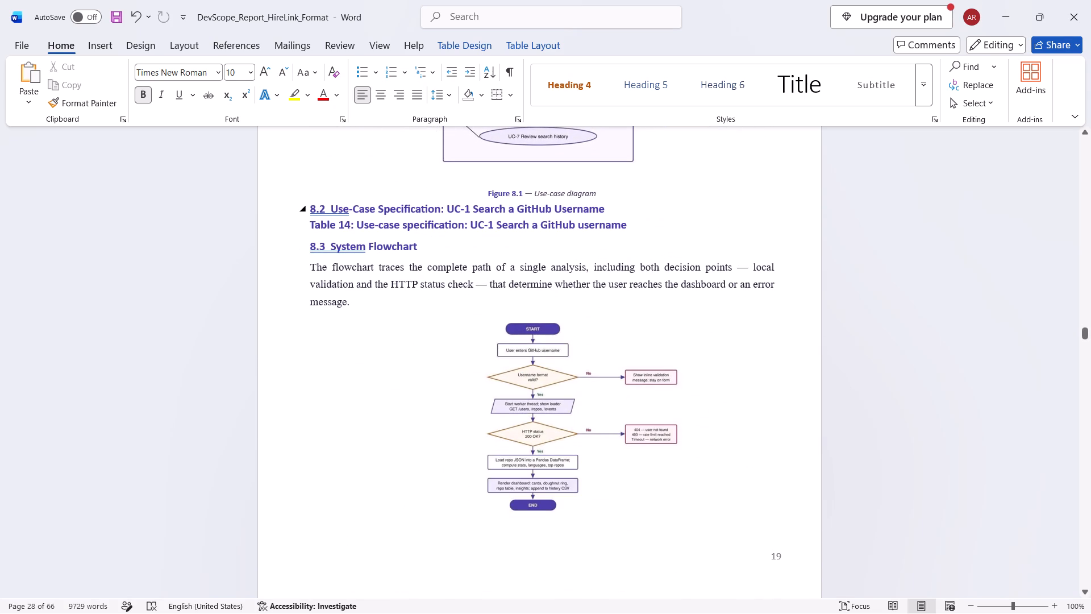
drag(645, 229, 312, 199)
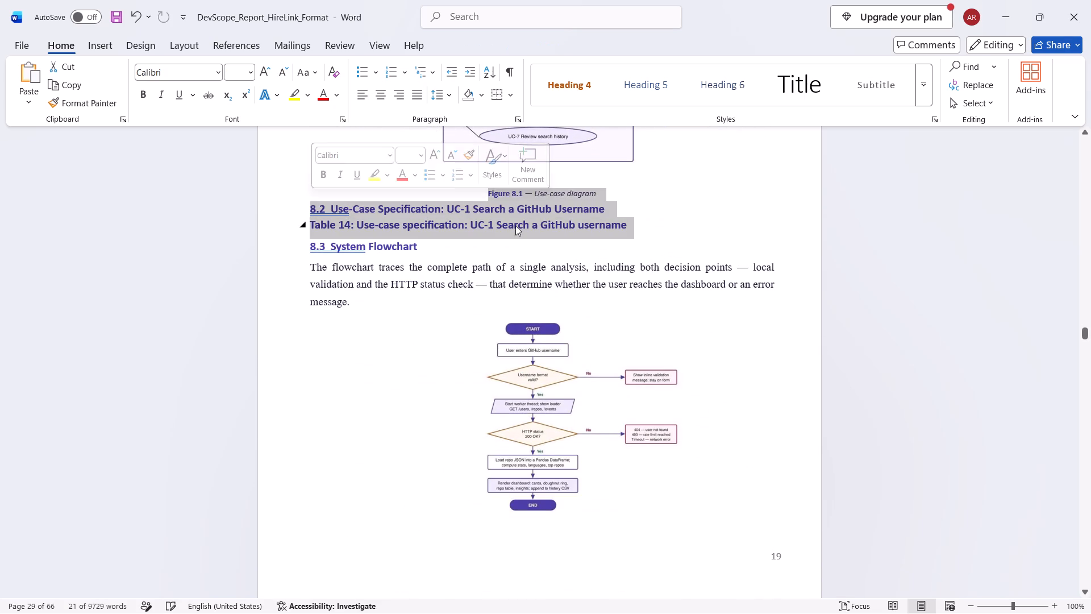
click(655, 236)
drag(647, 231, 285, 210)
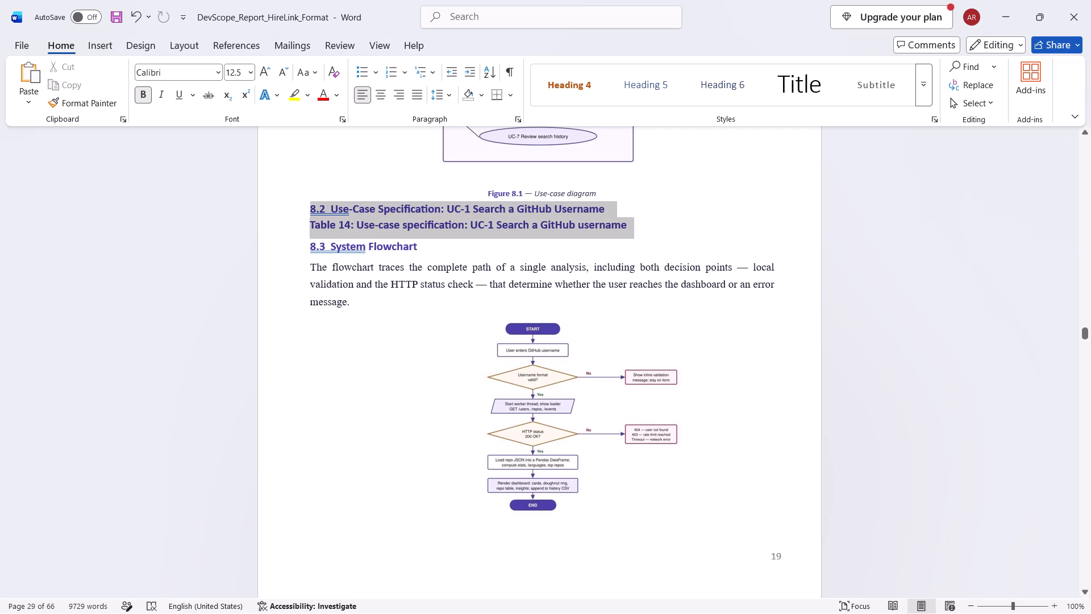
drag(285, 210, 285, 203)
key(BackSpace)
Examine the layout from section 8.4 through chapter 9, particularly the Table 17 design decisions table in section 9.5.
scroll(284, 203, down, 10)
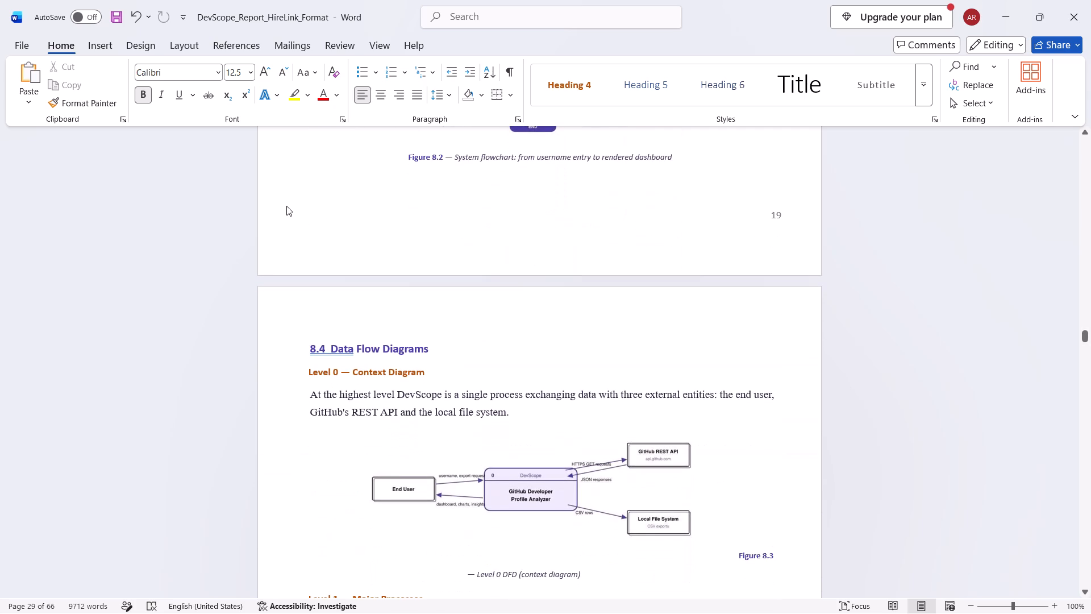
scroll(286, 206, down, 20)
scroll(286, 206, down, 4)
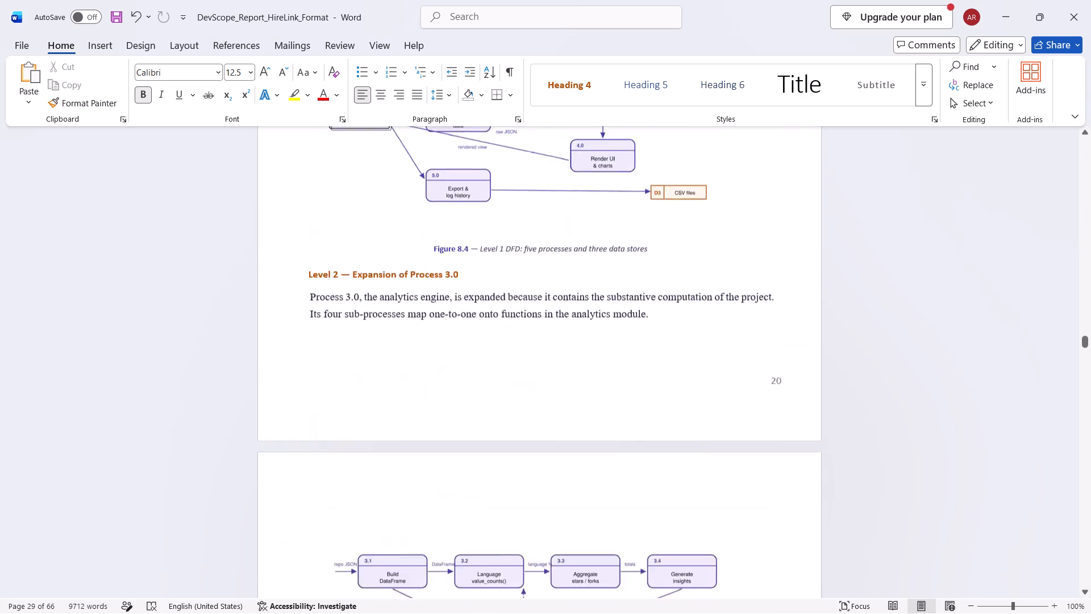
scroll(286, 206, down, 10)
scroll(286, 206, down, 15)
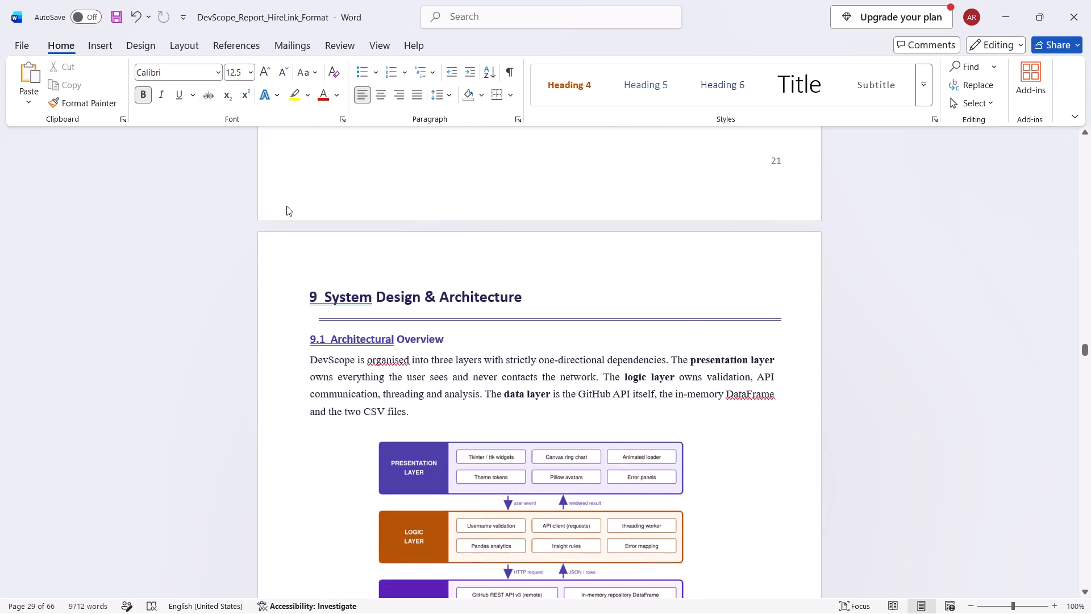
scroll(286, 206, down, 20)
scroll(286, 206, down, 7)
scroll(286, 206, down, 18)
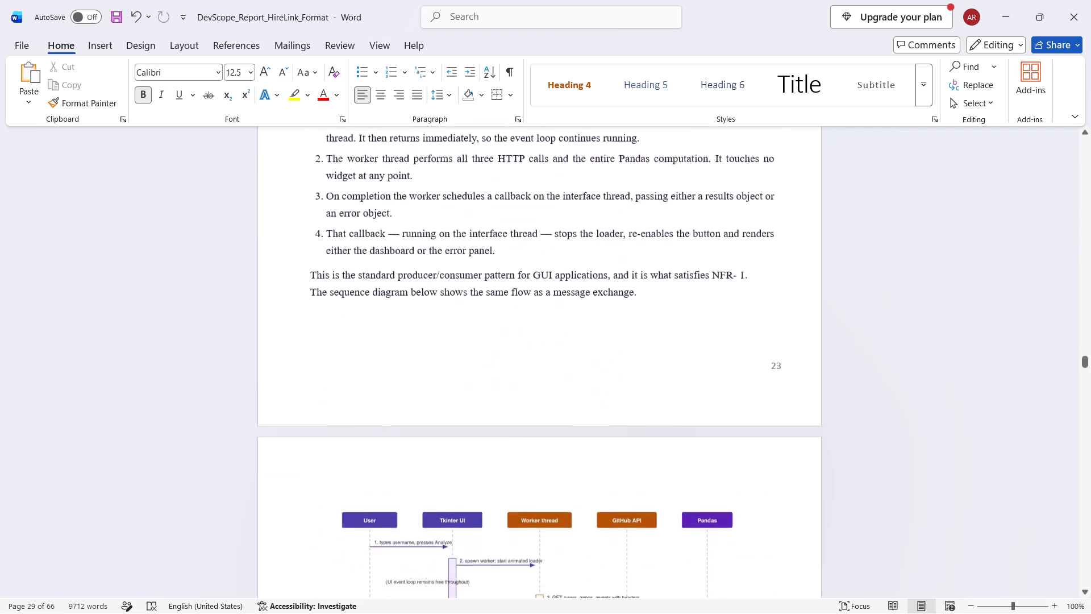
scroll(286, 206, down, 20)
scroll(286, 206, down, 9)
scroll(286, 206, down, 20)
scroll(286, 206, down, 8)
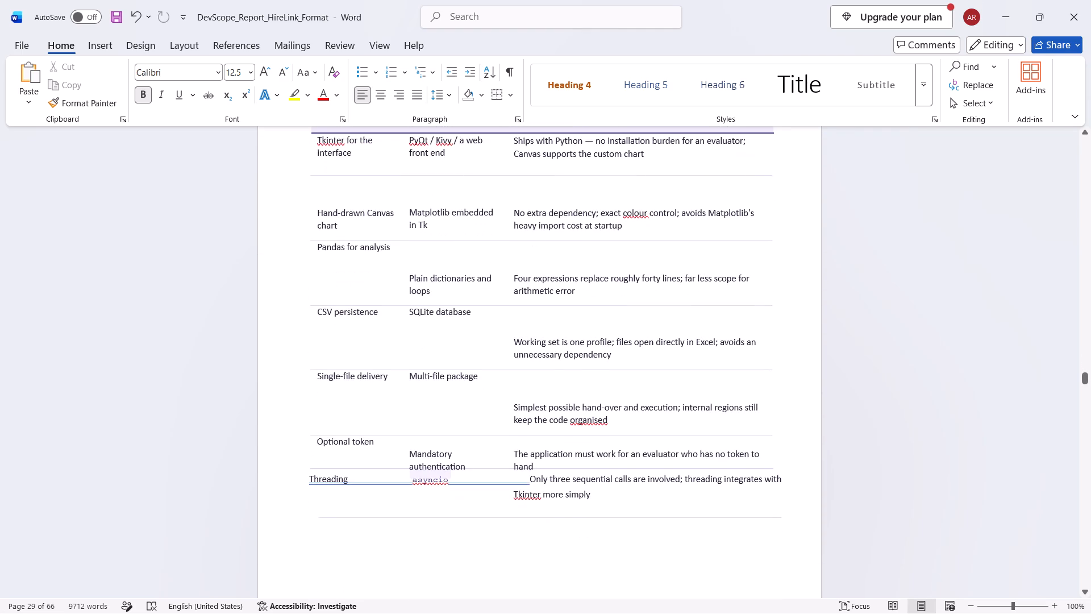
scroll(286, 206, up, 4)
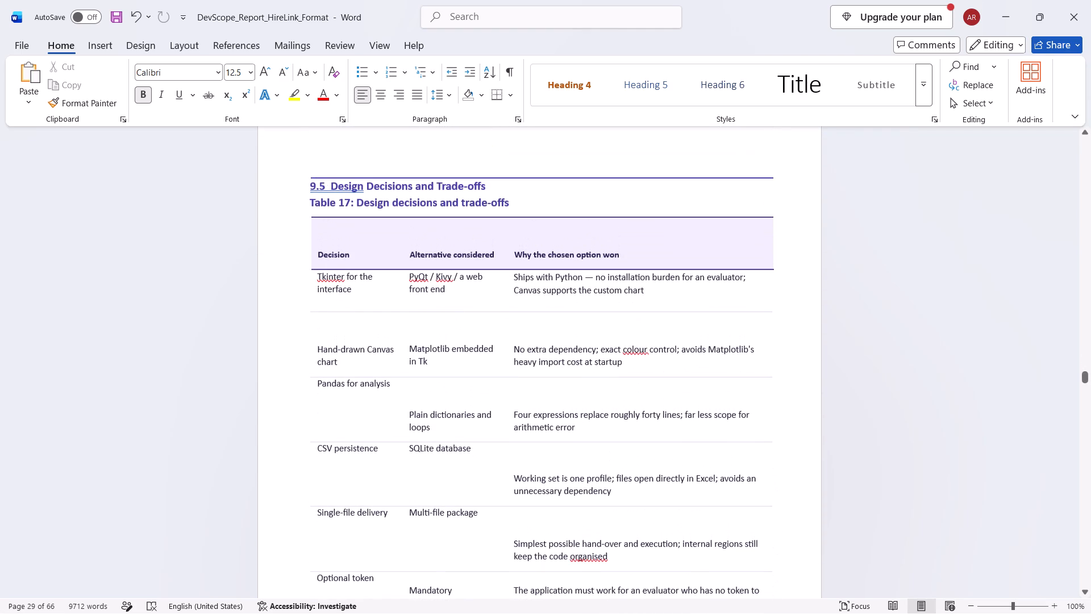
scroll(286, 206, down, 15)
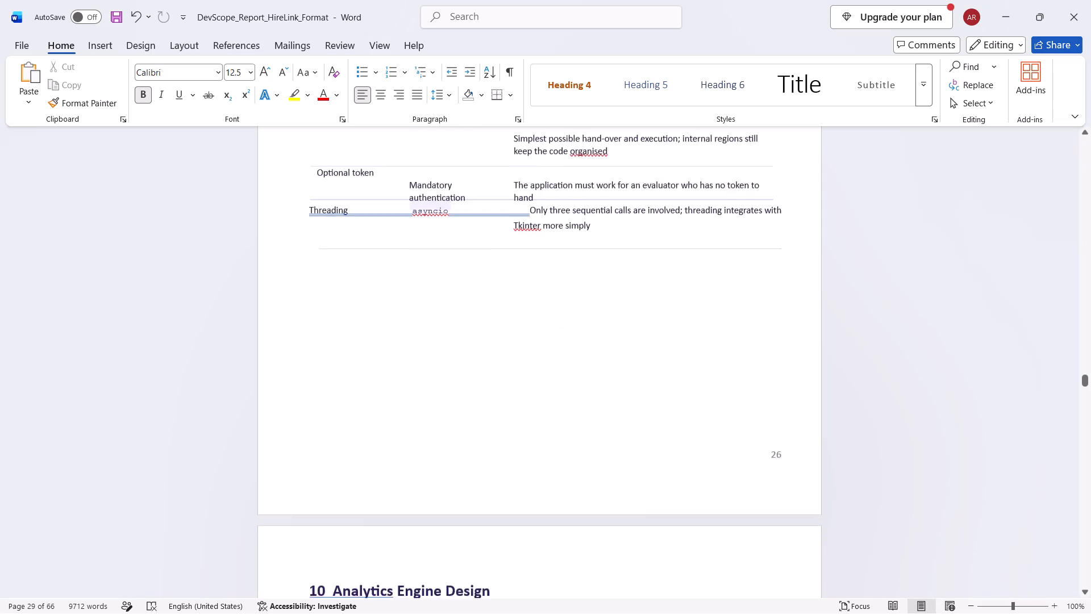
scroll(286, 206, down, 3)
scroll(286, 206, up, 18)
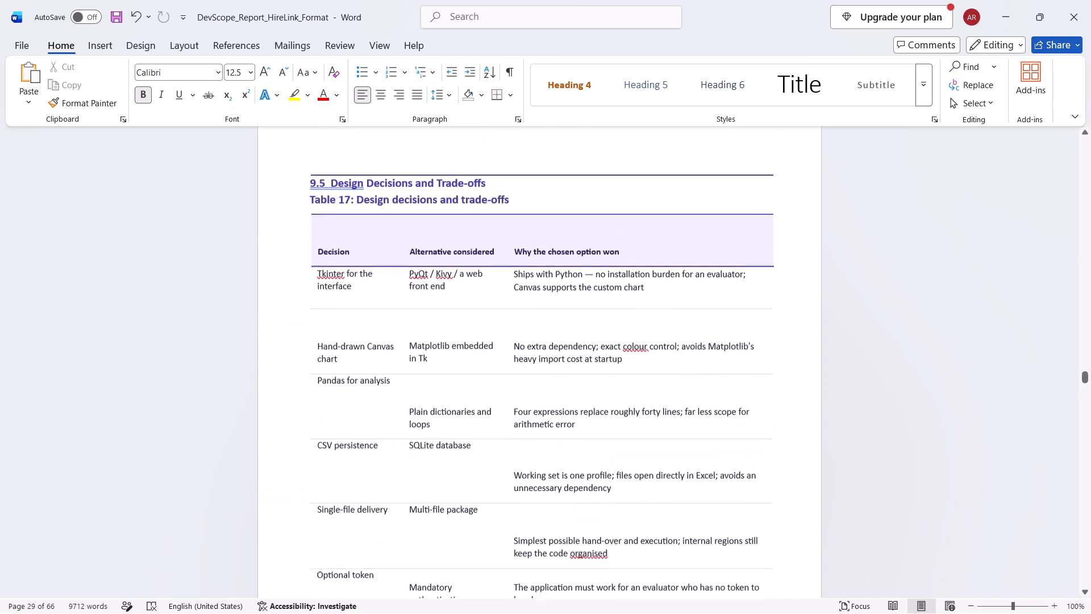
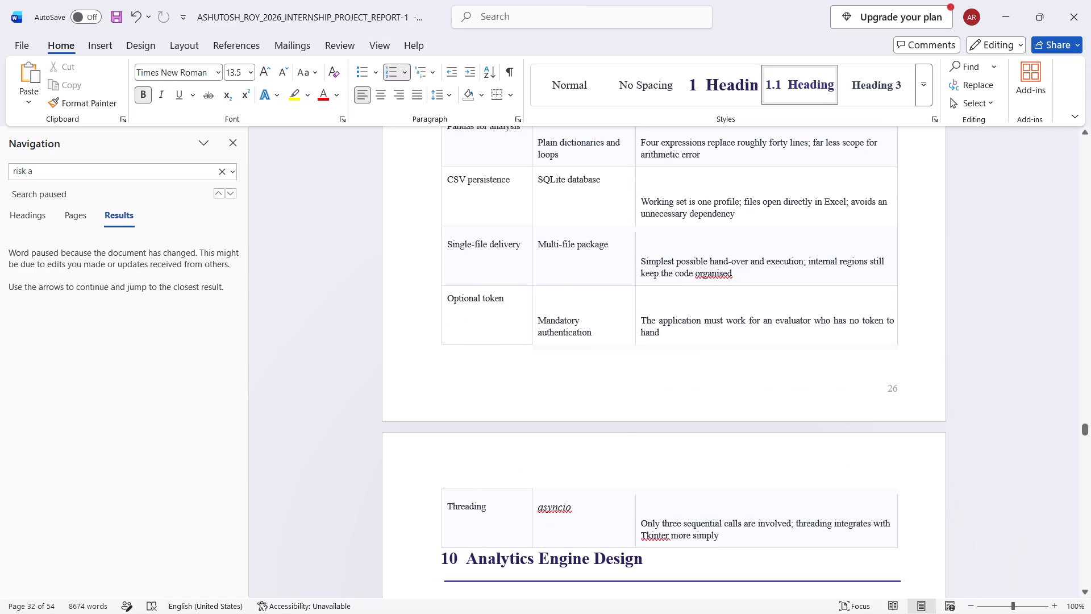
scroll(445, 485, up, 5)
scroll(445, 485, down, 11)
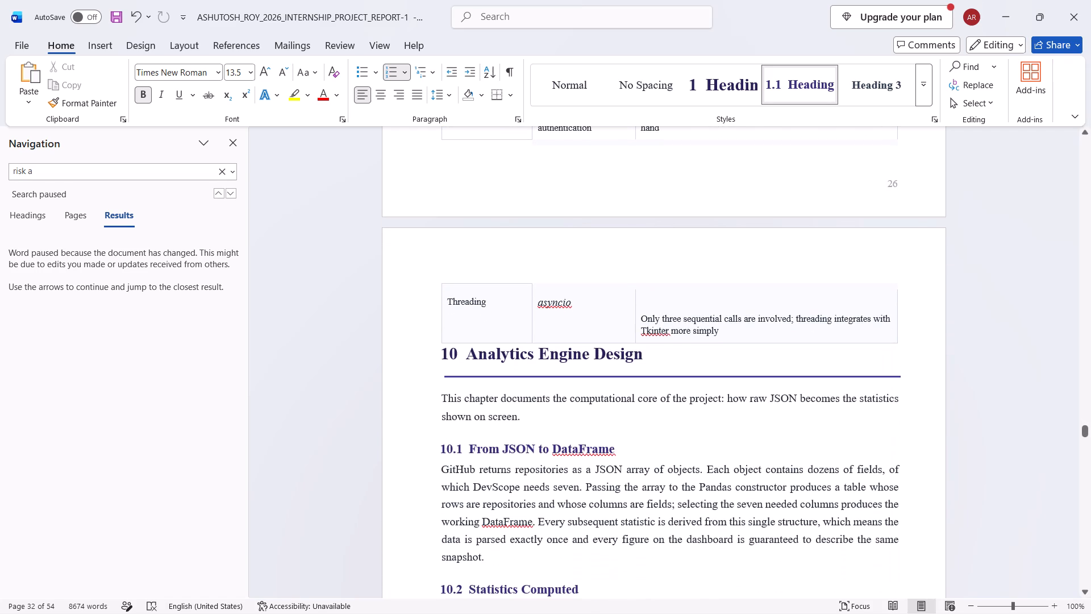
Copy the whole Table 17 design decisions table, from its header row to the Threading row, in the internship project report.
drag(934, 340, 568, 110)
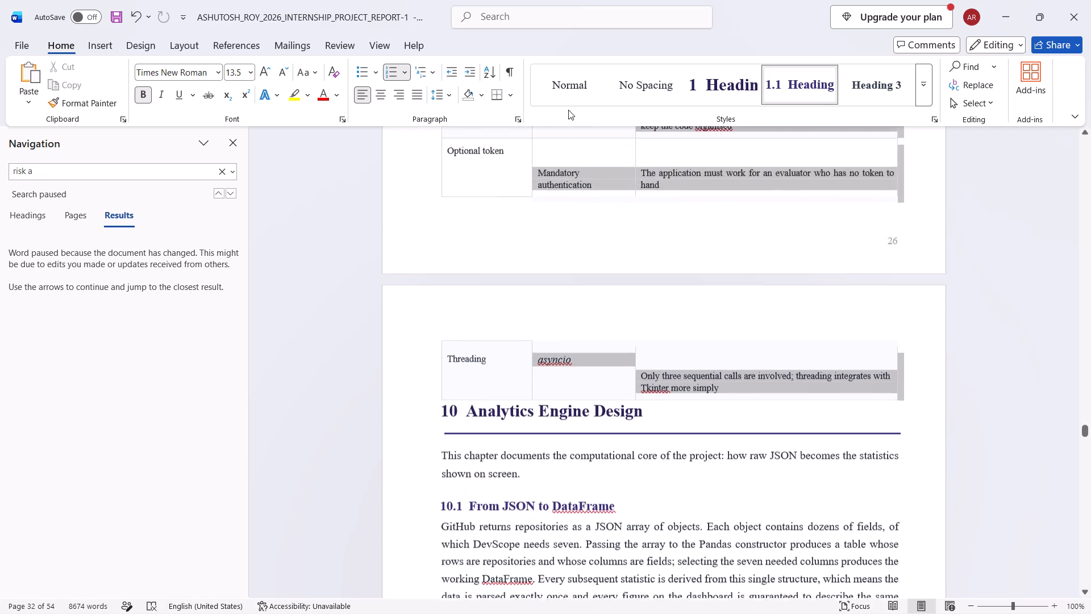
drag(568, 110, 431, 409)
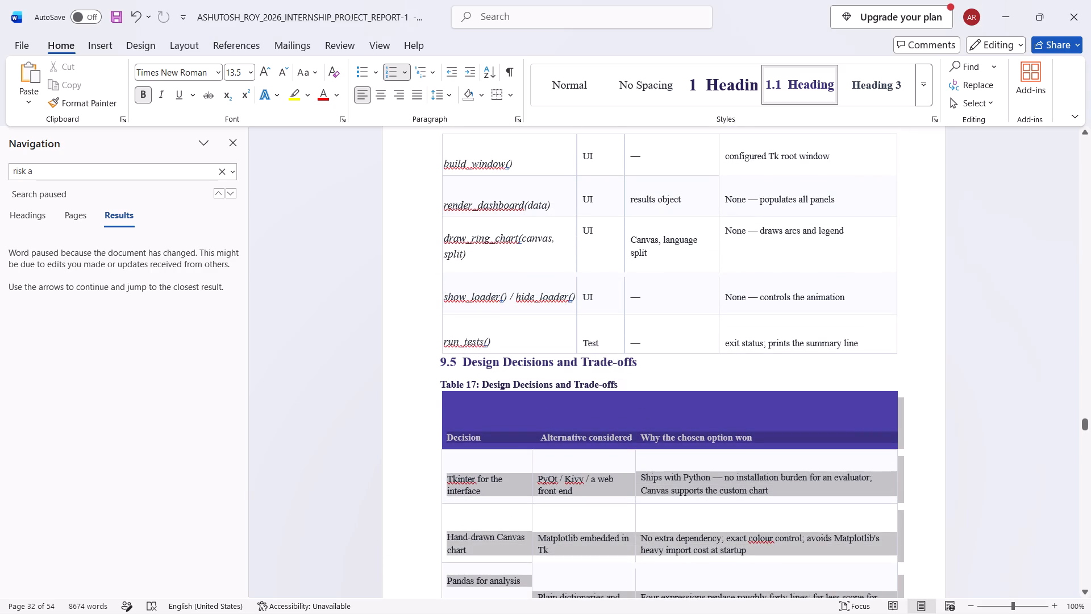
drag(431, 409, 430, 398)
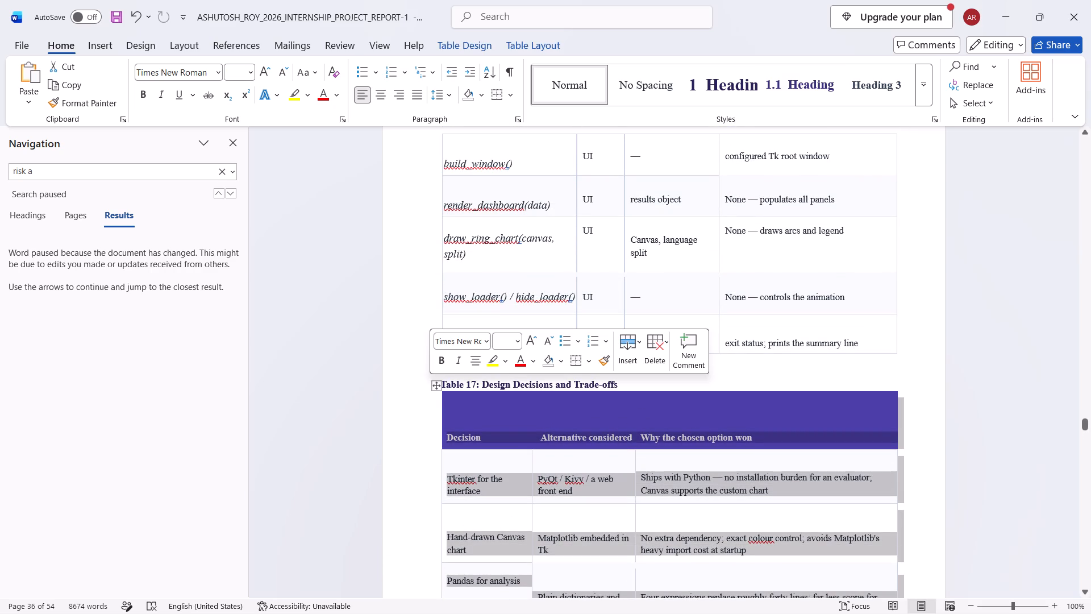
key(ctrl+c)
key(ctrl+c)
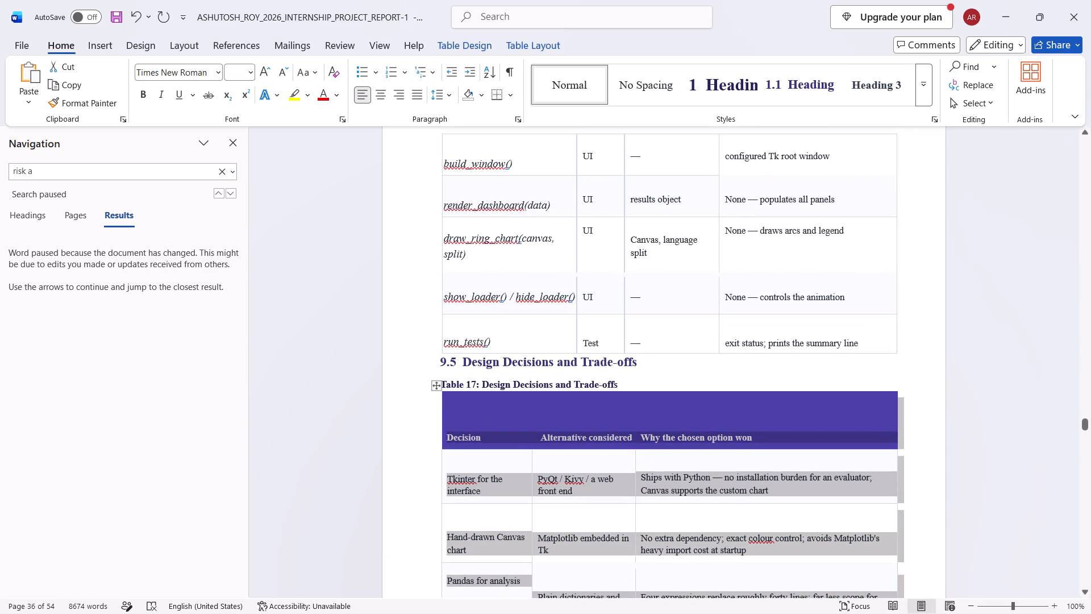
Switch to DevScope_Report_HireLink_Format and replace the entire Table 17 under section 9.5, including the stray Threading row, with the copied table.
key(alt+Tab)
key(alt+Tab)
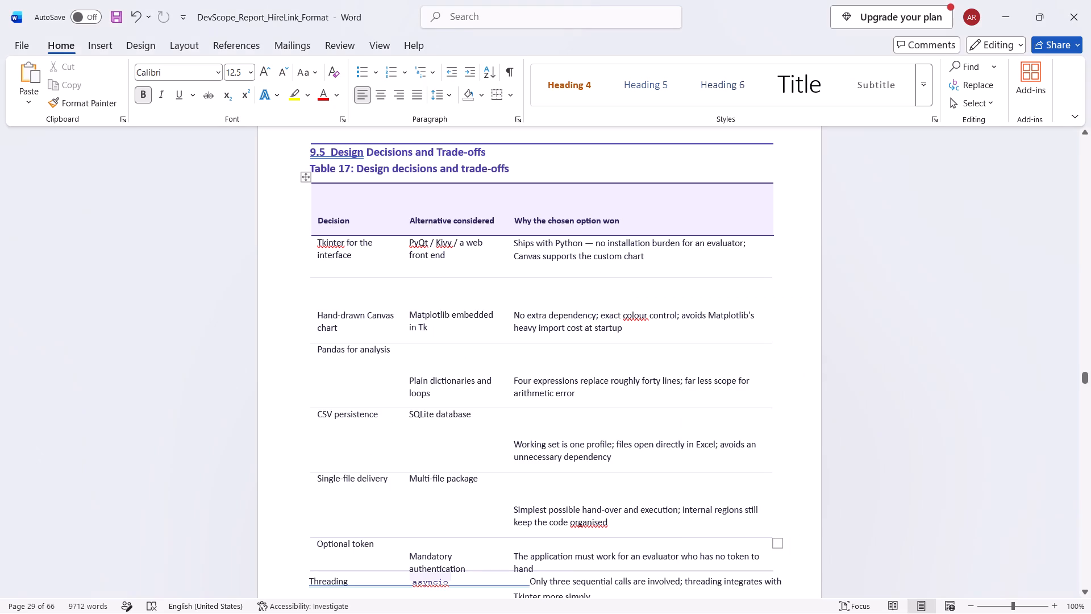
scroll(430, 398, up, 1)
click(293, 258)
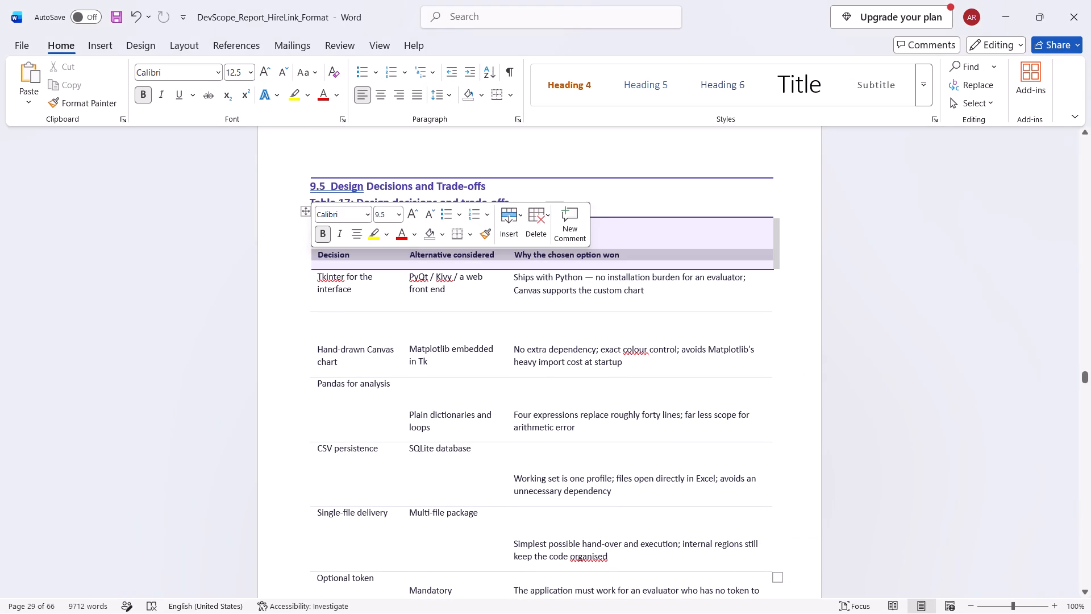
click(293, 251)
drag(292, 227, 649, 613)
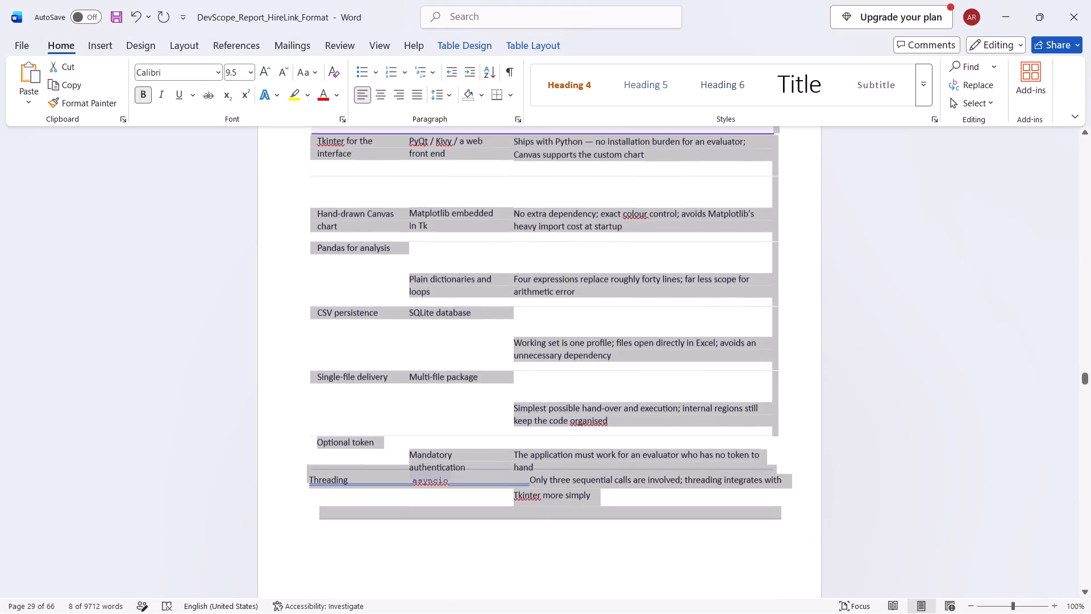
drag(649, 613, 661, 256)
key(ctrl+v)
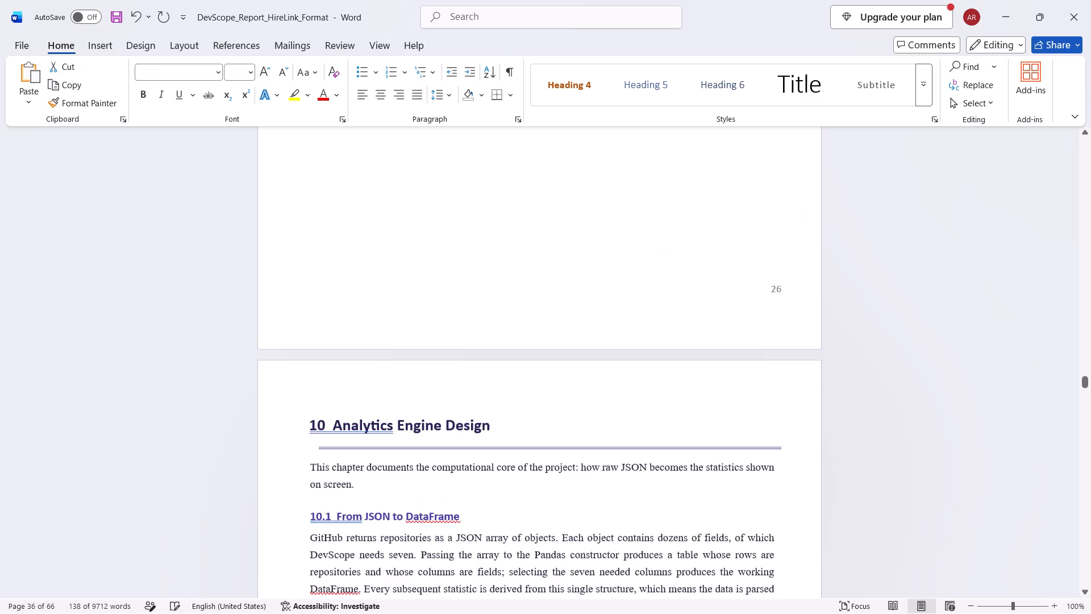
Move the pasted Table 17 so its left edge aligns with the caption directly above it.
scroll(661, 256, up, 18)
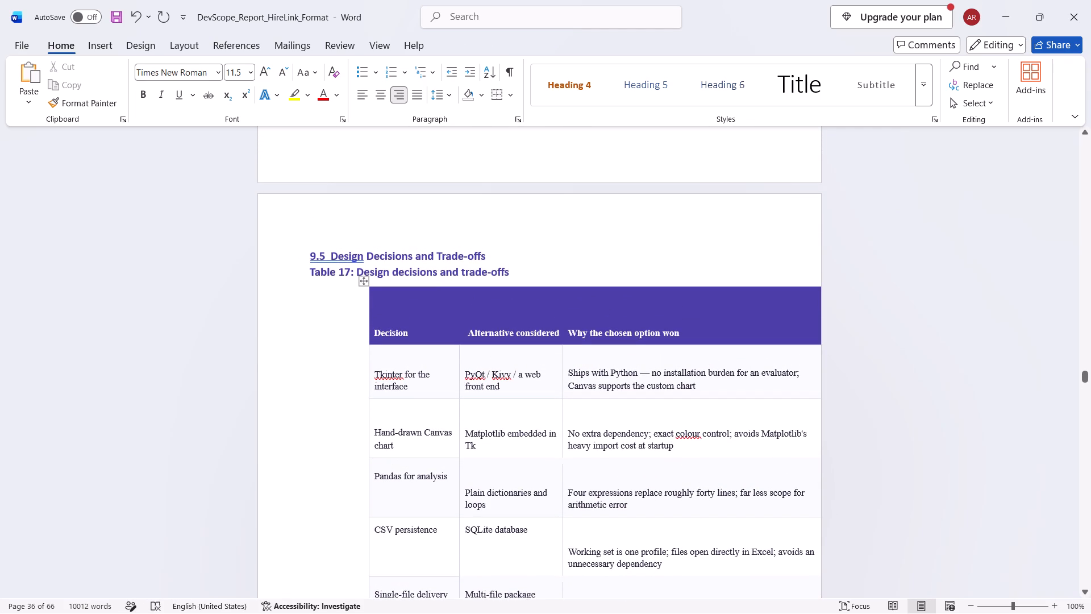
drag(363, 280, 319, 285)
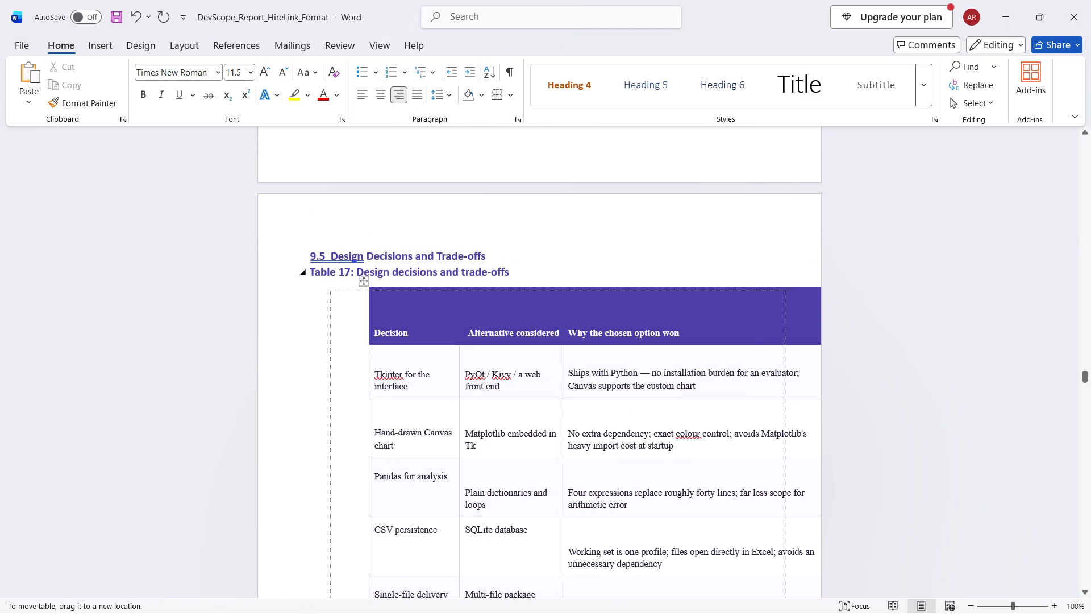
drag(319, 285, 299, 276)
Enlarge the pasted Table 17 slightly so it spans the width of the page's text area.
scroll(580, 314, down, 9)
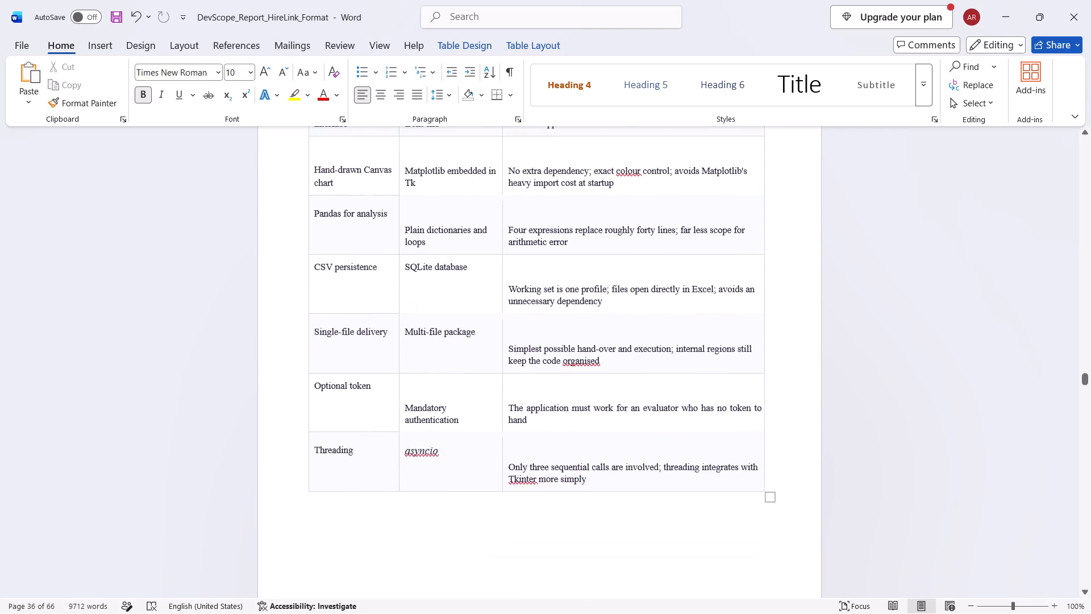
scroll(581, 315, down, 1)
drag(768, 415, 783, 434)
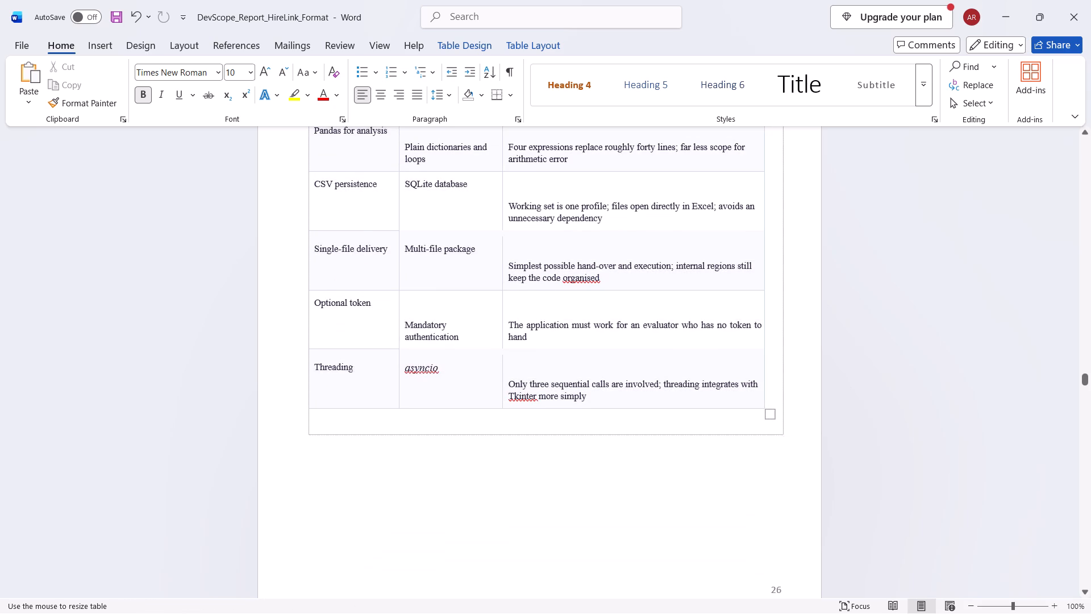
drag(783, 434, 785, 438)
scroll(777, 434, up, 6)
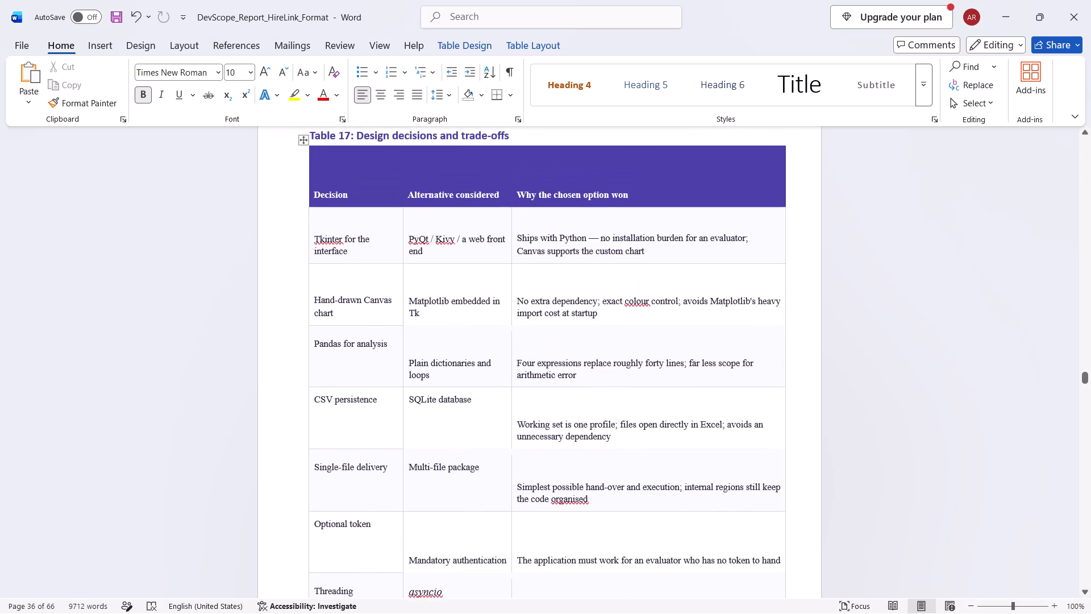
Reduce the height of the Optional token row in Table 17.
scroll(773, 433, down, 1)
click(555, 524)
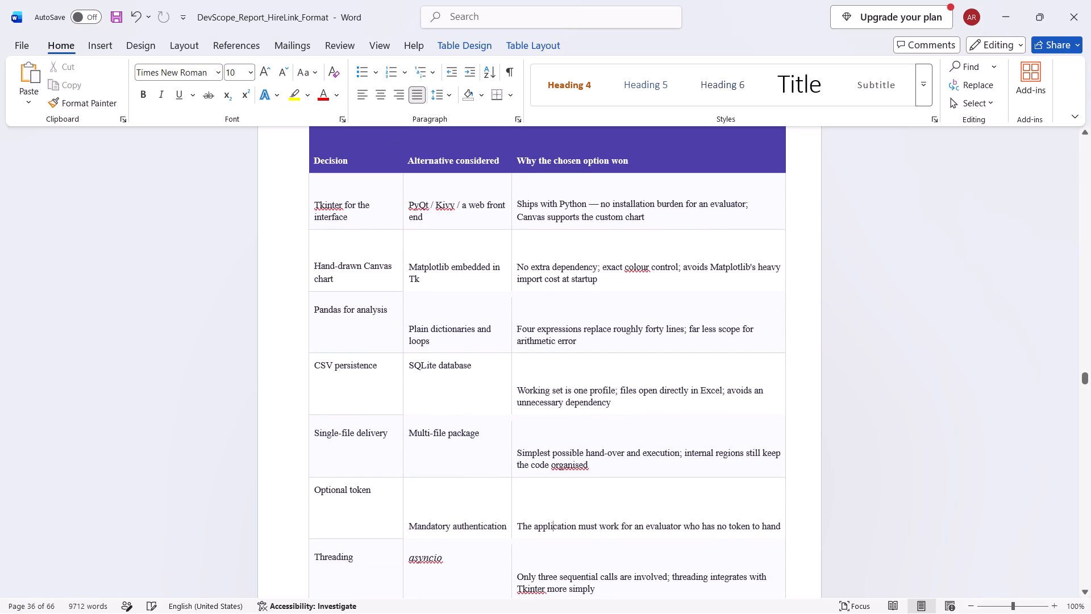
click(431, 541)
drag(431, 541, 431, 541)
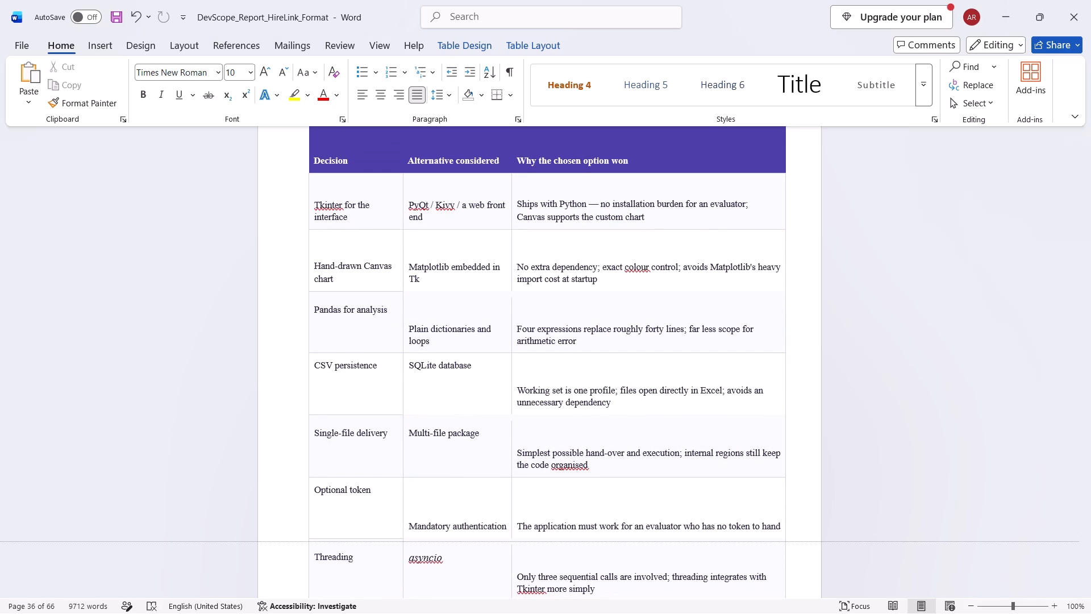
drag(431, 541, 439, 509)
click(865, 509)
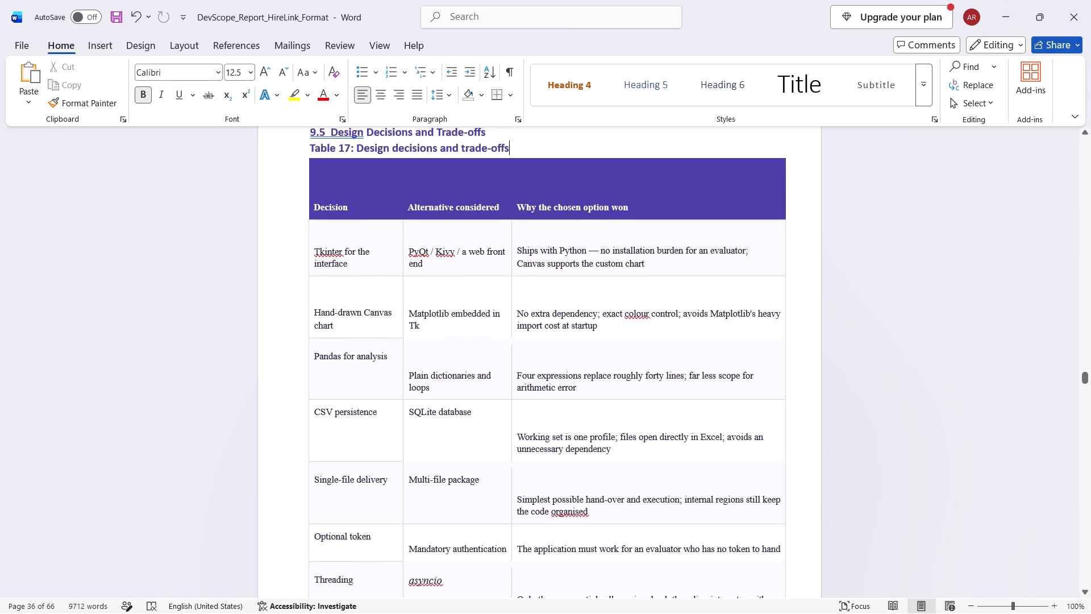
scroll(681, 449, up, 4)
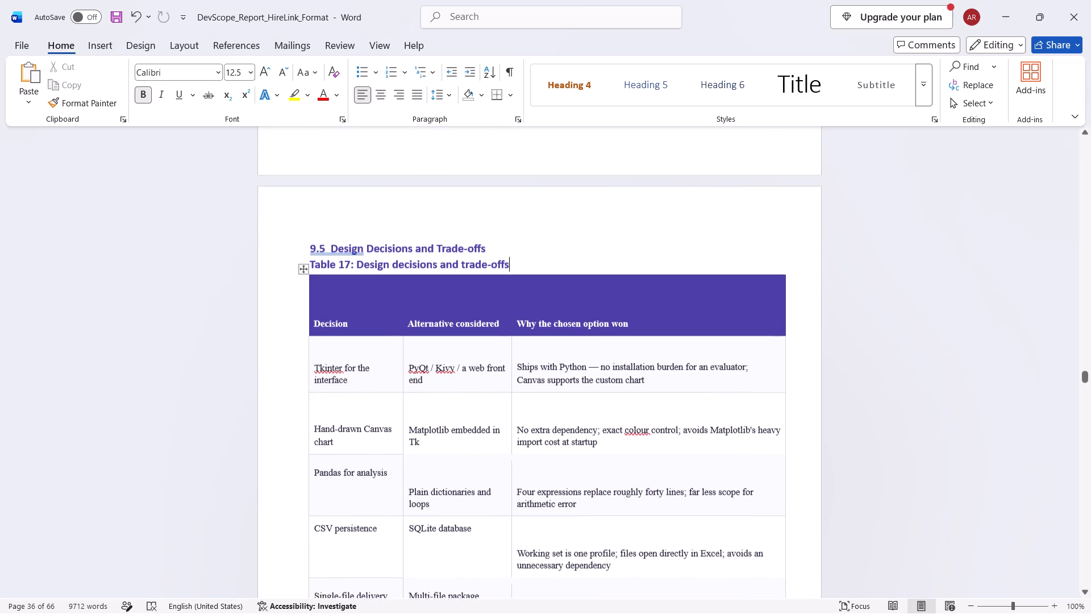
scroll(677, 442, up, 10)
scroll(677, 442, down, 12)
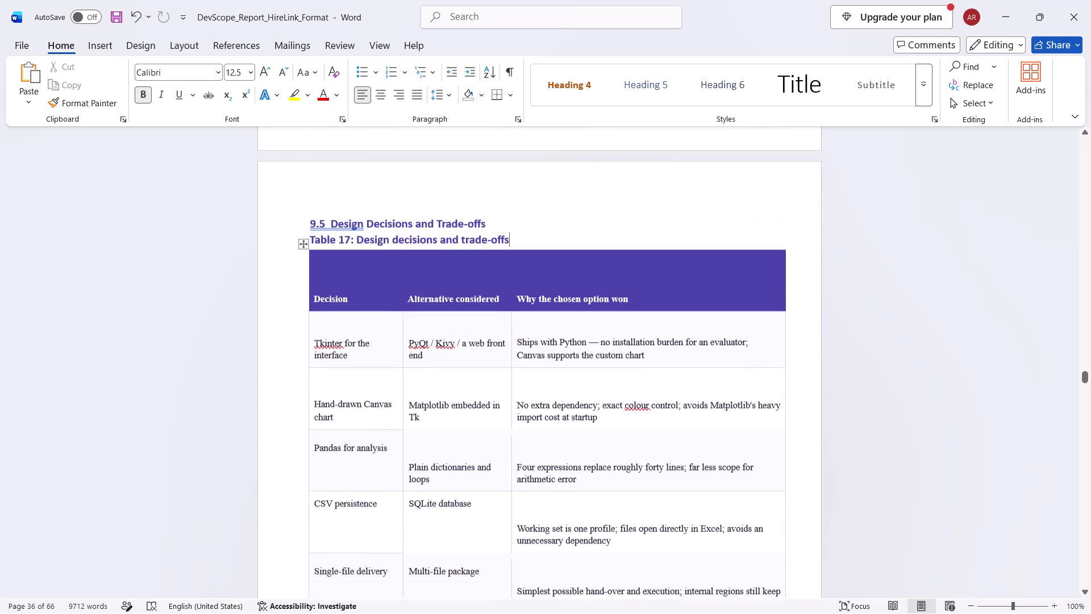
Examine the tables in chapter 10, from Table 18 to Table 19, for layout and formatting problems.
scroll(677, 442, down, 20)
scroll(677, 442, down, 12)
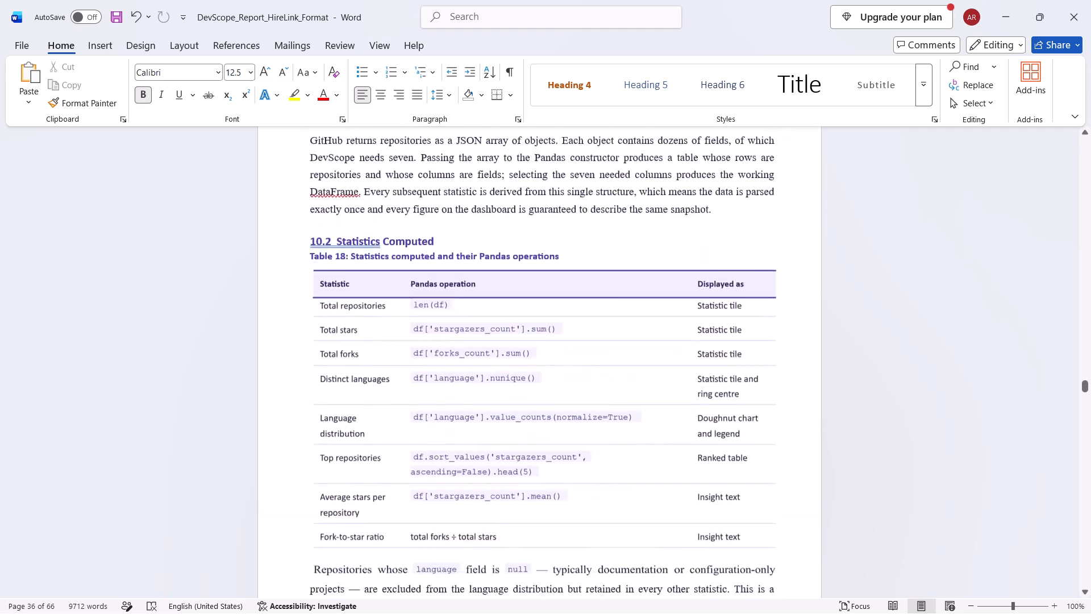
scroll(677, 442, down, 3)
scroll(677, 442, down, 20)
scroll(677, 442, down, 5)
scroll(677, 442, up, 5)
scroll(677, 442, down, 10)
scroll(677, 442, up, 7)
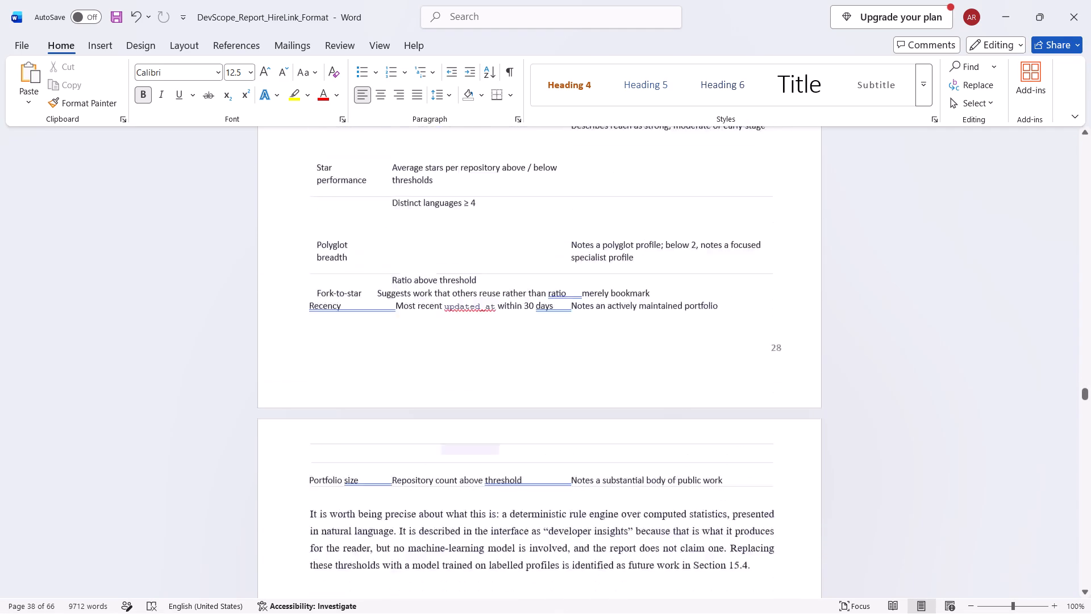
scroll(677, 442, up, 2)
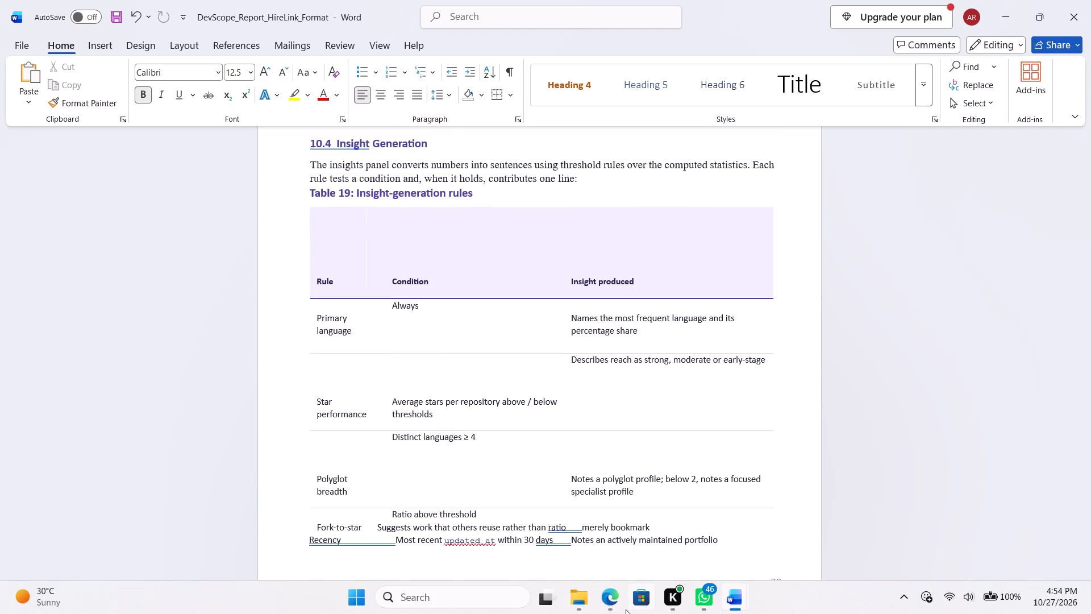
Switch to the other internship report and compare its Table 19 under section 10.4 with the one in DevScope_Report_HireLink_Format.
click(739, 598)
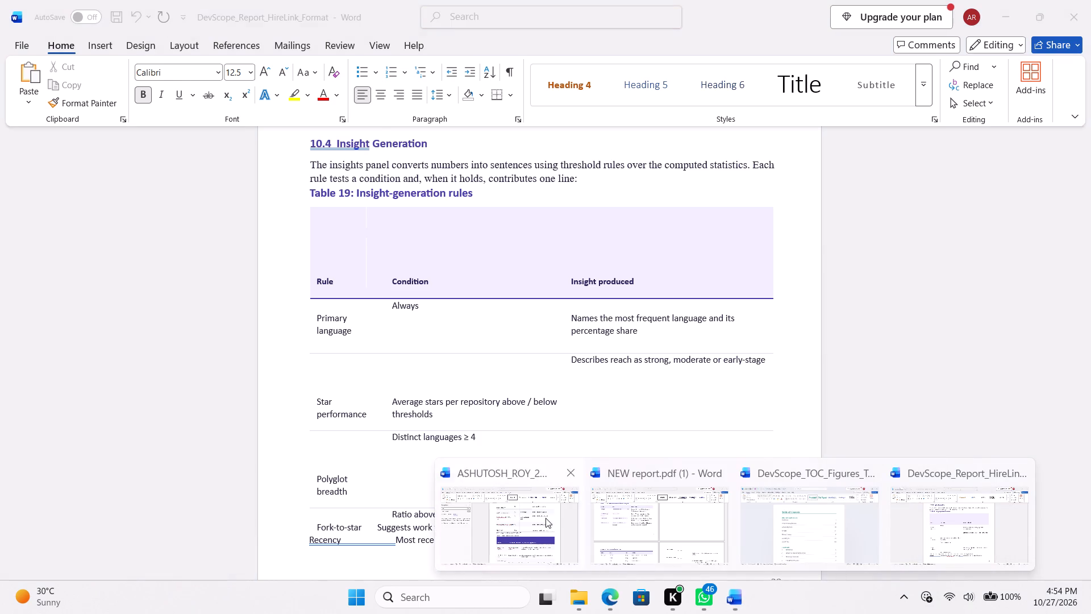
click(545, 518)
scroll(553, 468, down, 20)
scroll(553, 468, down, 8)
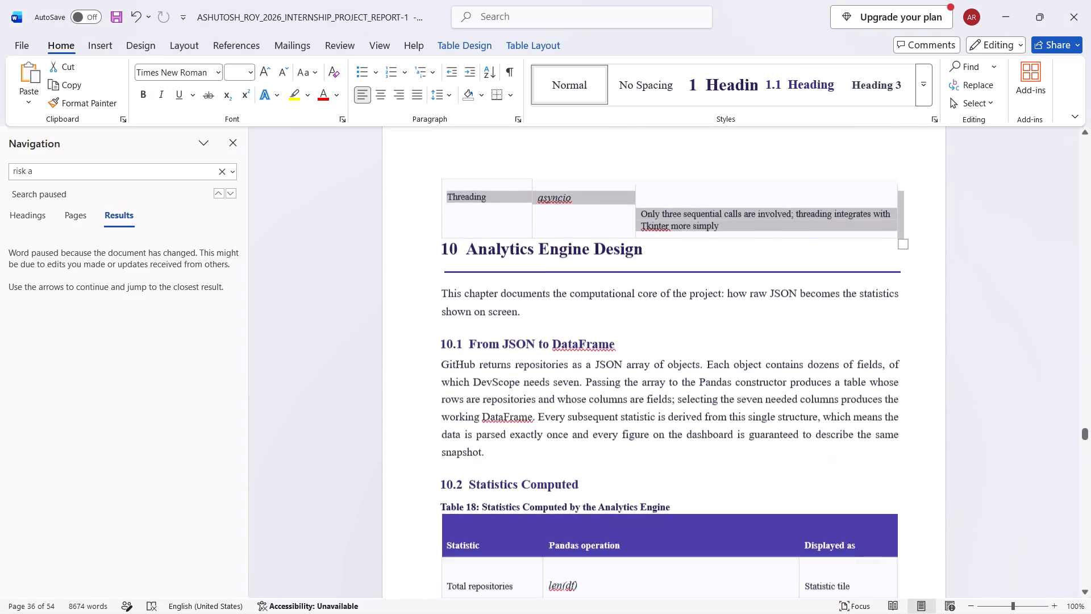
scroll(553, 468, down, 15)
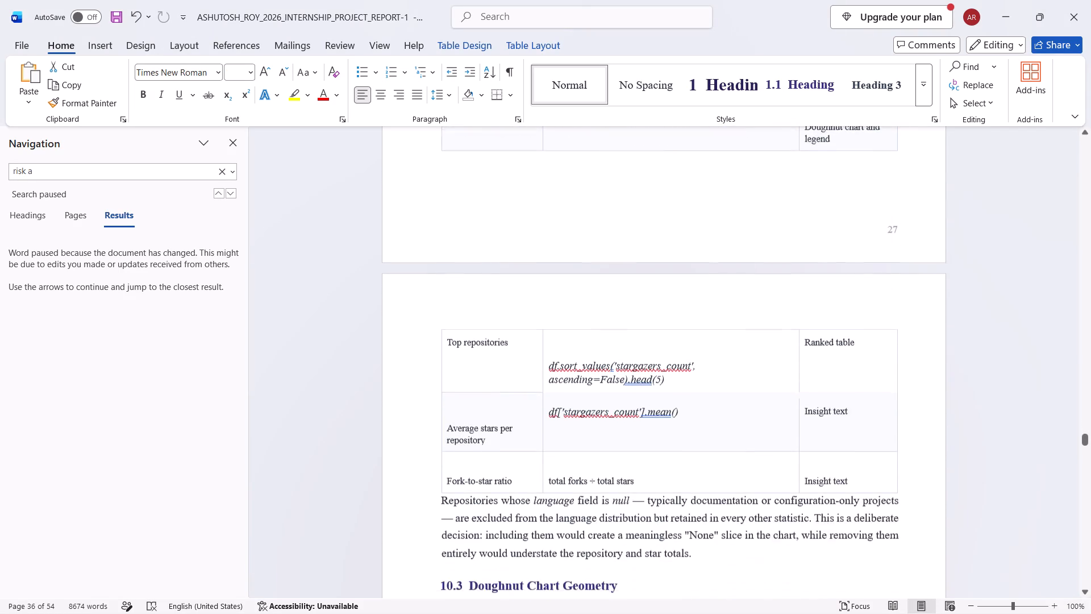
scroll(553, 468, down, 15)
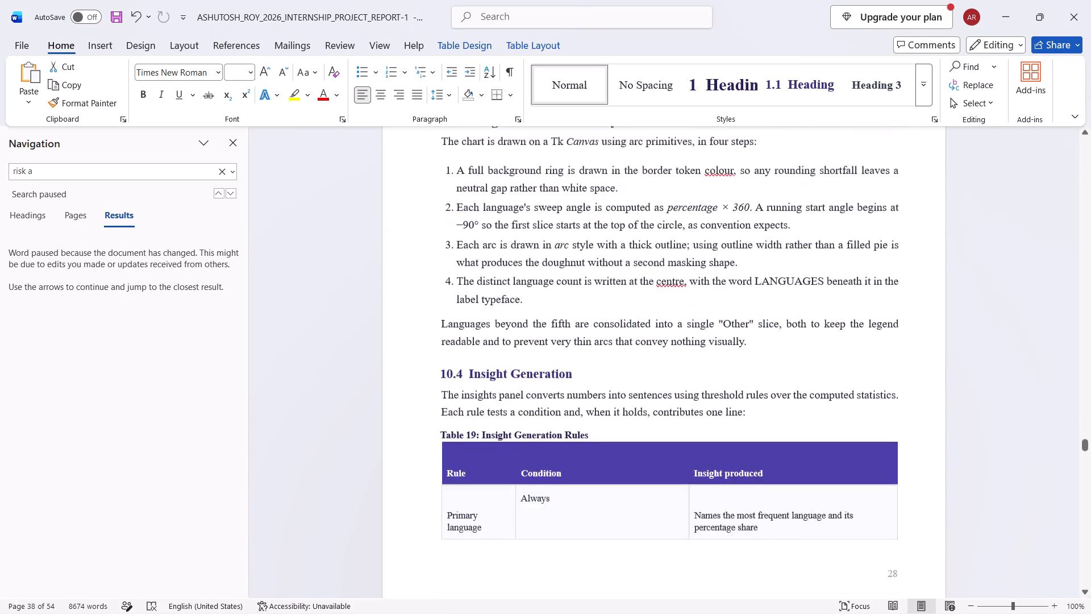
scroll(553, 468, up, 20)
scroll(553, 468, up, 4)
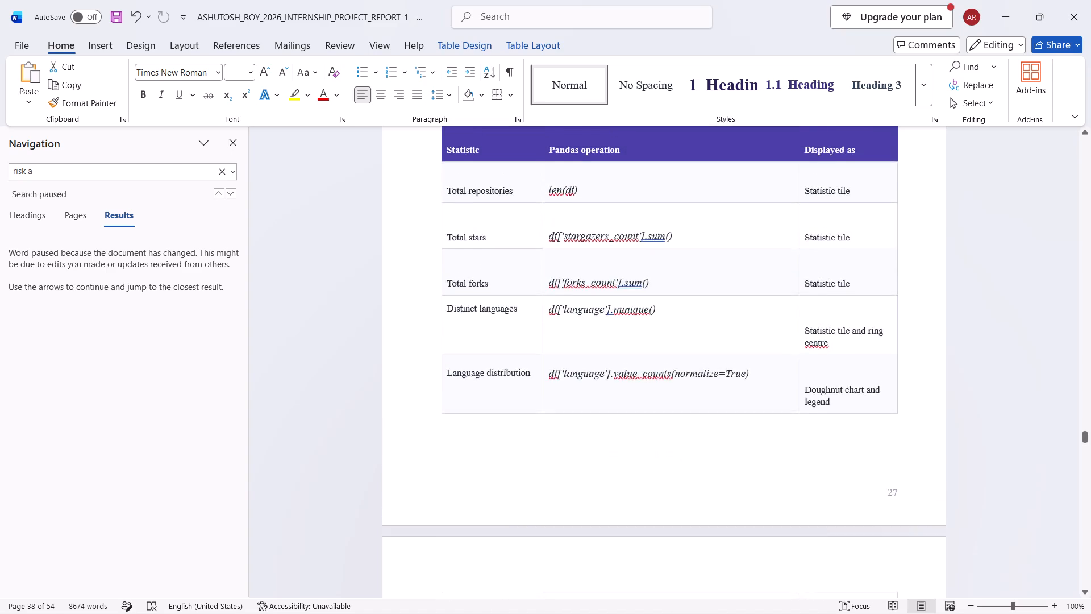
scroll(553, 468, up, 4)
key(alt+Tab)
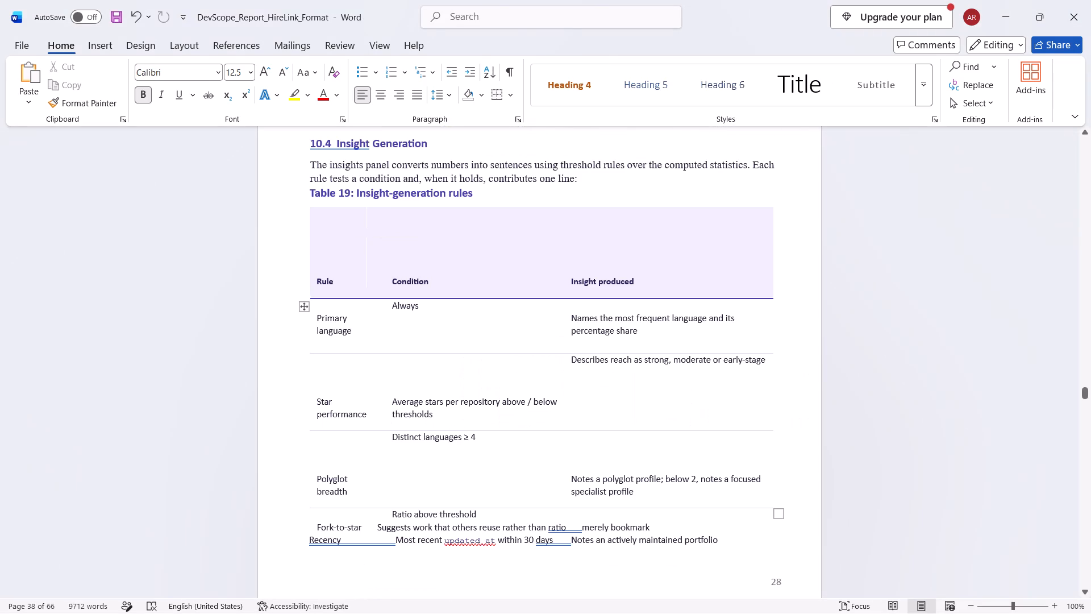
key(alt+Tab)
scroll(553, 468, down, 15)
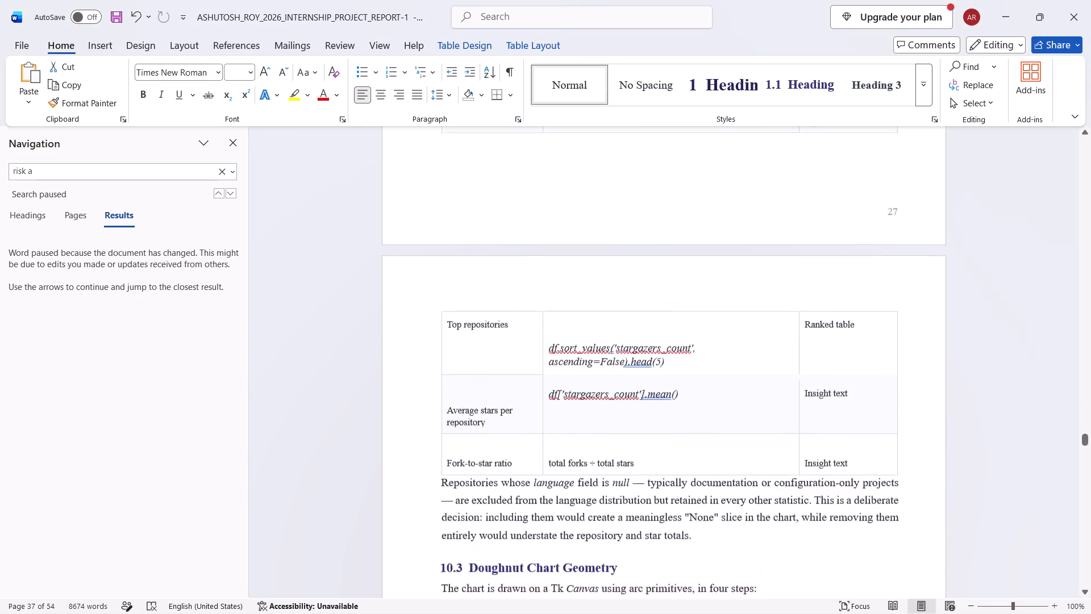
scroll(553, 468, down, 17)
scroll(553, 468, down, 7)
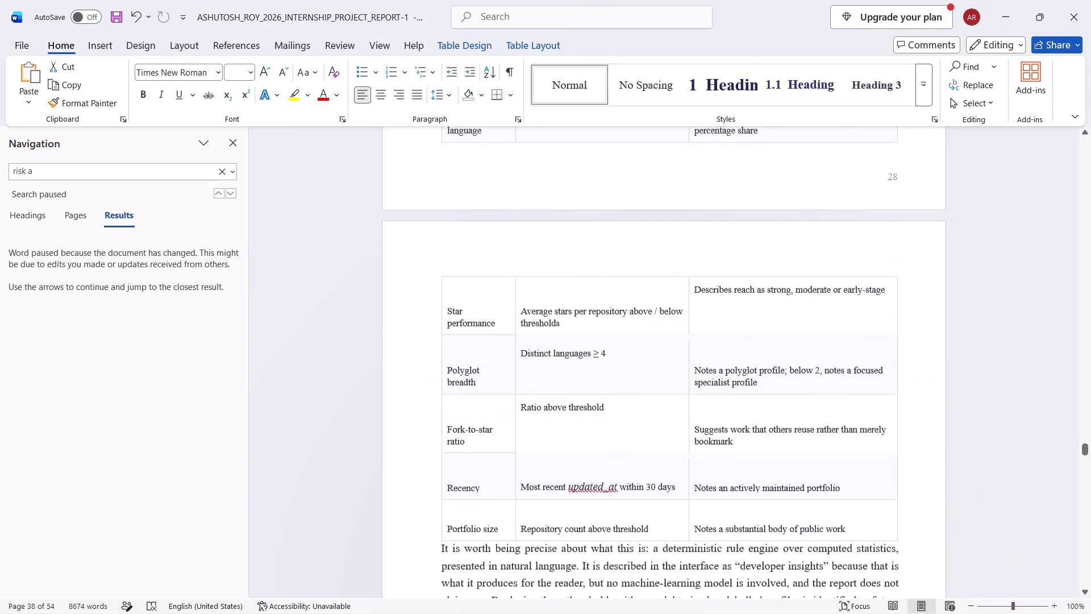
scroll(553, 468, up, 11)
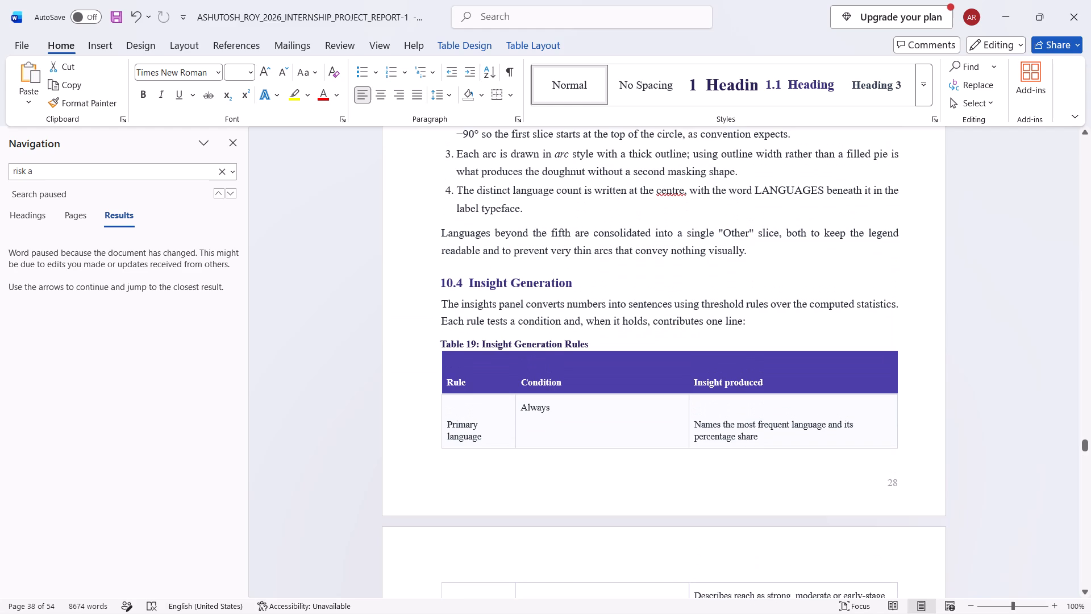
key(alt+Tab)
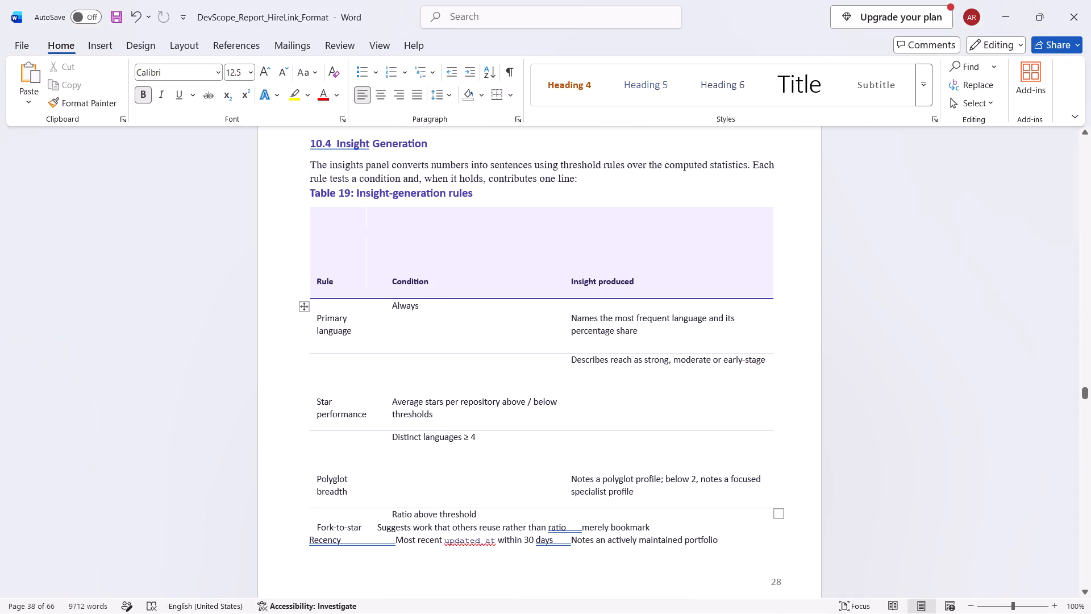
Copy the whole of Table 19 under section 10.4 in the other internship report, from the header row through Portfolio size.
key(alt+Tab)
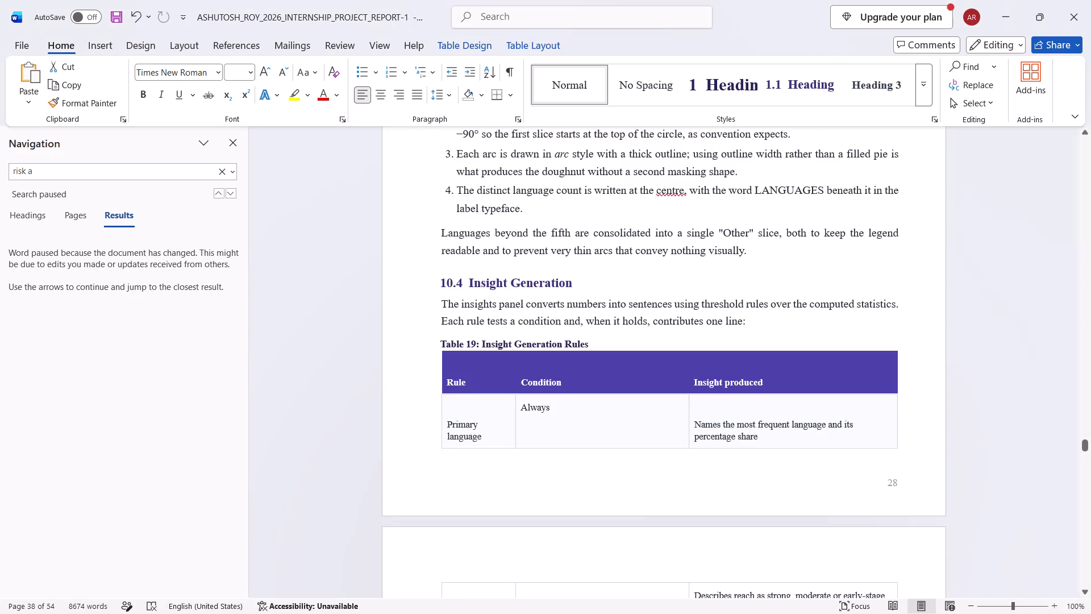
drag(435, 359, 853, 613)
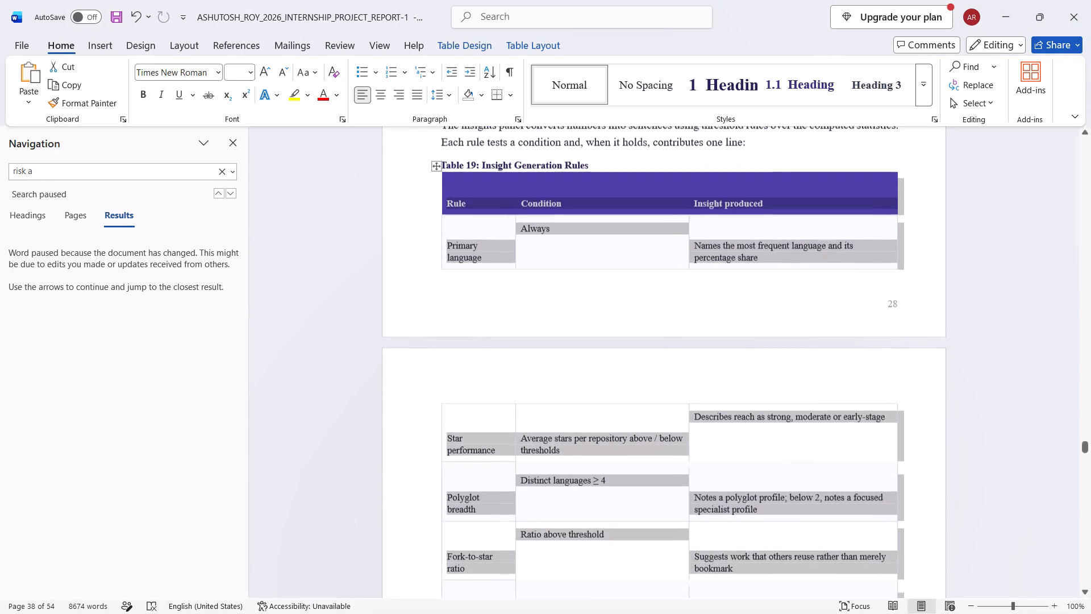
drag(853, 613, 951, 613)
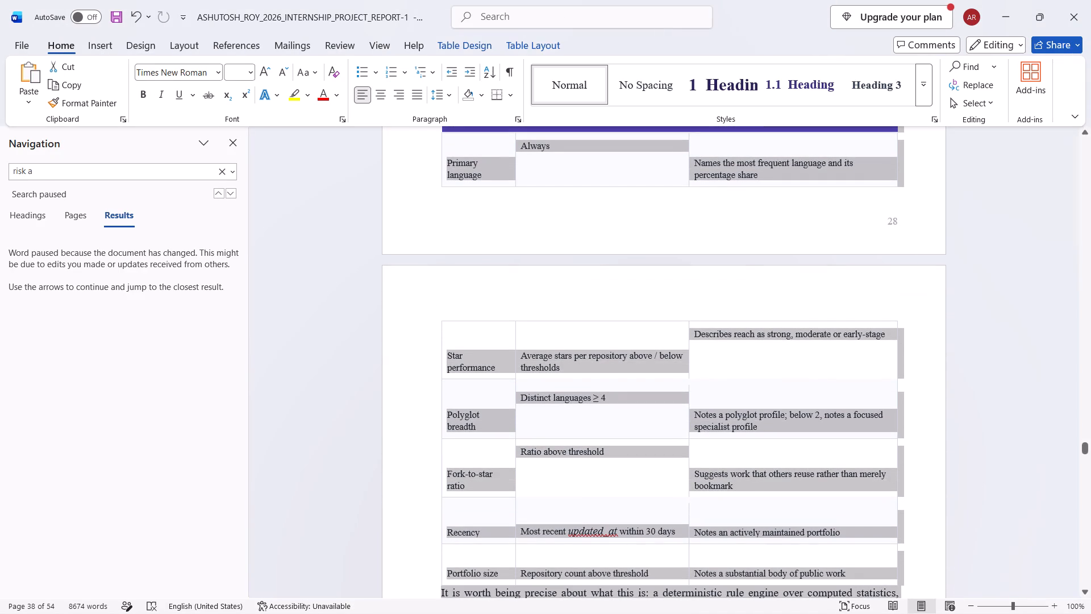
drag(951, 613, 943, 546)
key(ctrl+c)
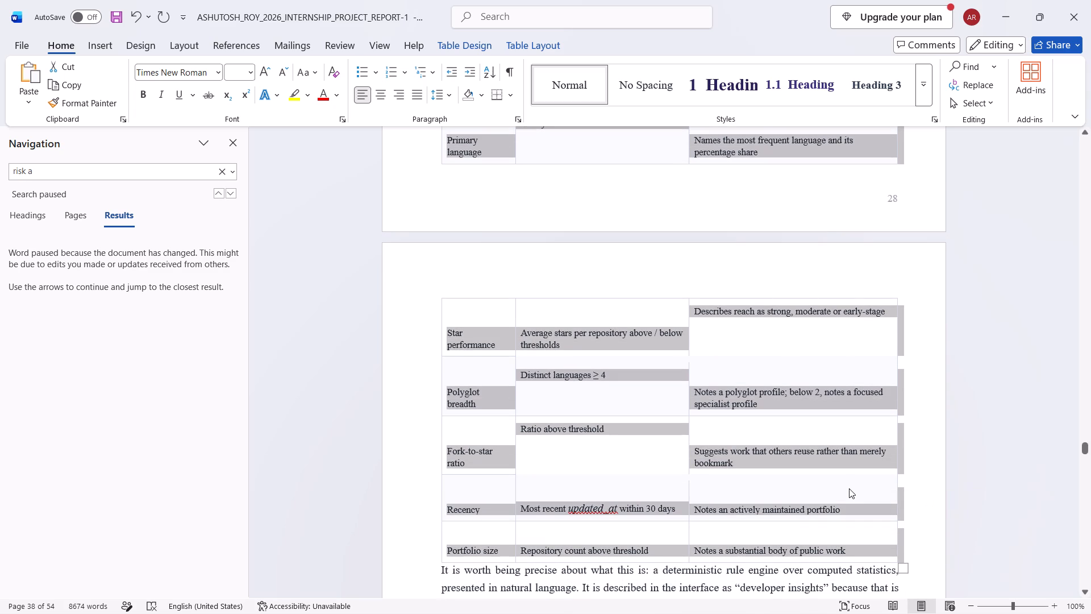
key(ctrl+c)
key(ctrl+c)
Switch back to DevScope_Report_HireLink_Format at Table 19 under section 10.4.
key(alt+Tab)
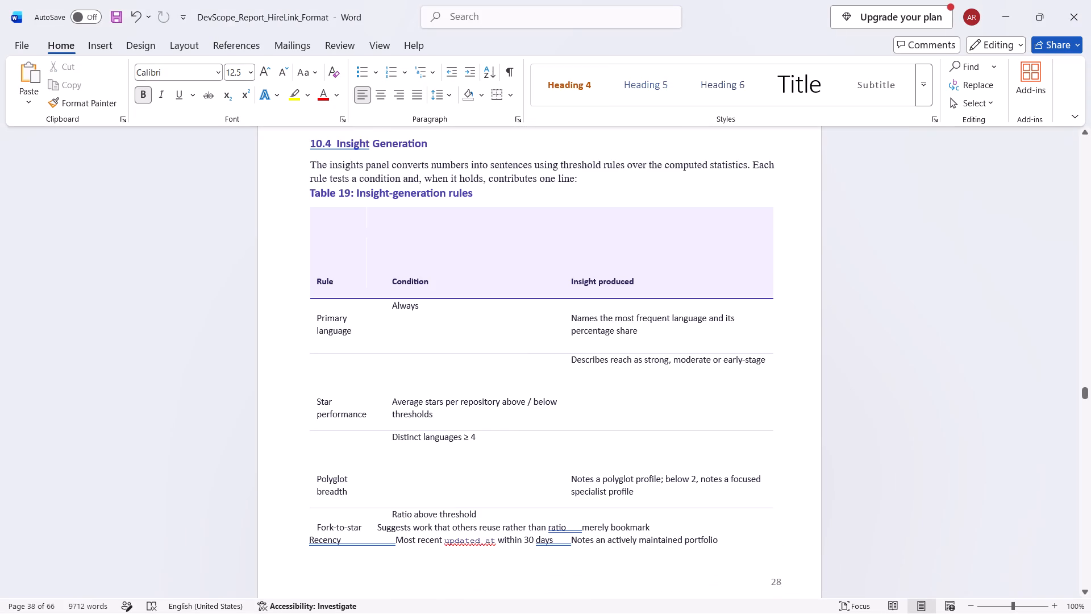
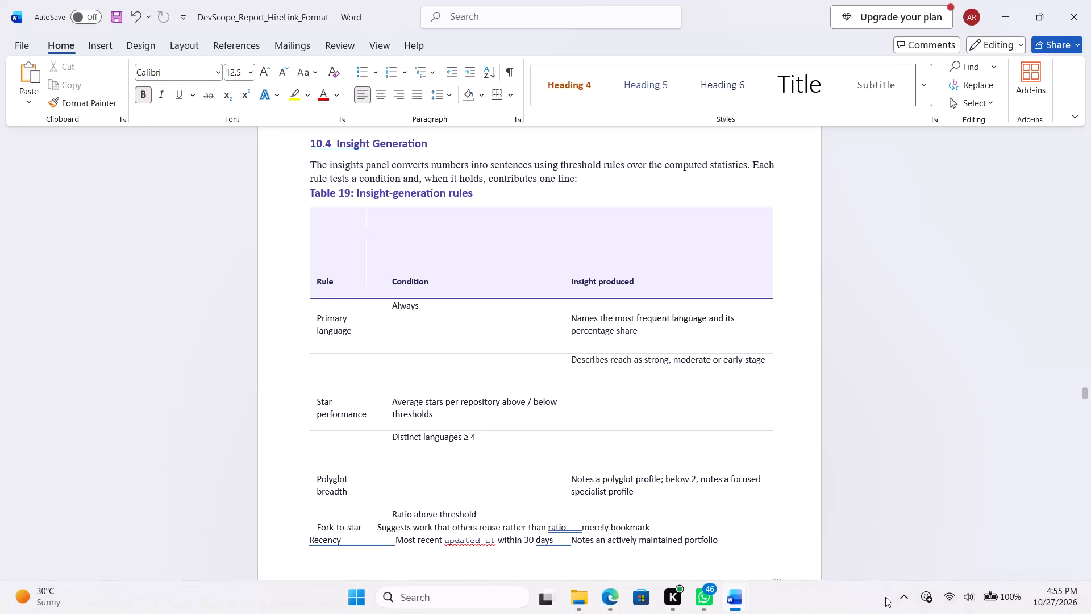
Replace the whole of Table 19 under section 10.4, header through Portfolio size, with the table copied from the other internship report.
click(731, 597)
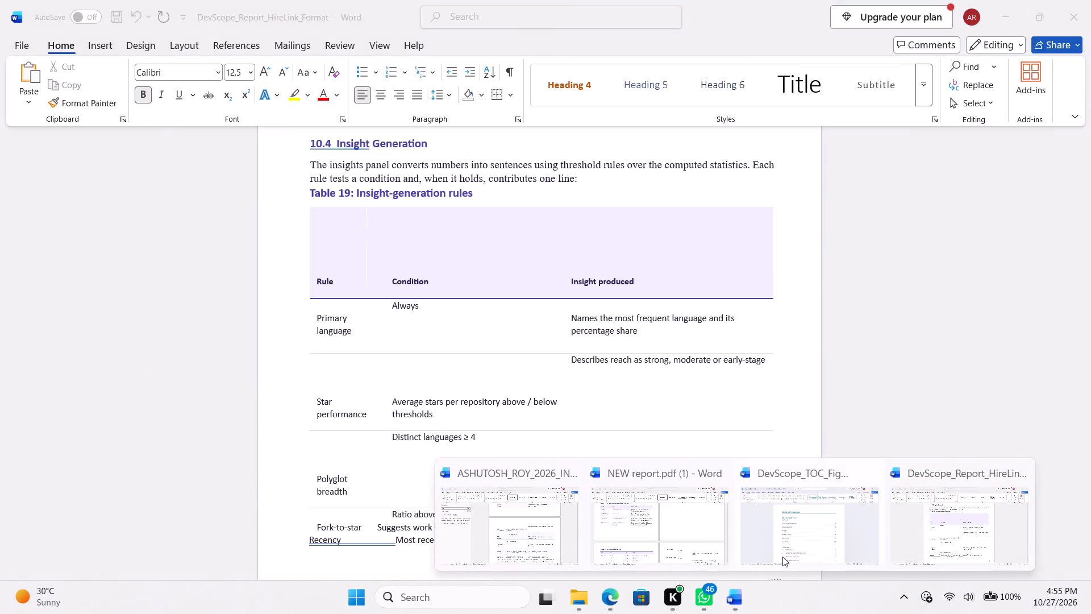
click(916, 513)
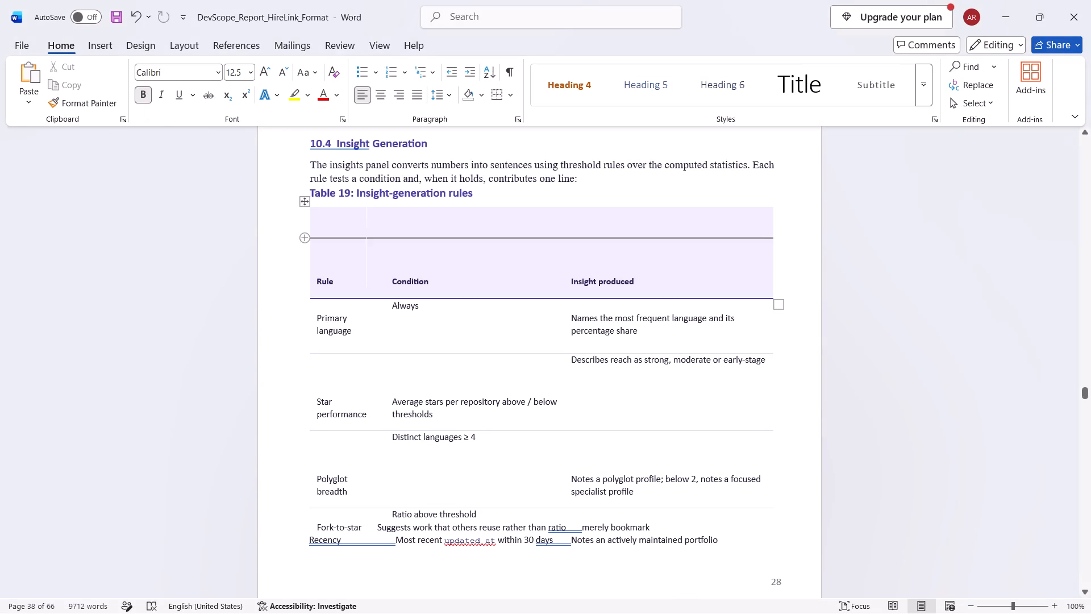
click(301, 233)
click(273, 235)
drag(290, 224, 593, 500)
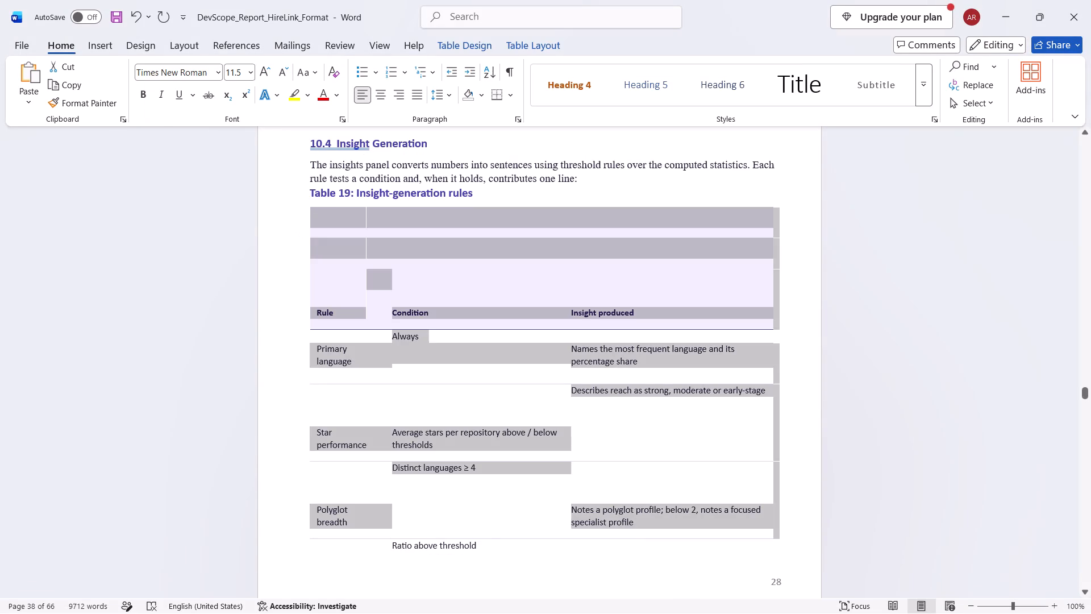
drag(593, 500, 659, 252)
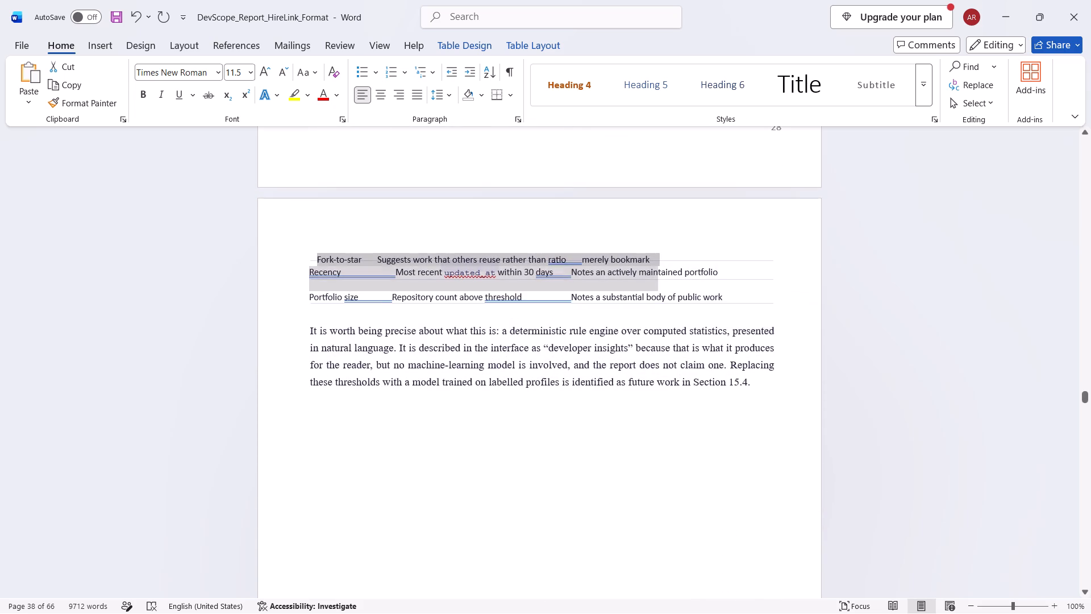
drag(659, 252, 761, 298)
scroll(761, 298, up, 12)
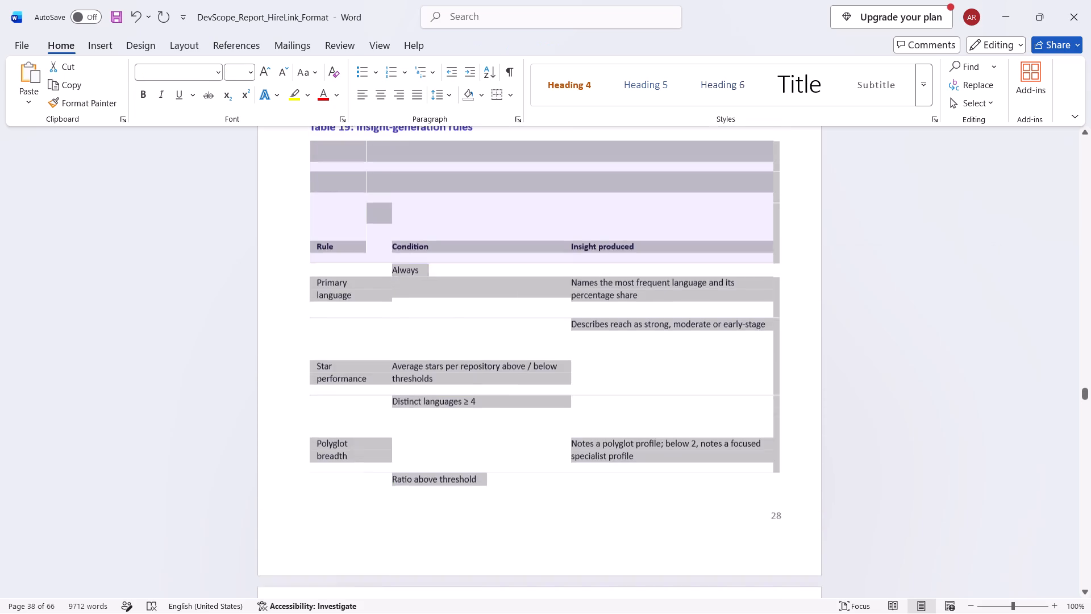
scroll(761, 298, up, 4)
key(alt+Tab)
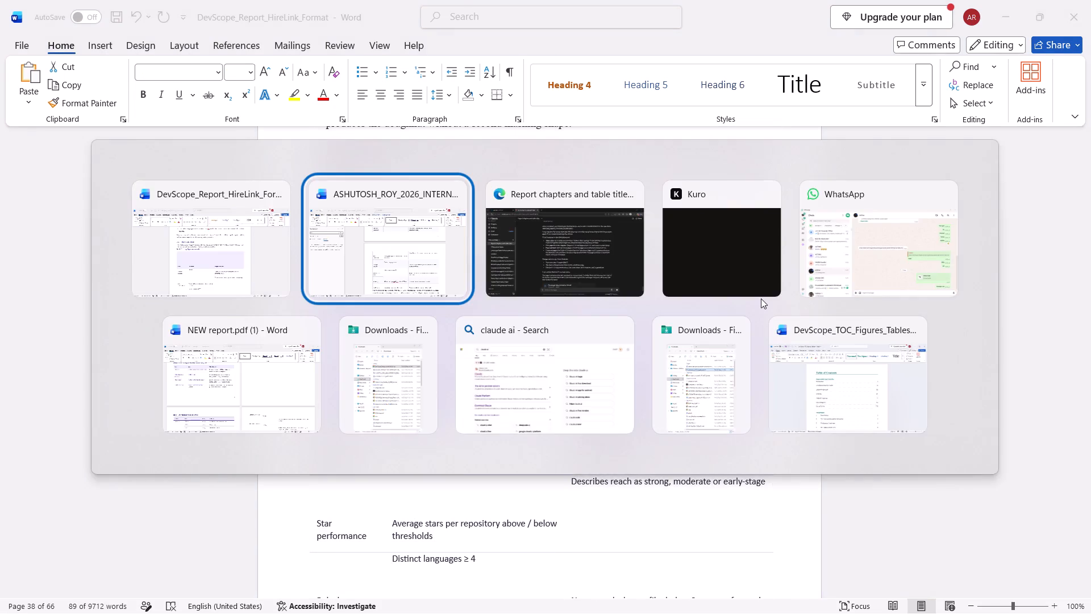
scroll(761, 298, up, 8)
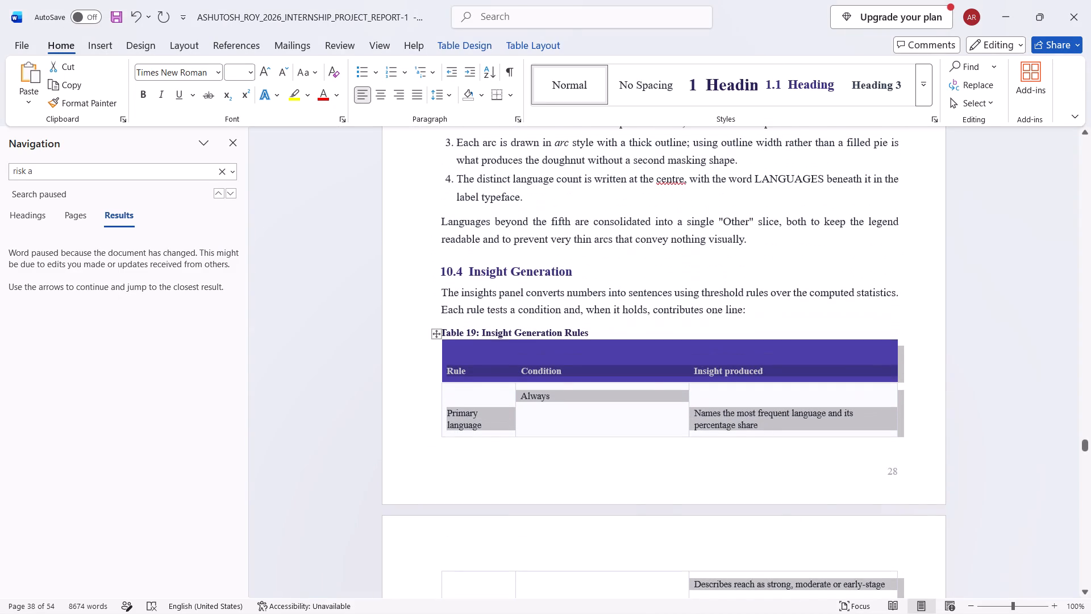
key(alt+Tab)
key(ctrl+v)
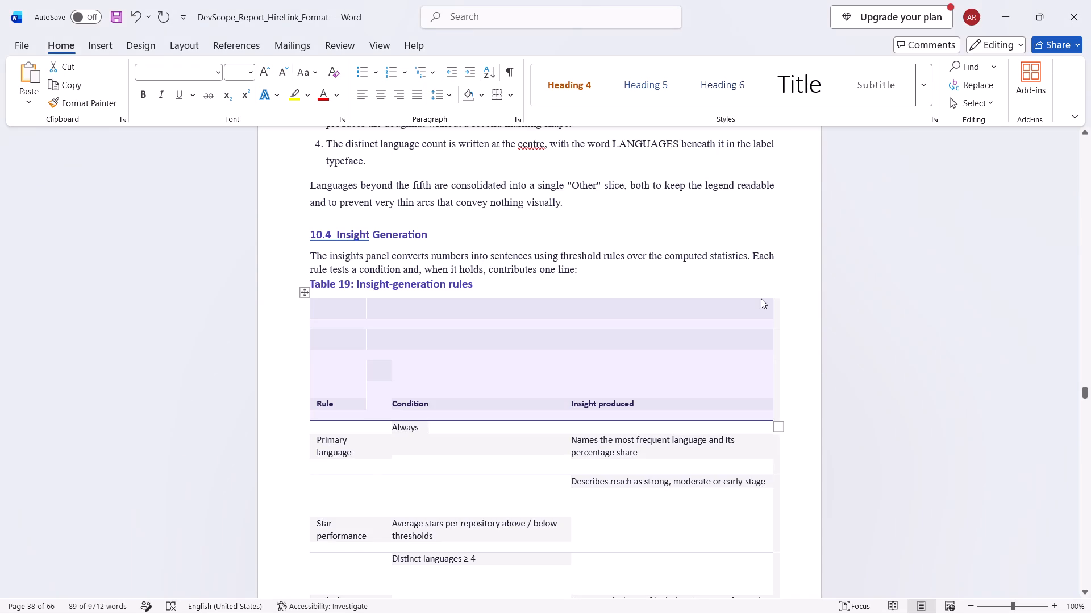
Move the pasted Table 19 so its left edge lines up with the page's text margin under the caption.
scroll(761, 298, up, 8)
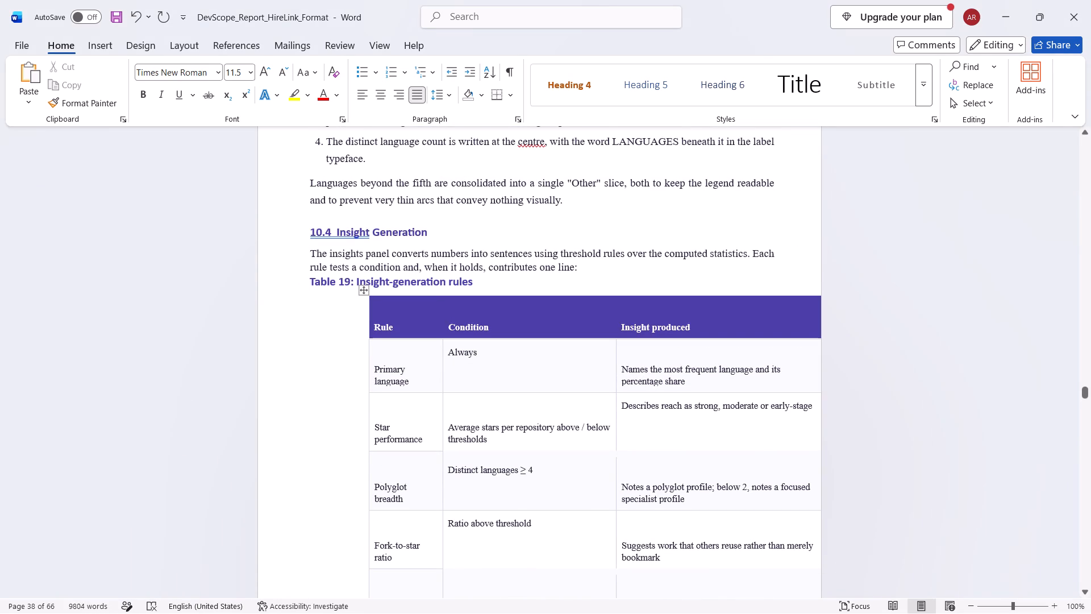
drag(361, 287, 314, 291)
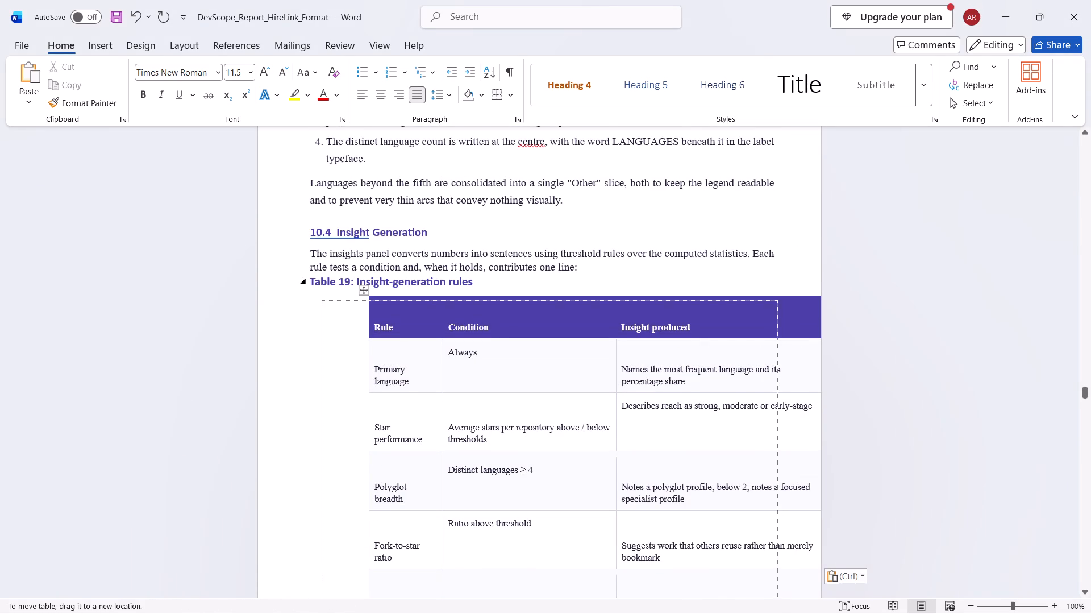
drag(314, 291, 299, 288)
click(802, 306)
Try to pull Table 19's Portfolio size row back across the page break to sit below the Recency row.
scroll(802, 306, down, 4)
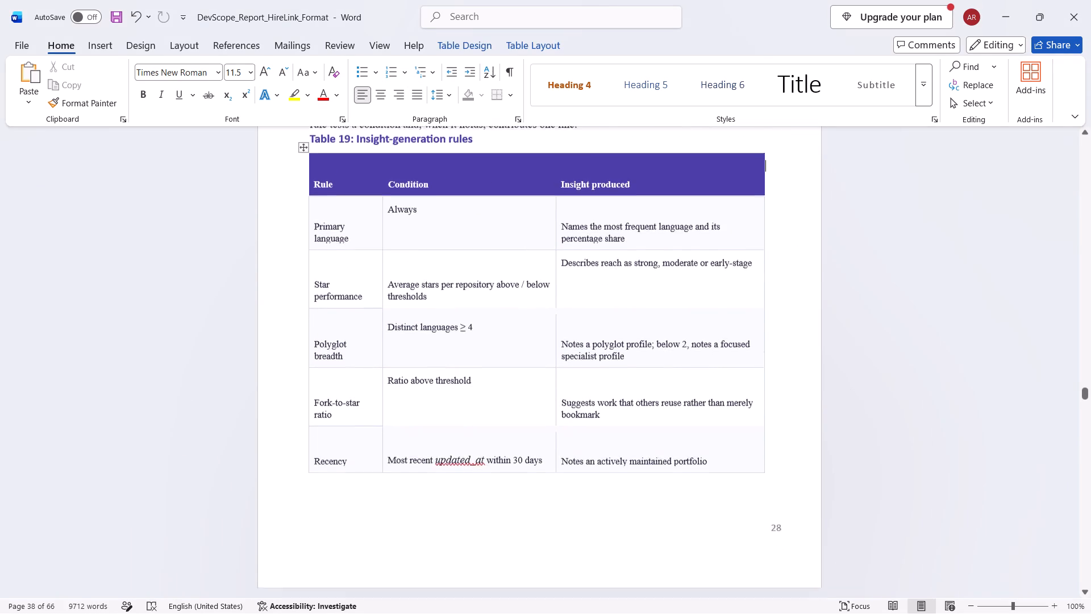
scroll(802, 306, down, 12)
scroll(747, 281, up, 7)
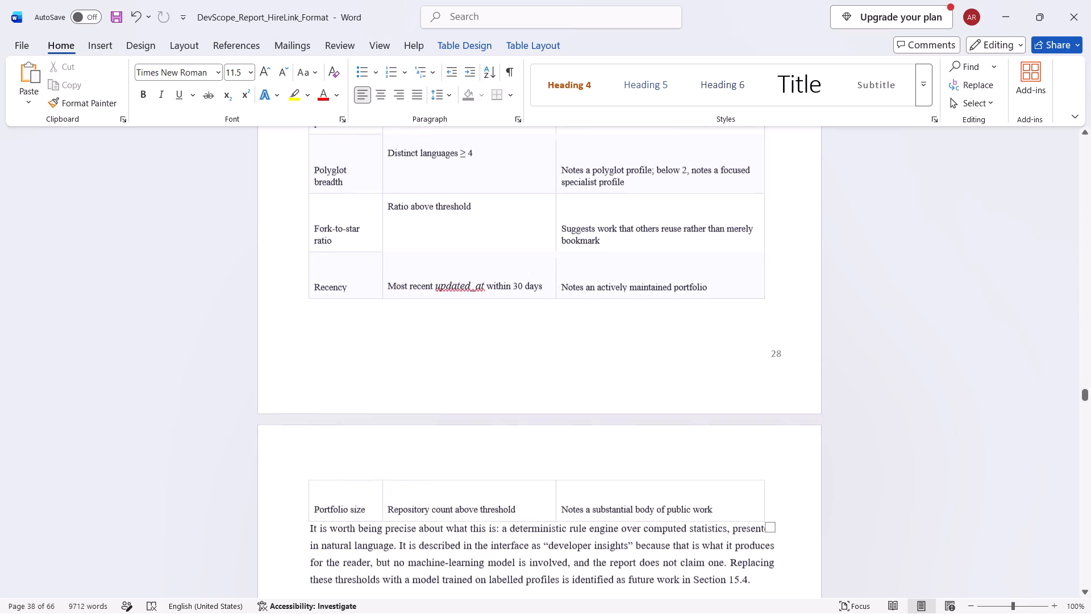
click(781, 309)
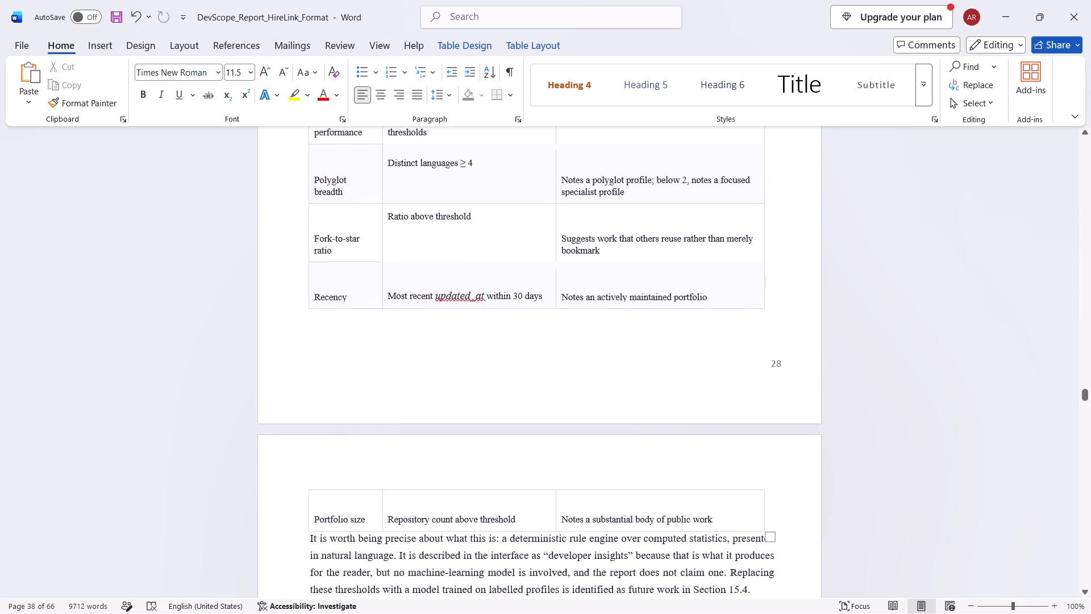
key(Delete)
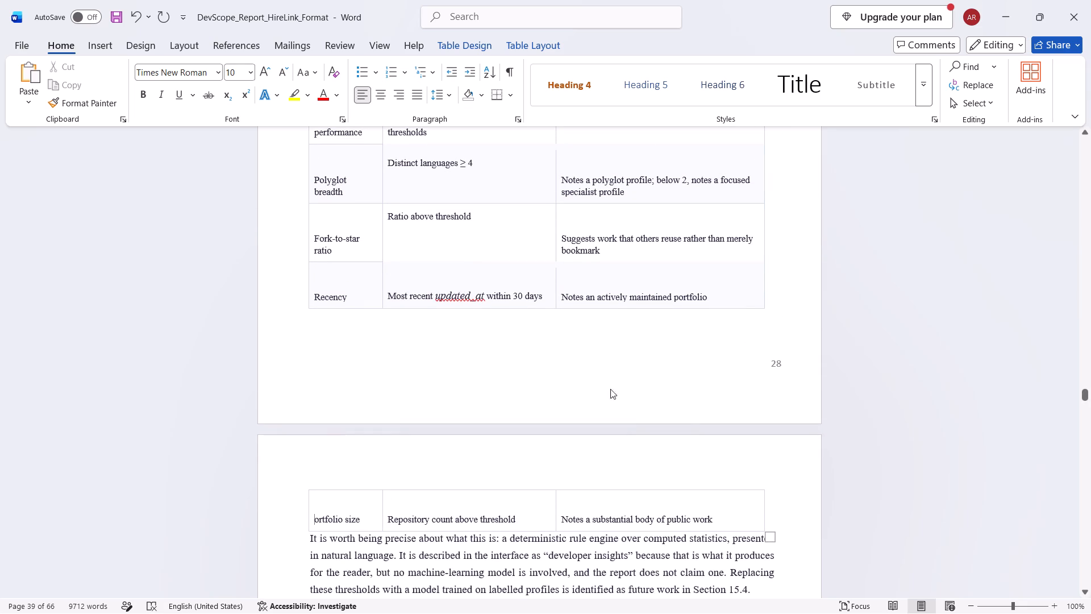
click(297, 497)
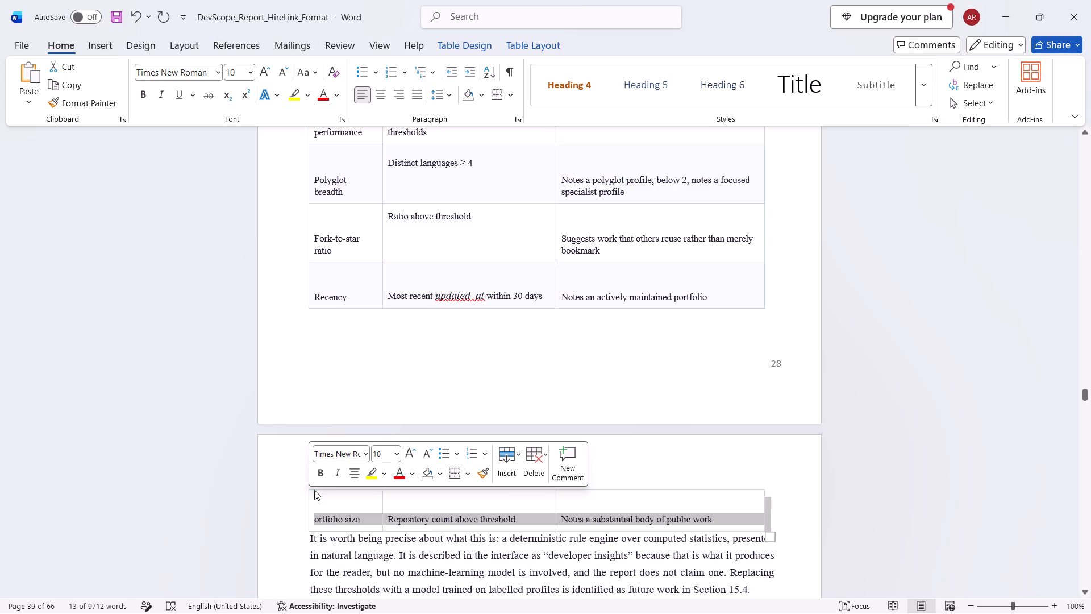
drag(313, 490, 330, 396)
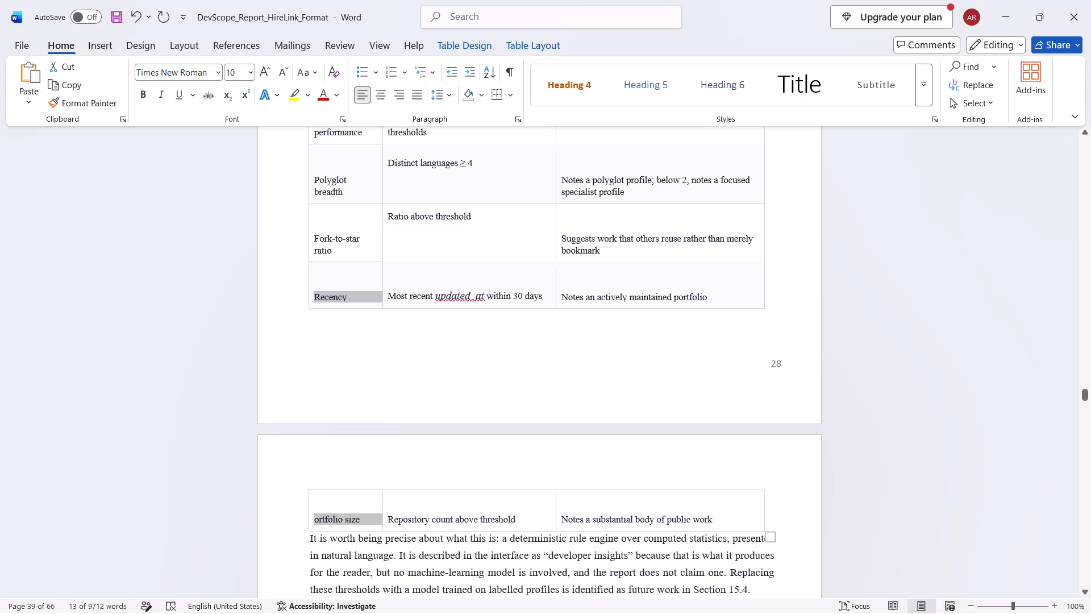
drag(330, 396, 331, 438)
Reduce the height of the Fork-to-star ratio row in Table 19 so the Portfolio size row fits on the same page.
click(617, 320)
scroll(617, 320, up, 2)
drag(467, 327, 465, 317)
drag(468, 332, 468, 319)
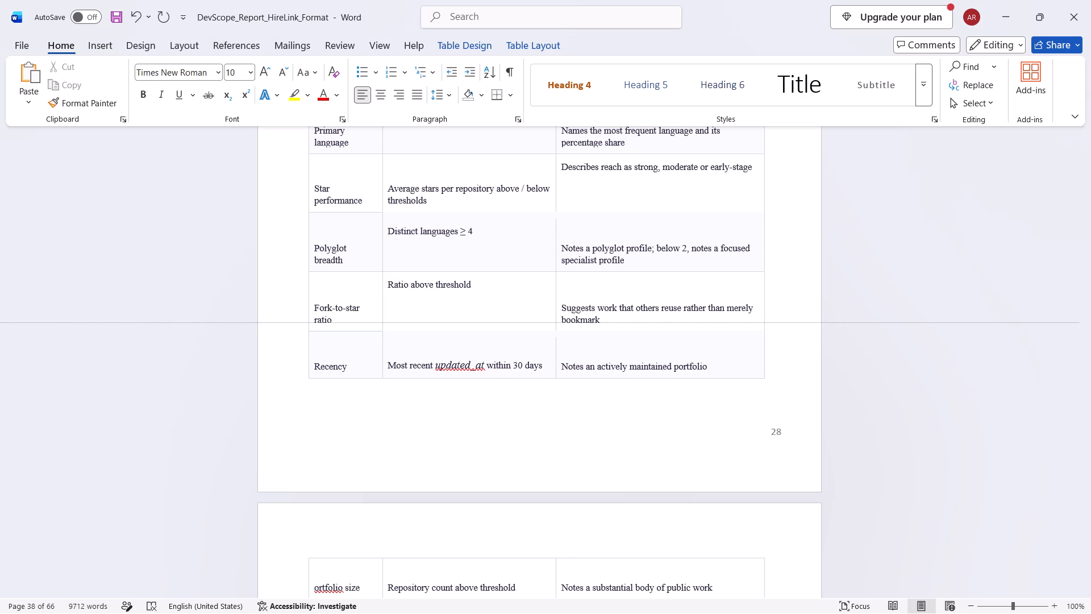
drag(468, 319, 467, 304)
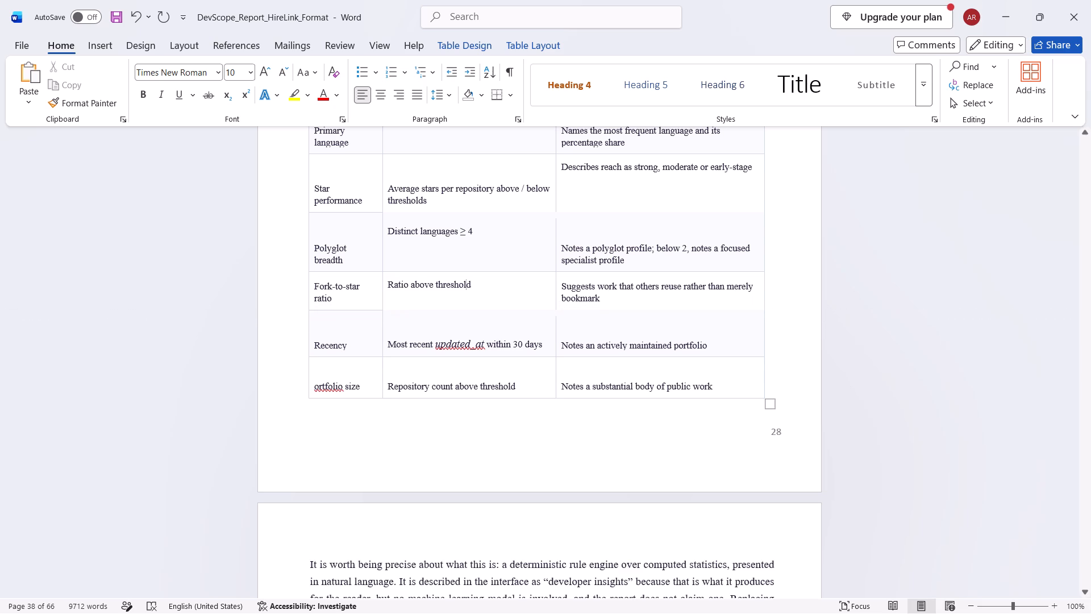
Examine the pages from Table 19 to Table 20 in section 11.1 for remaining table and spacing problems.
click(226, 421)
click(173, 371)
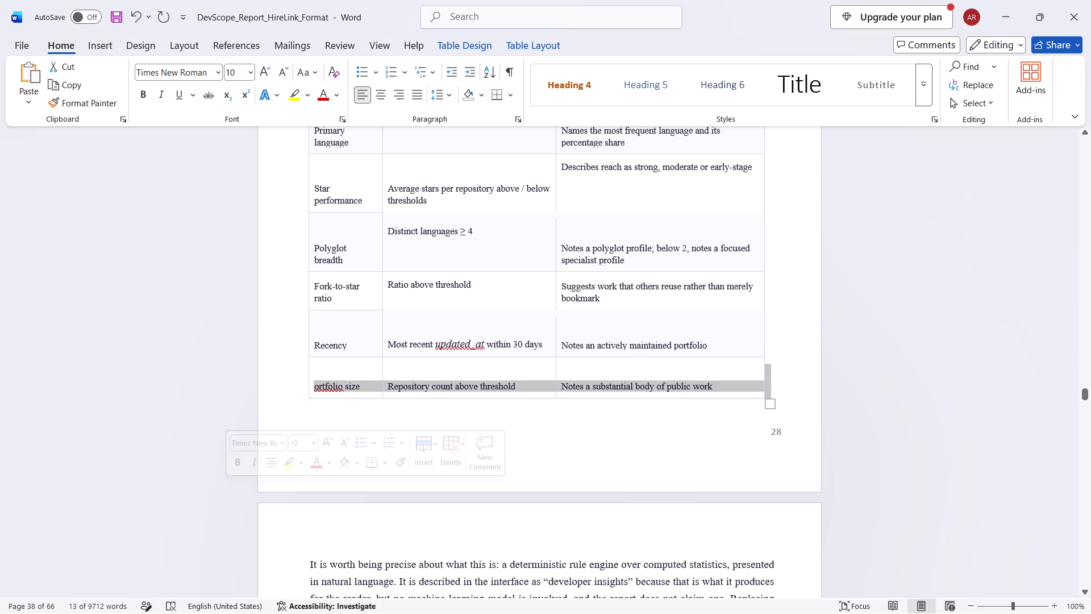
click(159, 313)
scroll(159, 313, up, 9)
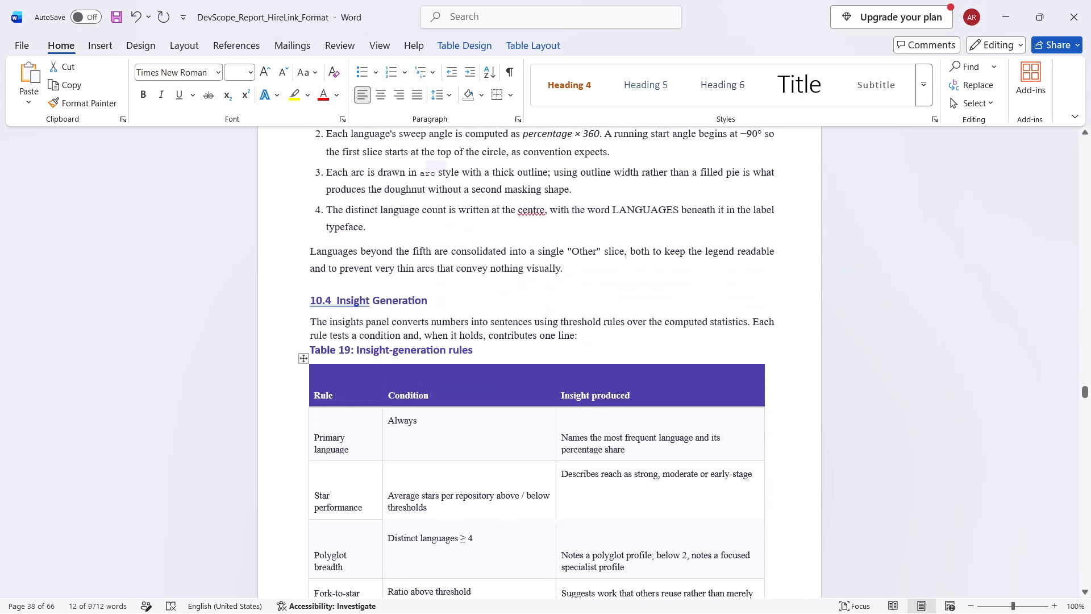
scroll(959, 364, down, 20)
scroll(959, 364, down, 20)
scroll(959, 364, down, 12)
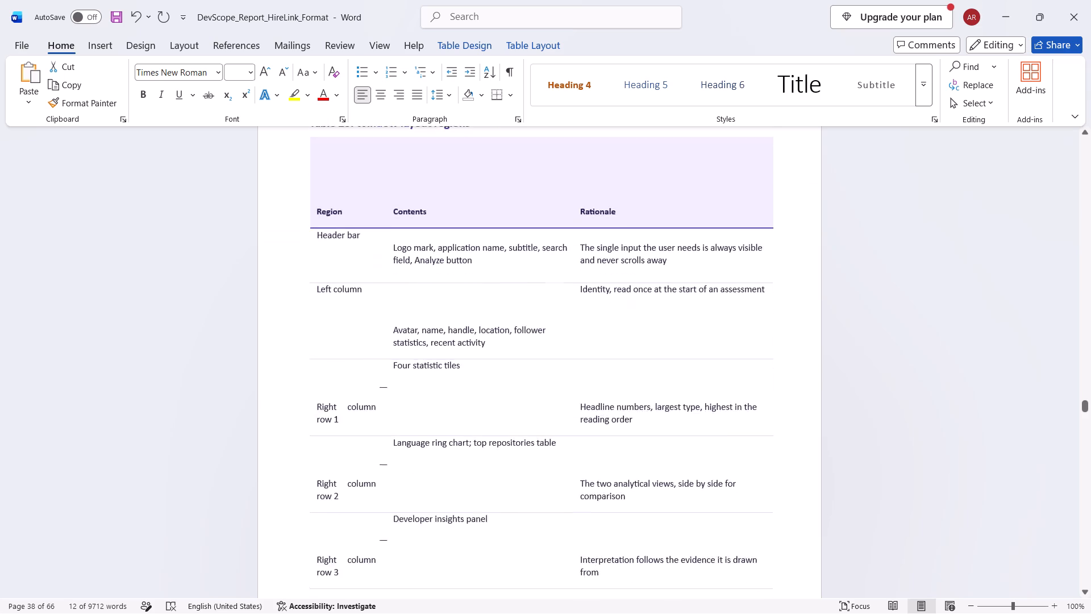
scroll(961, 363, down, 8)
scroll(961, 363, up, 20)
scroll(961, 363, up, 20)
scroll(961, 363, up, 3)
scroll(961, 363, down, 5)
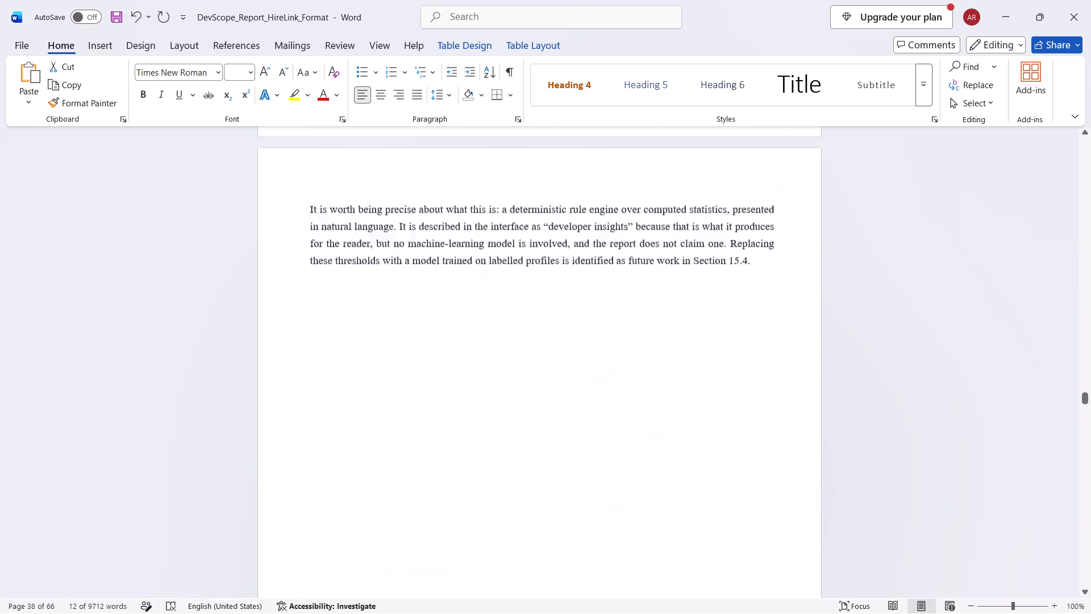
scroll(961, 363, down, 20)
scroll(961, 363, down, 8)
scroll(961, 363, up, 20)
scroll(961, 363, up, 20)
scroll(961, 363, up, 2)
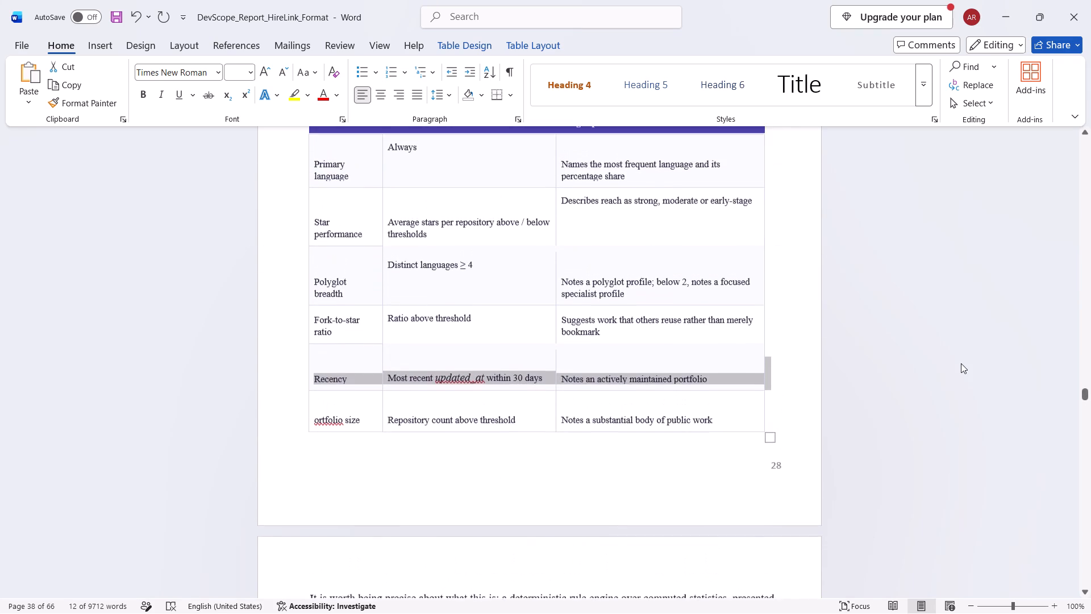
scroll(961, 363, down, 20)
scroll(961, 363, down, 20)
scroll(961, 363, down, 13)
scroll(961, 363, up, 7)
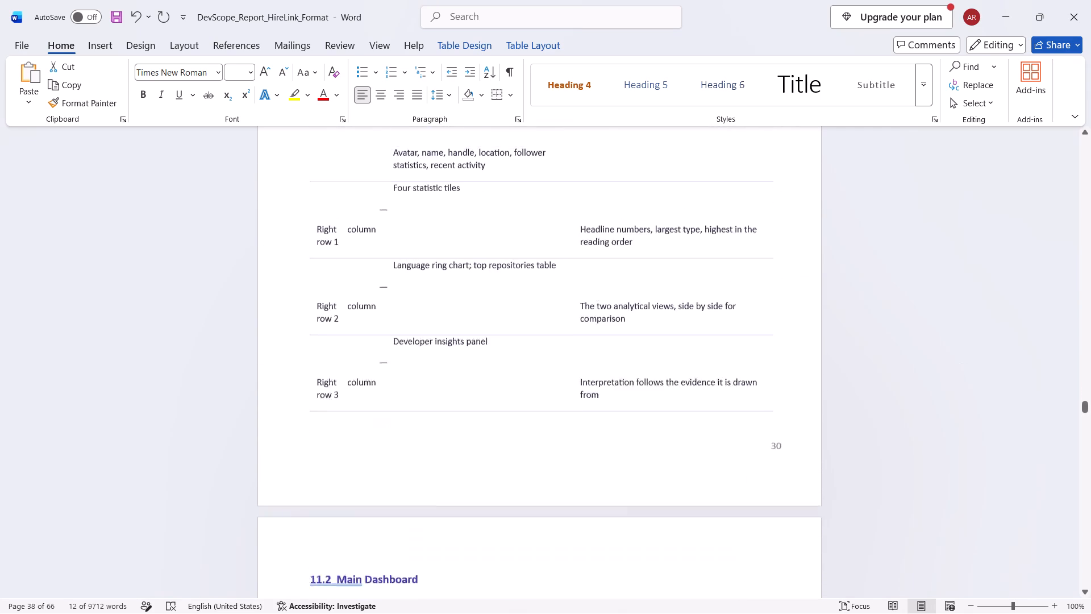
scroll(961, 363, up, 7)
Switch to the other internship report and copy the whole of Table 20 under section 11.1, header row through Right column — row 3.
key(alt+Tab)
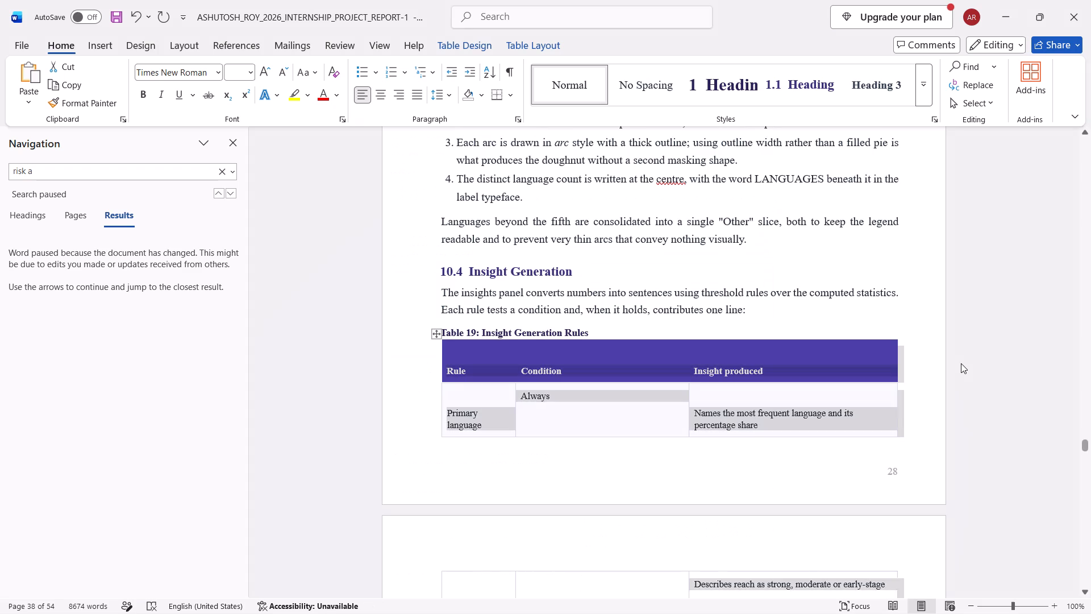
scroll(961, 363, down, 20)
scroll(961, 363, down, 11)
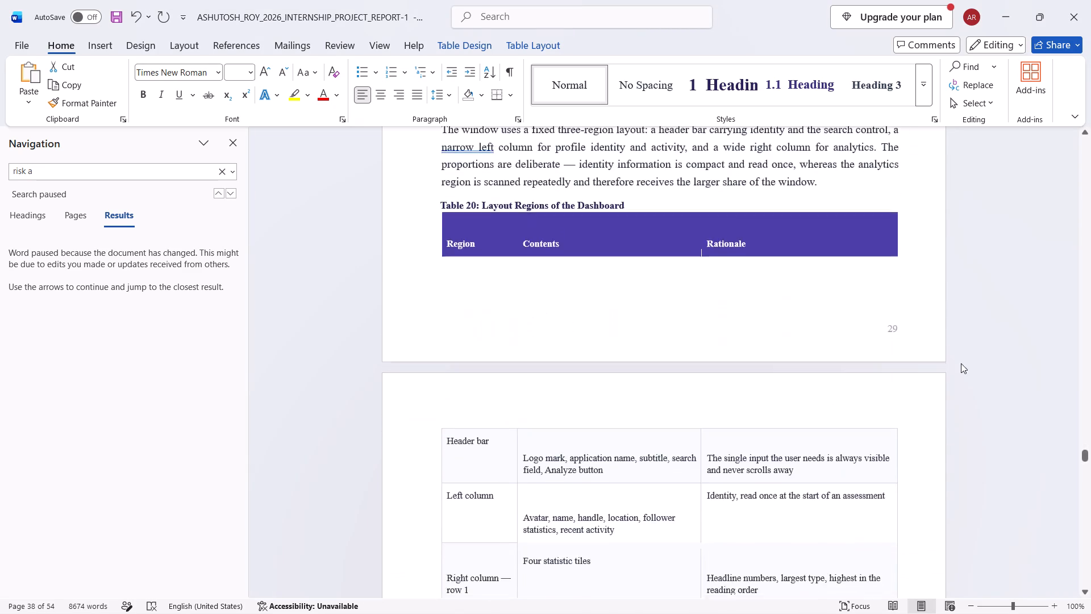
scroll(961, 363, down, 3)
scroll(961, 363, up, 10)
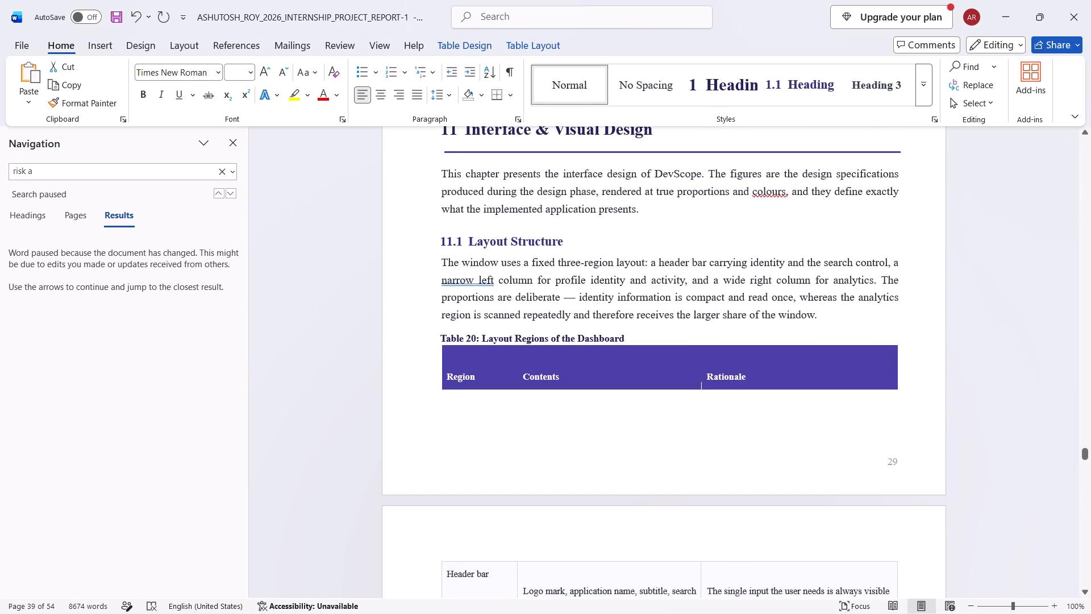
drag(415, 363, 928, 613)
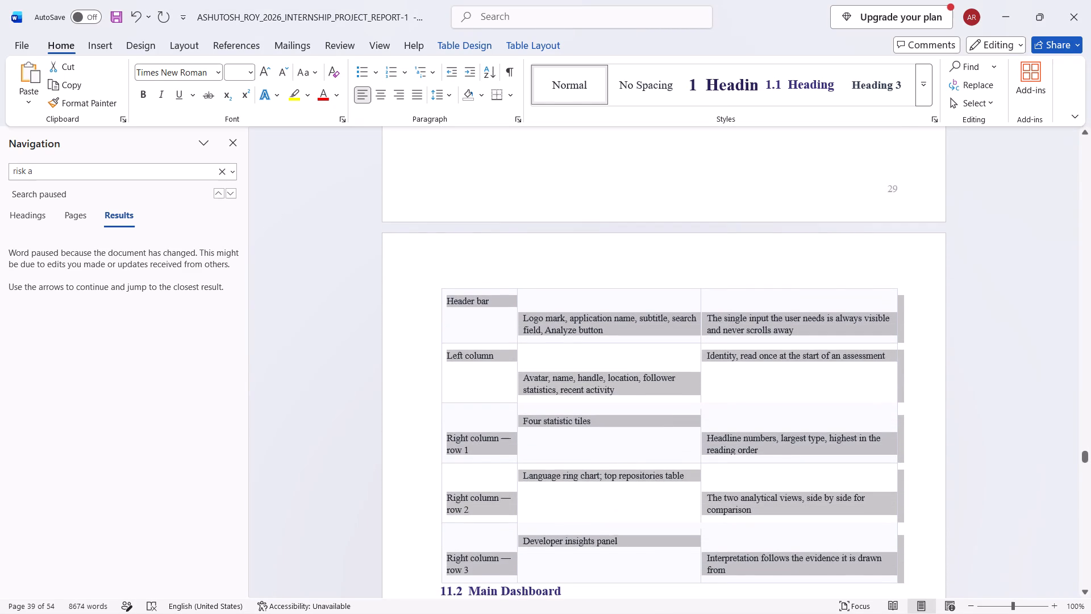
drag(928, 613, 922, 568)
scroll(843, 503, down, 2)
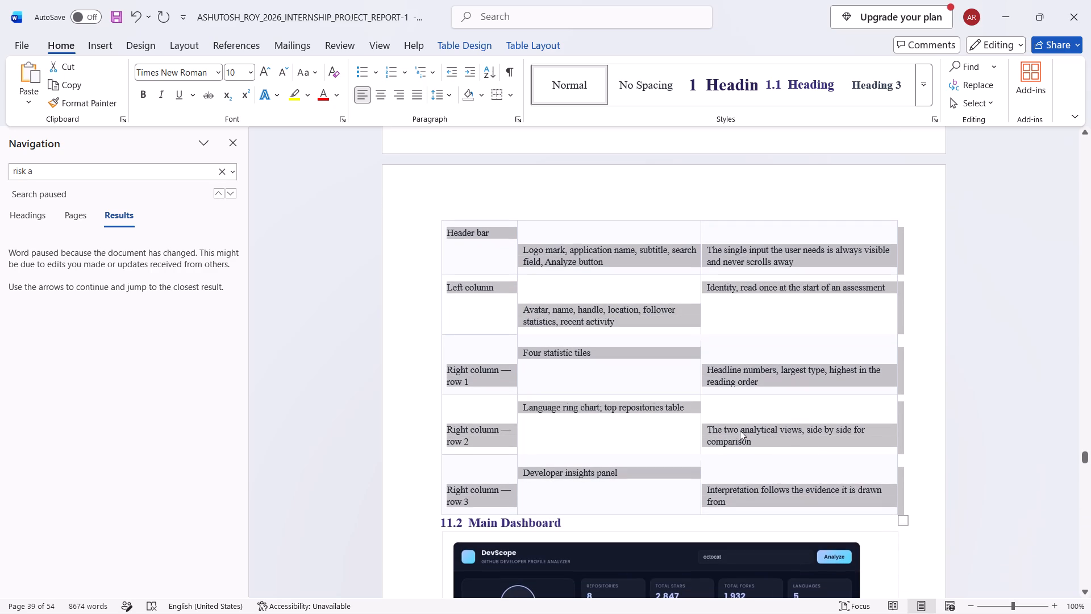
key(ctrl+c)
key(ctrl+c)
key(ctrl+c)
Switch back to DevScope_Report_HireLink_Format and replace the whole of Table 20 under section 11.1 with the copied table.
key(alt+Tab)
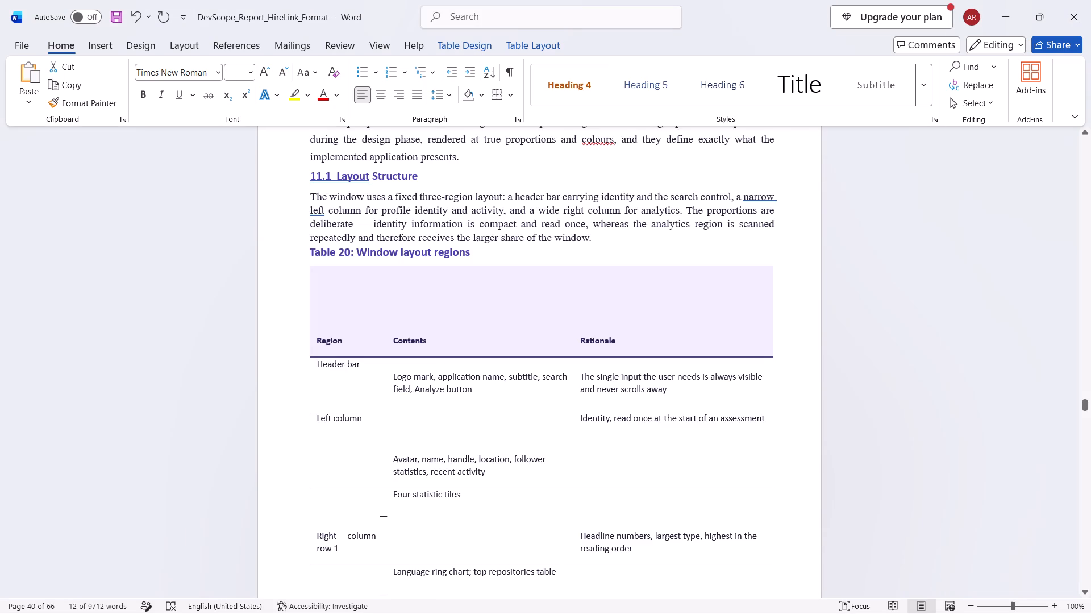
drag(298, 280, 647, 613)
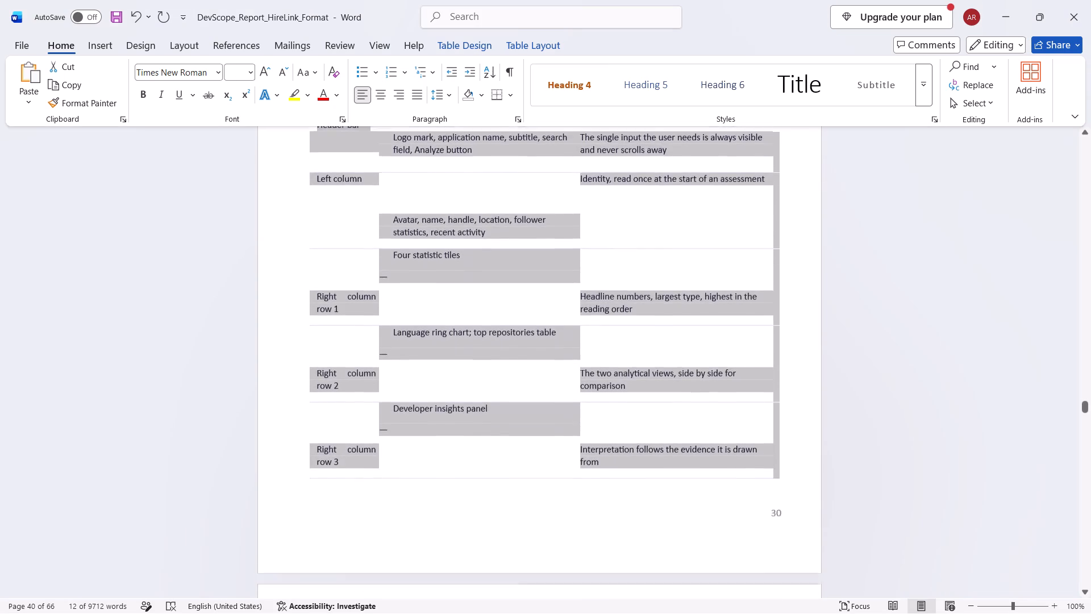
drag(647, 613, 707, 270)
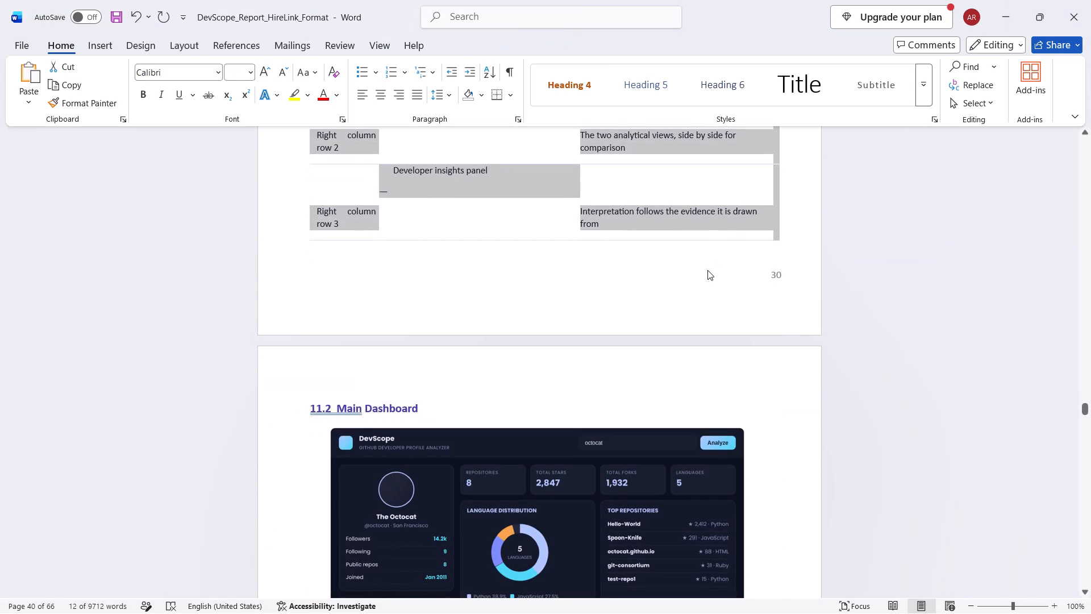
key(ctrl+v)
Move the pasted Table 20 so its left edge lines up with the text margin beneath its caption.
scroll(707, 270, up, 13)
drag(364, 229, 313, 237)
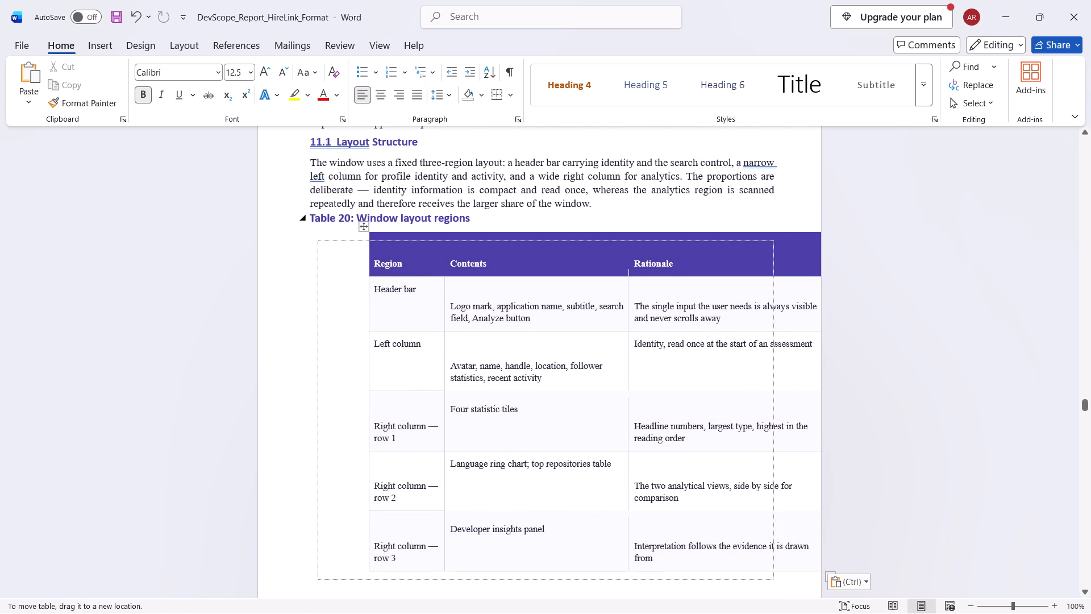
drag(313, 237, 305, 229)
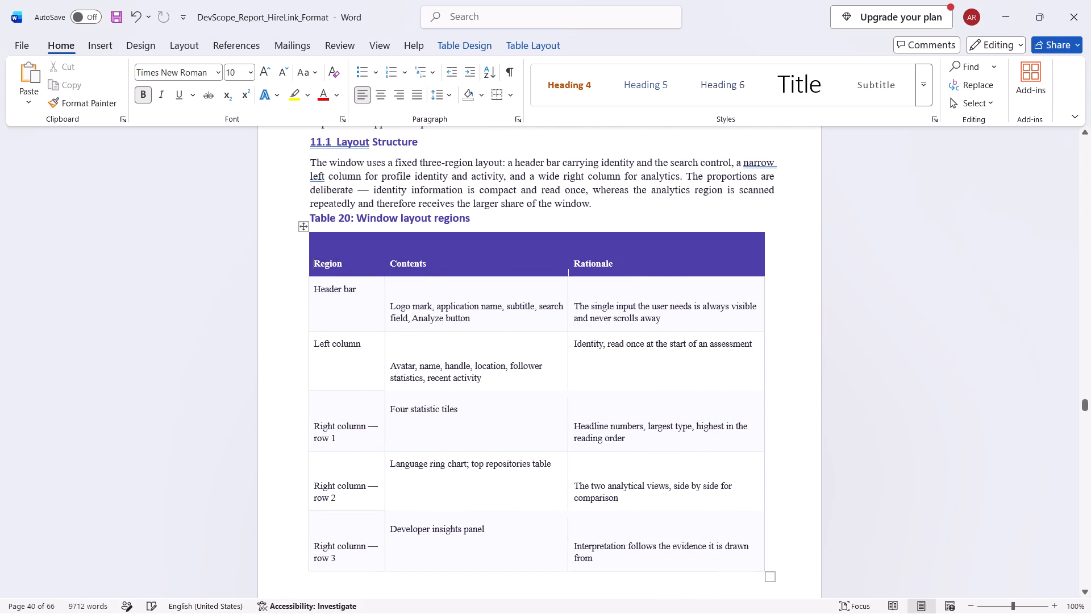
click(902, 357)
Slightly reduce the height of the Left column row in Table 20 under section 11.1.
drag(579, 392, 585, 373)
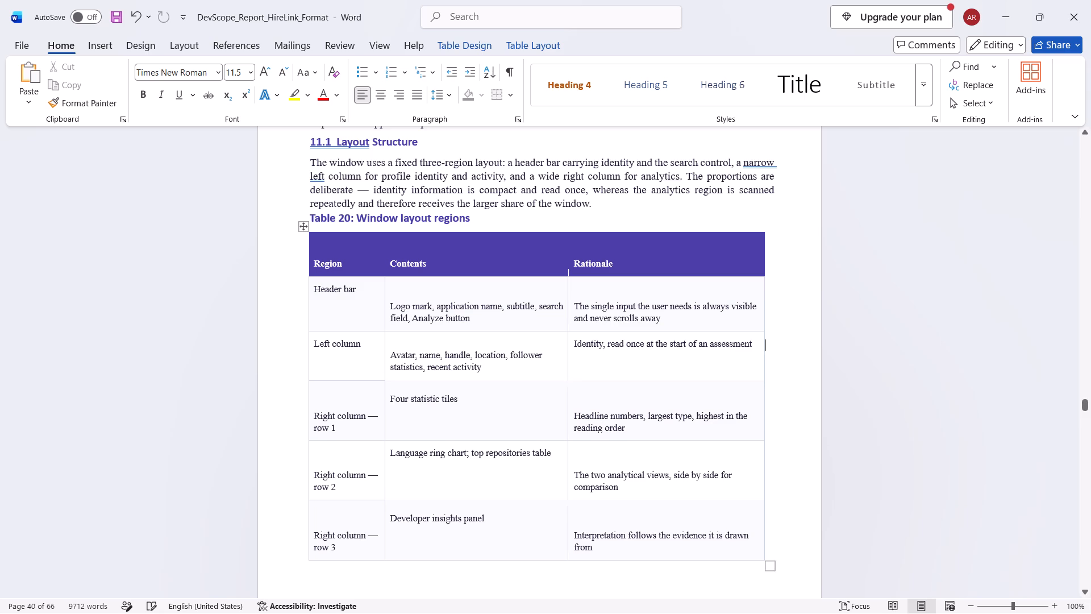
click(888, 377)
Examine the pages from section 11.3 to Table 23 in section 12.3 for tables that still need correcting.
scroll(888, 377, down, 20)
scroll(888, 377, down, 17)
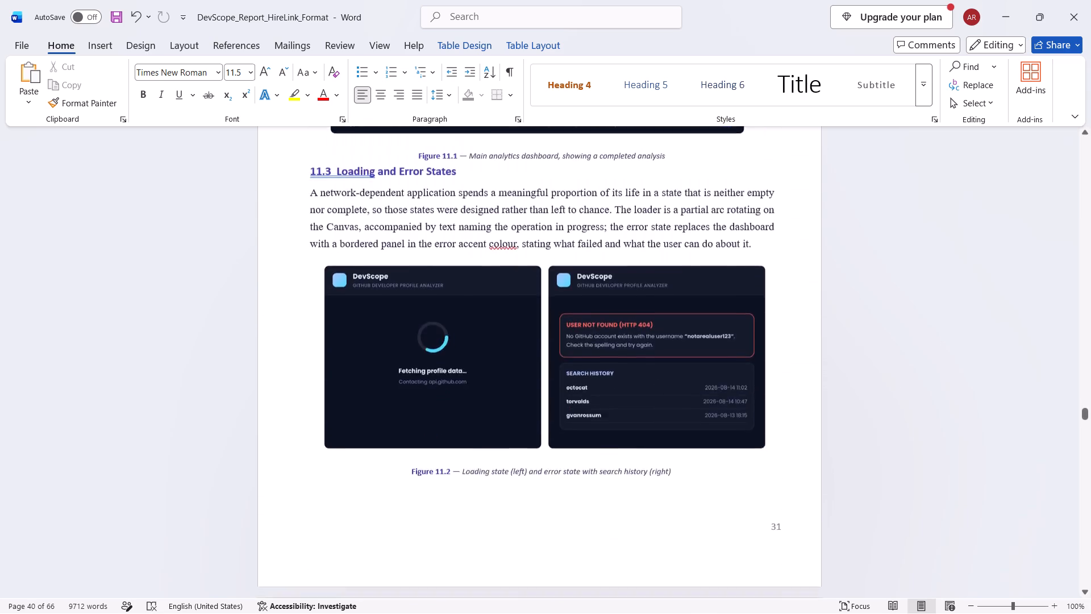
scroll(888, 377, down, 18)
scroll(888, 377, up, 4)
scroll(888, 377, down, 20)
scroll(888, 377, down, 8)
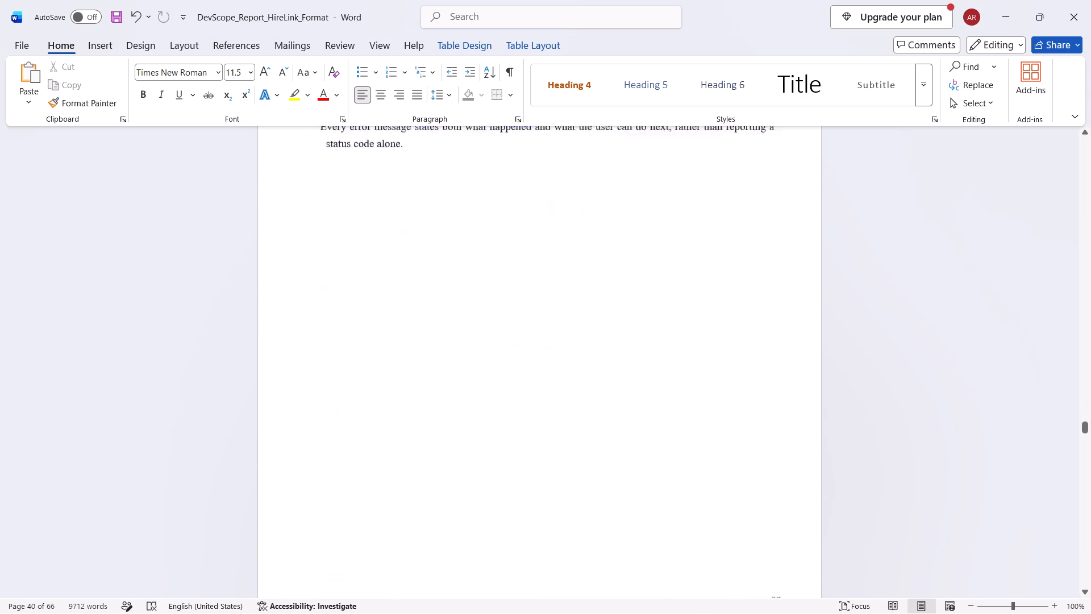
scroll(888, 377, down, 20)
scroll(888, 377, down, 18)
scroll(888, 377, up, 18)
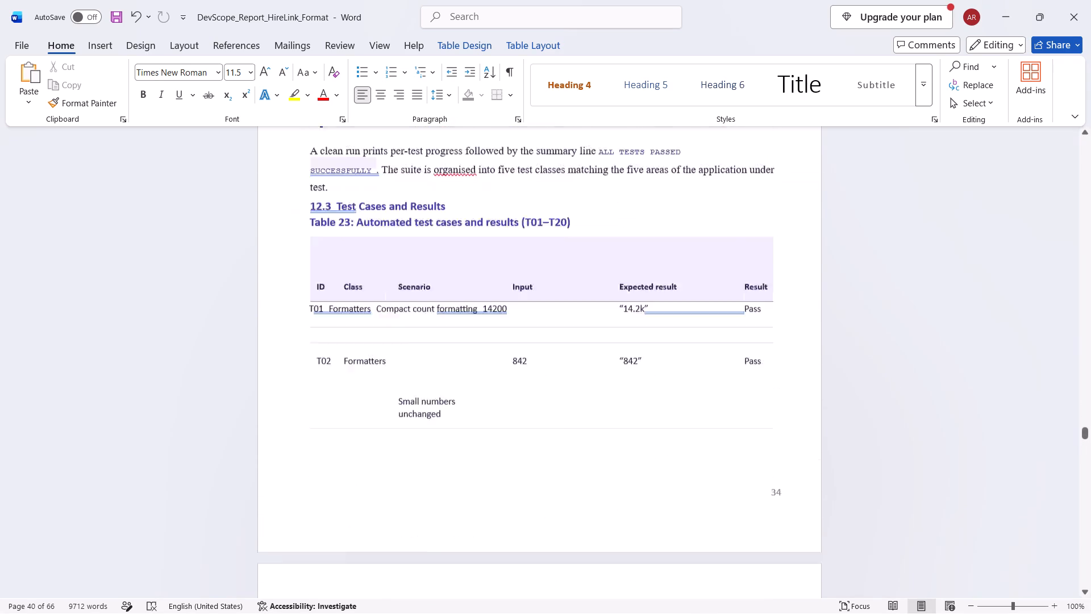
Switch to the other internship report and copy the whole of Table 23 under section 12.3, header row through T20.
key(alt+Tab)
scroll(888, 377, down, 3)
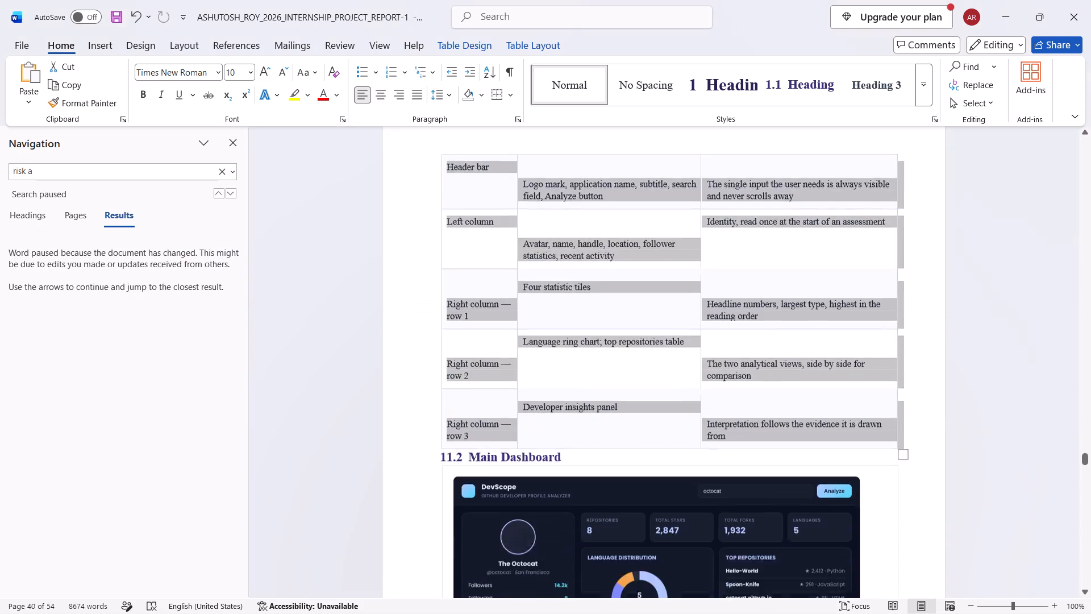
scroll(888, 377, down, 16)
scroll(888, 377, down, 13)
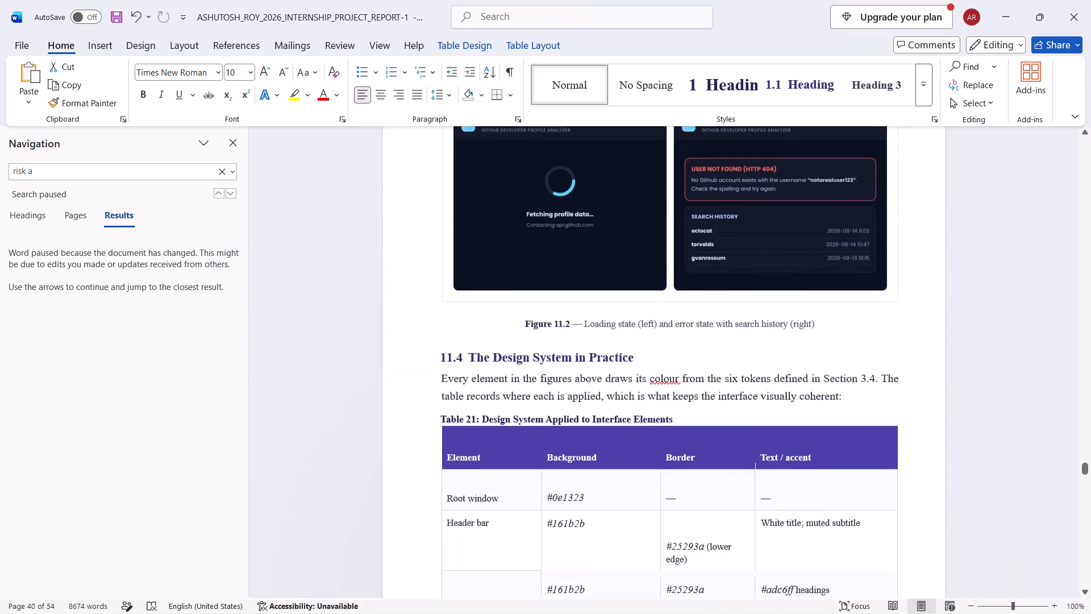
scroll(888, 377, down, 10)
scroll(888, 377, down, 14)
scroll(888, 377, up, 14)
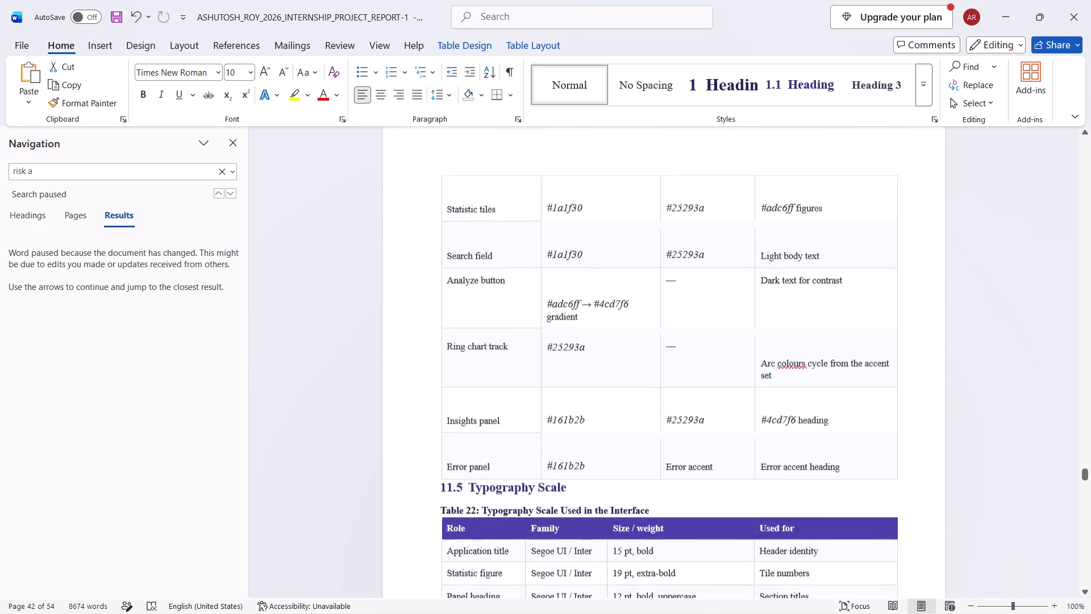
scroll(888, 377, up, 11)
scroll(888, 377, down, 20)
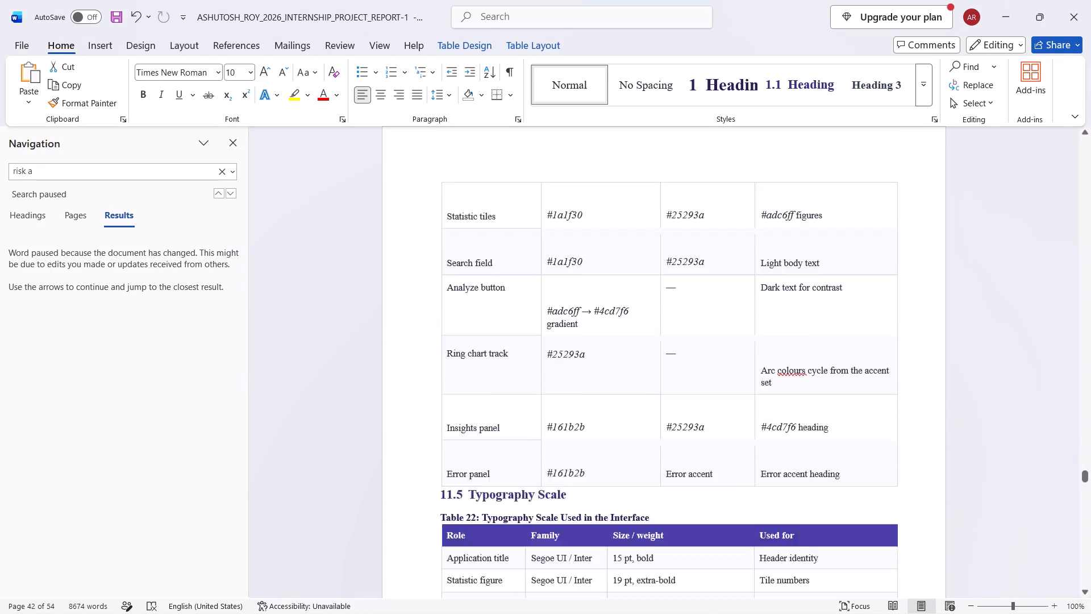
scroll(888, 377, down, 20)
scroll(888, 377, down, 20)
scroll(888, 377, down, 20)
scroll(888, 377, down, 1)
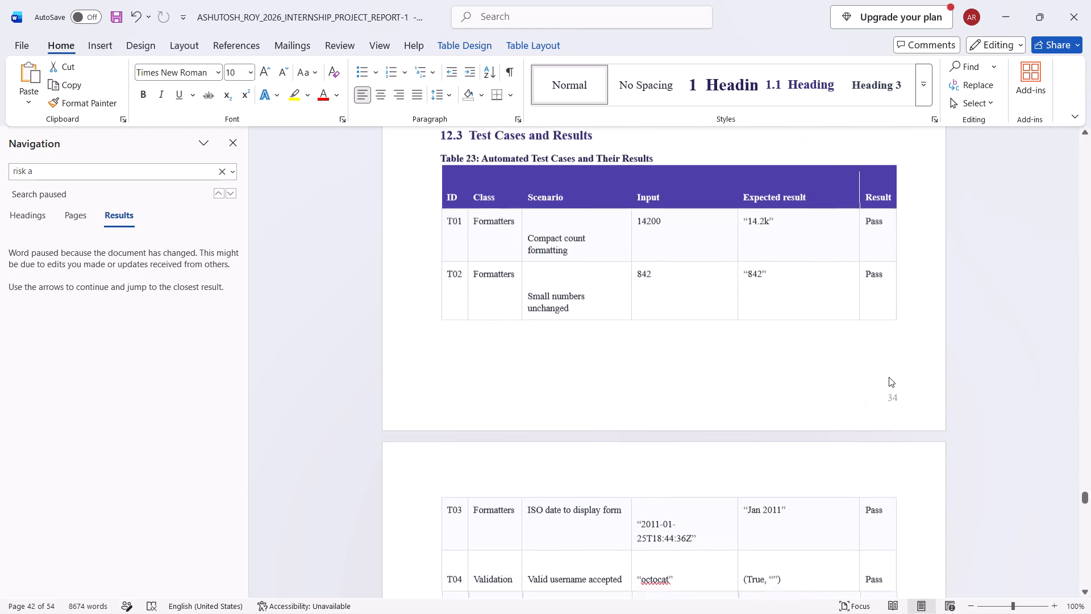
scroll(889, 377, down, 19)
scroll(889, 377, up, 14)
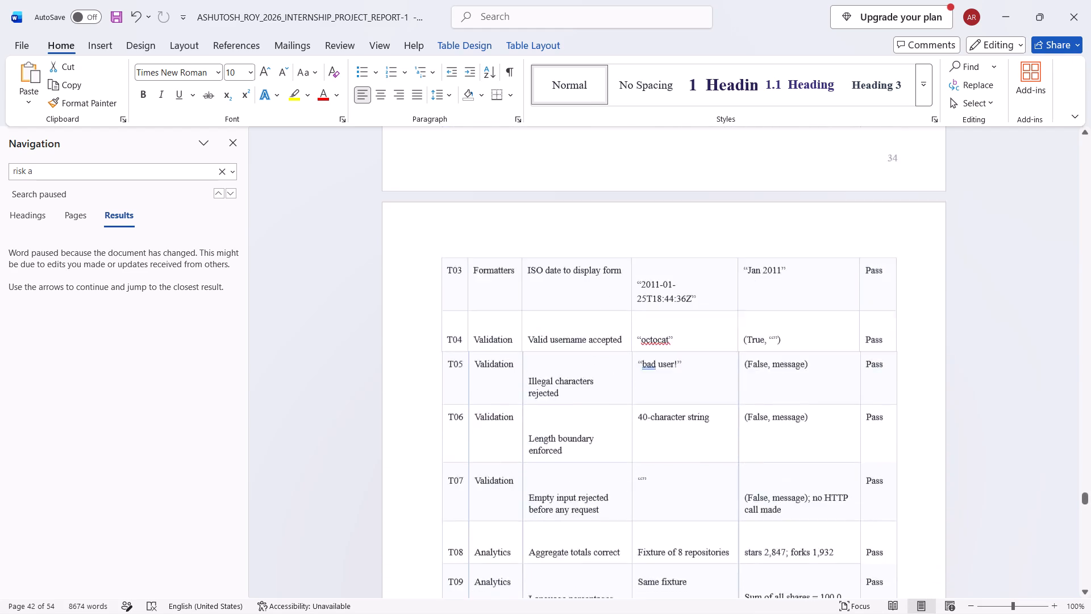
scroll(889, 377, up, 14)
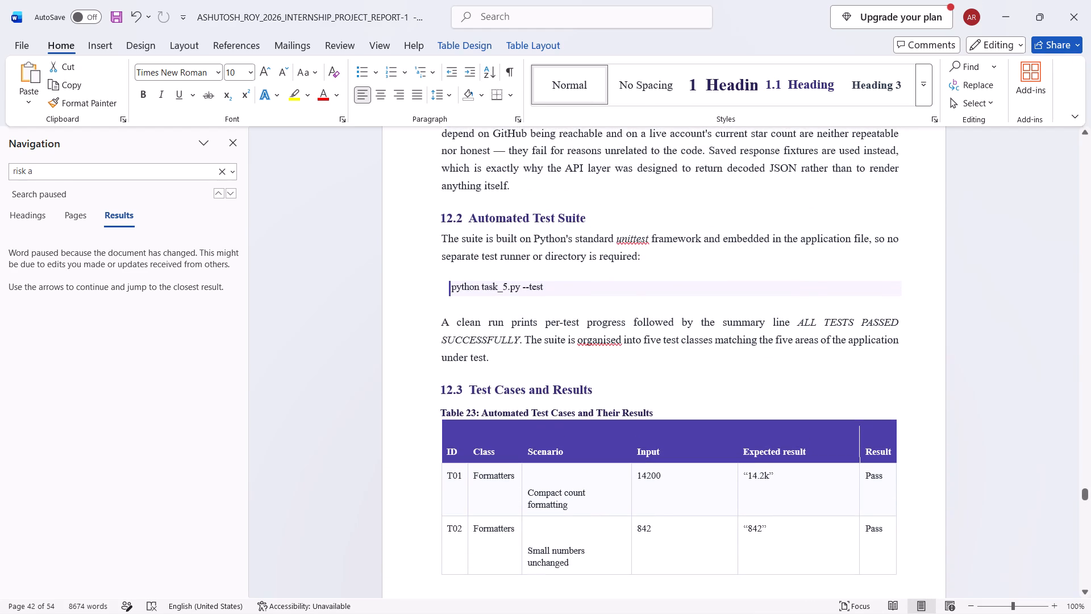
drag(436, 435, 842, 613)
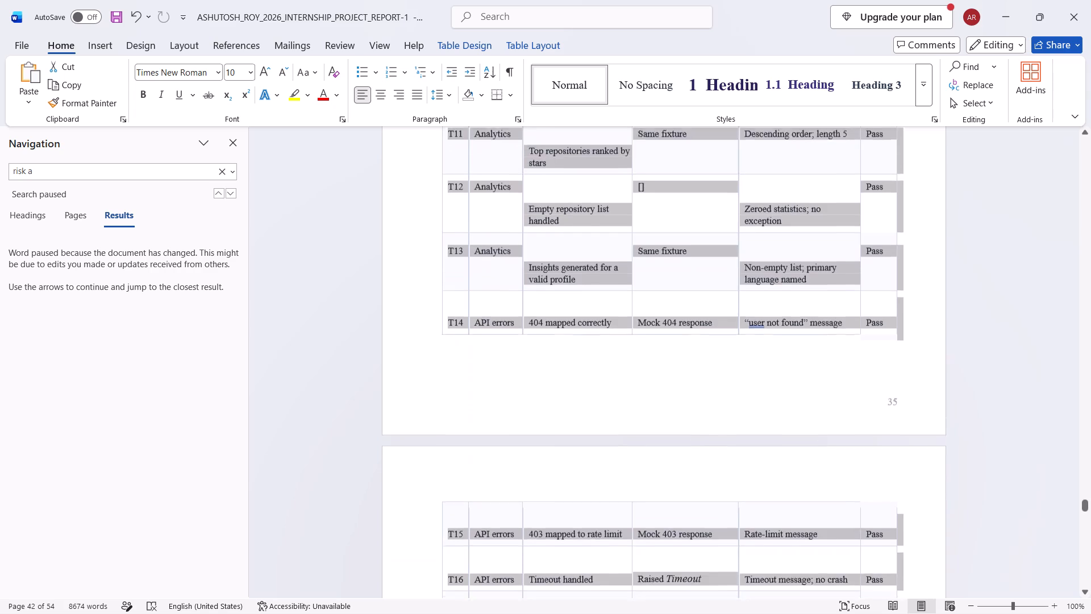
drag(842, 613, 925, 542)
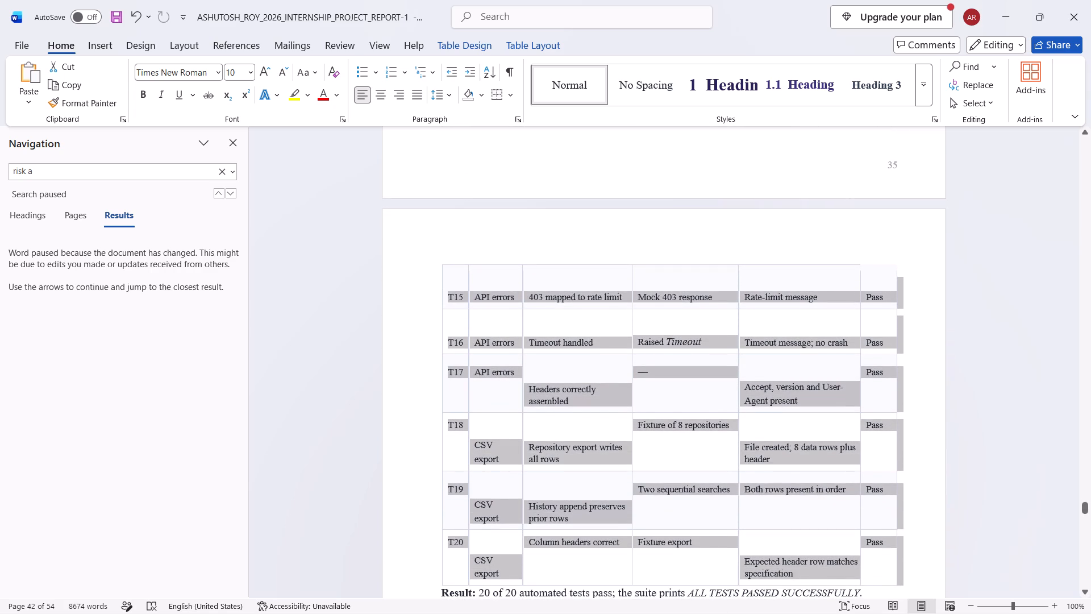
drag(925, 542, 933, 544)
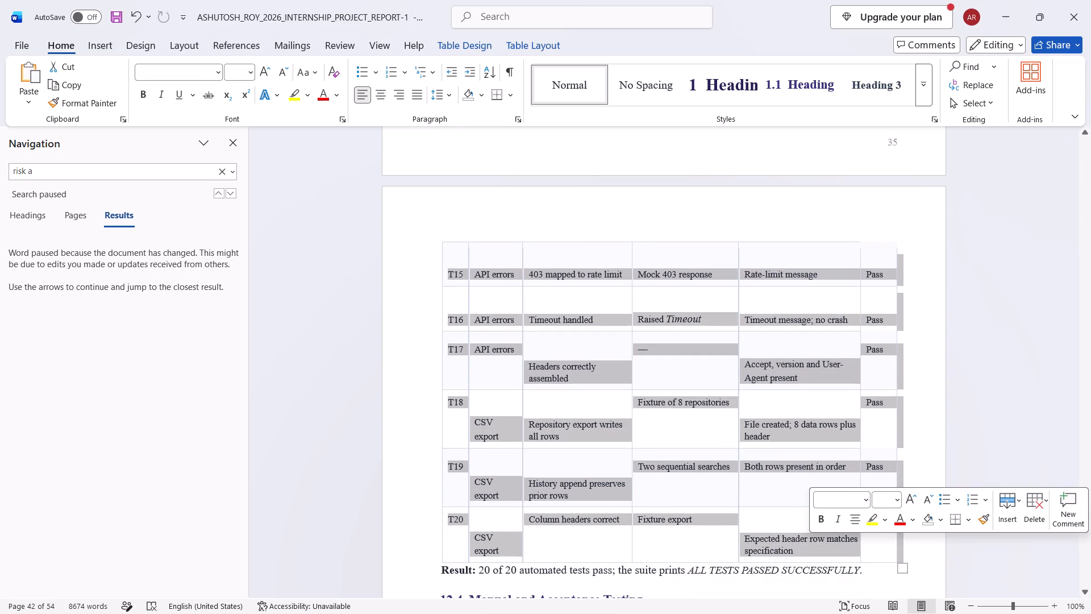
key(ctrl+c)
key(ctrl+c)
Switch back to DevScope_Report_HireLink_Format and replace Table 23, including its caption and the Result line beneath it, with the copied table.
key(alt+Tab)
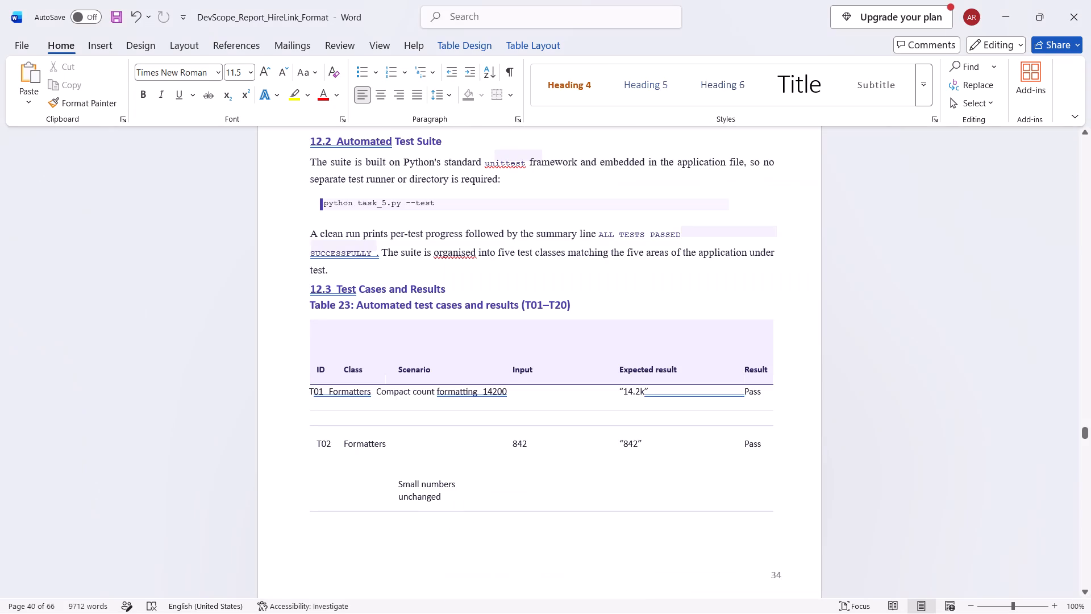
drag(295, 317, 847, 613)
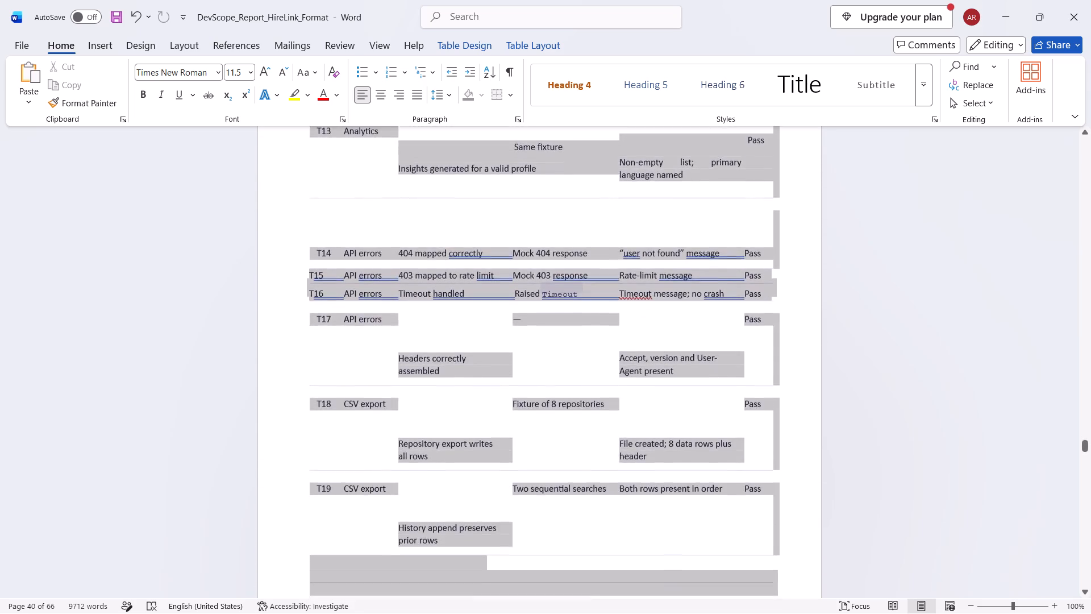
drag(847, 613, 830, 316)
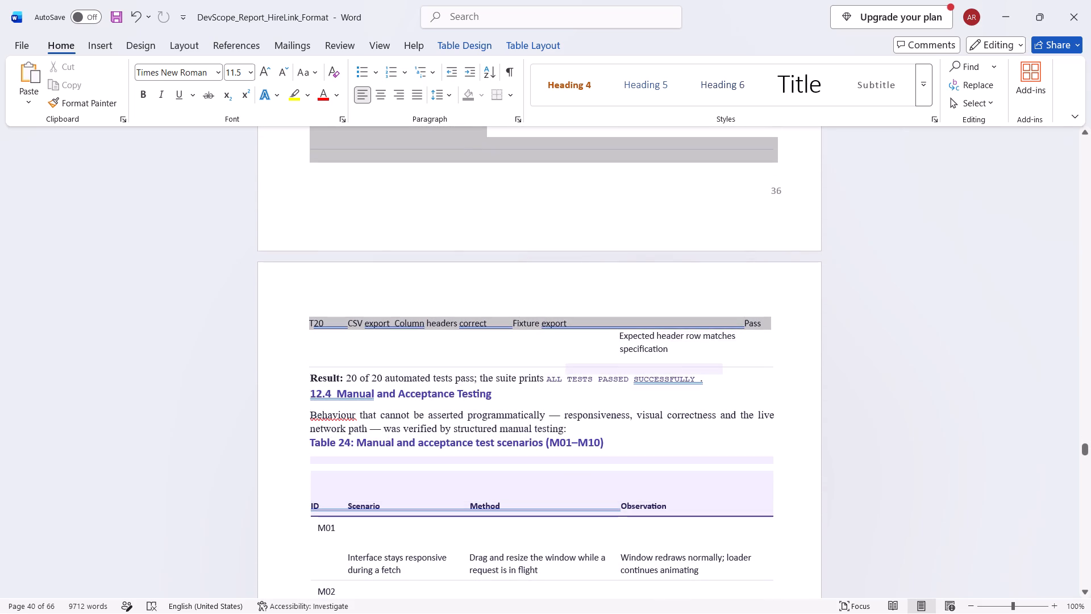
drag(830, 316, 843, 380)
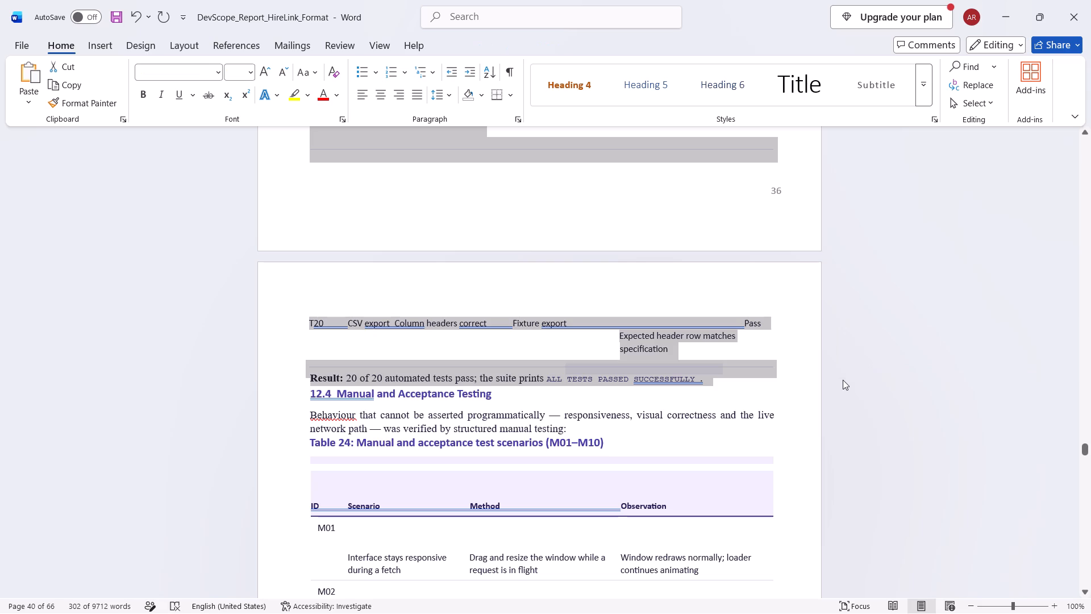
key(ctrl+v)
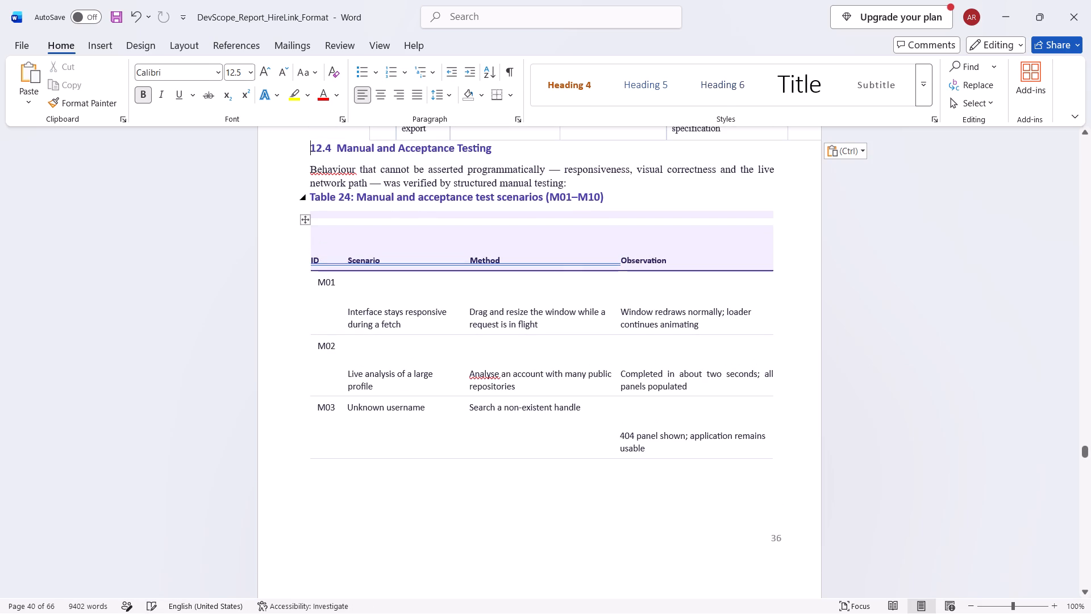
Examine the pages from Table 24 in section 12.4 to section 13.4 for remaining table and layout problems.
click(299, 307)
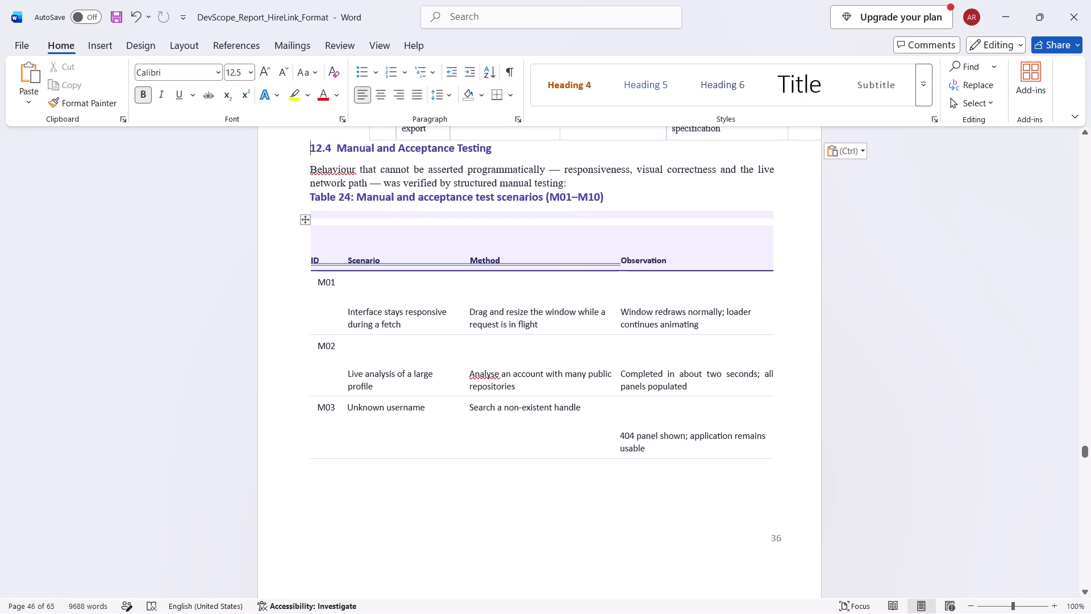
click(330, 414)
scroll(836, 361, down, 17)
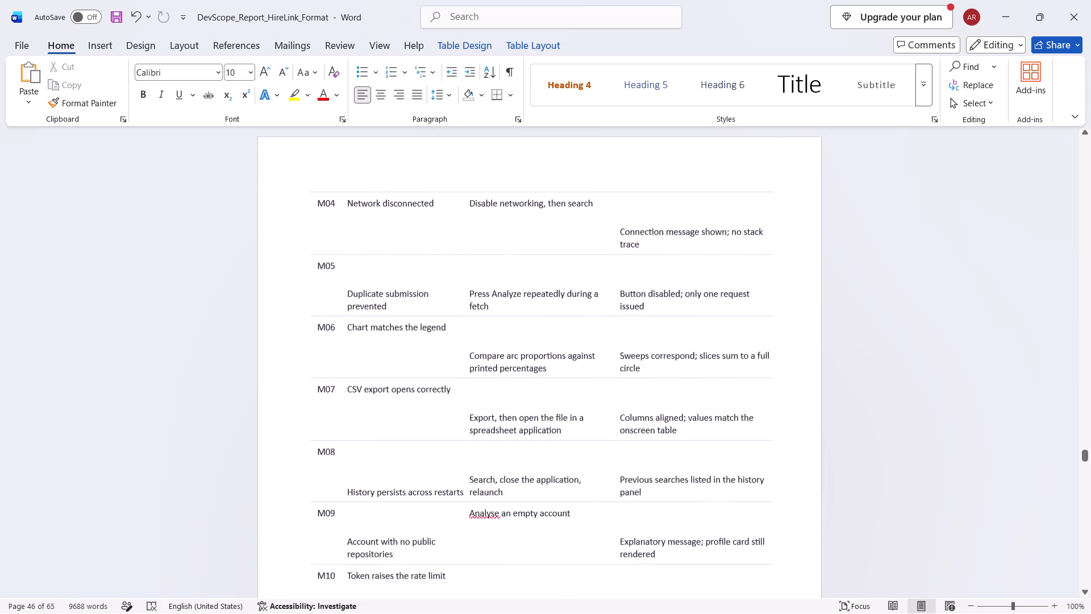
scroll(838, 360, down, 20)
scroll(838, 360, down, 4)
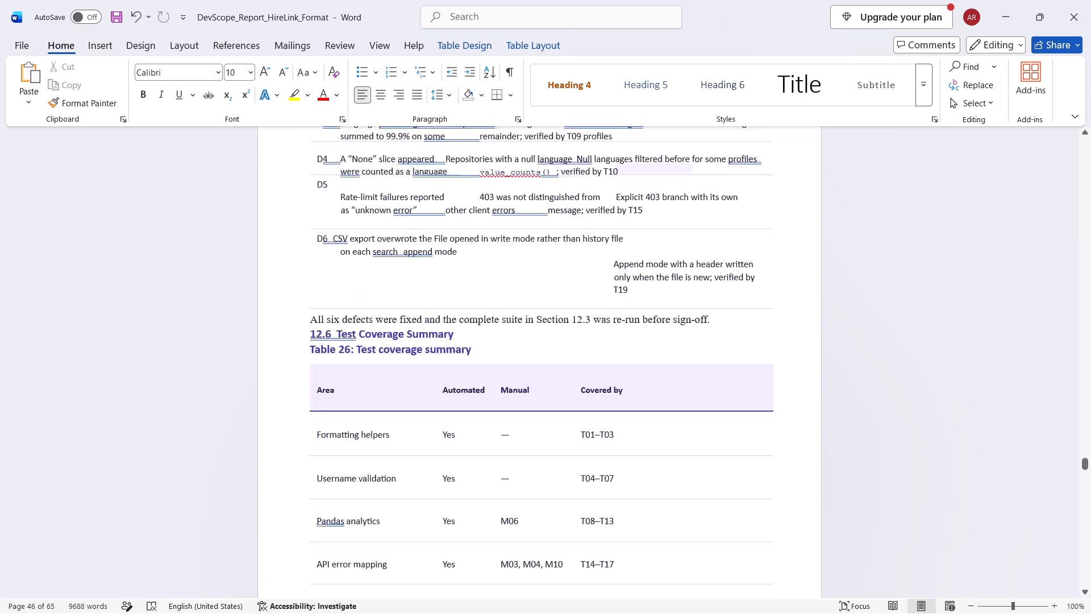
scroll(838, 360, down, 17)
scroll(839, 359, down, 20)
scroll(839, 359, down, 7)
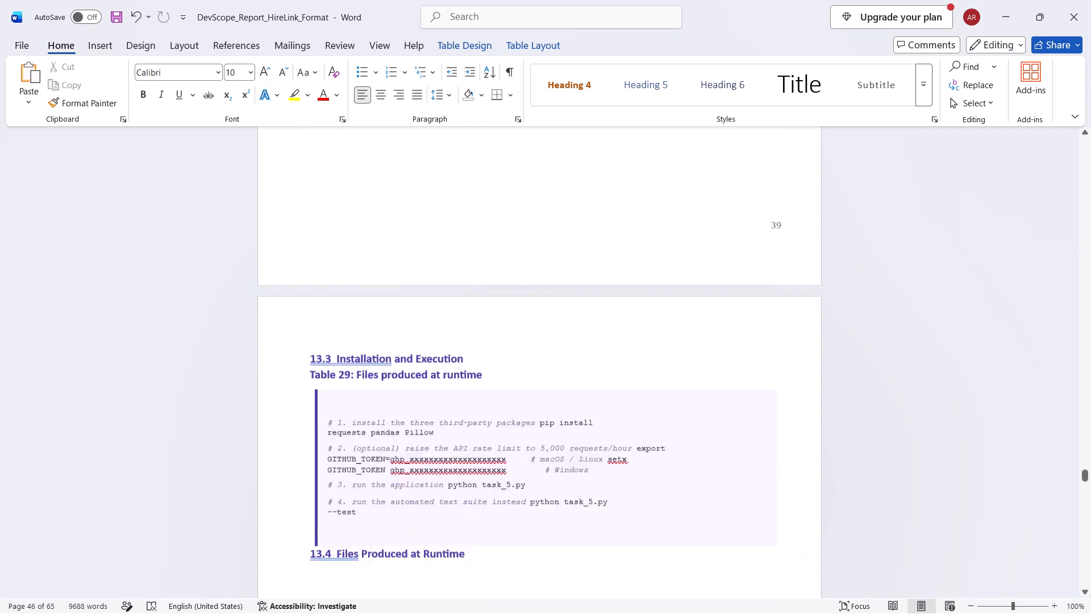
scroll(839, 359, down, 20)
scroll(839, 359, down, 12)
Undo the last paste of Table 23 under section 12.3.
key(ctrl+x)
key(ctrl+z)
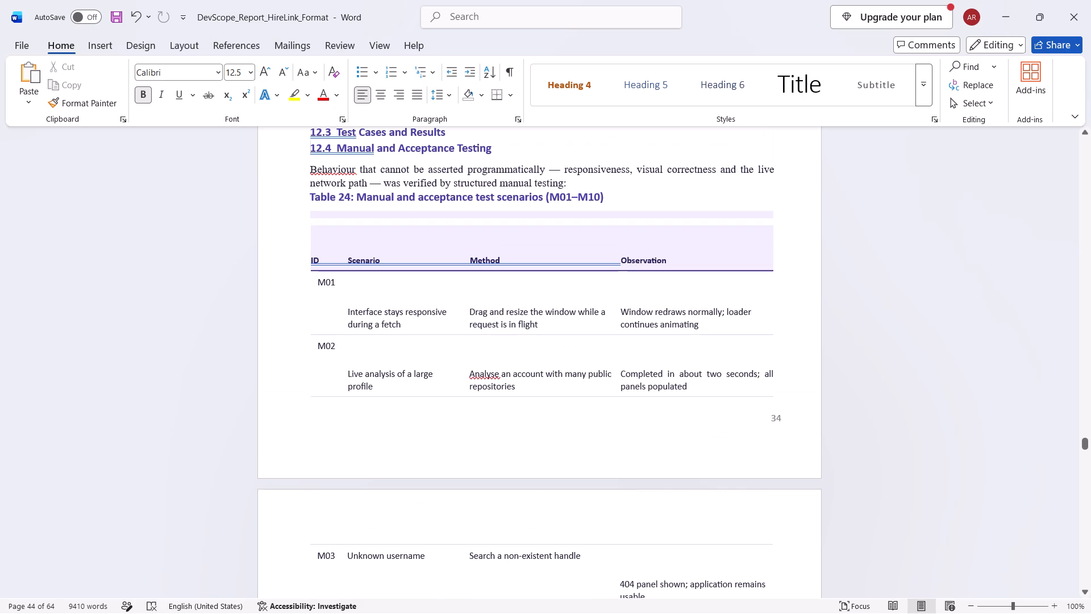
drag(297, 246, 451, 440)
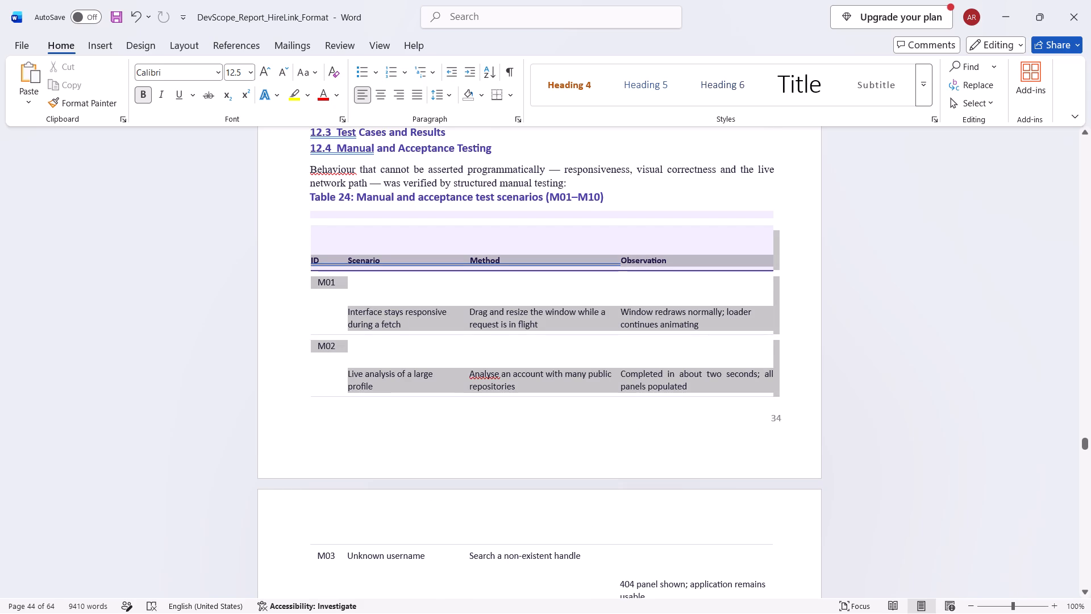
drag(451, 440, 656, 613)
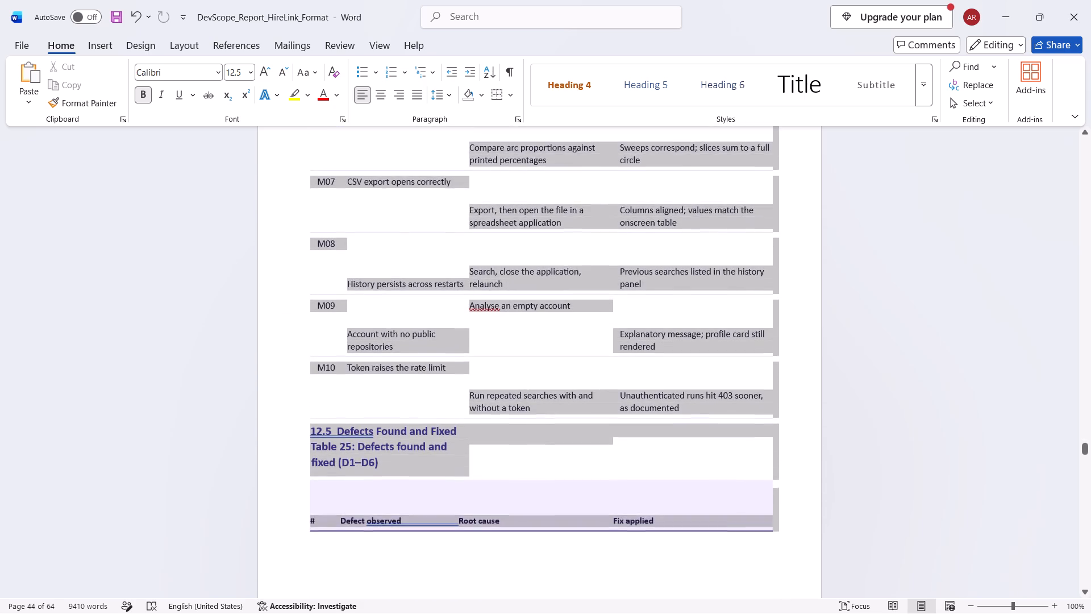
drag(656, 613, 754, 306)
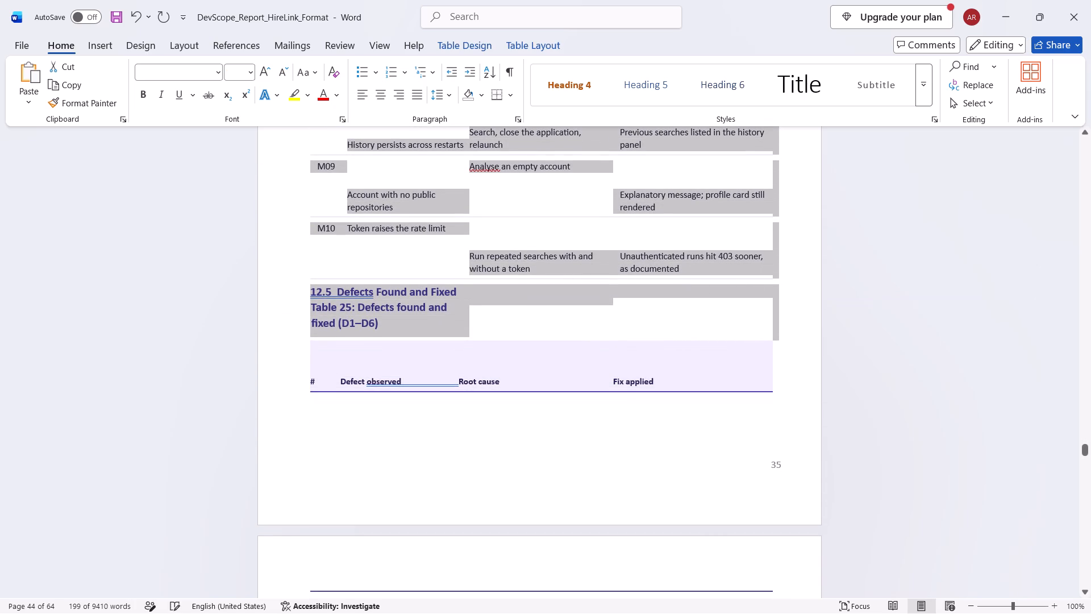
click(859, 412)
Examine the pages between section 11.3 and Table 26 to check the tables and headings around the Table 23 location.
scroll(859, 412, down, 13)
scroll(859, 412, down, 14)
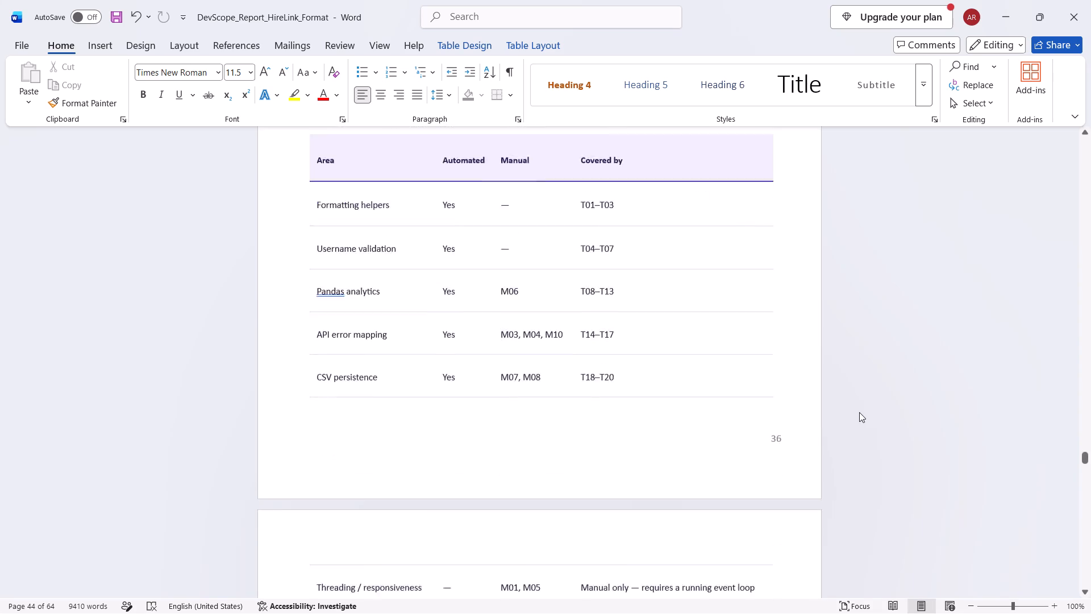
scroll(859, 412, down, 8)
scroll(859, 412, up, 20)
scroll(859, 412, up, 20)
scroll(859, 412, up, 6)
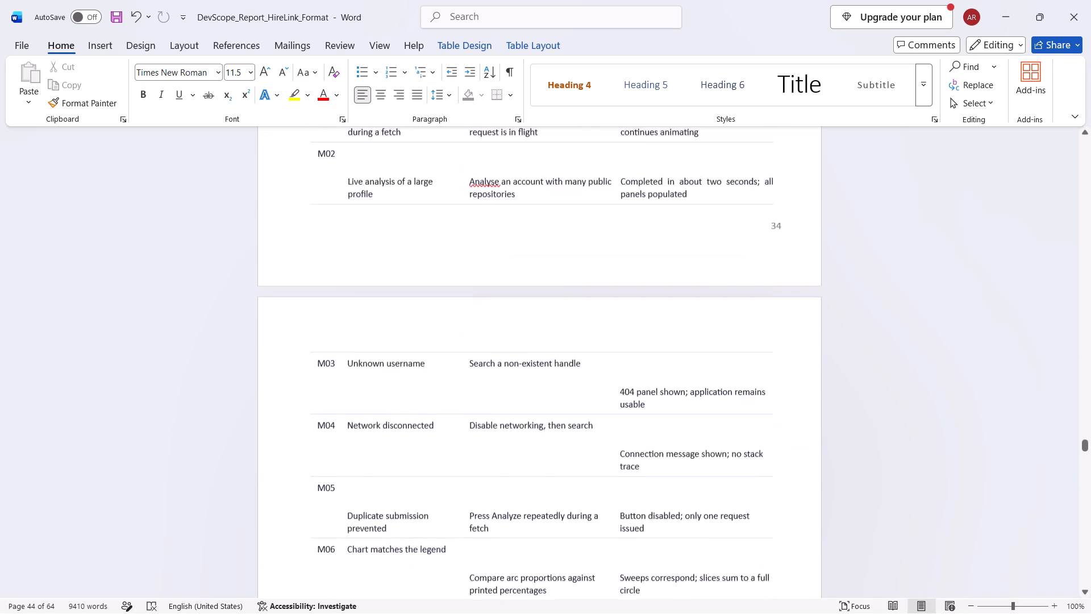
scroll(859, 412, up, 20)
scroll(859, 412, up, 3)
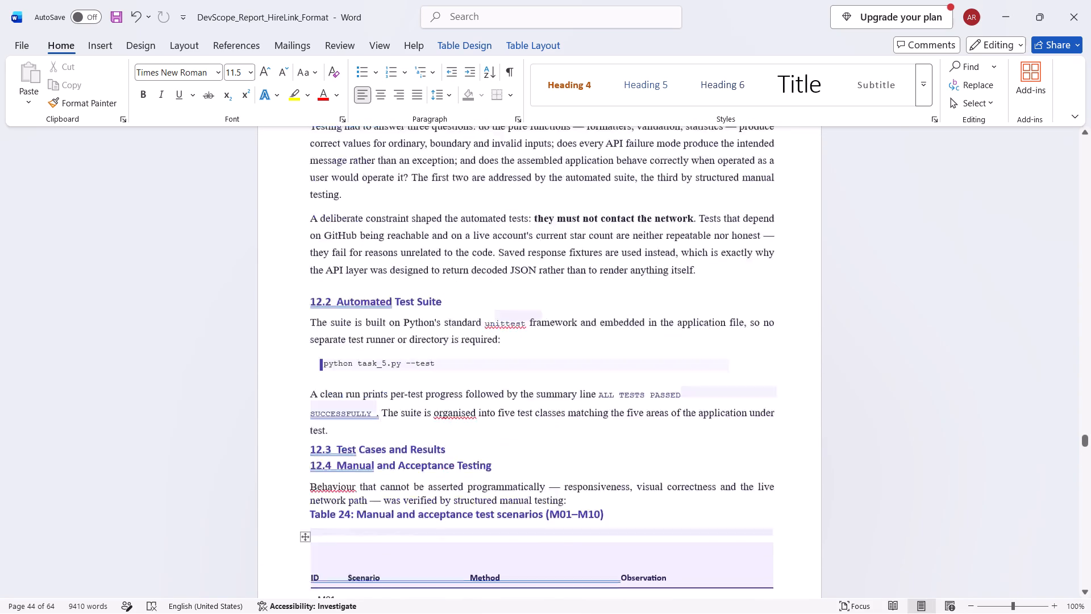
scroll(859, 412, up, 20)
scroll(859, 412, up, 20)
scroll(859, 412, up, 19)
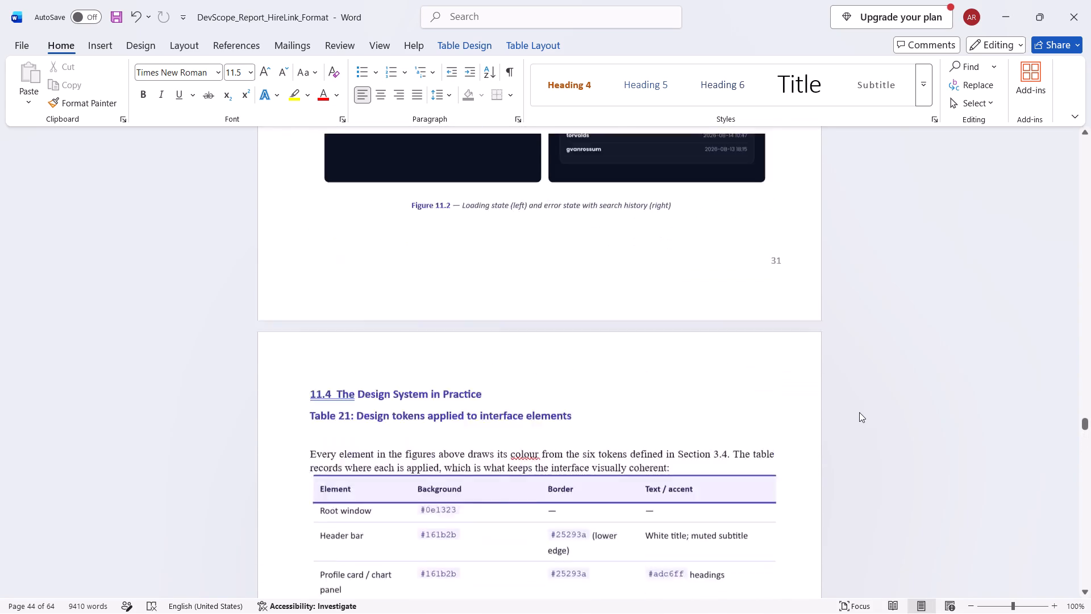
scroll(859, 412, up, 8)
scroll(859, 412, down, 20)
scroll(859, 412, down, 20)
scroll(859, 412, down, 7)
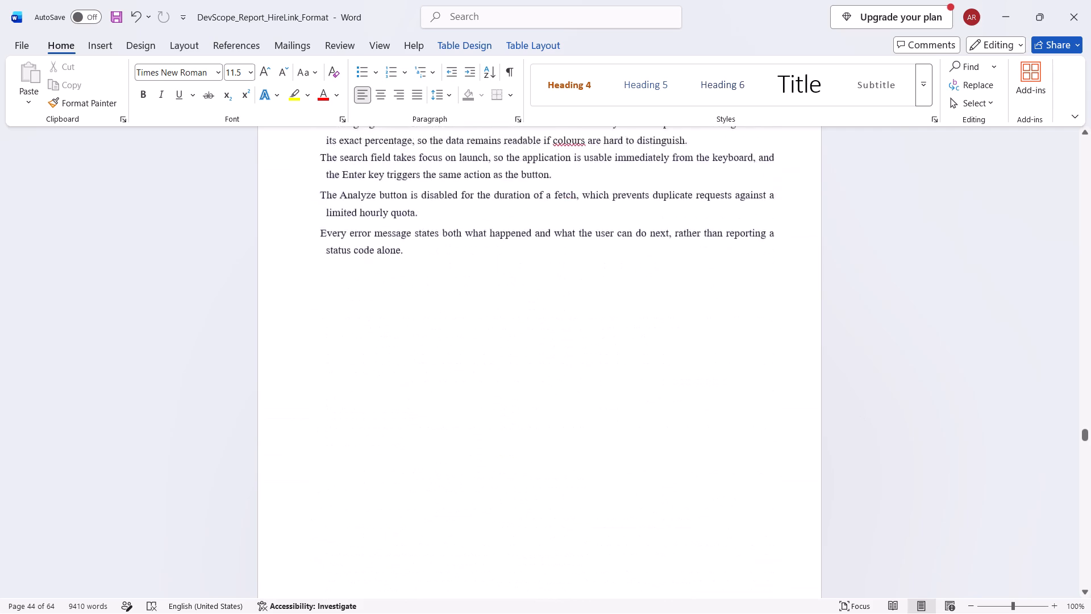
scroll(860, 412, down, 15)
scroll(860, 412, down, 20)
scroll(860, 412, down, 1)
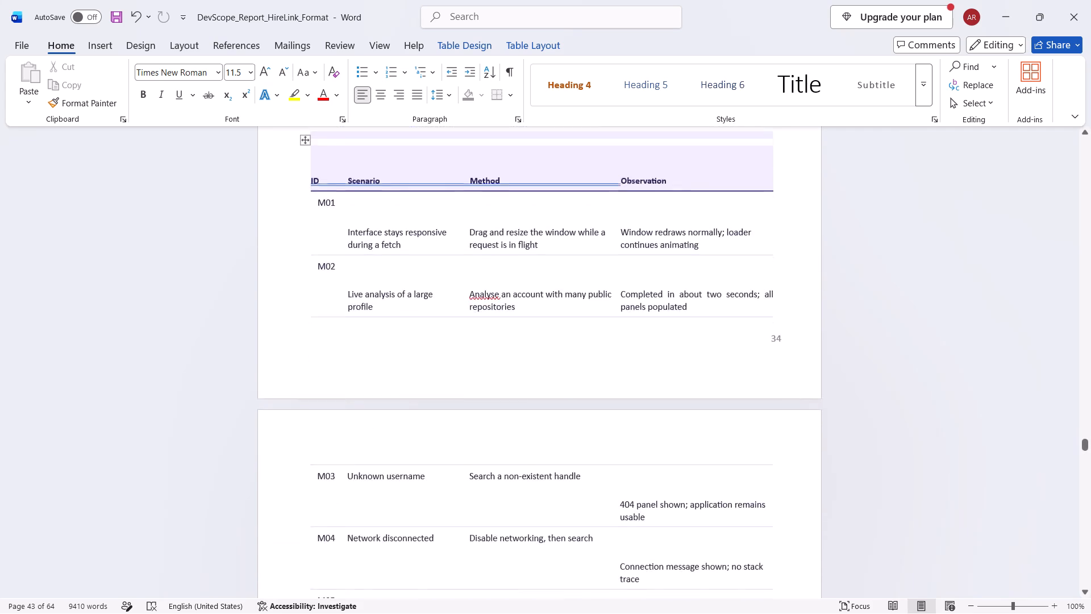
scroll(860, 412, down, 19)
scroll(860, 412, up, 1)
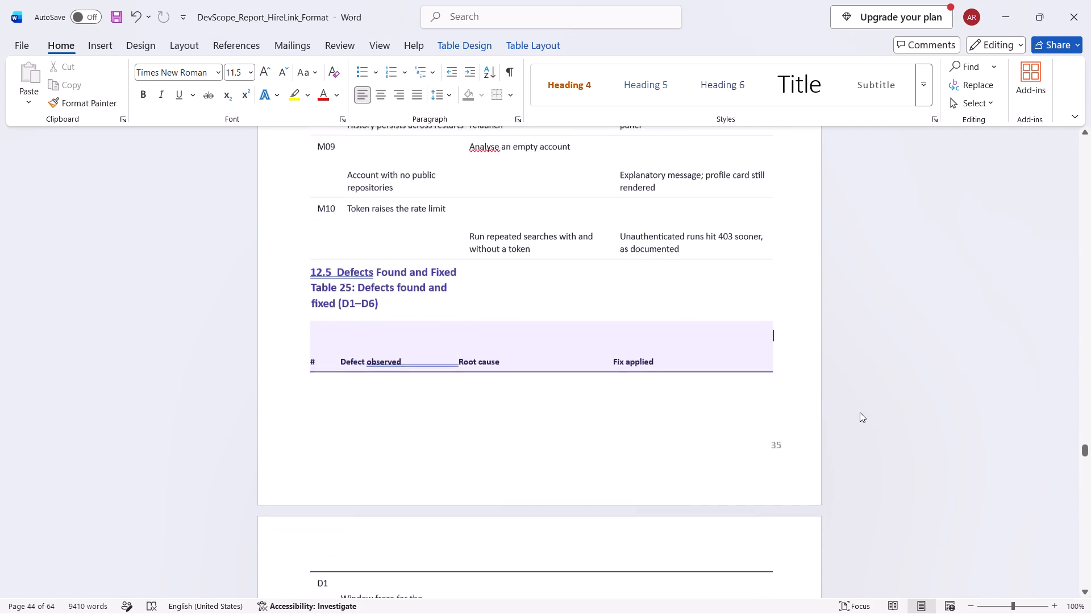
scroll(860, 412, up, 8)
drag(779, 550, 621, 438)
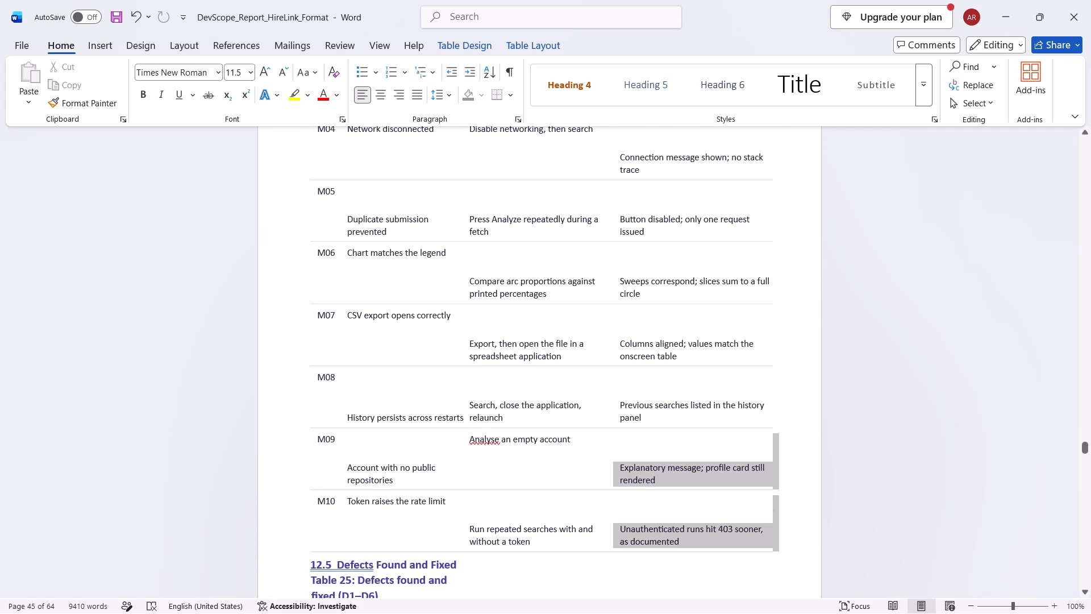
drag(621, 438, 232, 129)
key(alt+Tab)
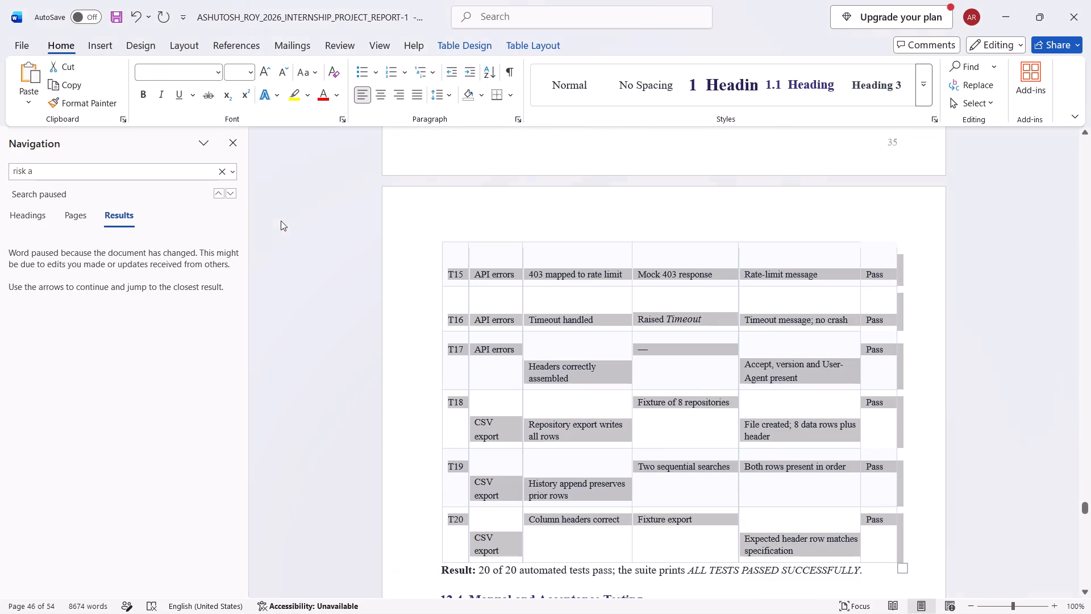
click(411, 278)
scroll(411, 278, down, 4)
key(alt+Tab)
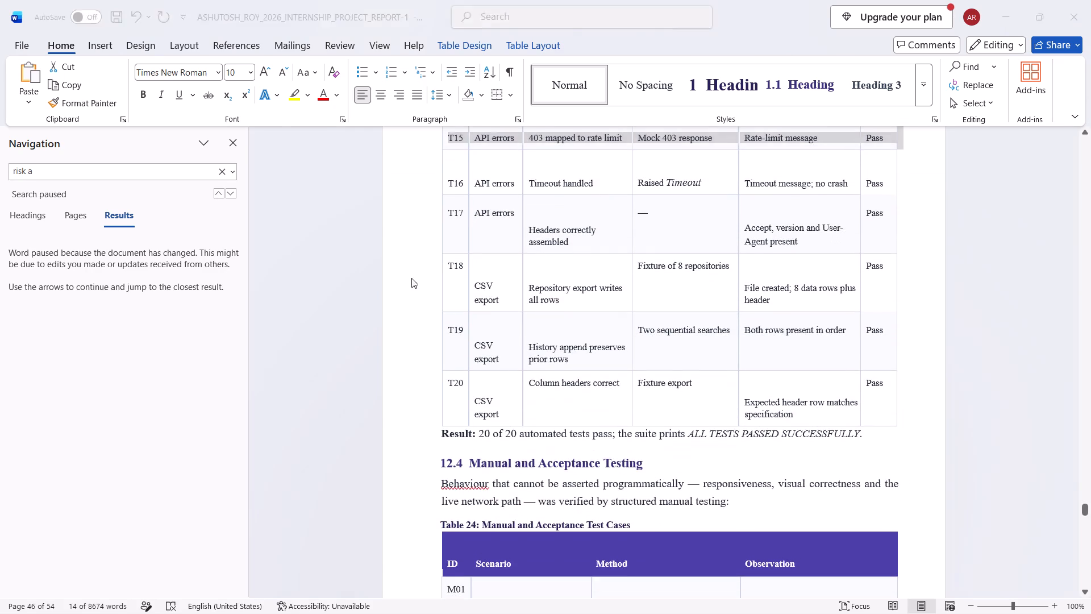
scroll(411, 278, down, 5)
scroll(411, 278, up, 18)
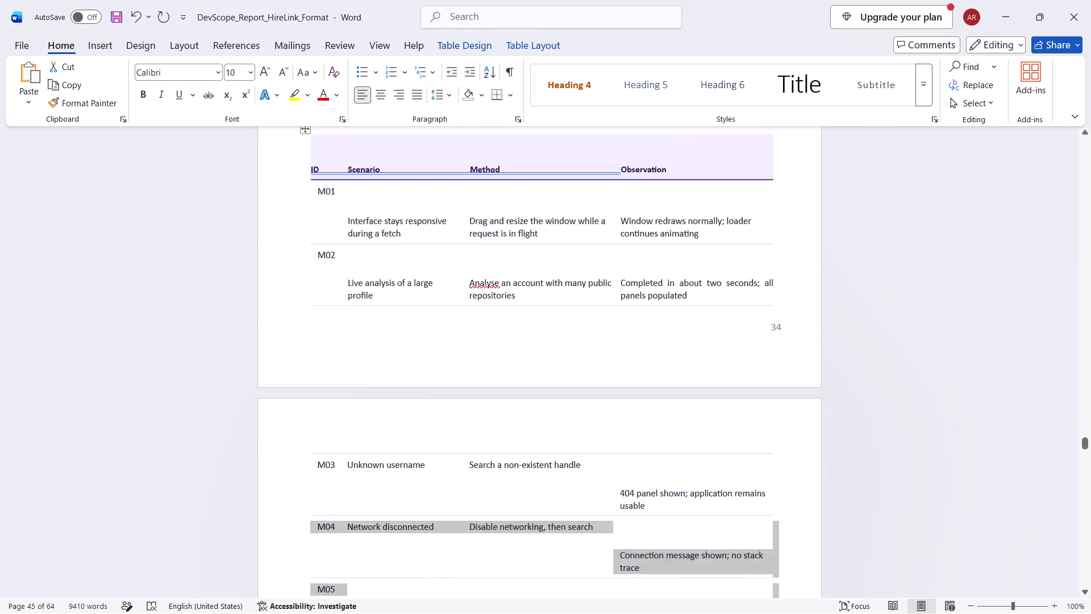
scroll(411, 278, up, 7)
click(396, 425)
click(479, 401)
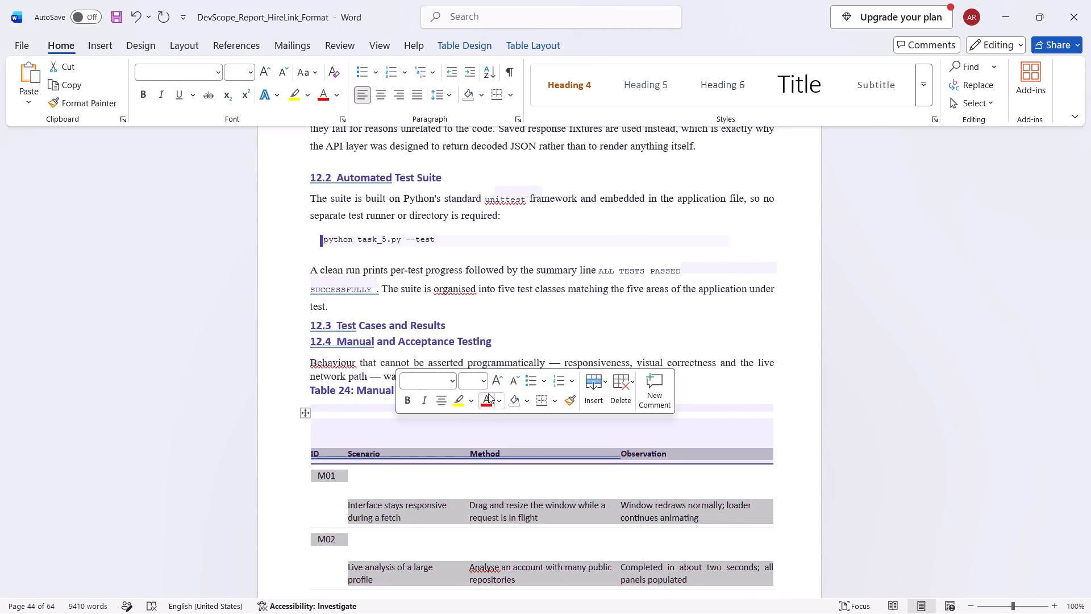
Undo the removal of Table 23 and its caption under section 12.3.
click(628, 259)
click(635, 333)
key(ctrl+z)
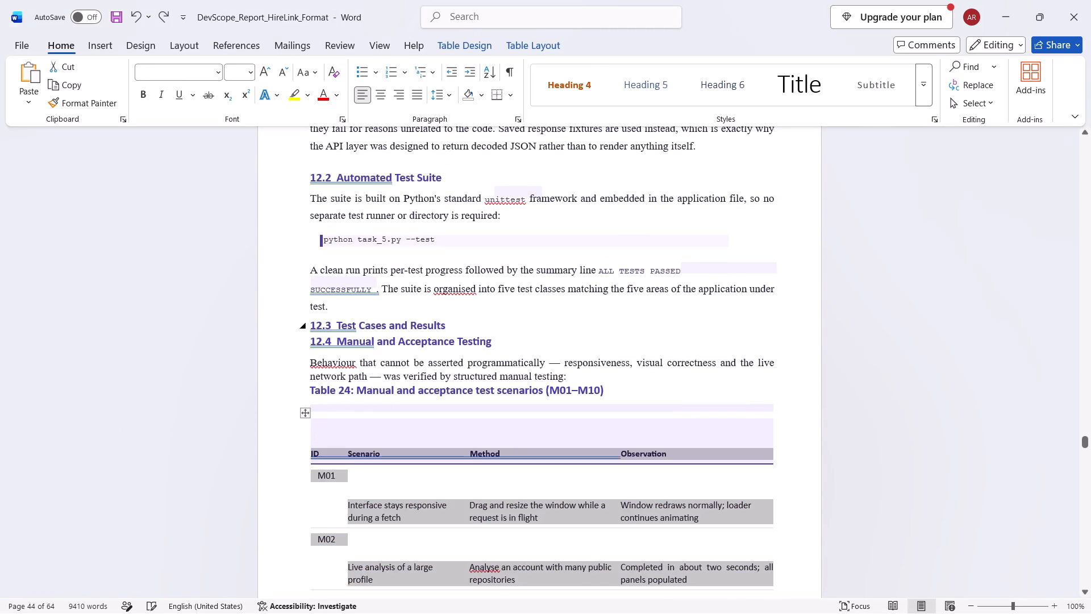
key(ctrl+z)
click(636, 332)
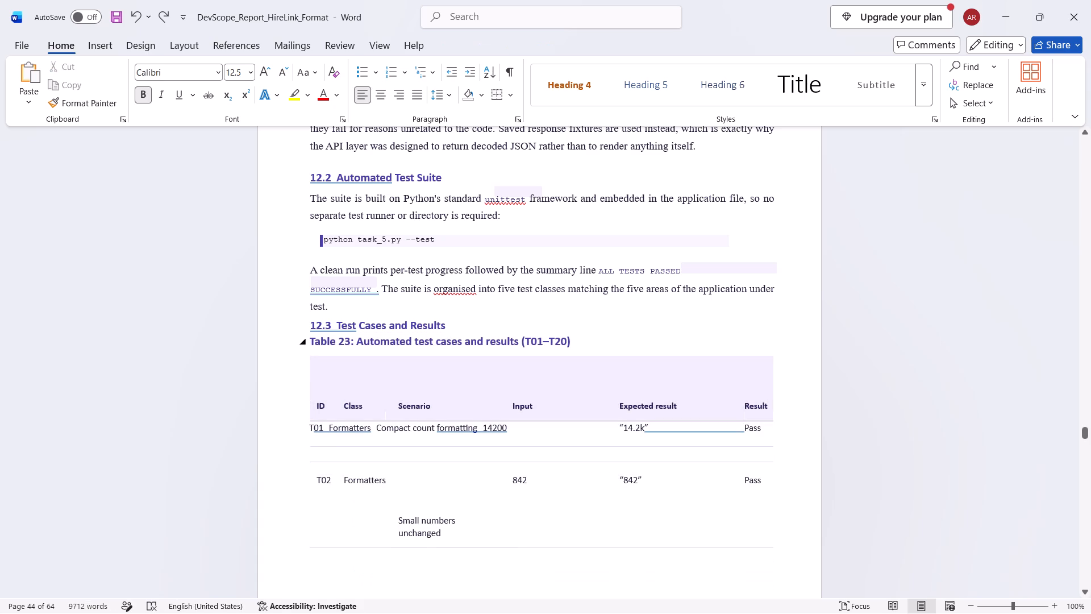
Replace Table 23 under section 12.3, from its header row through T20, with the copied table.
scroll(449, 345, down, 15)
scroll(457, 353, down, 14)
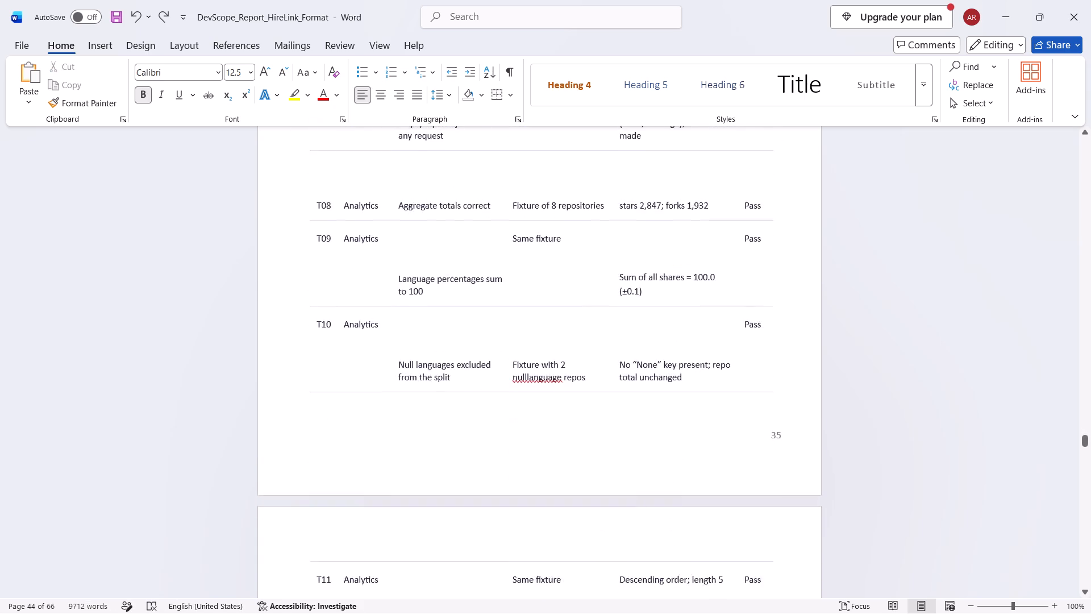
scroll(457, 353, down, 15)
scroll(457, 354, down, 17)
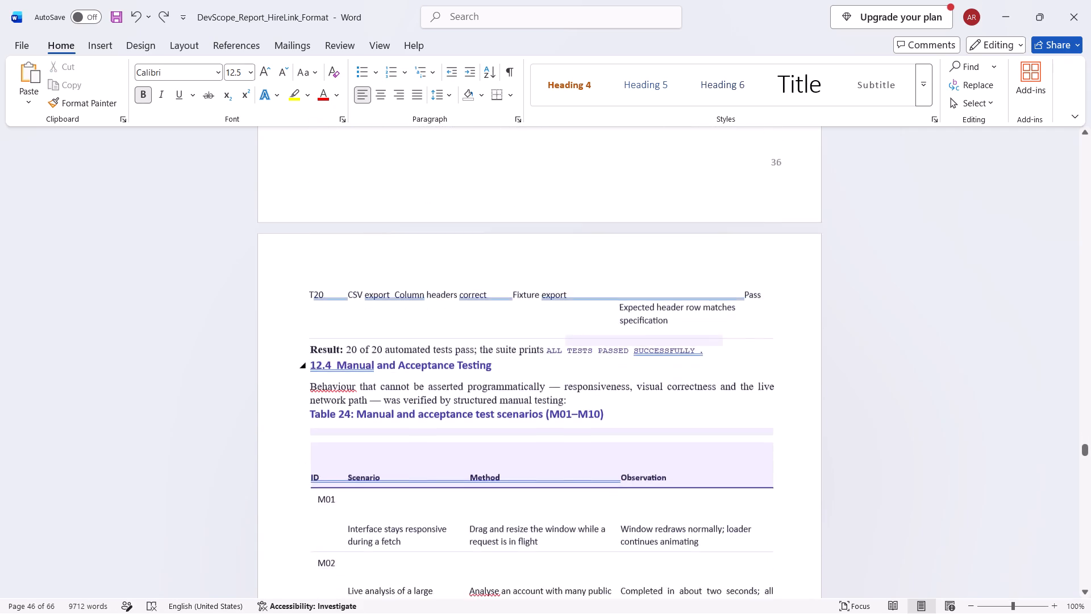
scroll(457, 354, down, 2)
scroll(457, 354, up, 1)
drag(784, 273, 304, 235)
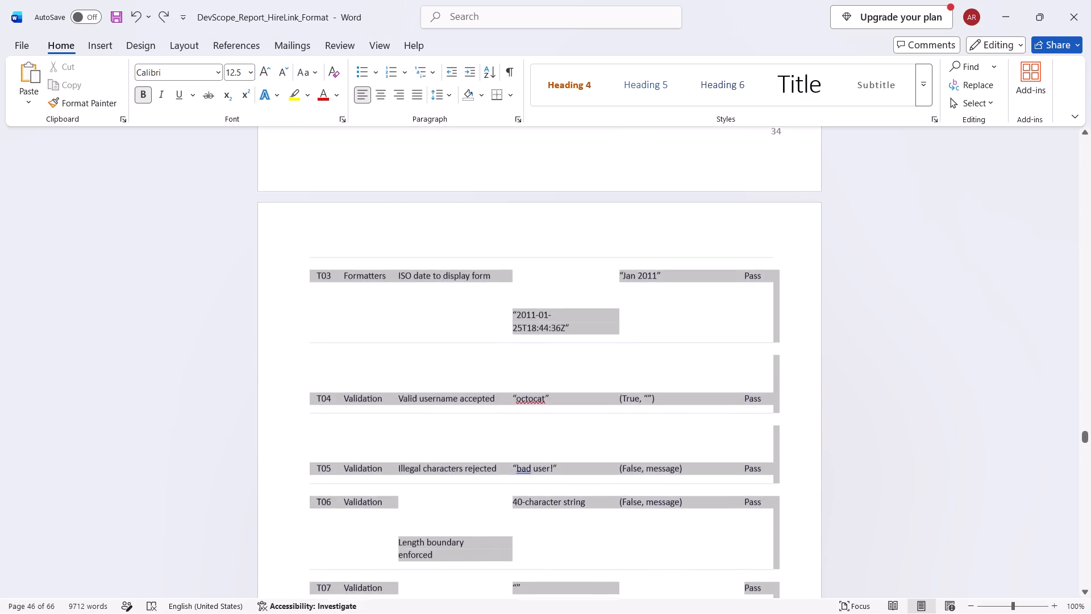
drag(304, 235, 244, 613)
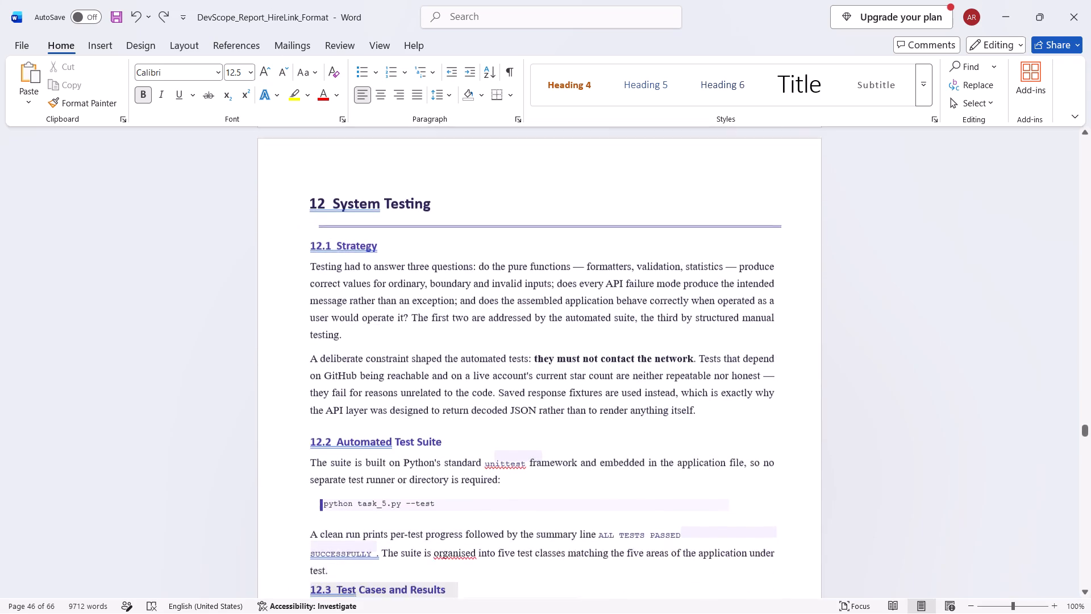
drag(244, 613, 260, 452)
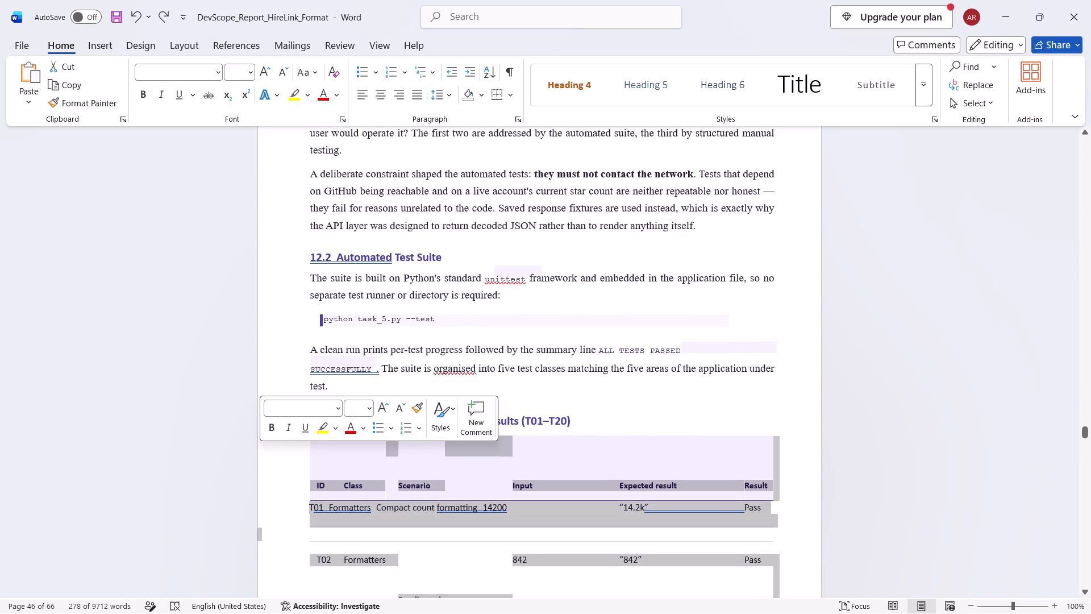
key(ctrl+v)
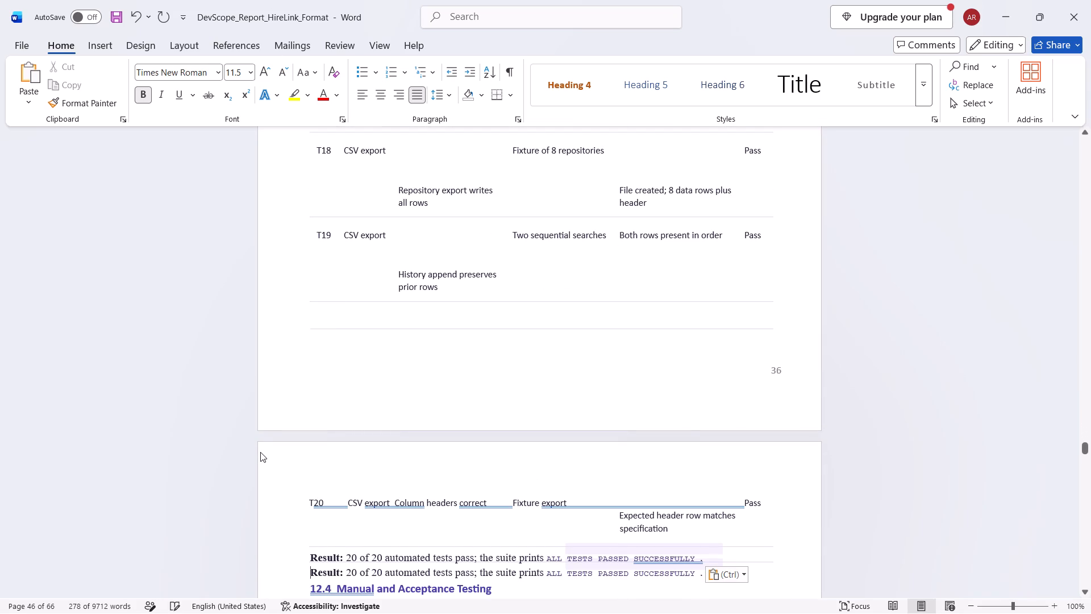
Delete the stray horizontal line shape beneath row T01 of Table 23.
scroll(260, 452, up, 19)
scroll(260, 452, up, 6)
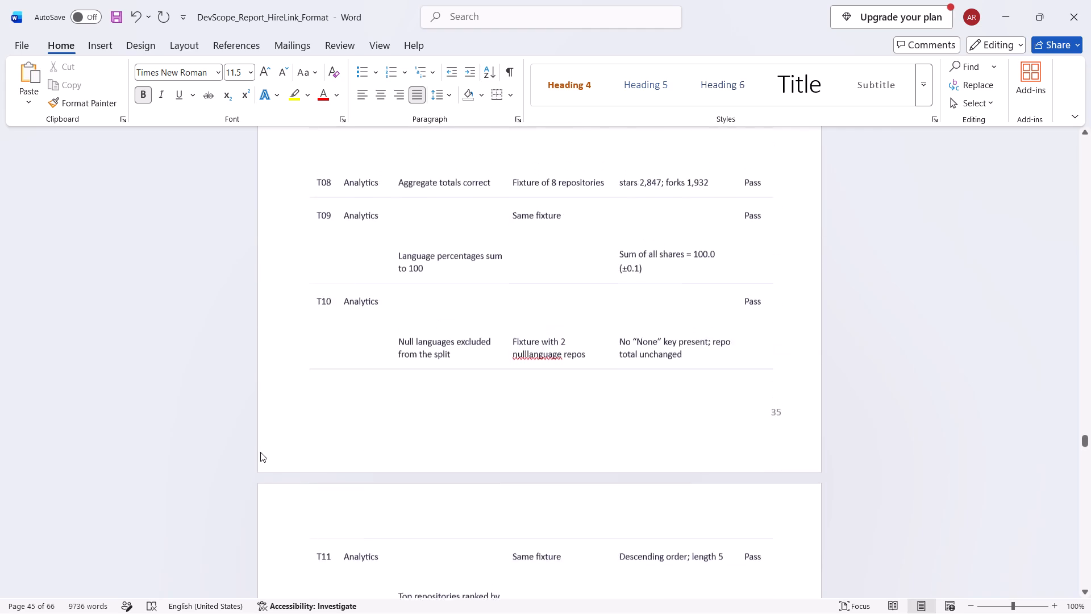
scroll(260, 452, up, 20)
scroll(260, 452, up, 7)
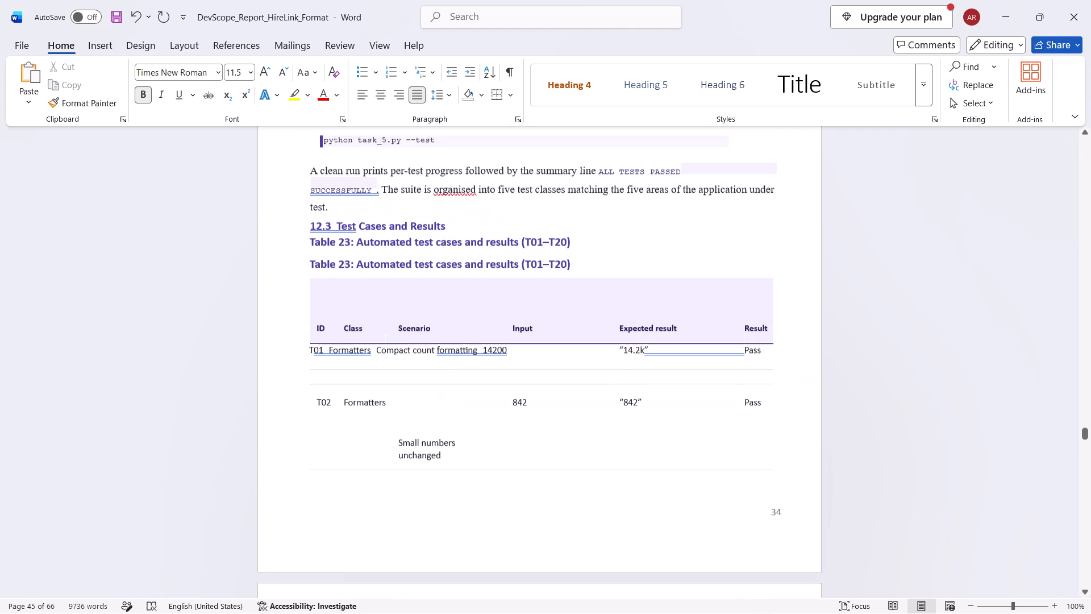
click(345, 324)
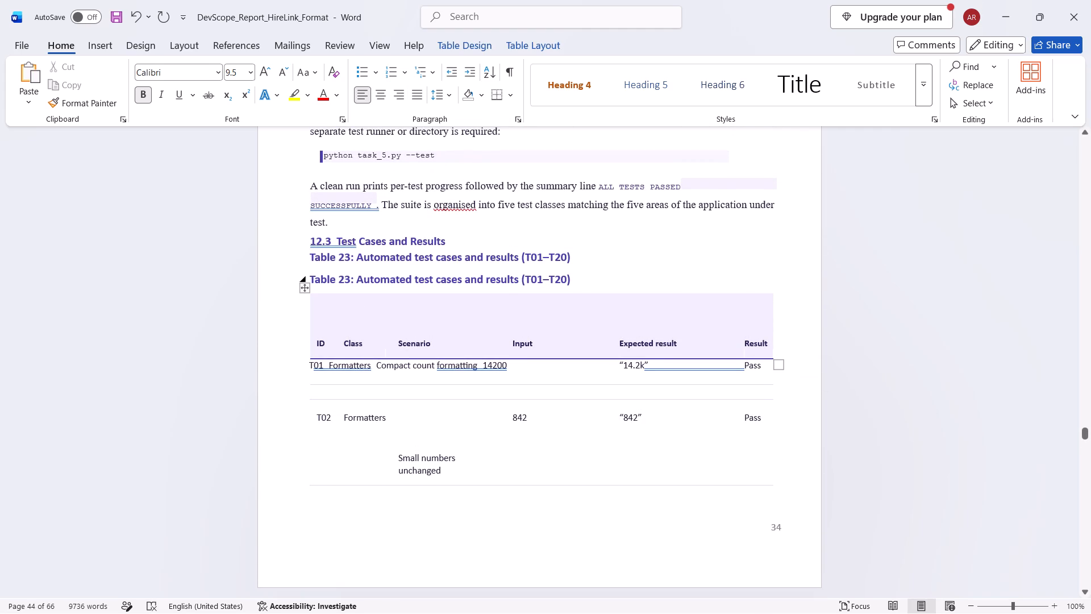
click(302, 290)
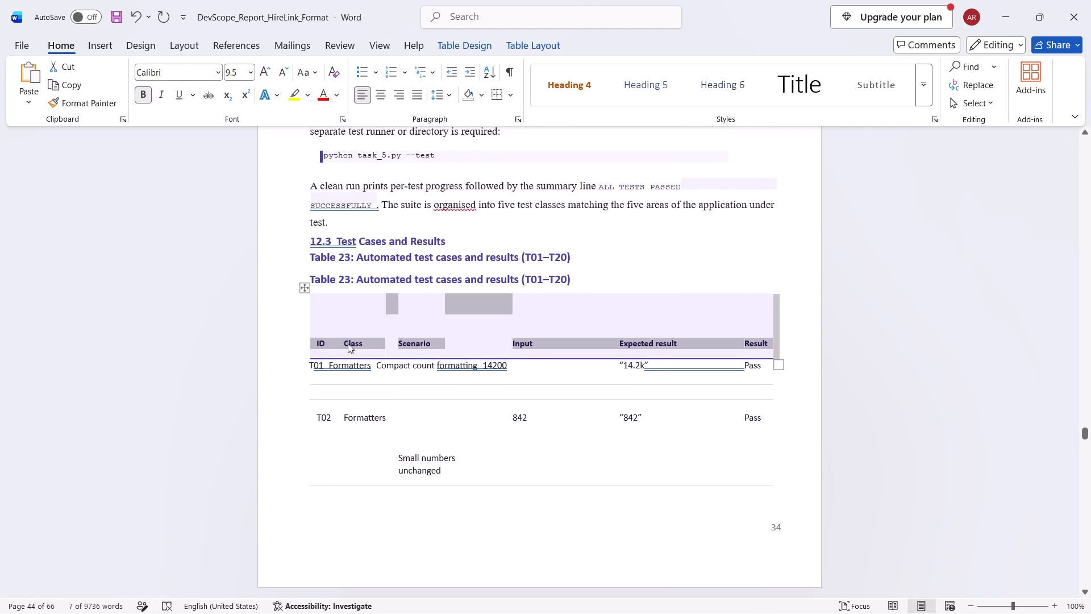
click(378, 367)
click(385, 376)
click(392, 384)
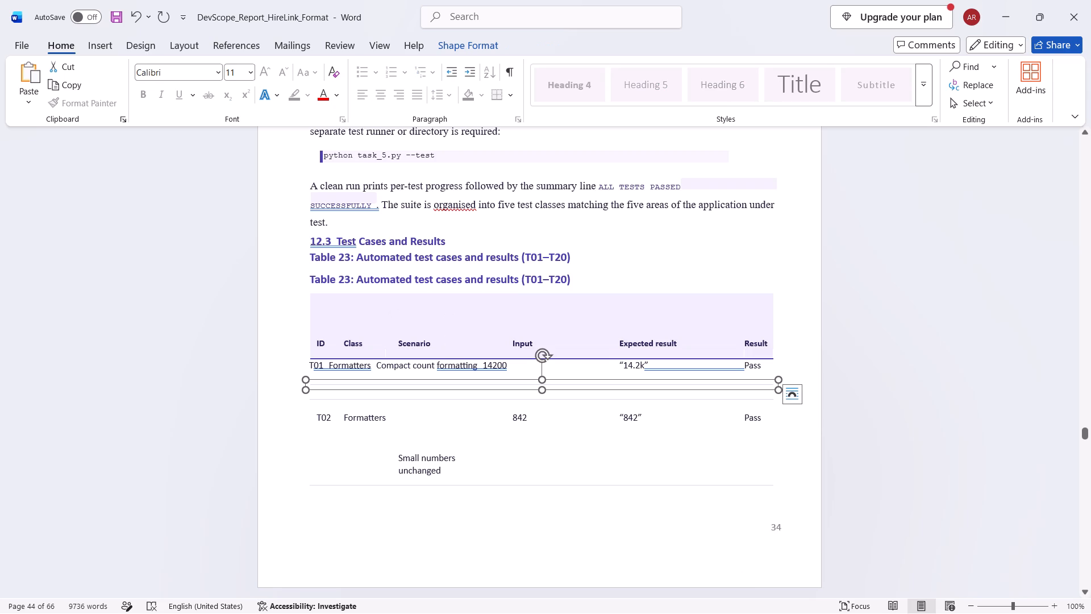
key(BackSpace)
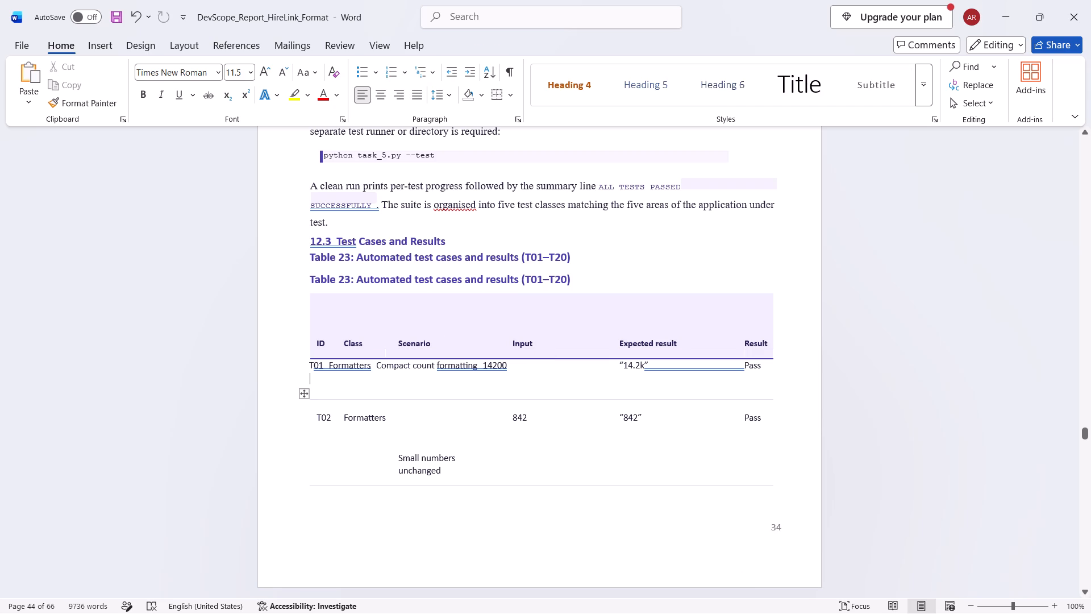
Switch to the other internship report and copy Table 24 in section 12.4, from its header row through M10.
scroll(428, 406, down, 10)
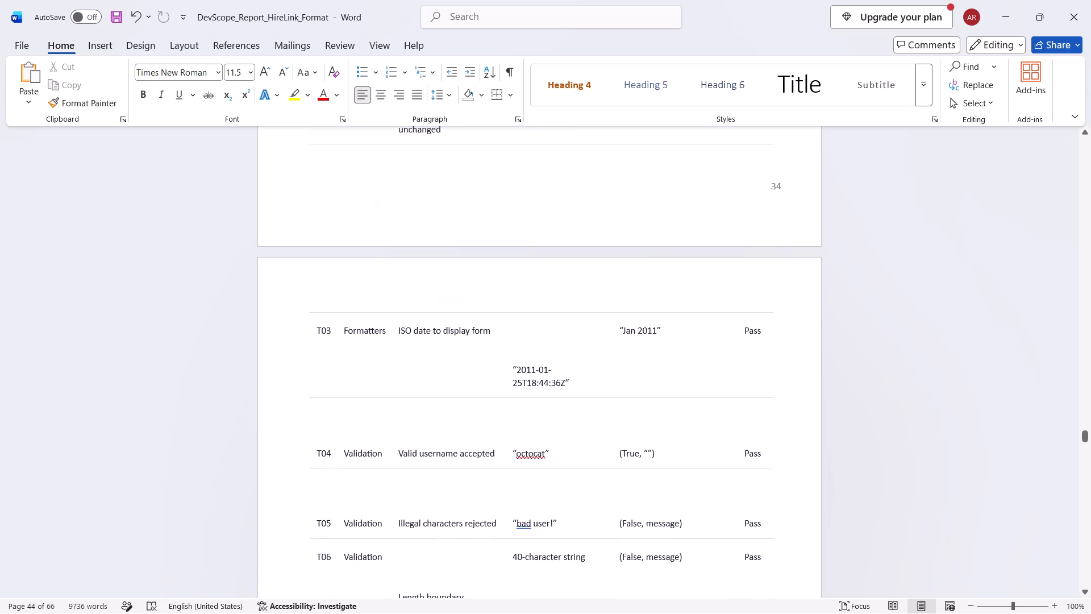
scroll(473, 315, down, 20)
scroll(473, 315, down, 16)
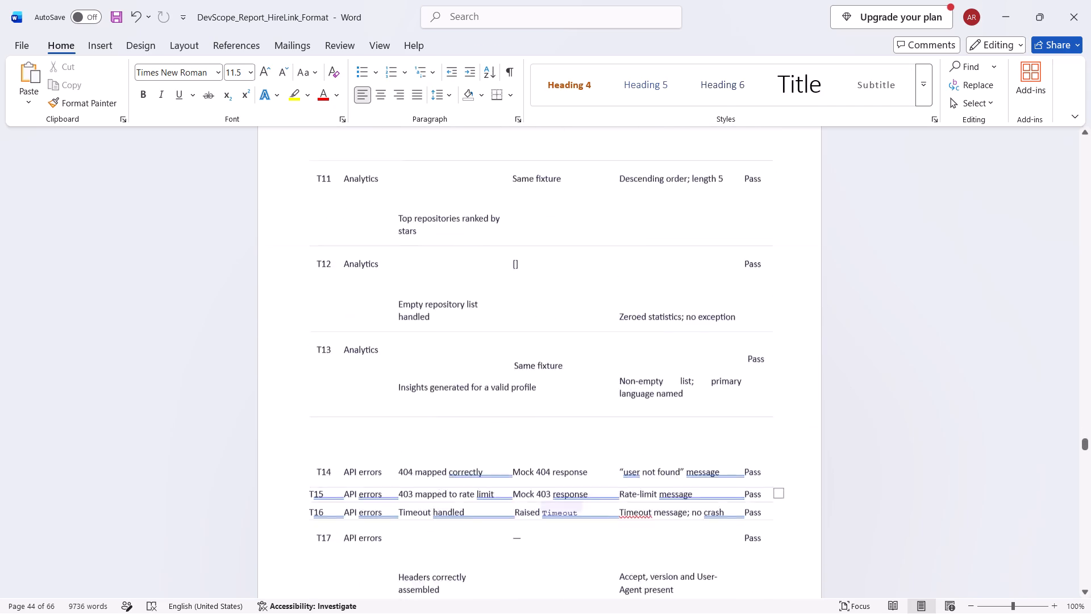
scroll(473, 315, down, 20)
scroll(473, 315, down, 19)
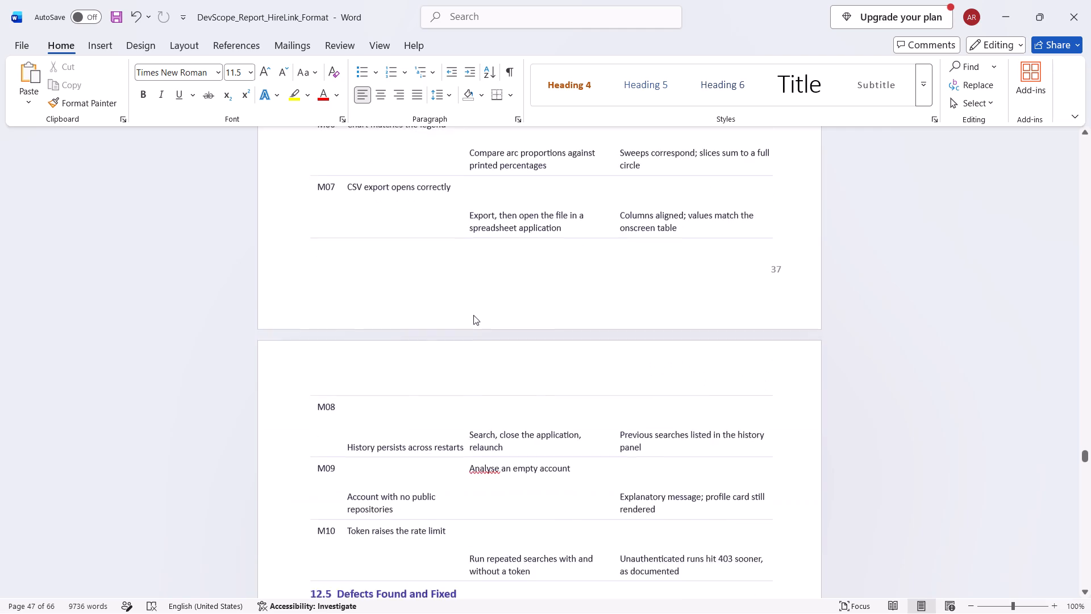
scroll(473, 315, down, 4)
scroll(473, 315, up, 20)
scroll(473, 315, up, 4)
key(alt+Tab)
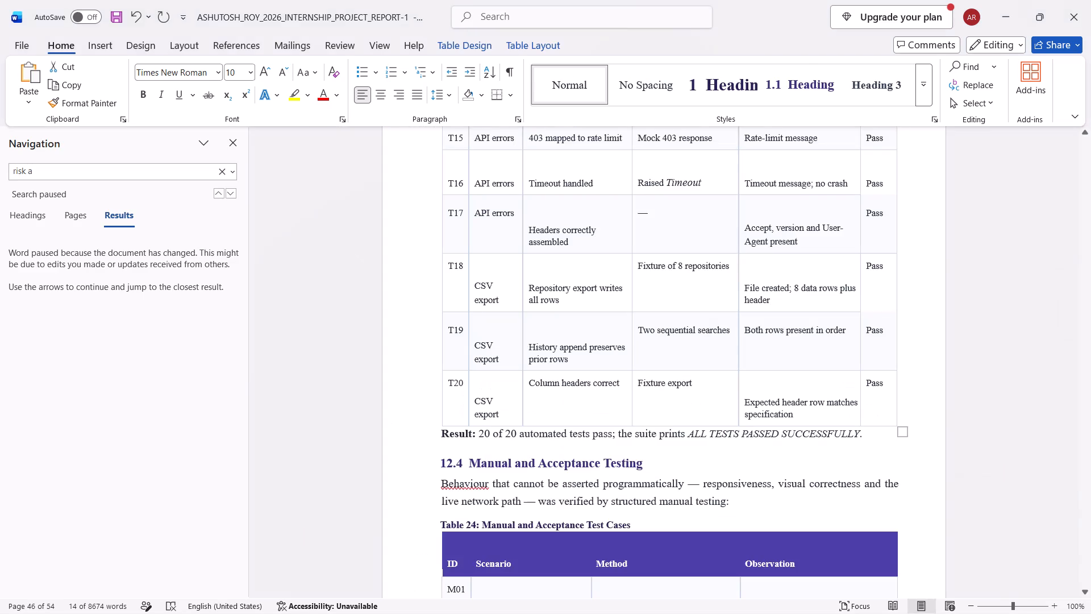
scroll(473, 315, down, 8)
drag(418, 276, 684, 530)
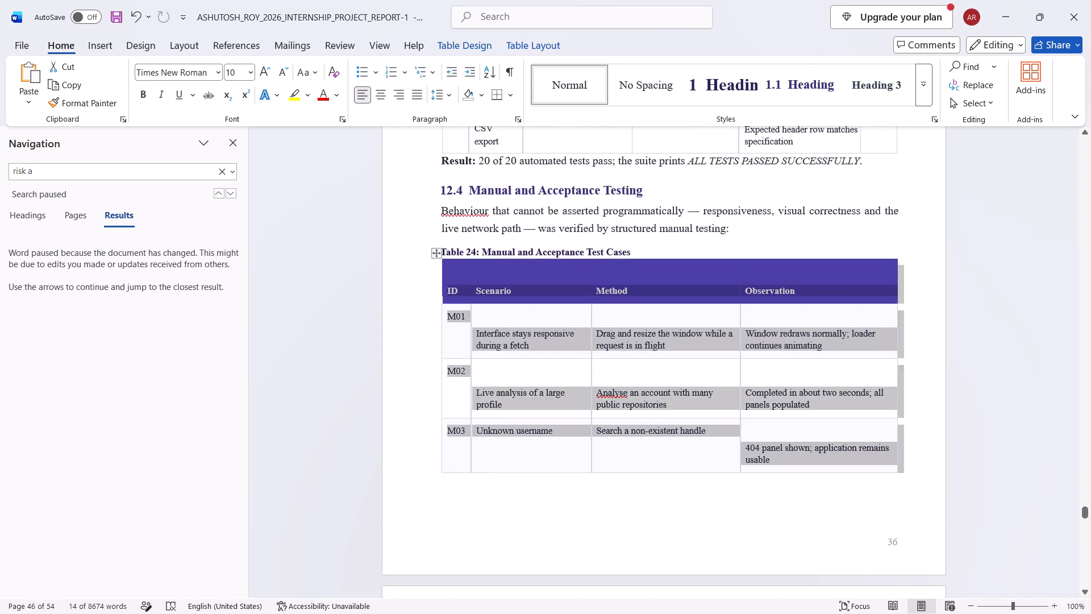
drag(684, 530, 778, 613)
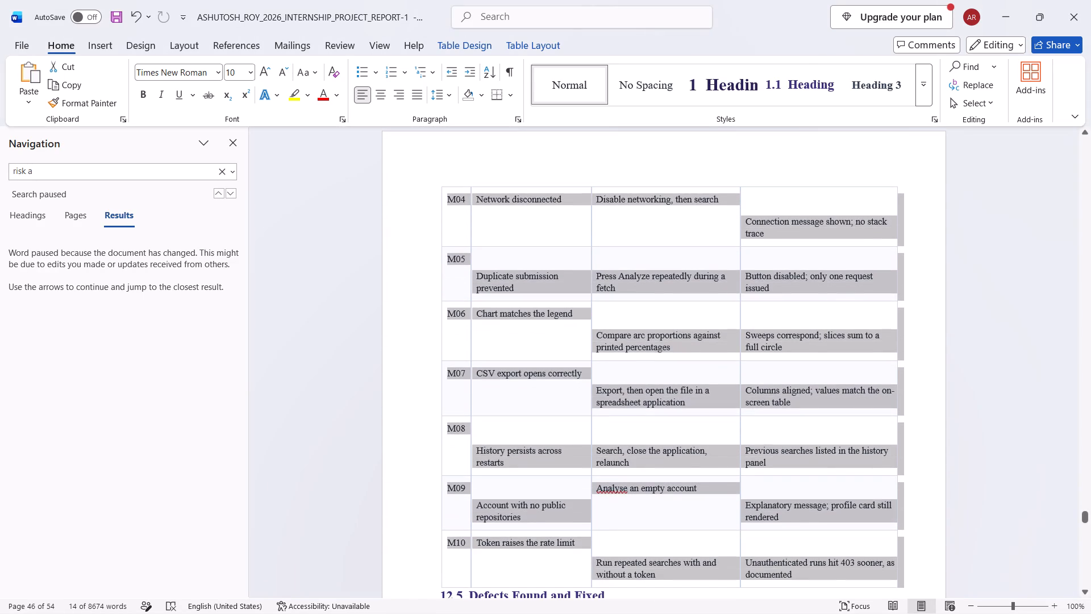
drag(778, 613, 819, 569)
key(ctrl+c)
key(ctrl+c)
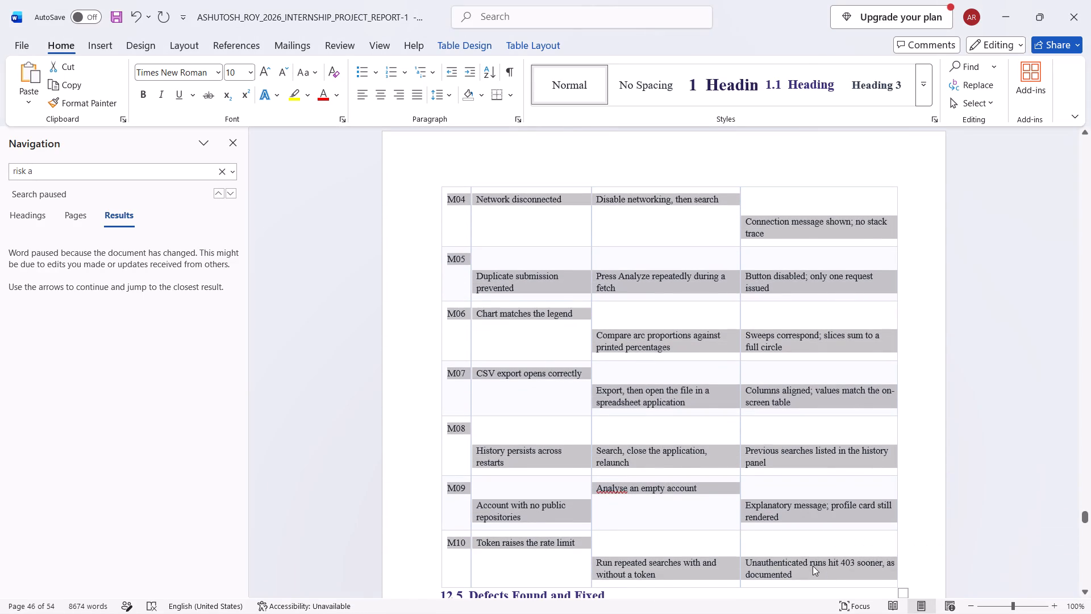
Switch back to DevScope_Report_HireLink_Format and paste the copied table over Table 24's header and rows M01 to M10.
key(alt+Tab)
scroll(670, 437, down, 4)
scroll(670, 437, up, 6)
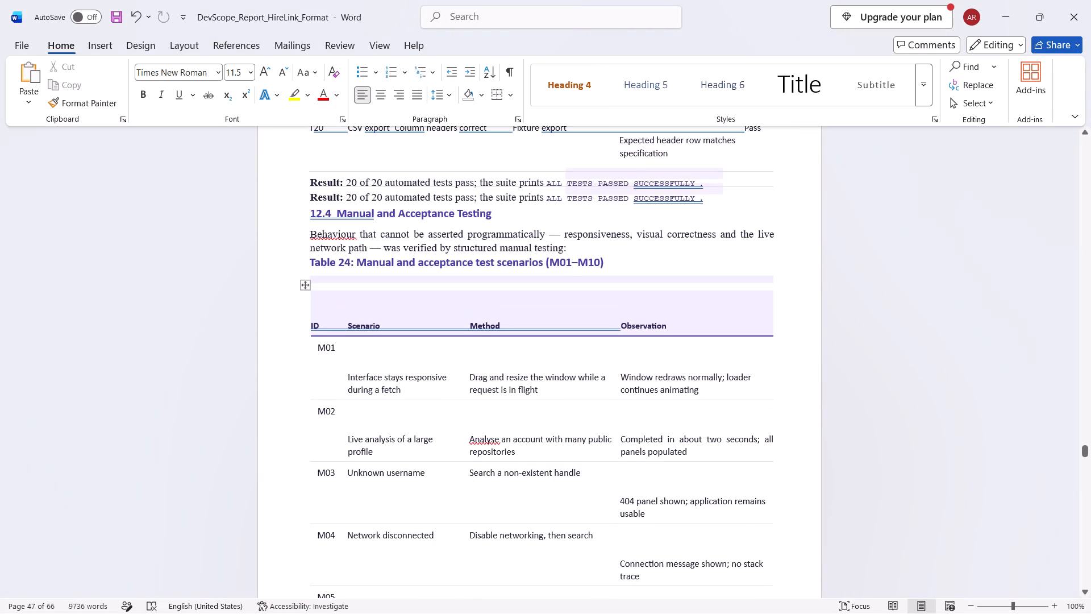
drag(286, 316, 903, 613)
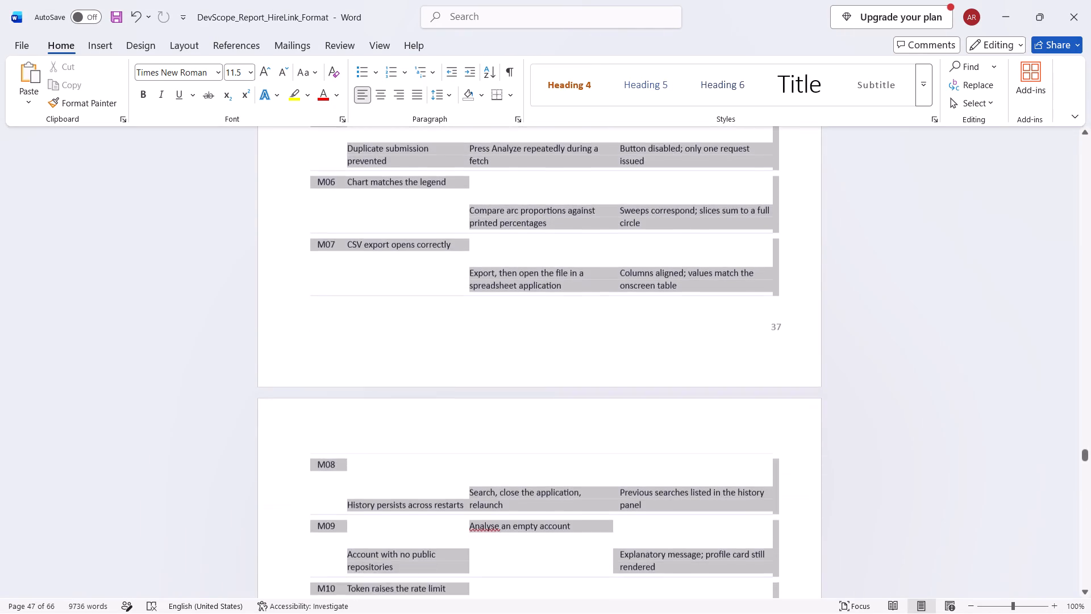
drag(903, 613, 892, 339)
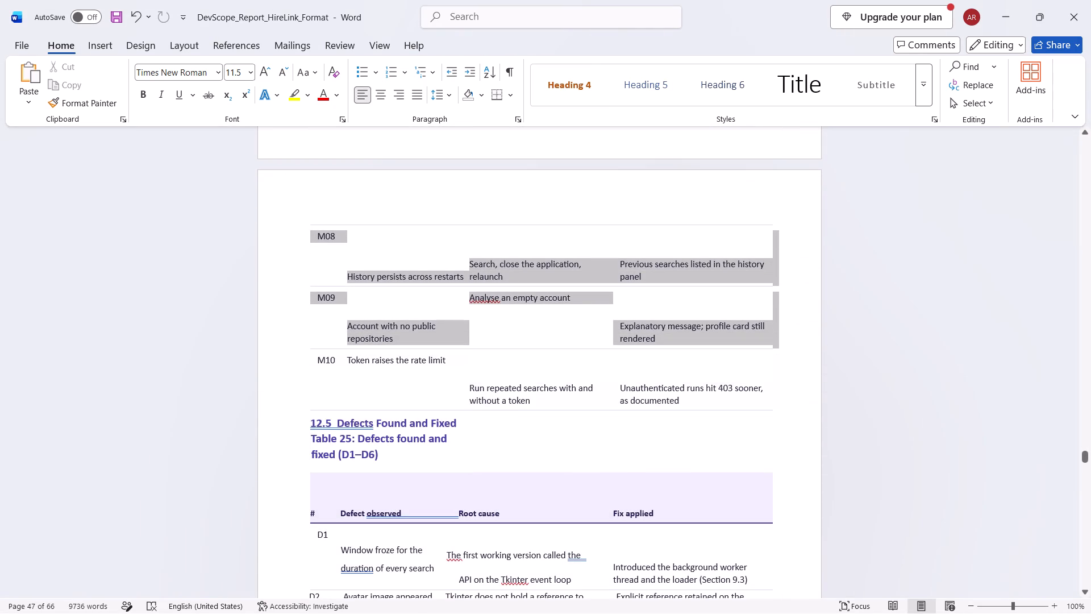
drag(892, 339, 894, 368)
key(ctrl+v)
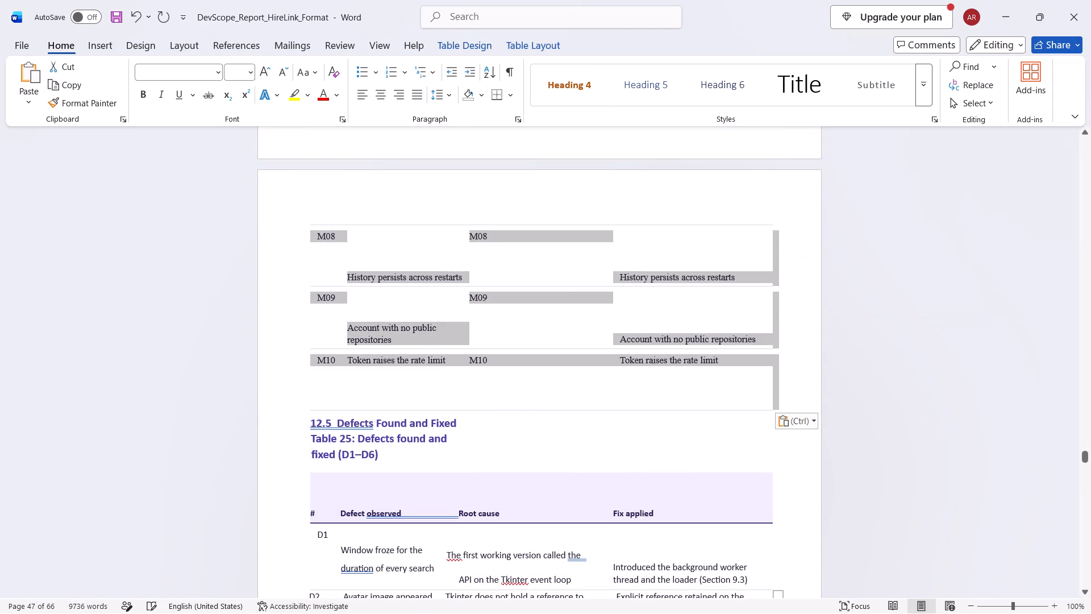
Examine the pasted Table 24 in section 12.4, checking its caption, header row, shaded band and cell contents.
scroll(762, 348, up, 20)
scroll(762, 348, up, 4)
click(810, 346)
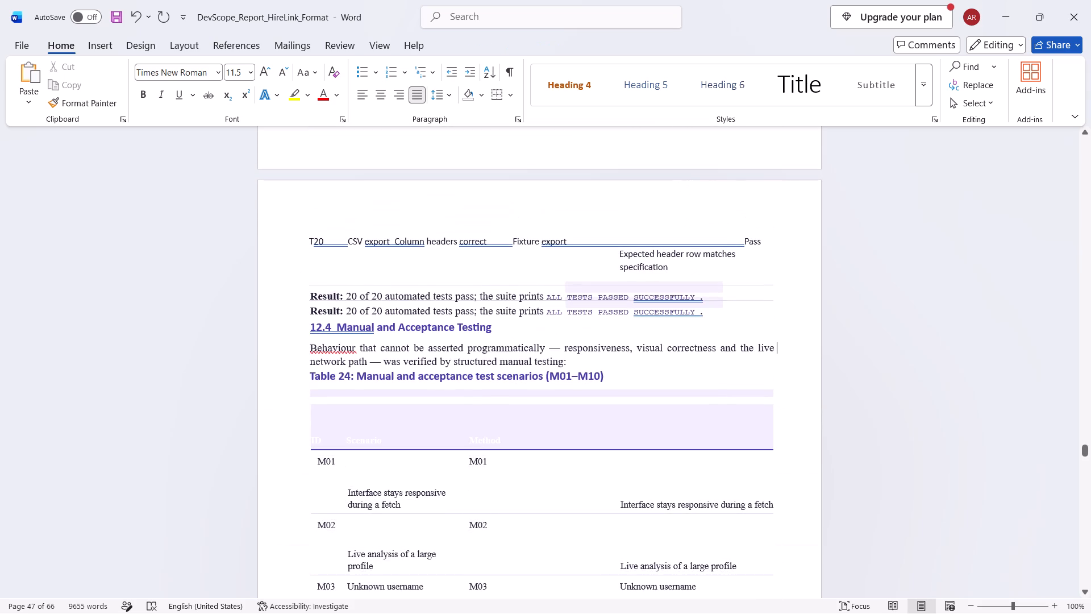
click(701, 418)
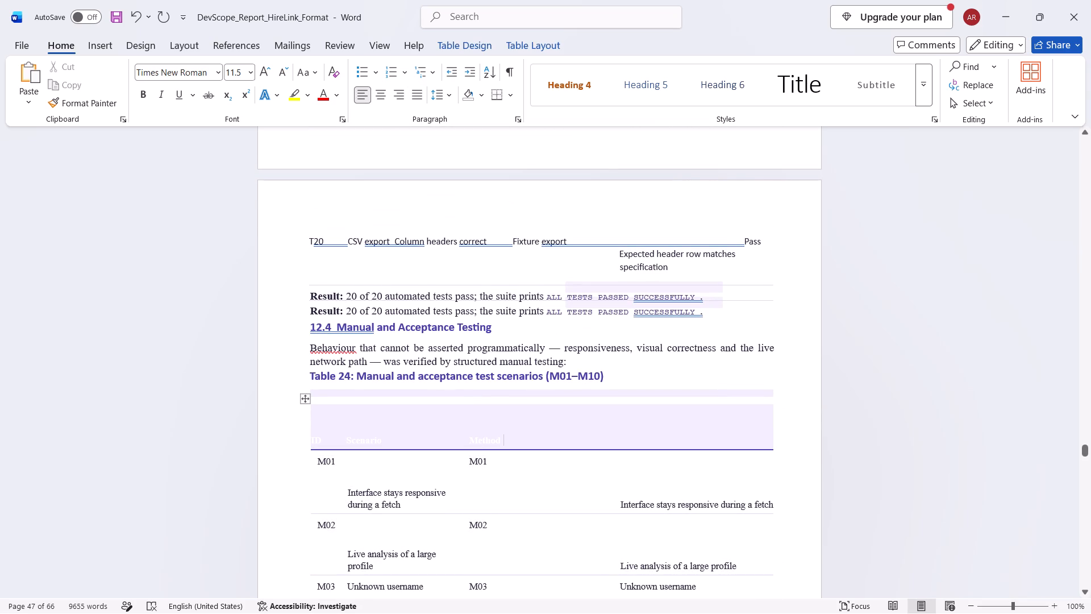
click(699, 418)
right_click(699, 418)
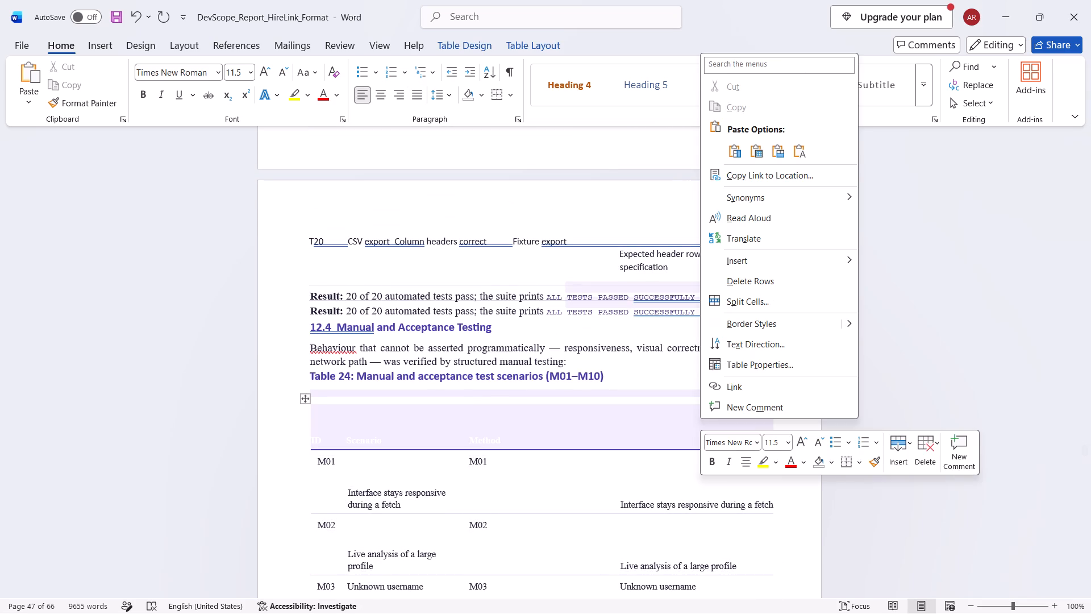
click(576, 435)
click(562, 416)
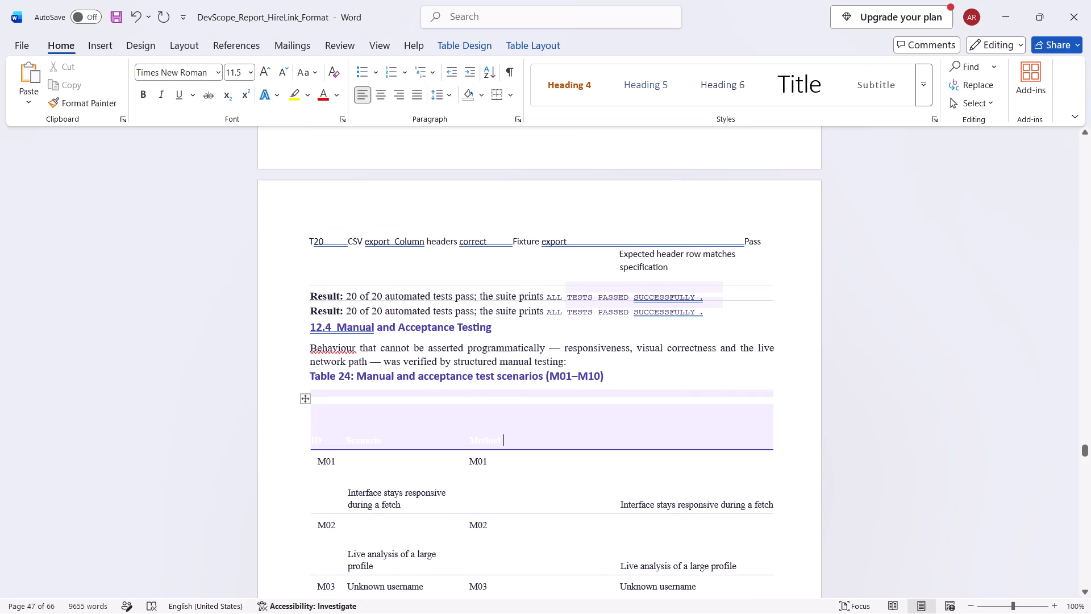
click(563, 406)
click(588, 387)
click(589, 391)
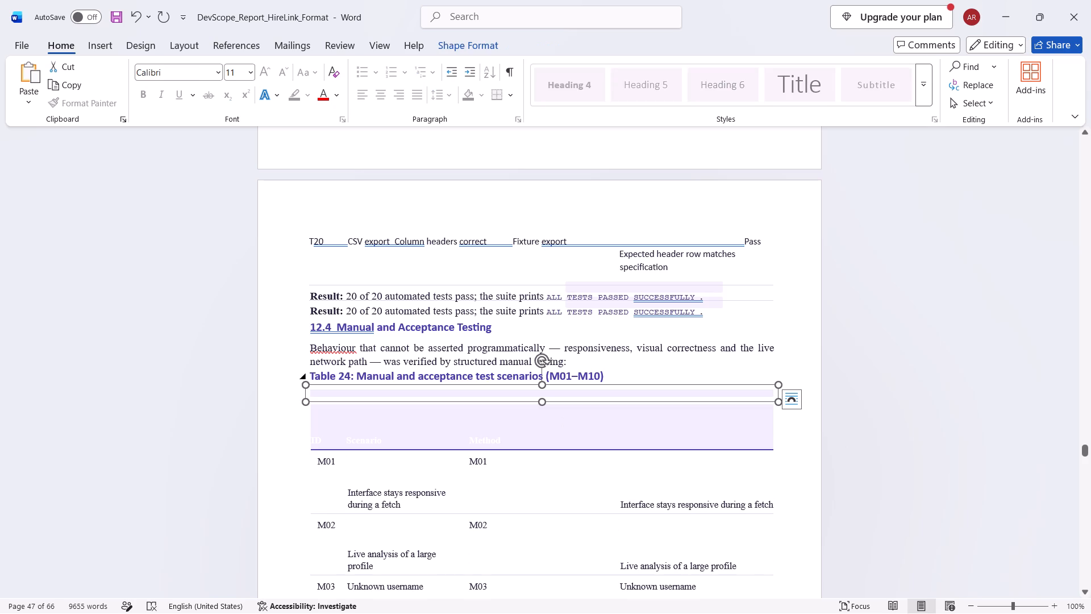
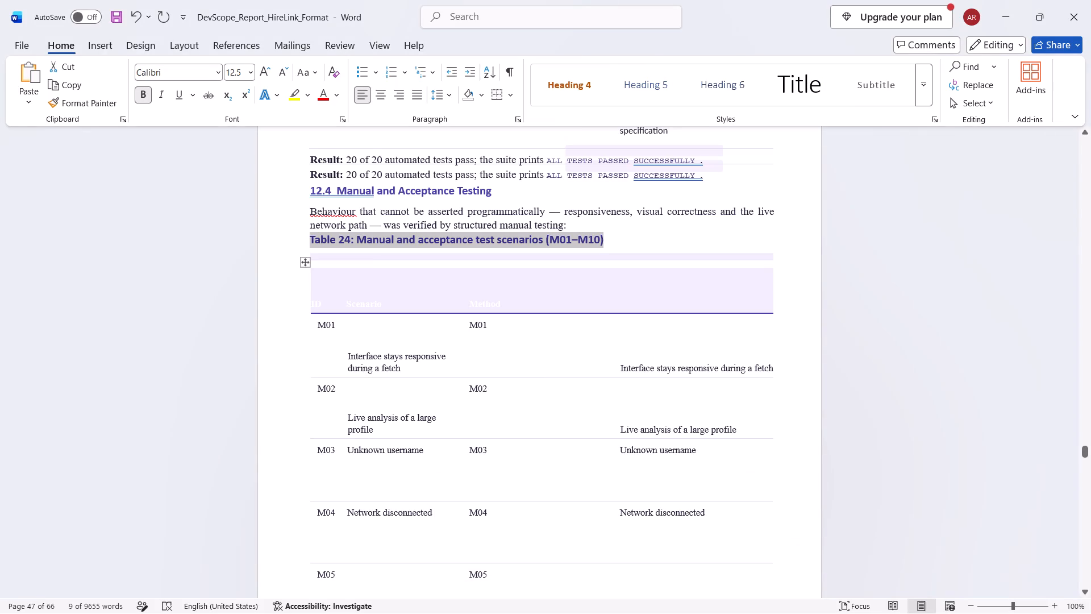
click(630, 301)
click(616, 288)
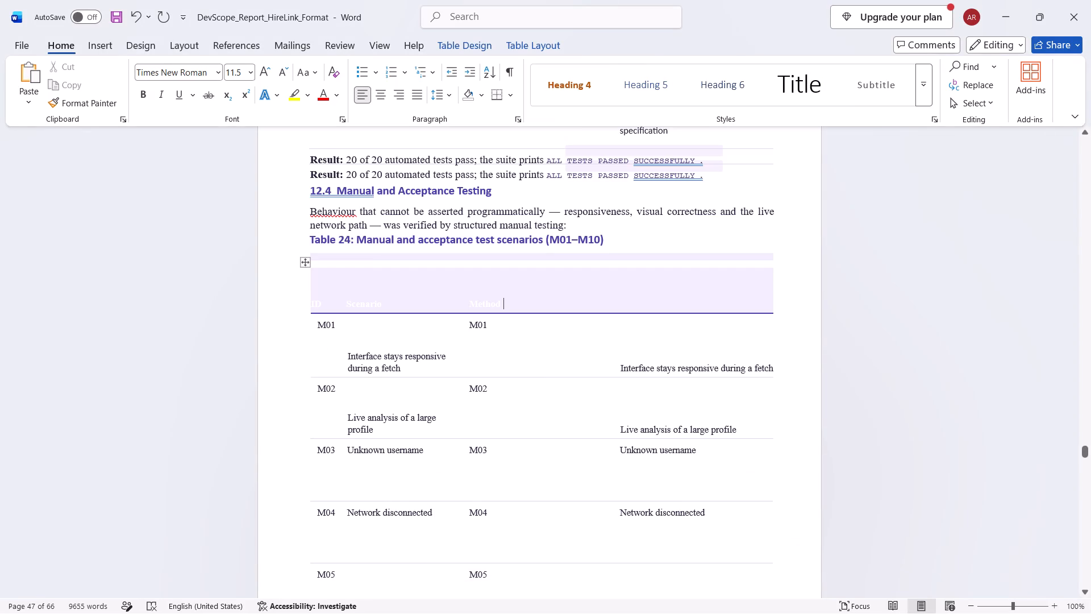
click(88, 94)
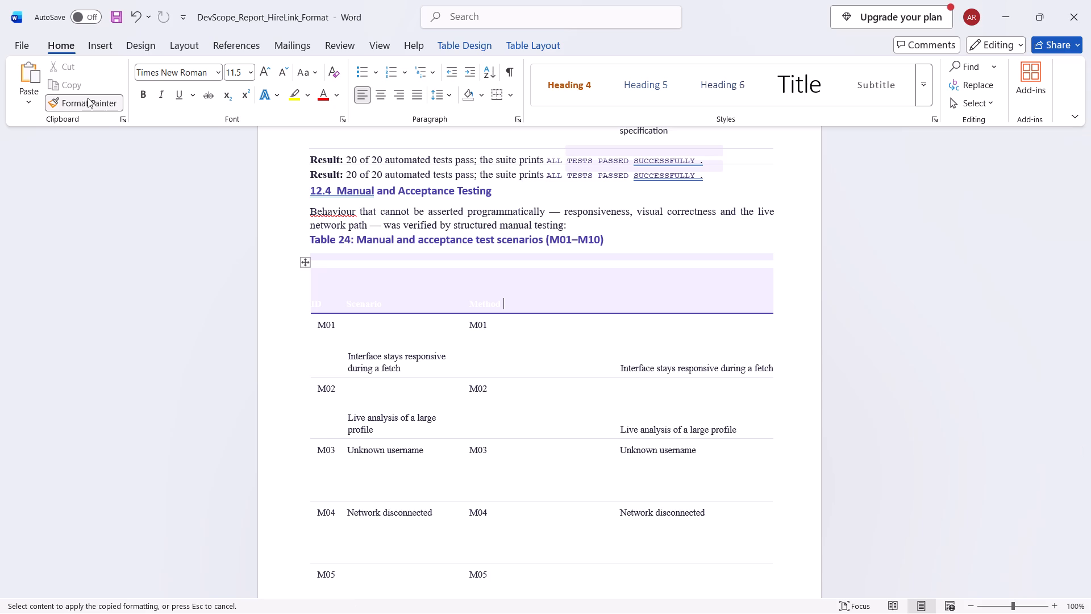
click(89, 104)
click(89, 104)
click(530, 284)
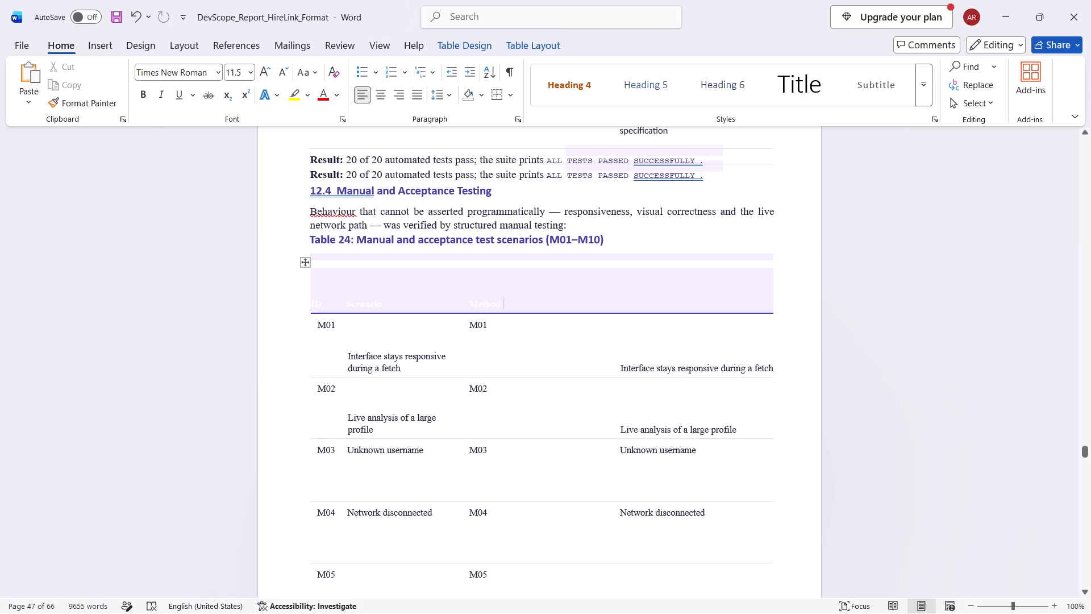
click(104, 110)
right_click(103, 109)
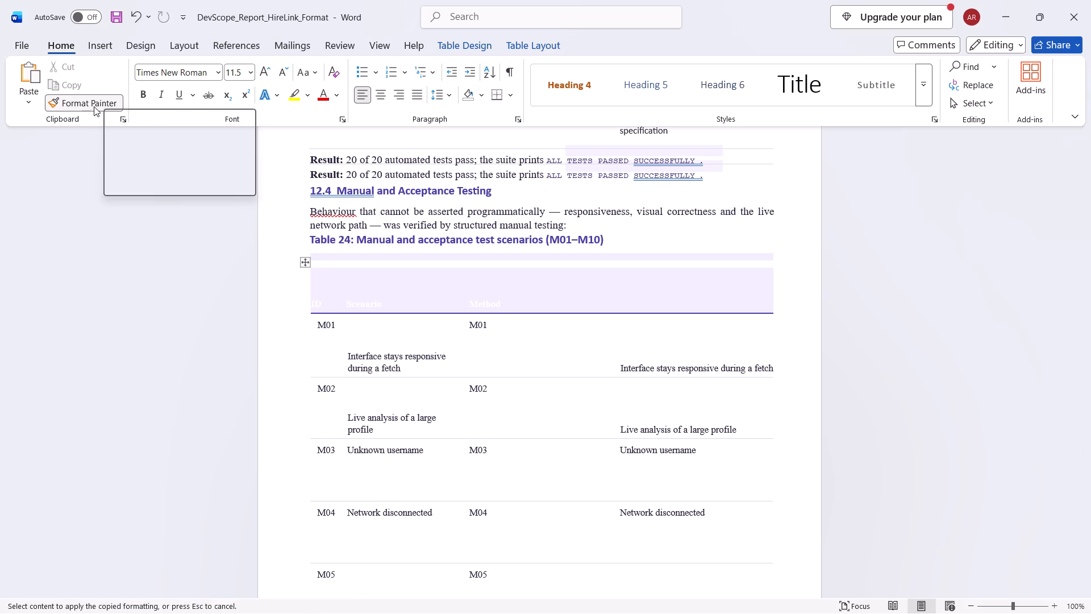
triple_click(88, 105)
click(88, 105)
double_click(88, 105)
drag(88, 105, 165, 152)
click(485, 276)
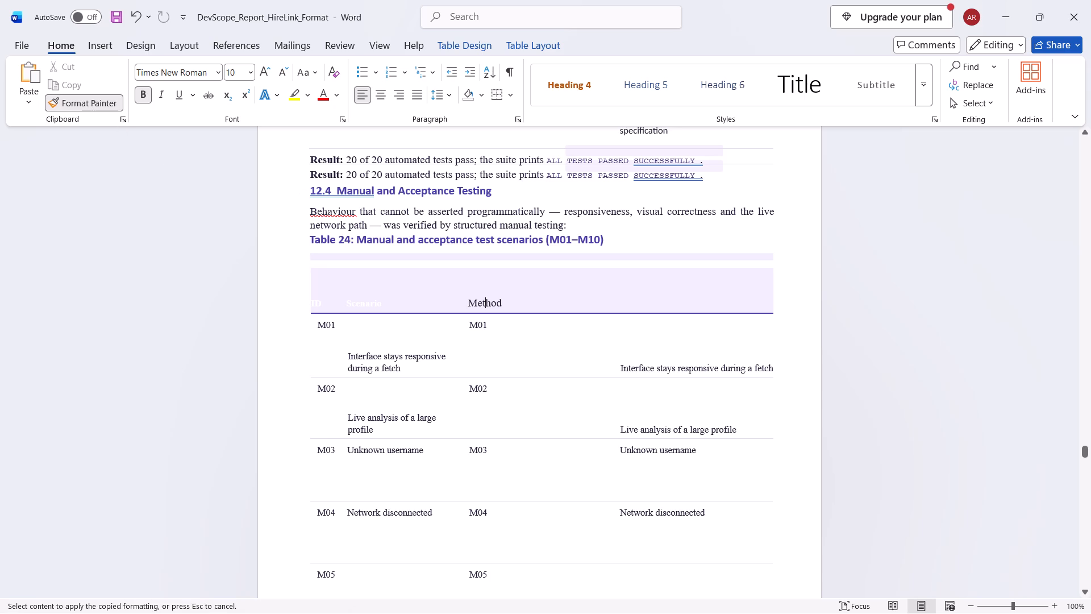
click(370, 301)
click(326, 300)
click(321, 300)
click(306, 302)
click(311, 302)
click(285, 301)
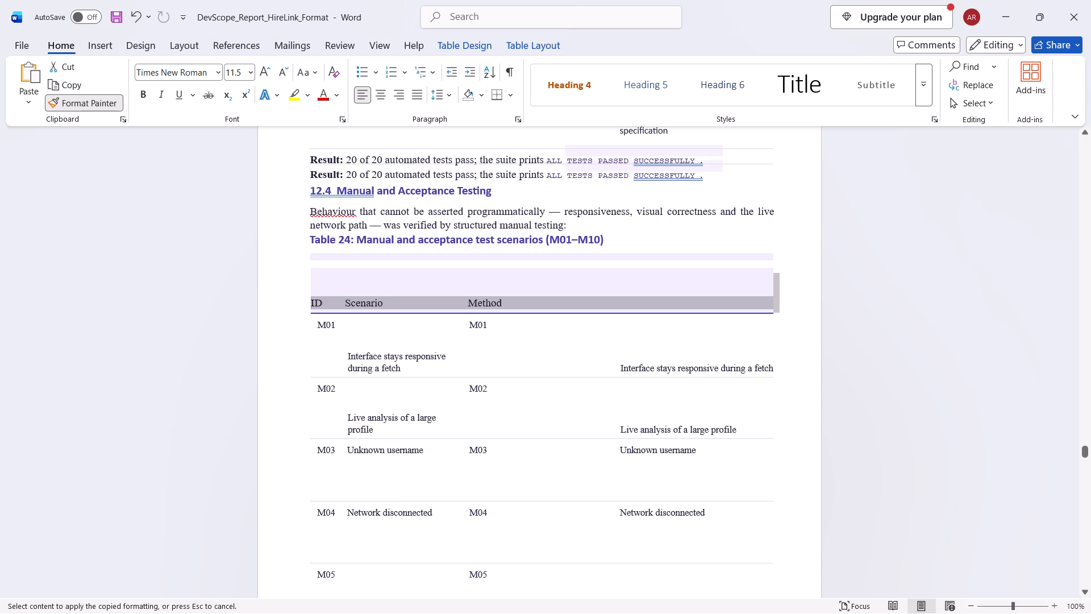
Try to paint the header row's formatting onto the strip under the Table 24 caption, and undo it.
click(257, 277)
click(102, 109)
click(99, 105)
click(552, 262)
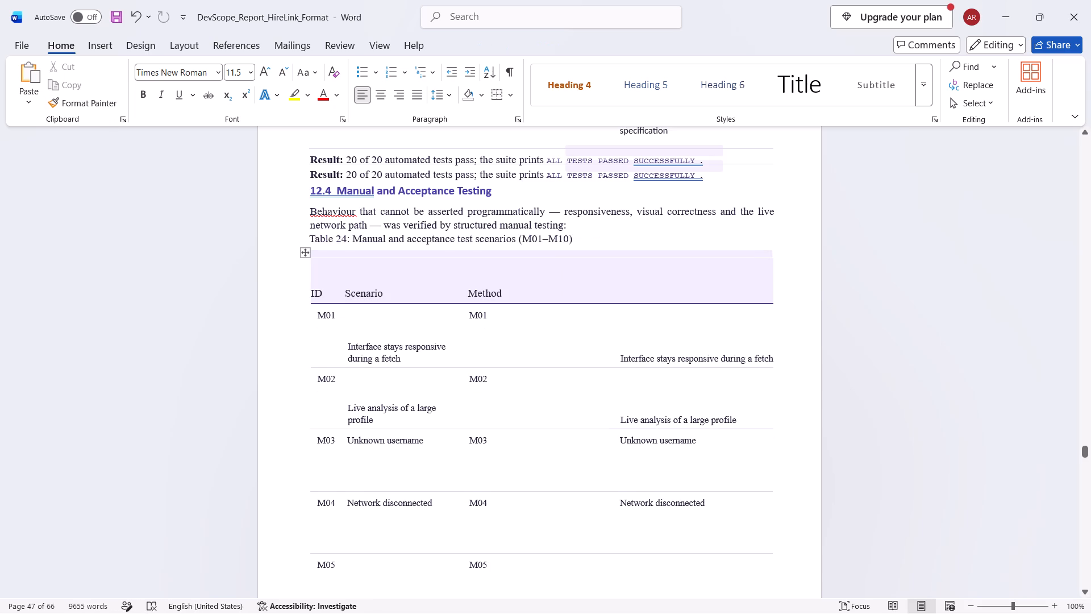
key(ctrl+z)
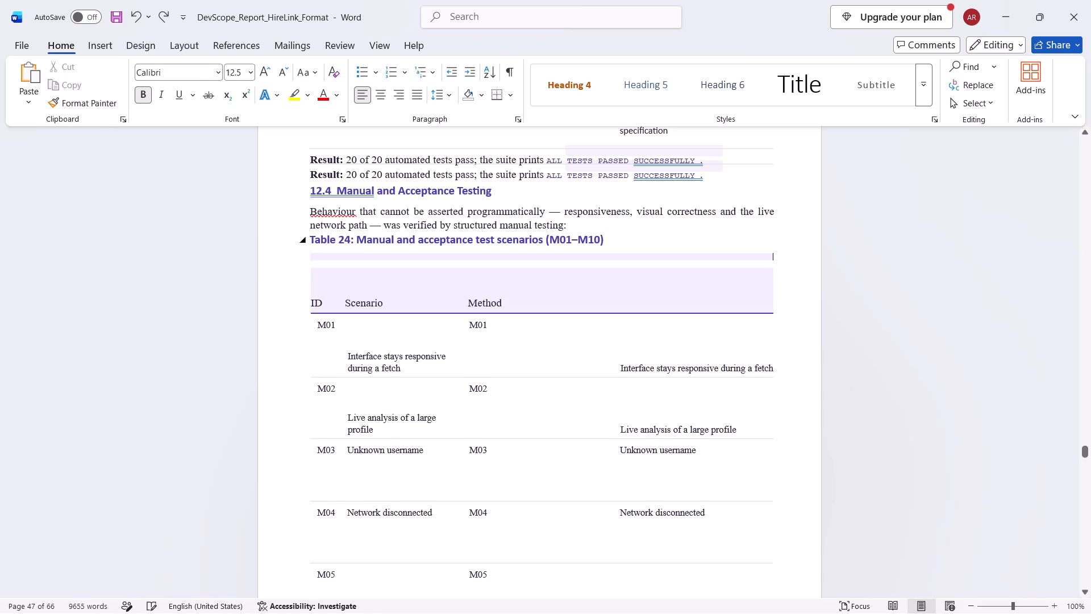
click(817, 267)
Switch to the internship project report and copy the whole of Table 25, Defects Found During Testing and the Fixes Applied, rows D1 to D6.
scroll(674, 200, down, 20)
scroll(674, 200, down, 6)
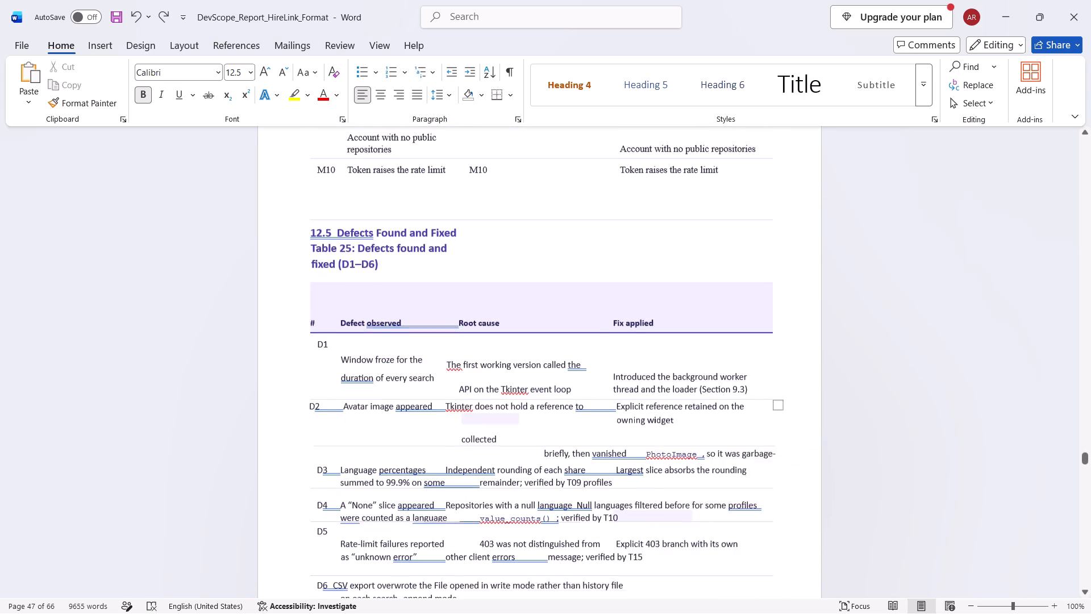
scroll(669, 252, down, 14)
scroll(669, 252, up, 9)
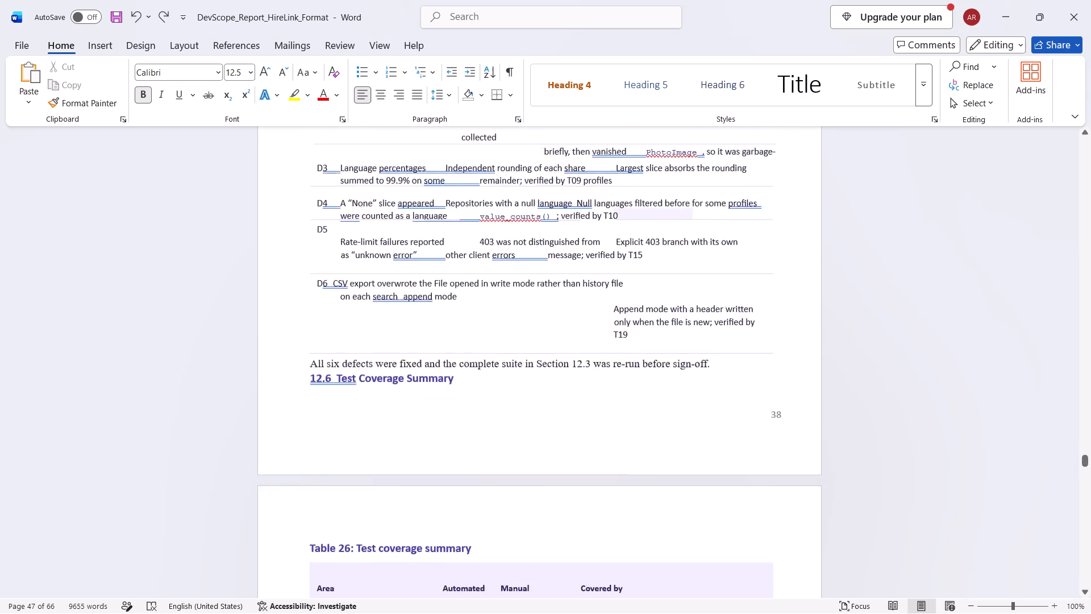
scroll(669, 252, up, 3)
key(alt+Tab)
key(alt+Tab)
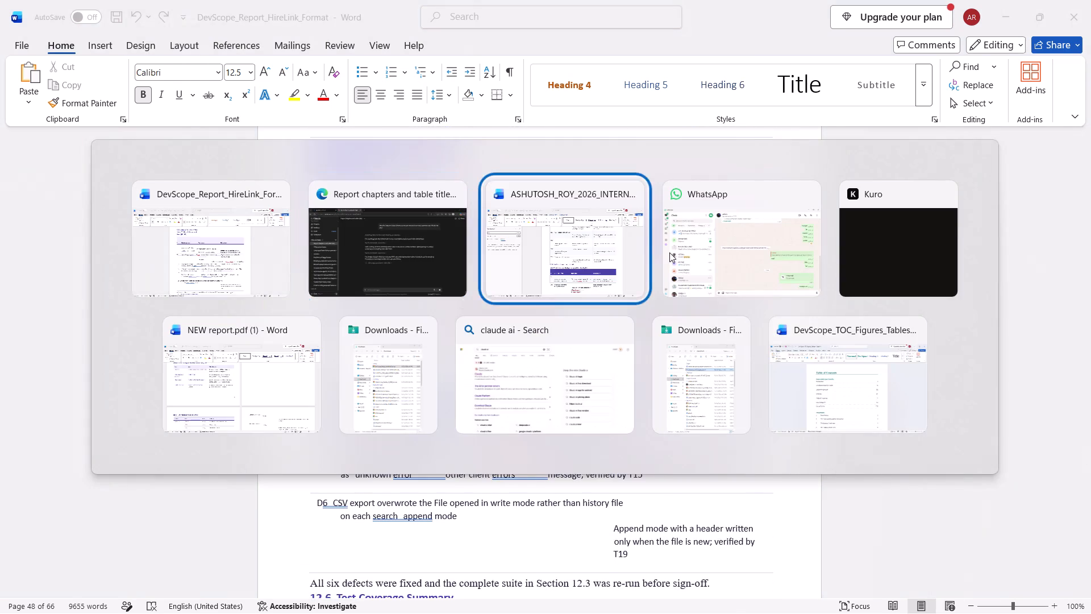
scroll(669, 252, down, 8)
scroll(549, 275, up, 3)
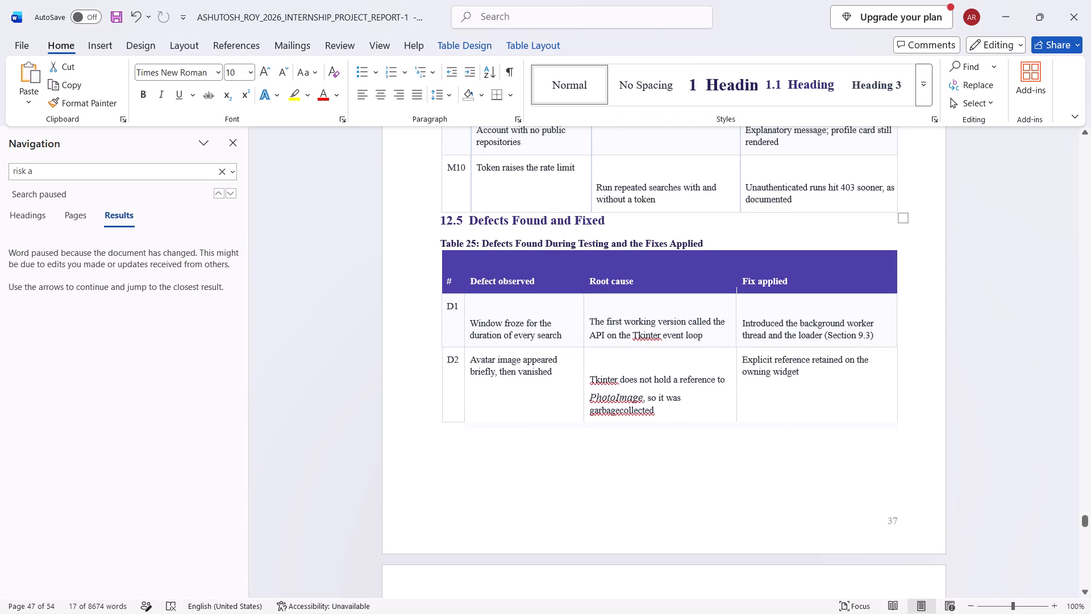
drag(432, 256, 769, 613)
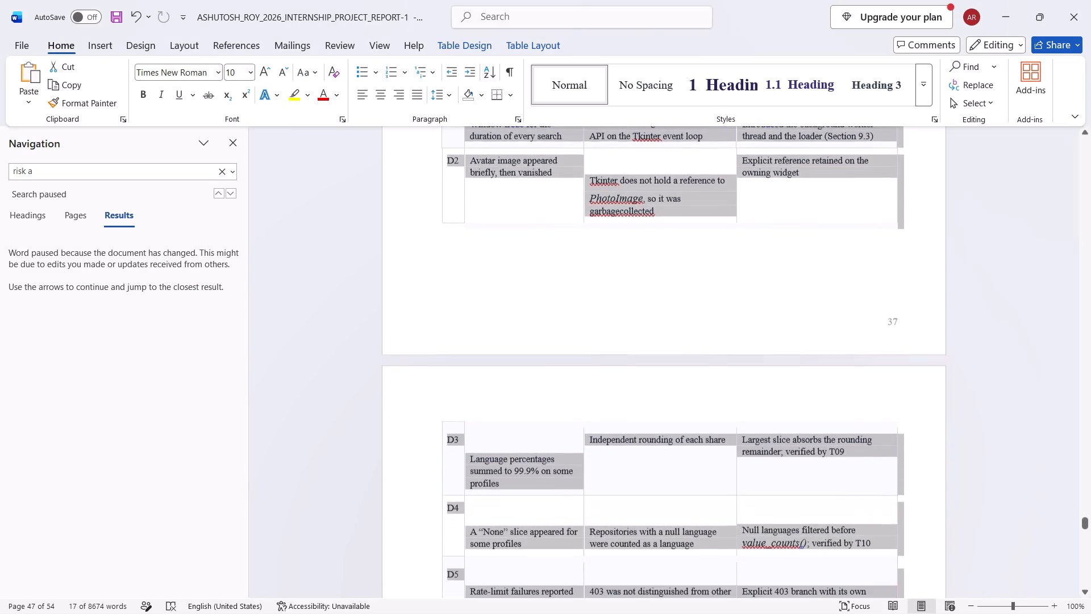
drag(769, 613, 948, 608)
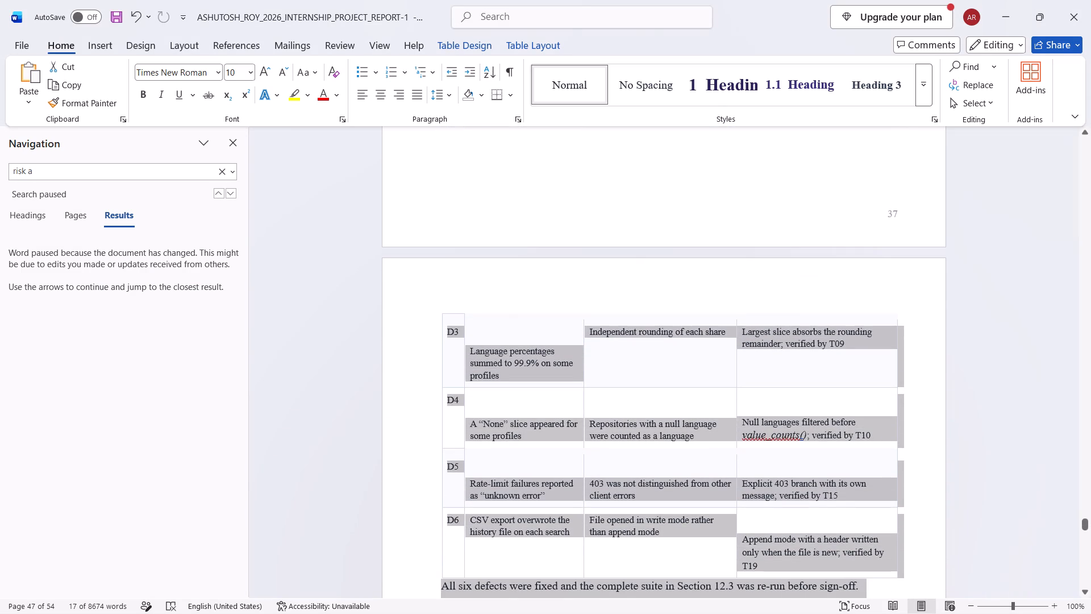
drag(948, 608, 957, 545)
key(ctrl+c)
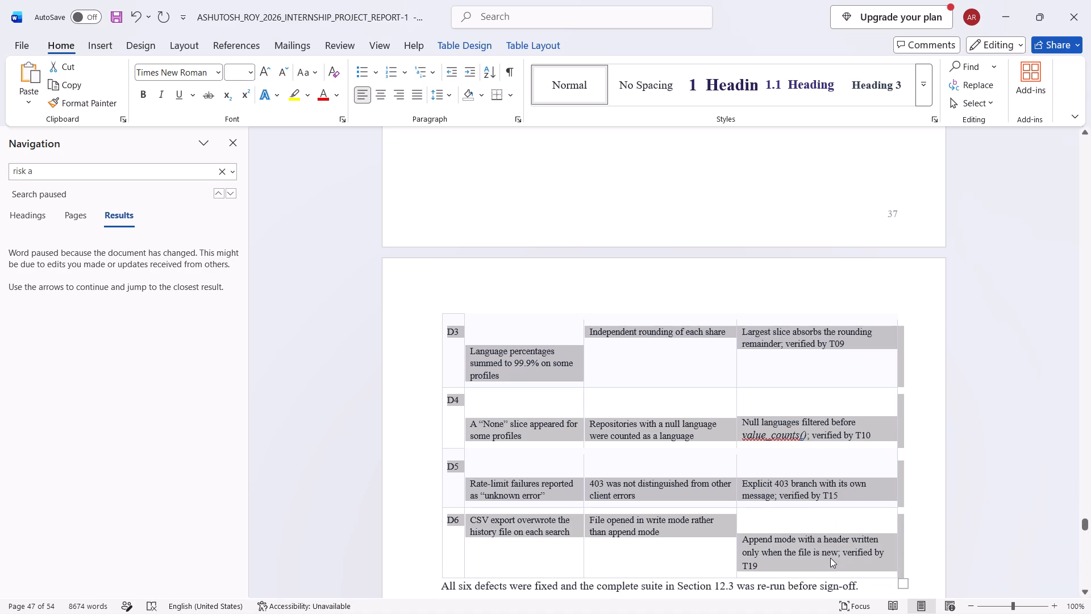
key(ctrl+c)
key(ctrl+c)
Return to the DevScope report and replace the old Table 25 contents under section 12.5 with the copied defects table.
key(alt+Tab)
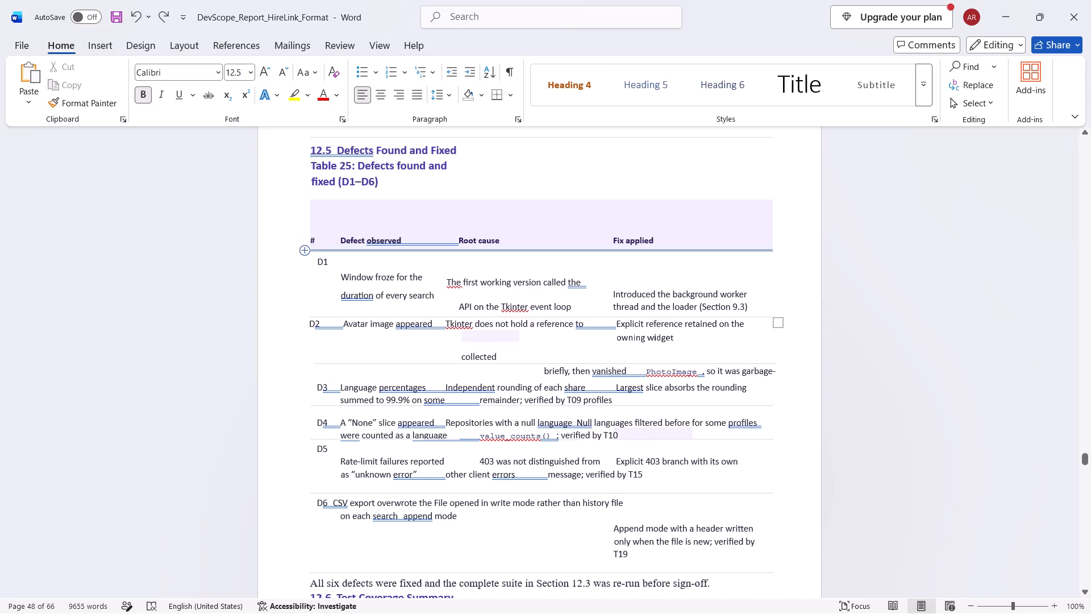
drag(299, 216, 773, 571)
key(ctrl+v)
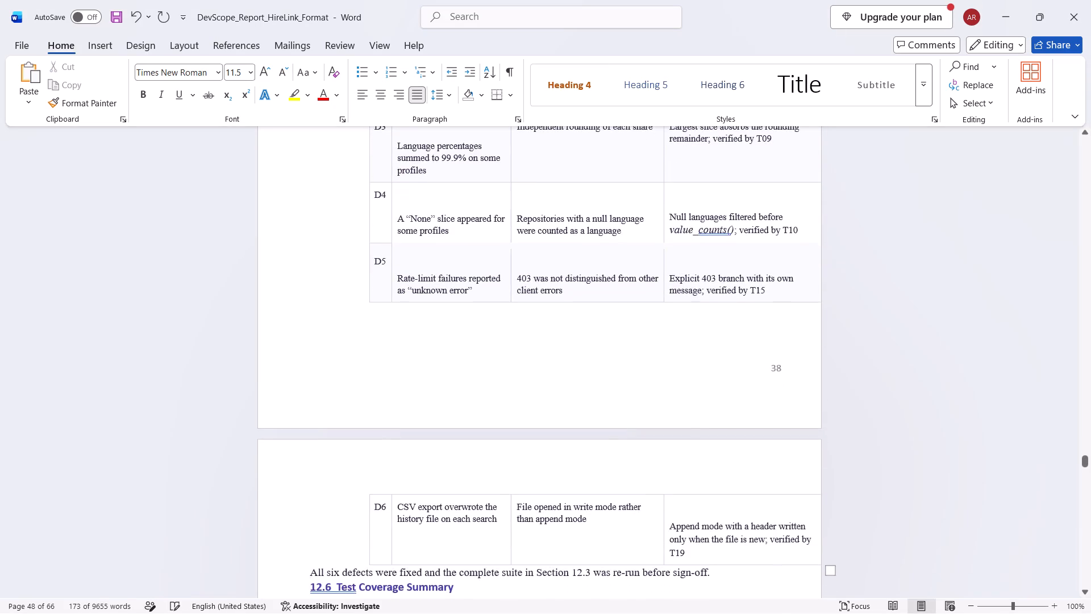
Move the pasted defects table left to line up with the page's left text margin under heading 12.5.
scroll(605, 438, up, 10)
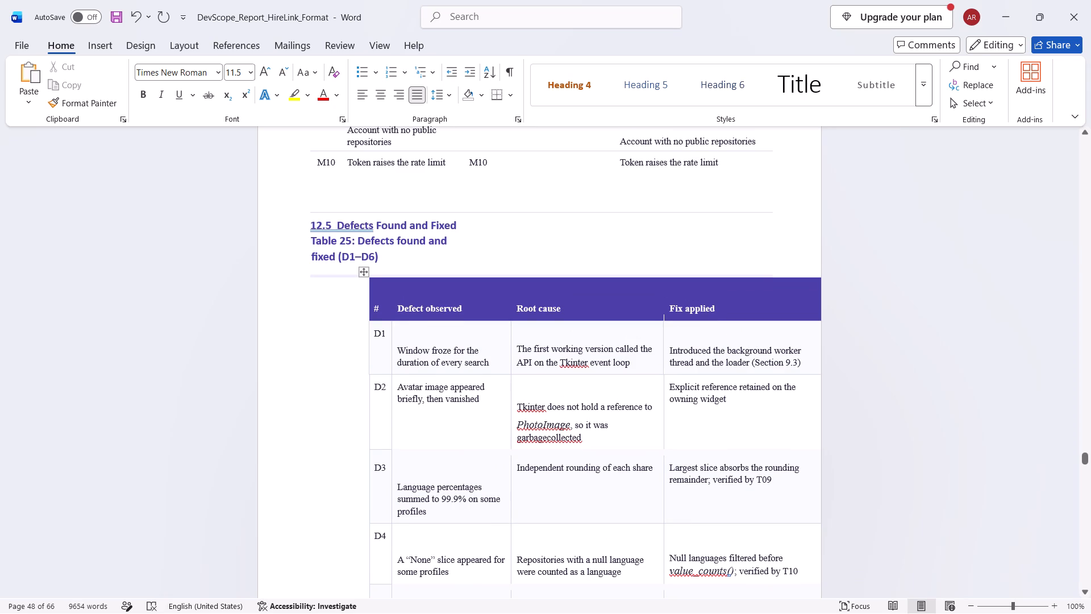
drag(361, 272, 304, 271)
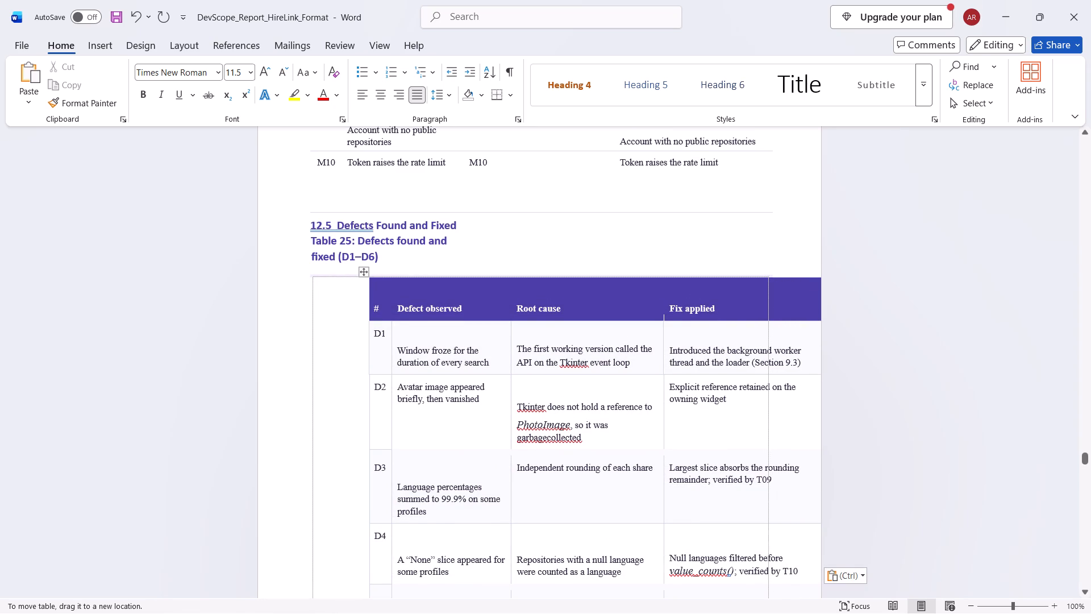
drag(304, 271, 300, 265)
scroll(342, 251, up, 4)
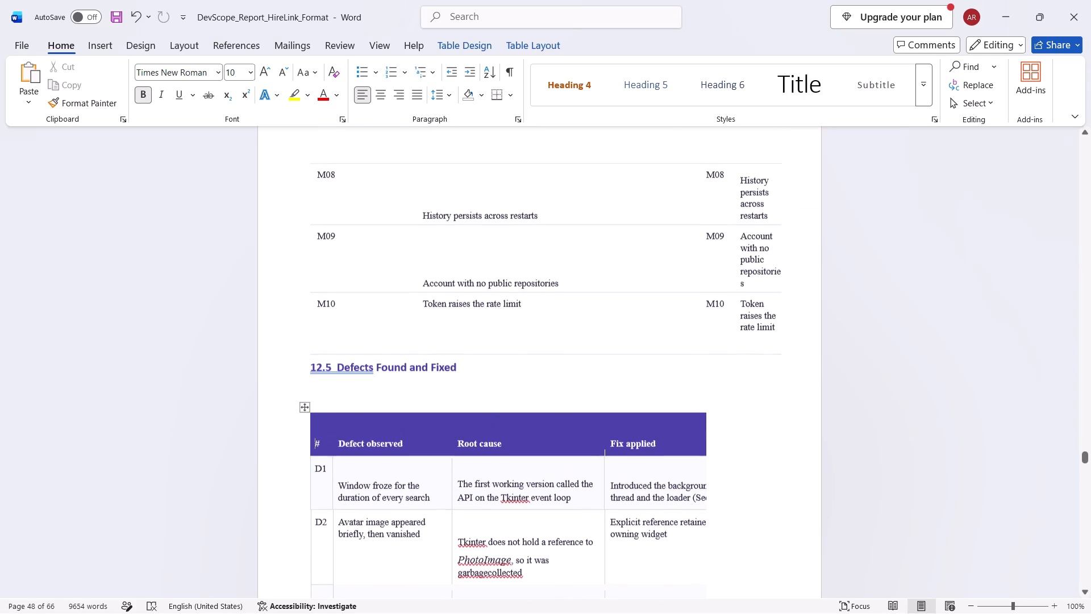
Examine the layout of the end of the defects table and the following tables up to Table 29, Files produced at runtime.
scroll(478, 368, down, 20)
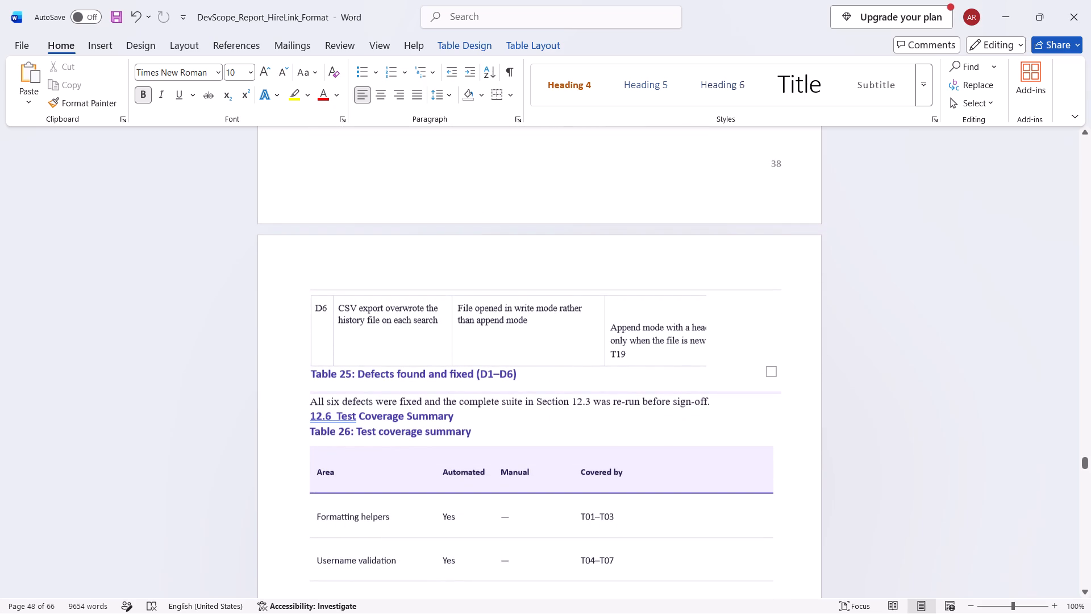
scroll(534, 428, down, 8)
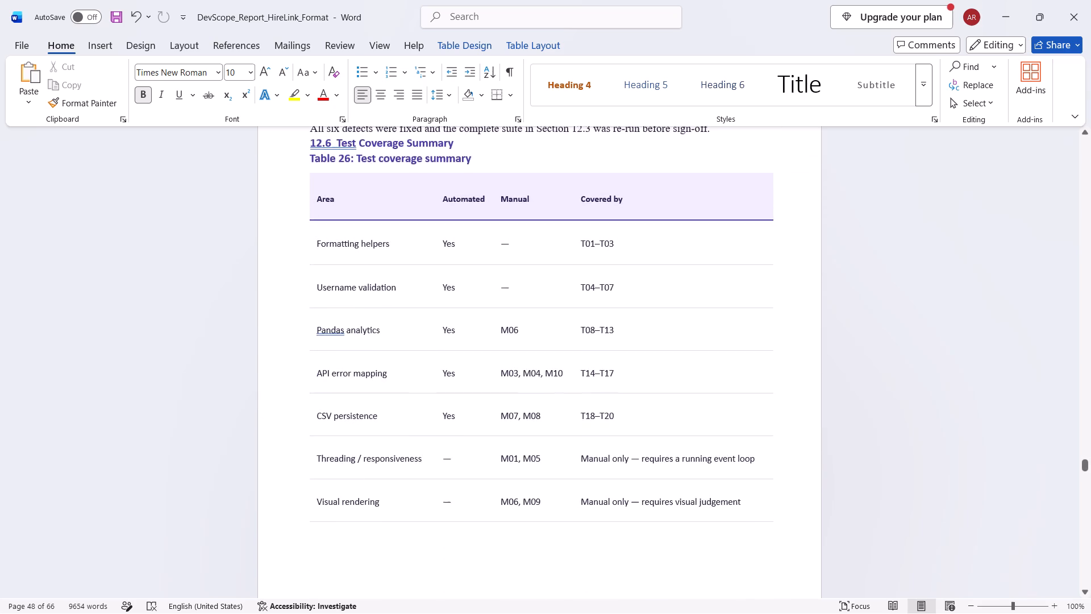
scroll(528, 417, down, 20)
scroll(528, 417, down, 14)
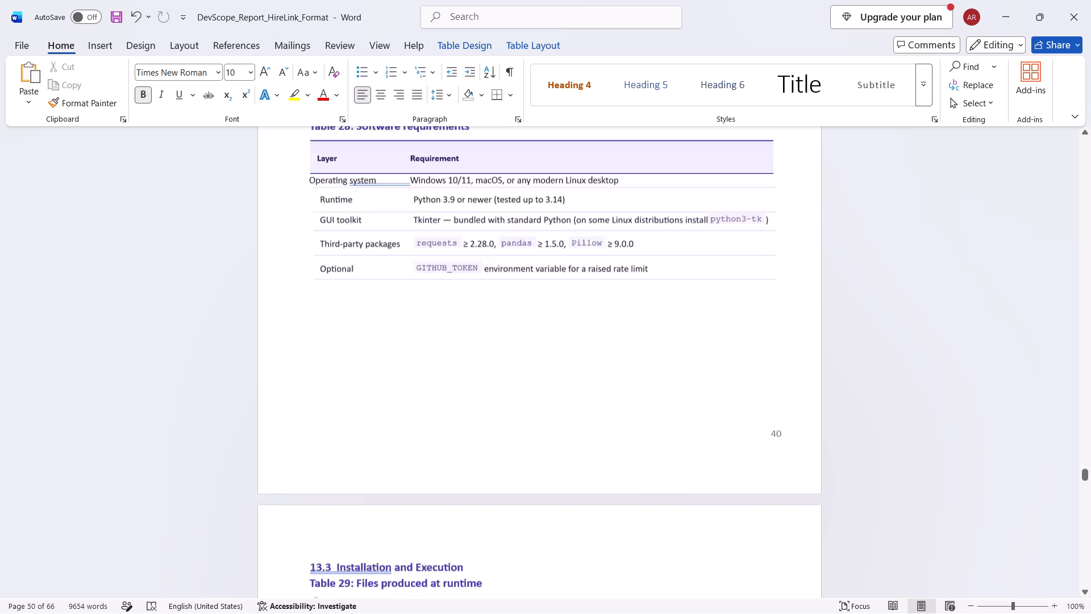
scroll(528, 417, up, 20)
scroll(528, 417, up, 20)
scroll(528, 417, up, 6)
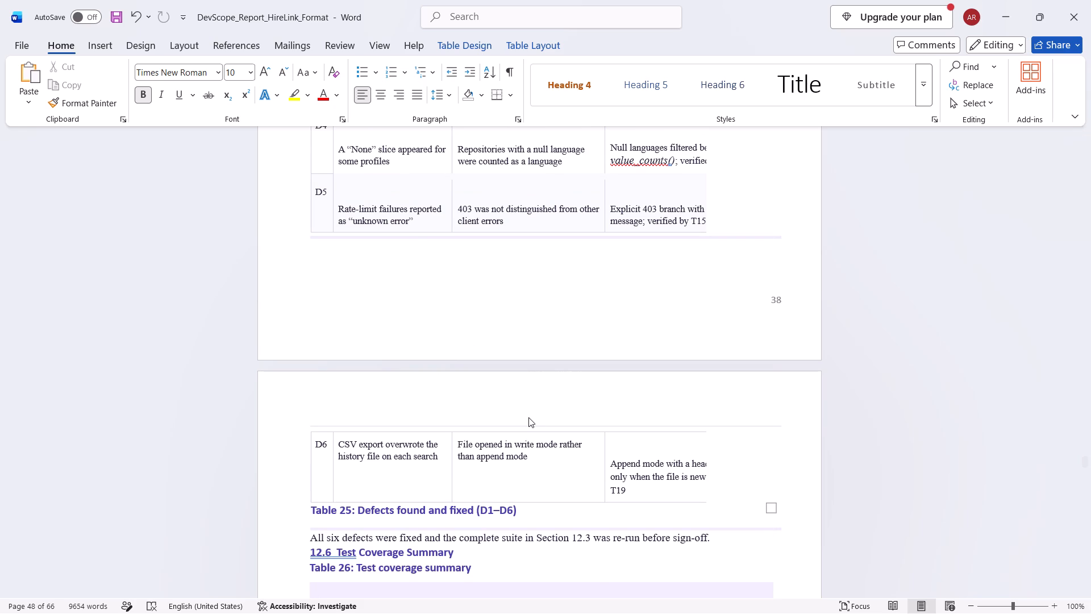
Reposition the defects table directly below the Table 25 caption under heading 12.5, aligned with the page's left text margin.
scroll(528, 417, up, 2)
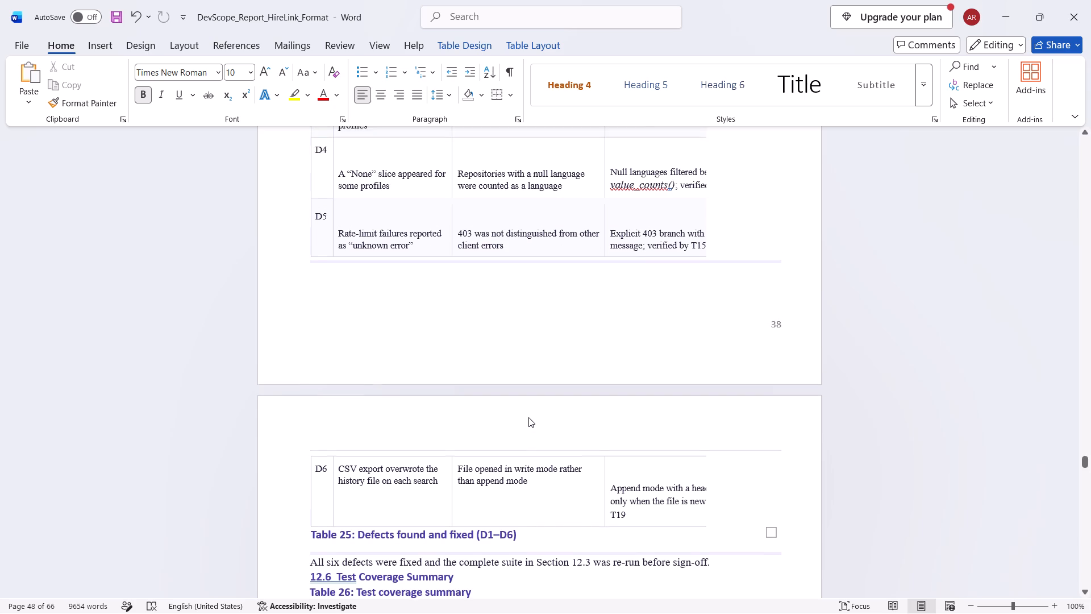
scroll(528, 417, up, 12)
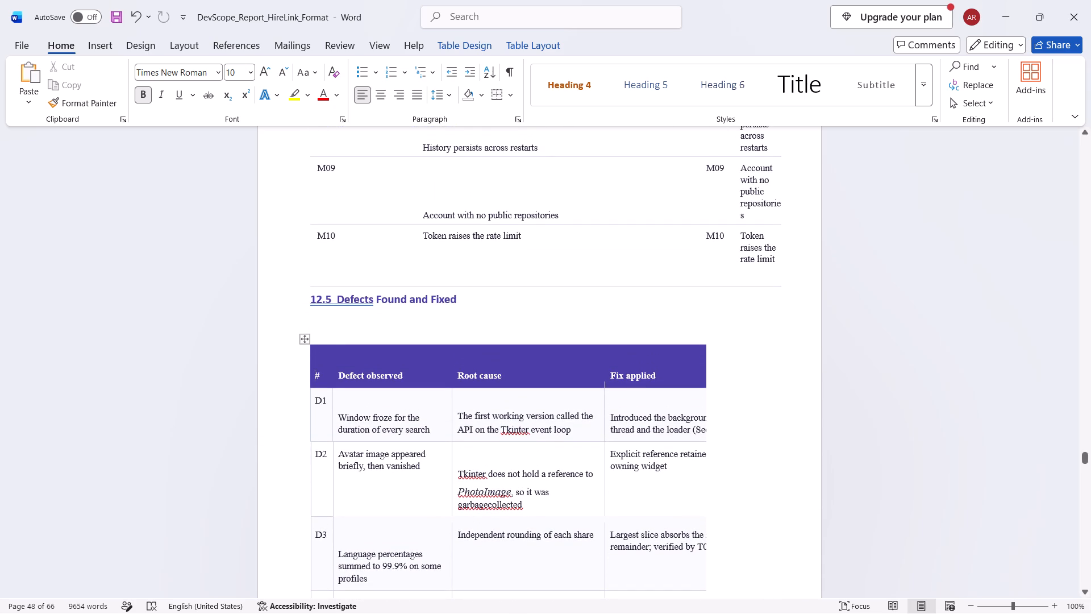
drag(302, 337, 281, 321)
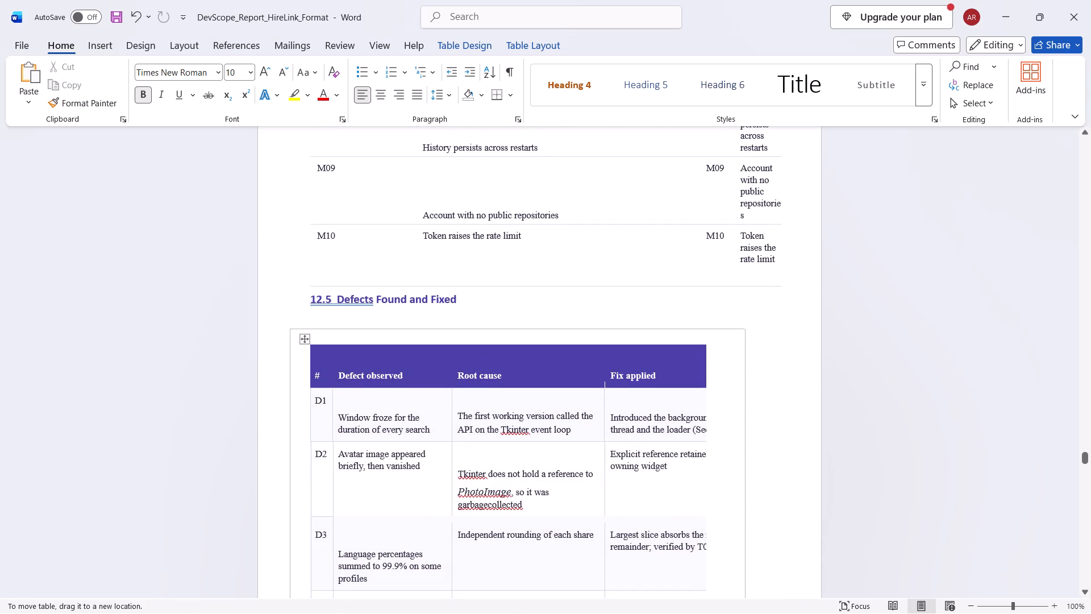
drag(281, 321, 281, 309)
drag(281, 309, 265, 304)
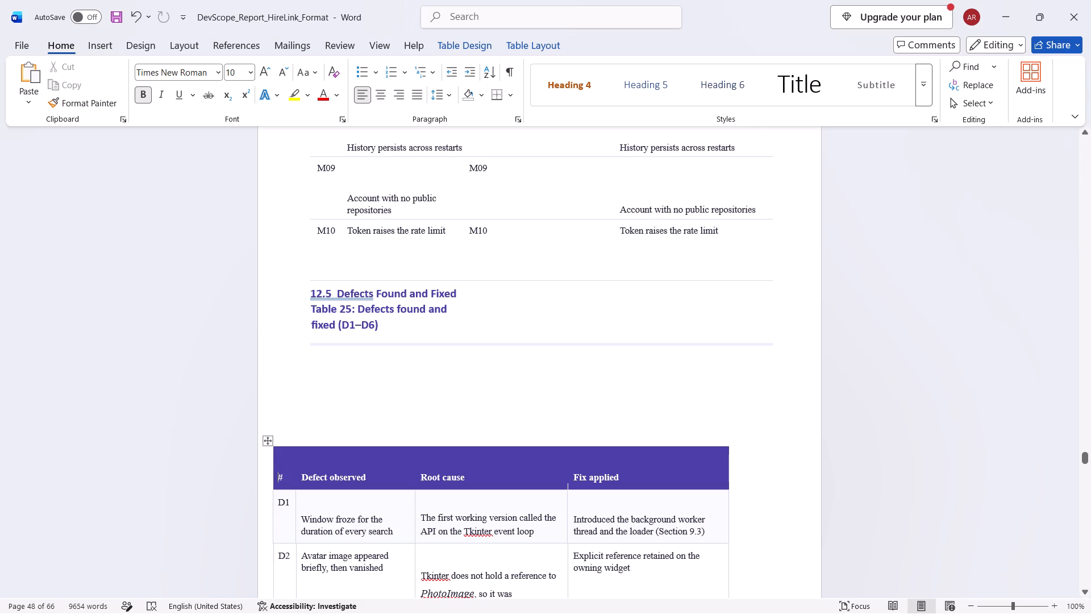
drag(269, 436, 290, 336)
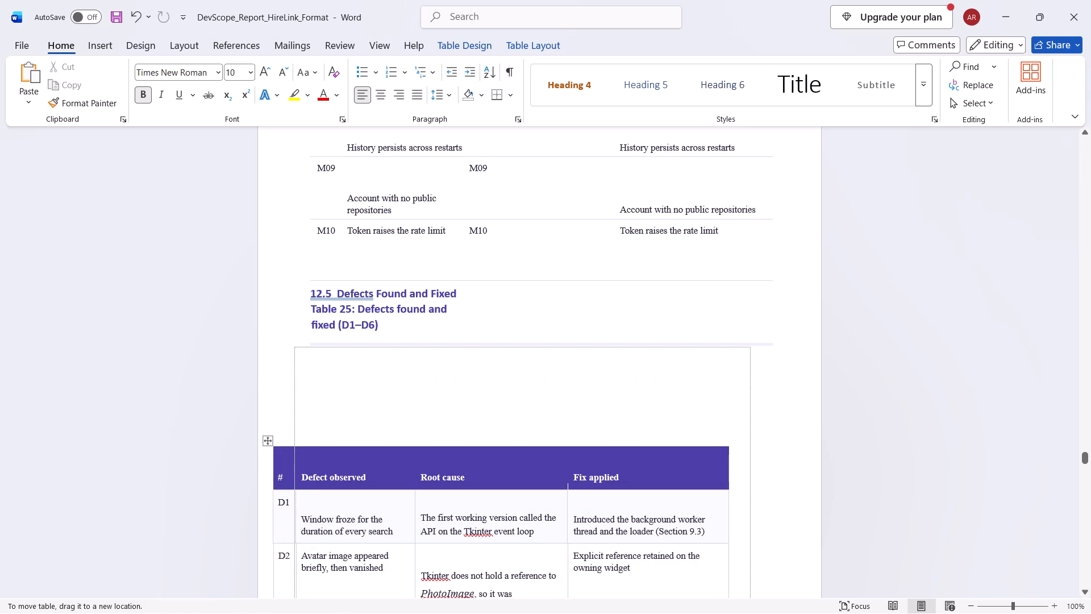
drag(290, 336, 289, 330)
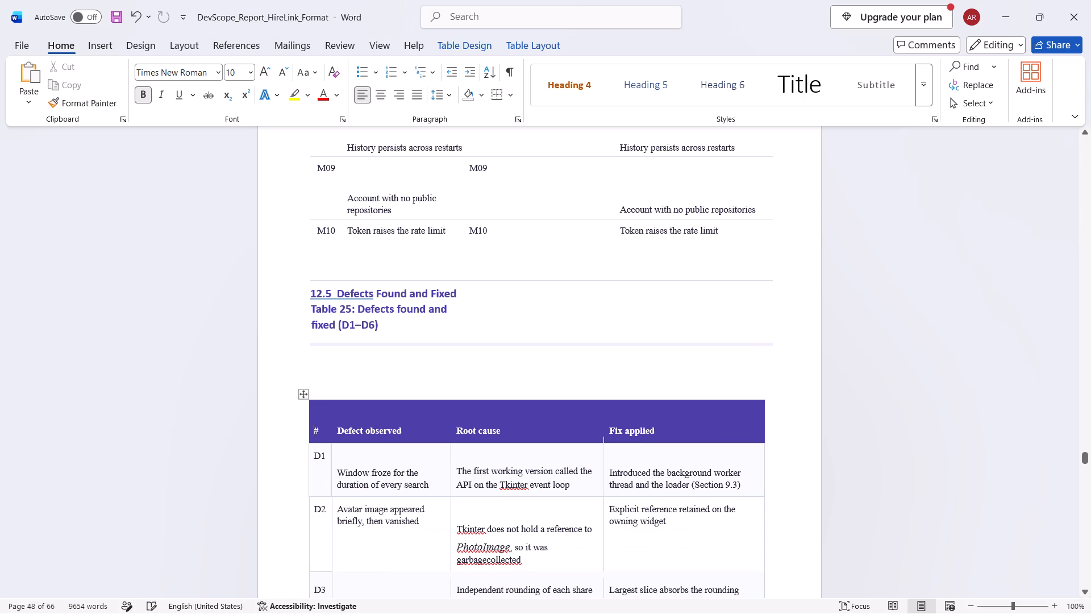
Examine the layout from the end of the defects table through chapters 13 to 15 and Appendices A to C, including Tables 38 and 39.
scroll(718, 396, down, 2)
scroll(739, 397, down, 20)
scroll(739, 397, down, 1)
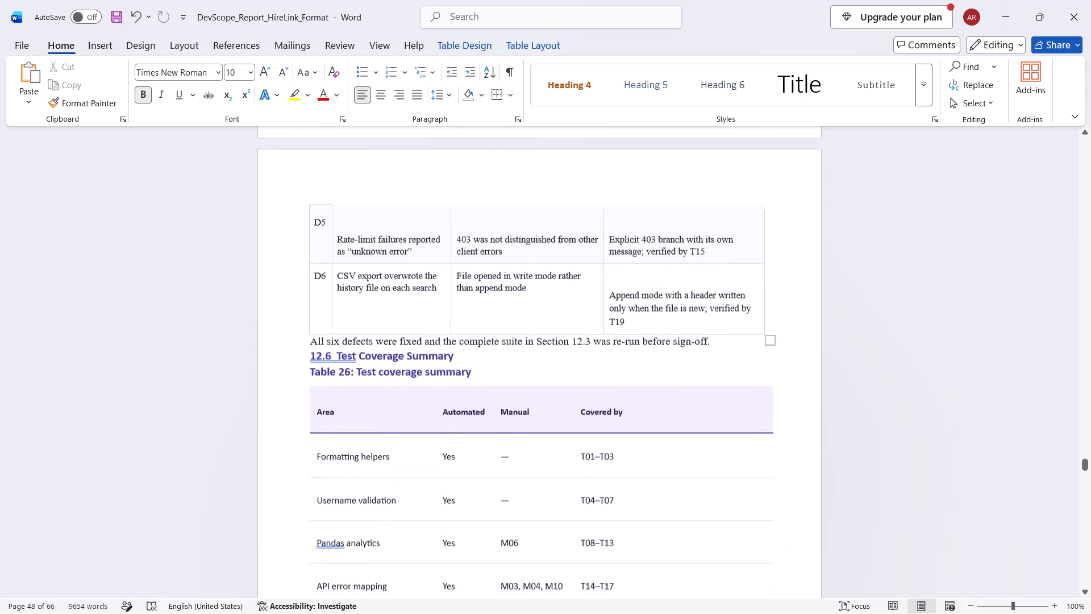
scroll(743, 395, down, 8)
scroll(743, 395, down, 20)
scroll(743, 395, down, 4)
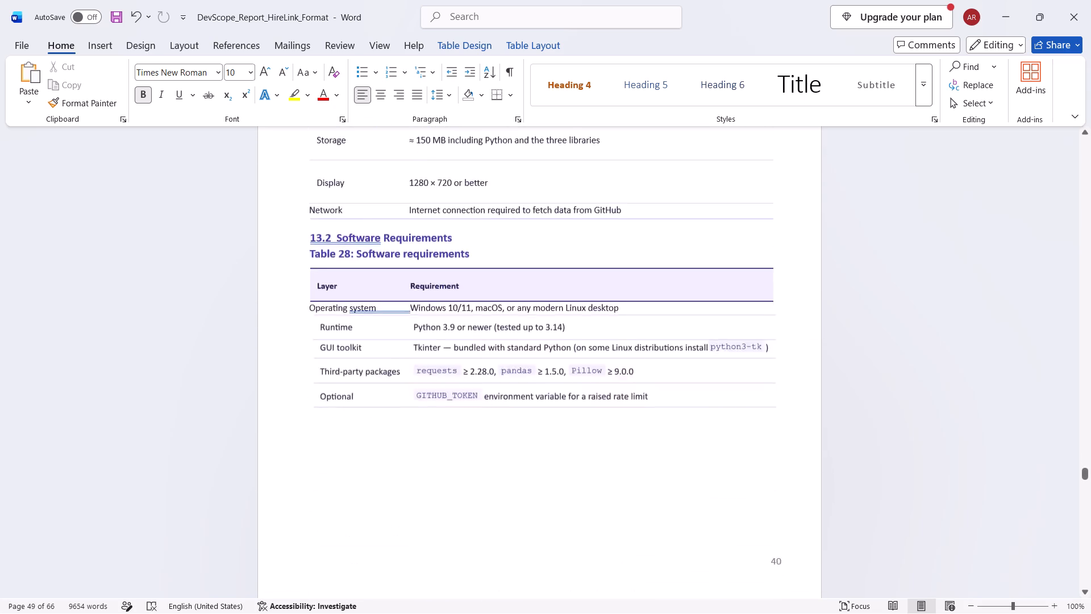
scroll(743, 395, down, 20)
scroll(743, 395, down, 20)
scroll(743, 395, down, 18)
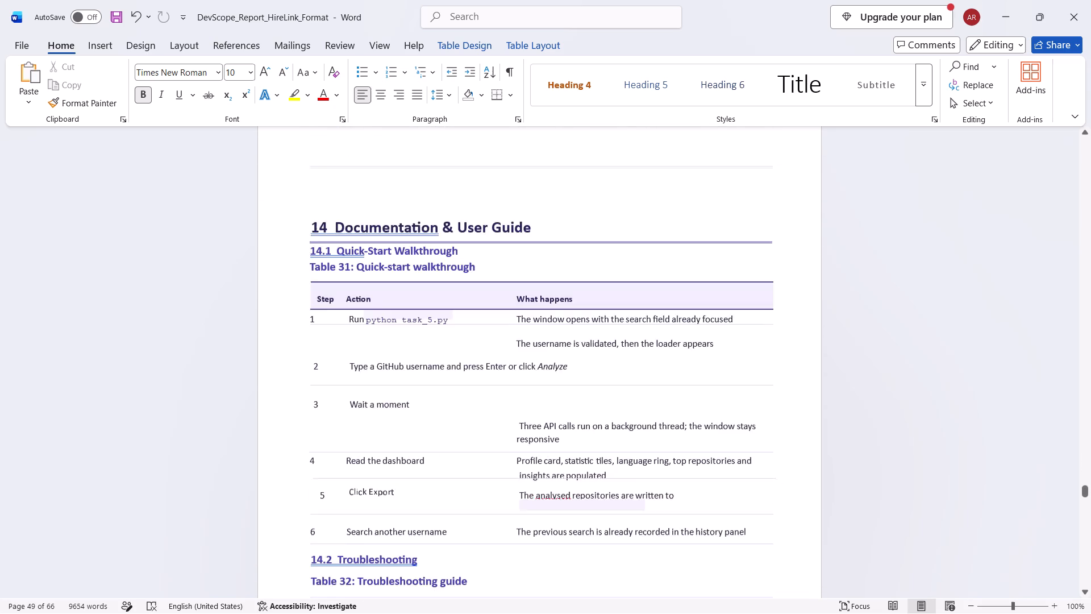
scroll(743, 394, down, 20)
scroll(743, 394, down, 20)
scroll(743, 394, down, 17)
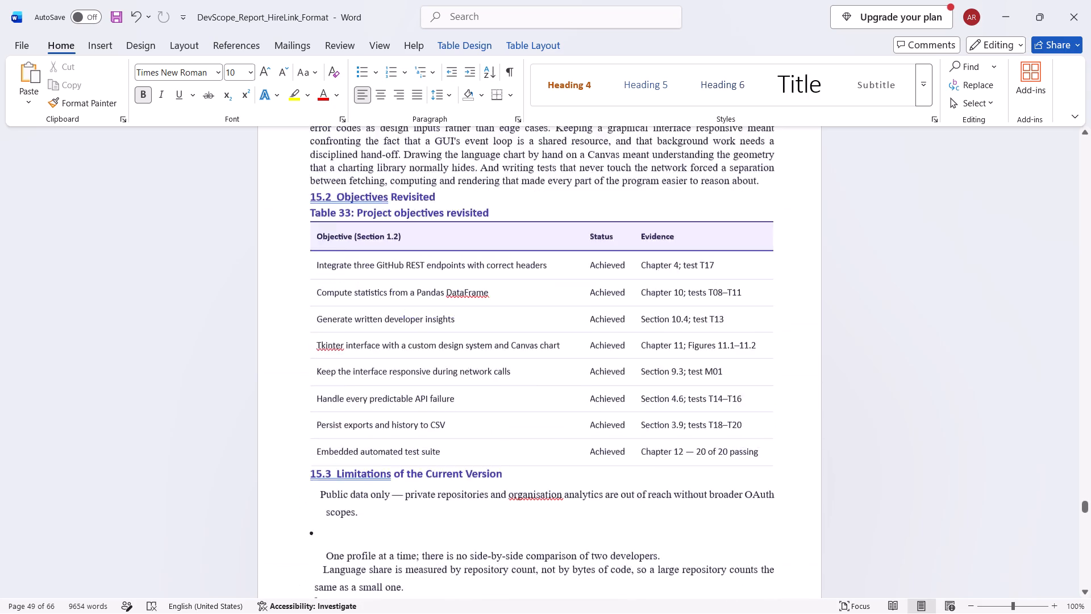
scroll(743, 394, down, 20)
scroll(743, 394, down, 20)
scroll(743, 394, down, 17)
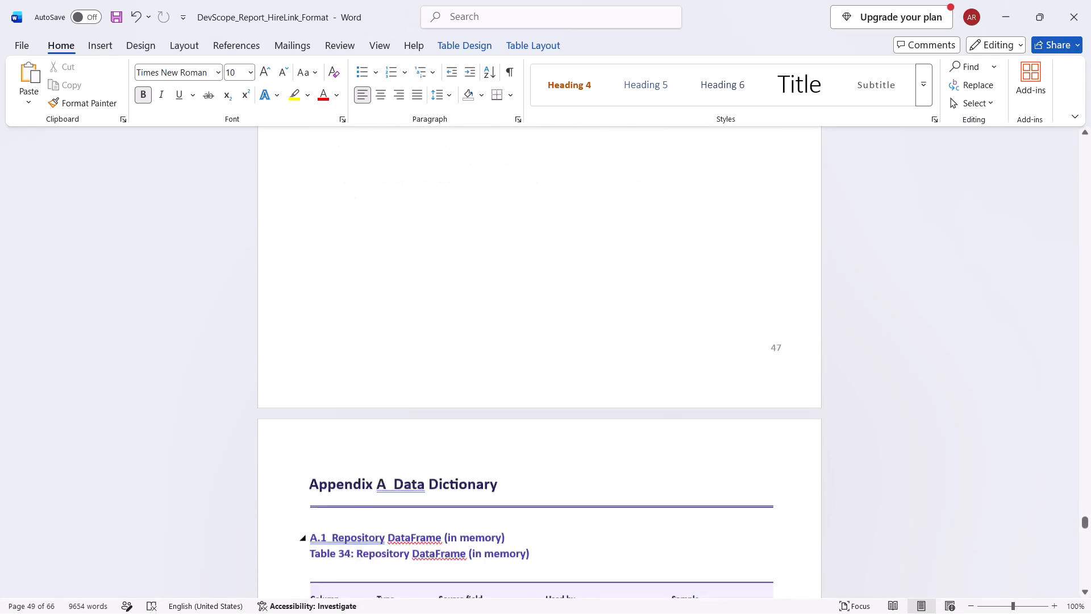
scroll(743, 394, down, 20)
scroll(743, 394, down, 9)
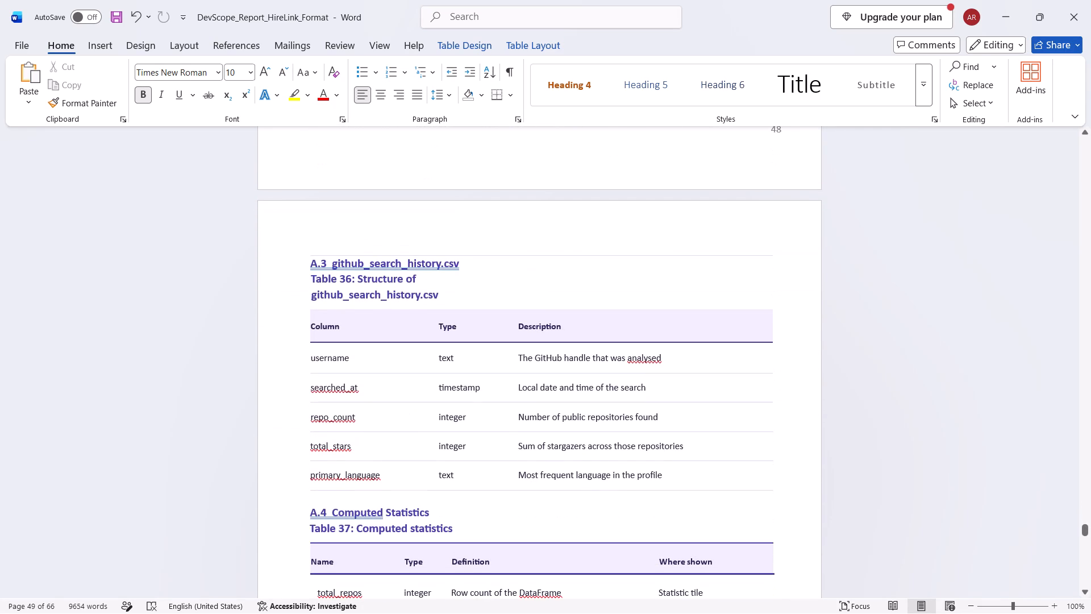
scroll(743, 394, down, 12)
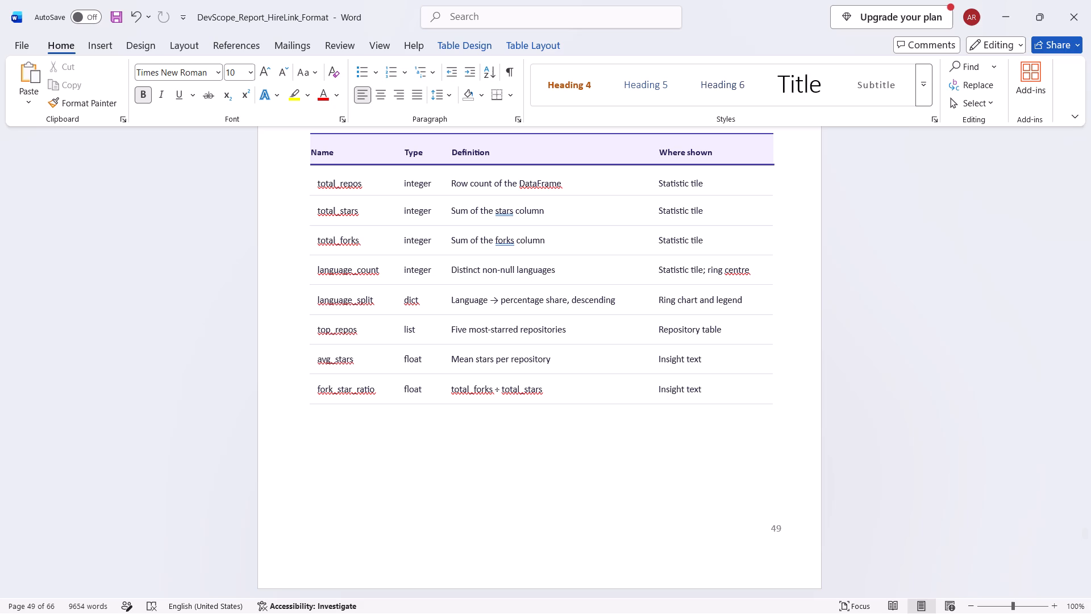
scroll(743, 394, down, 7)
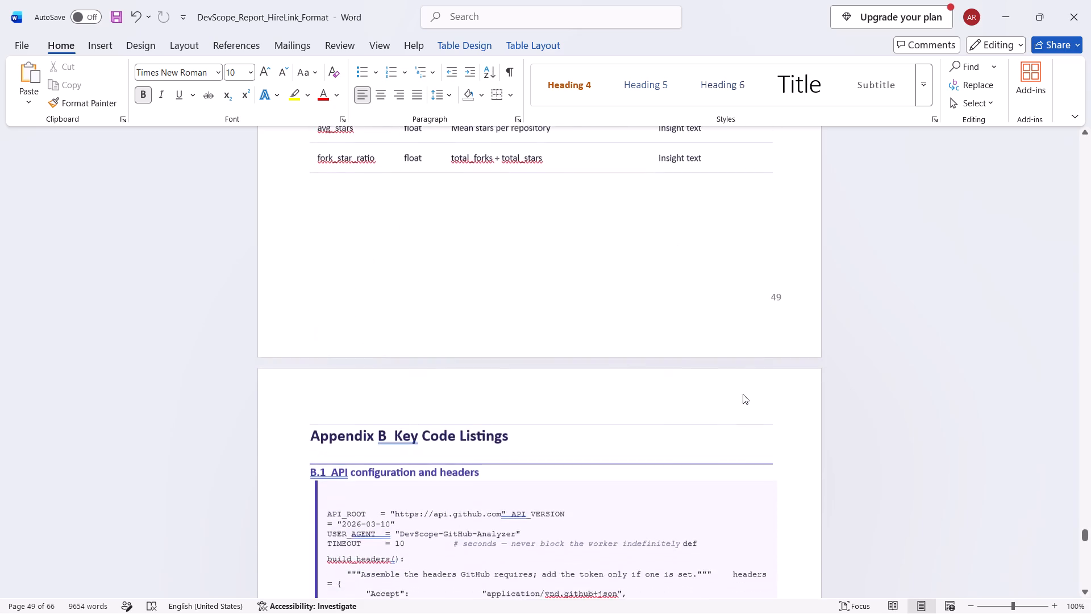
scroll(743, 394, down, 13)
scroll(743, 394, down, 20)
scroll(743, 394, down, 12)
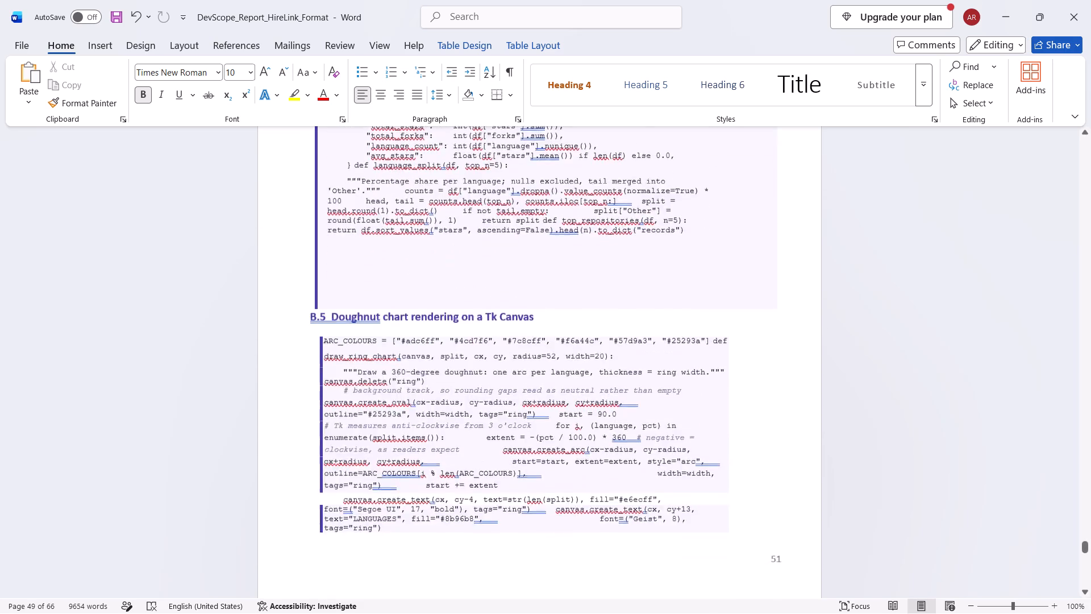
scroll(743, 394, down, 20)
scroll(743, 394, down, 20)
scroll(743, 394, down, 20)
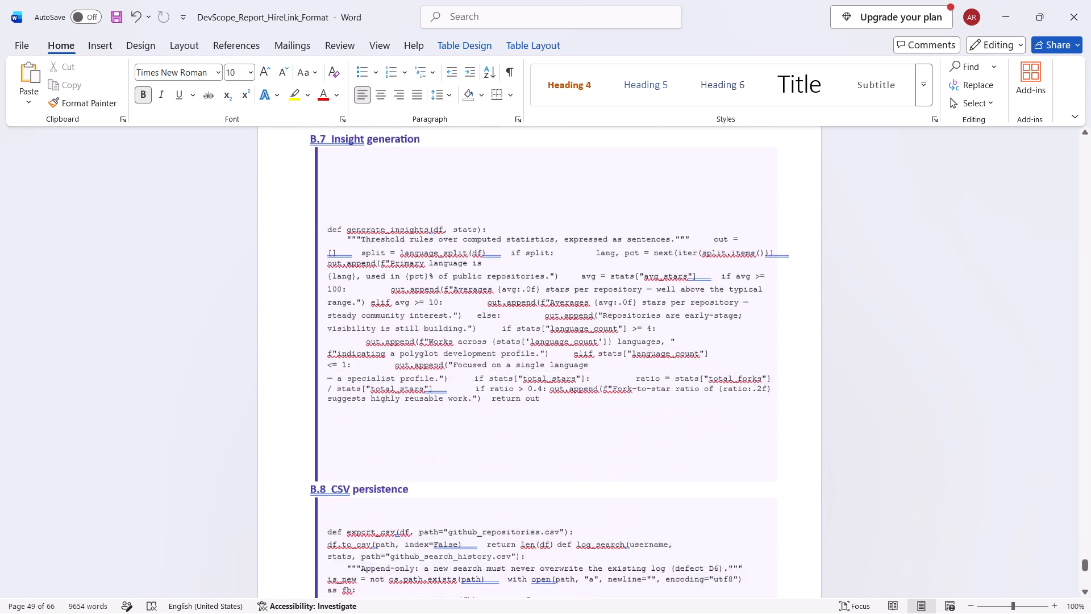
scroll(743, 394, down, 20)
scroll(743, 394, down, 16)
scroll(743, 394, down, 7)
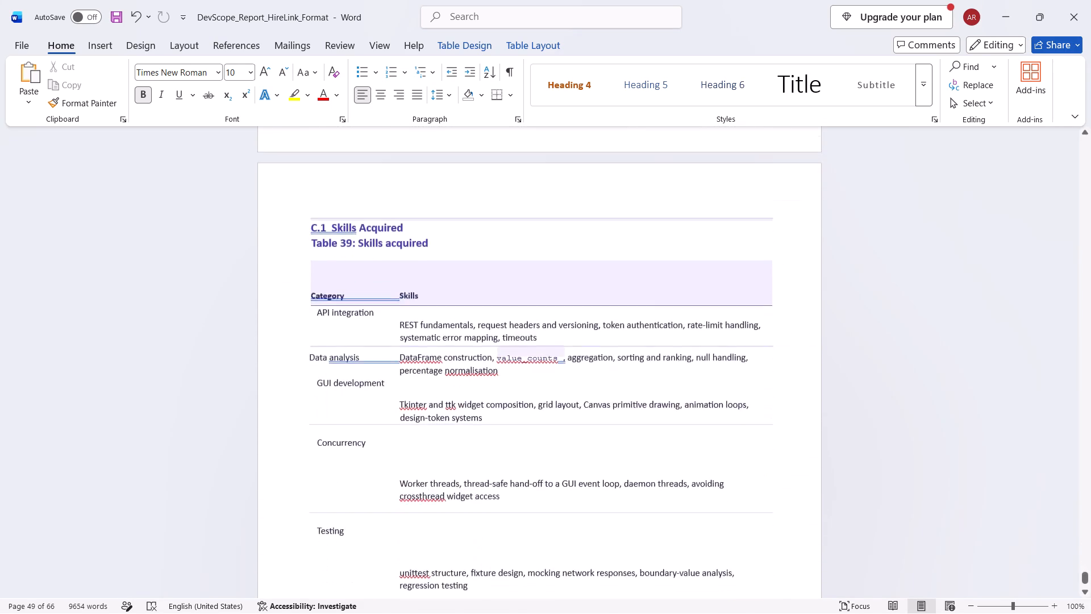
scroll(743, 394, up, 20)
scroll(743, 394, up, 5)
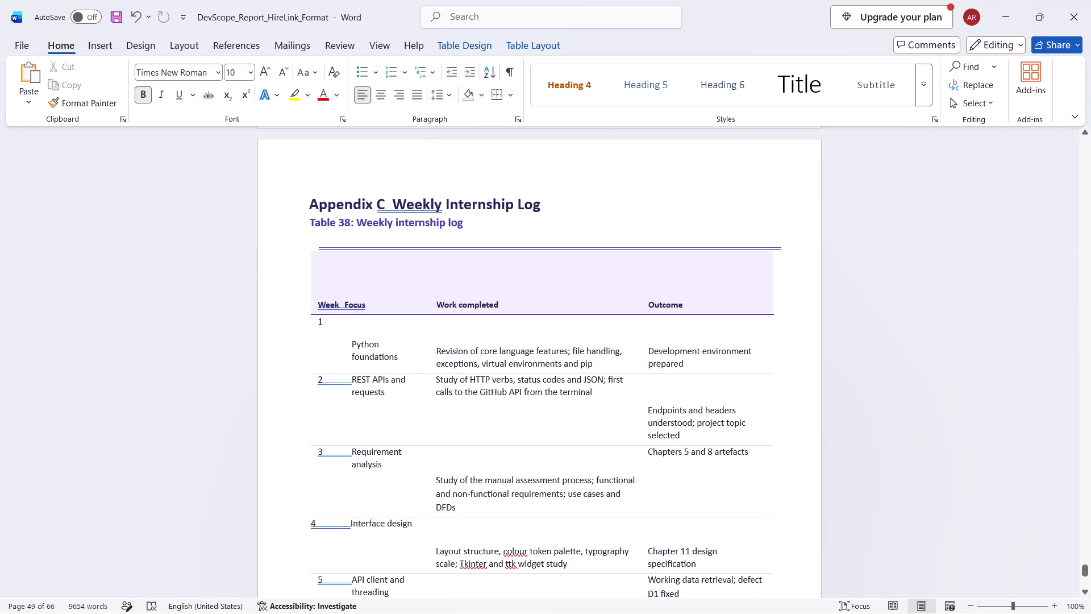
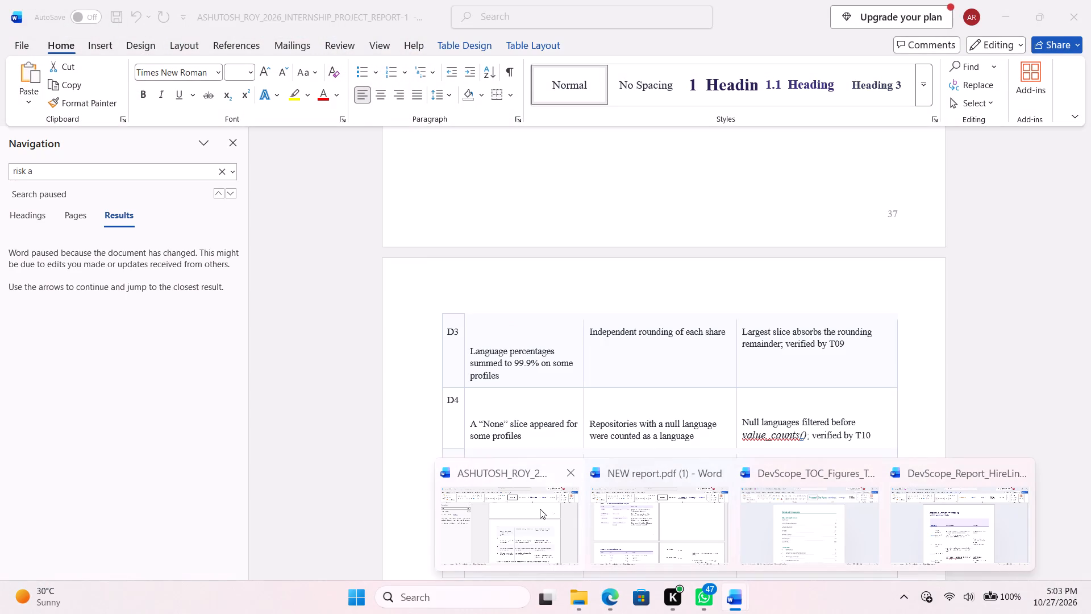
Return to the internship report and examine the layout from the end of the defects table through chapters 13 to 15 to the references list.
click(540, 509)
click(411, 472)
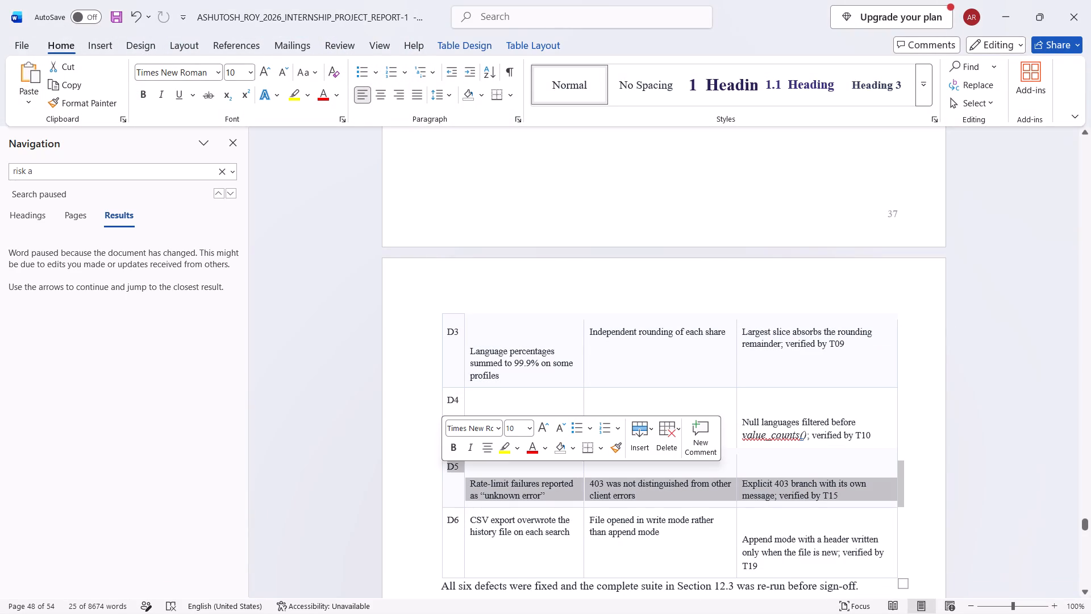
scroll(332, 331, down, 19)
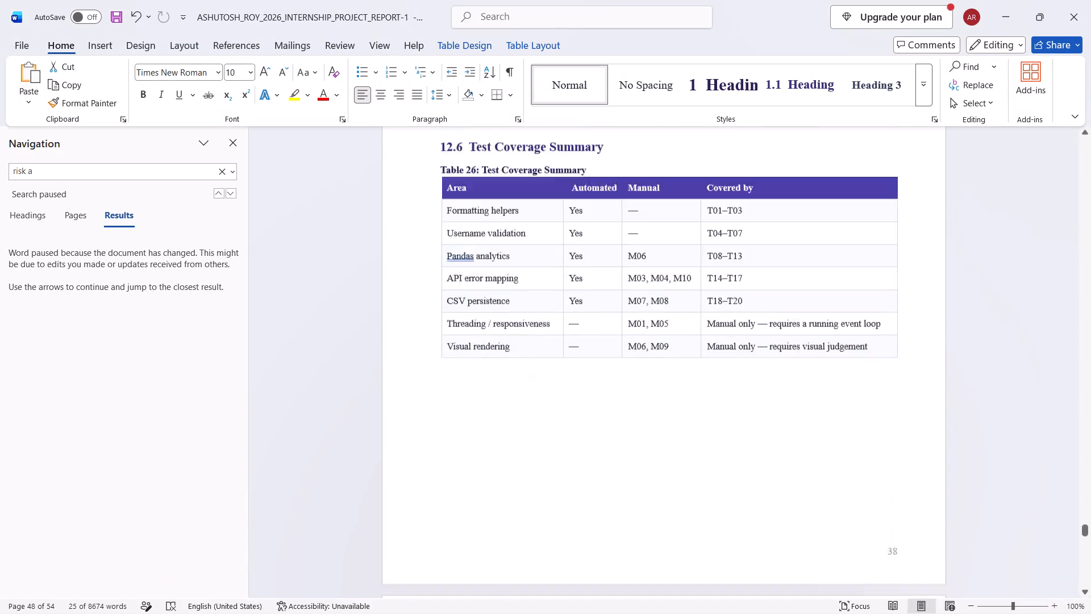
scroll(332, 331, down, 20)
scroll(332, 331, down, 20)
scroll(332, 331, down, 15)
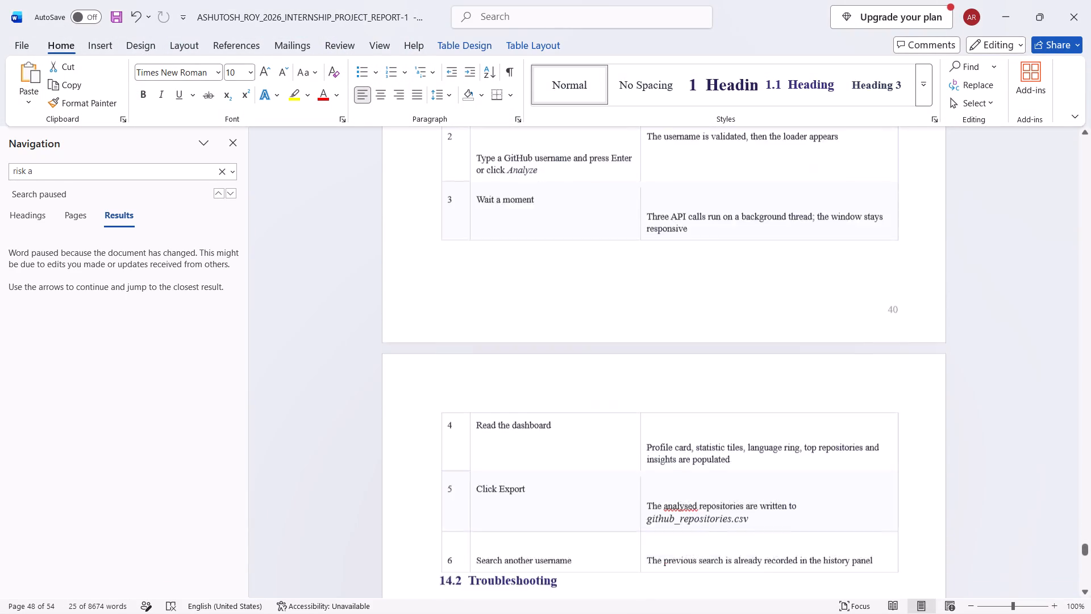
scroll(332, 331, down, 15)
scroll(332, 331, down, 20)
scroll(332, 331, down, 8)
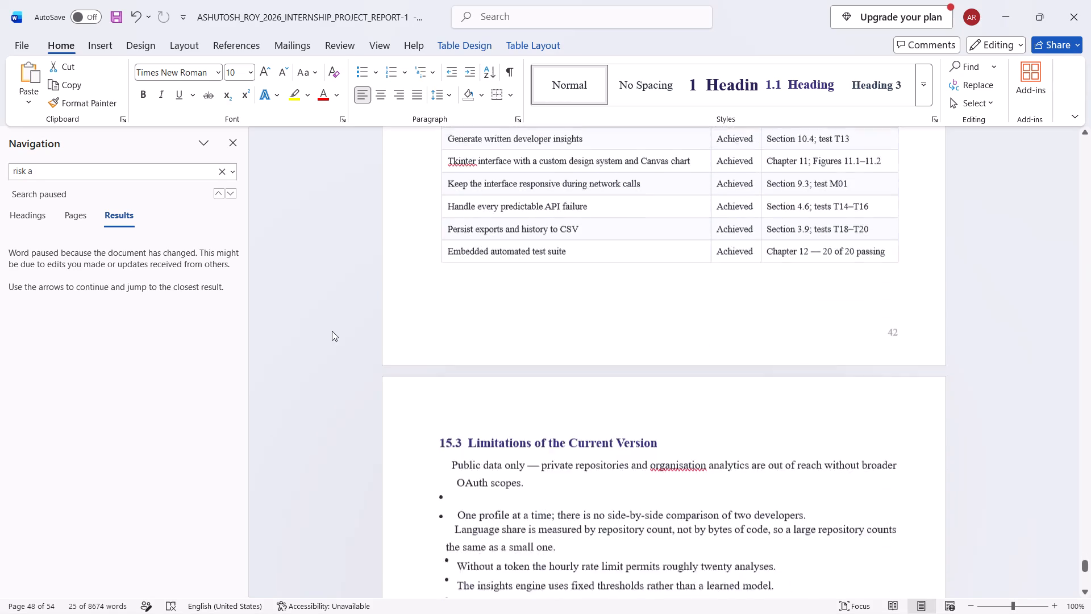
scroll(332, 331, down, 11)
scroll(332, 331, down, 20)
scroll(332, 331, down, 12)
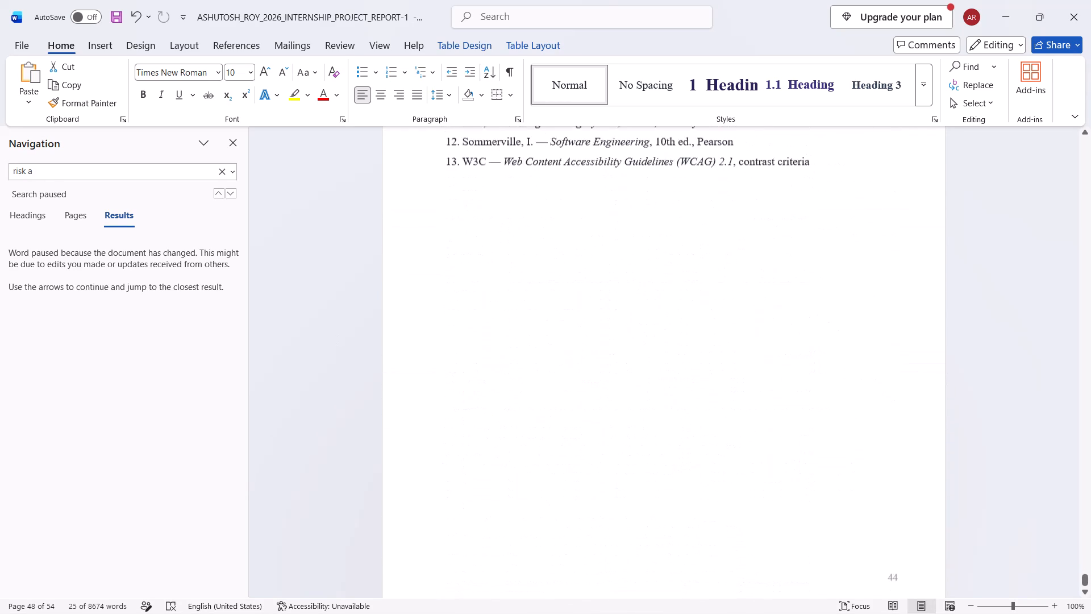
scroll(332, 331, down, 6)
Recheck tables and spacing backwards from section 15.3 through chapters 14 and 13 to Table 25 under heading 12.5.
scroll(332, 331, up, 20)
scroll(332, 331, up, 20)
scroll(332, 331, up, 7)
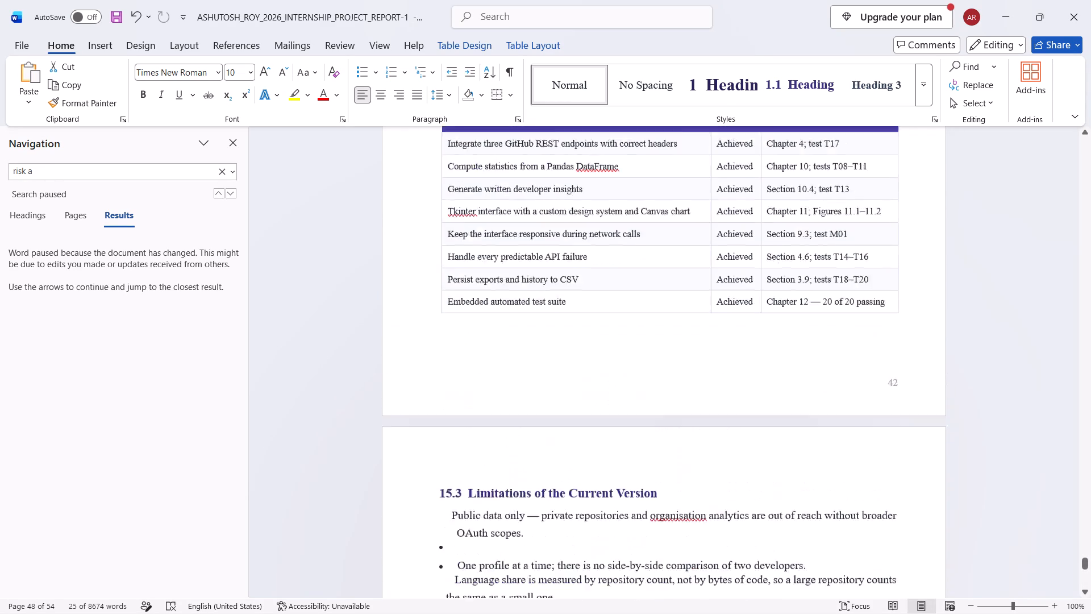
scroll(332, 331, up, 19)
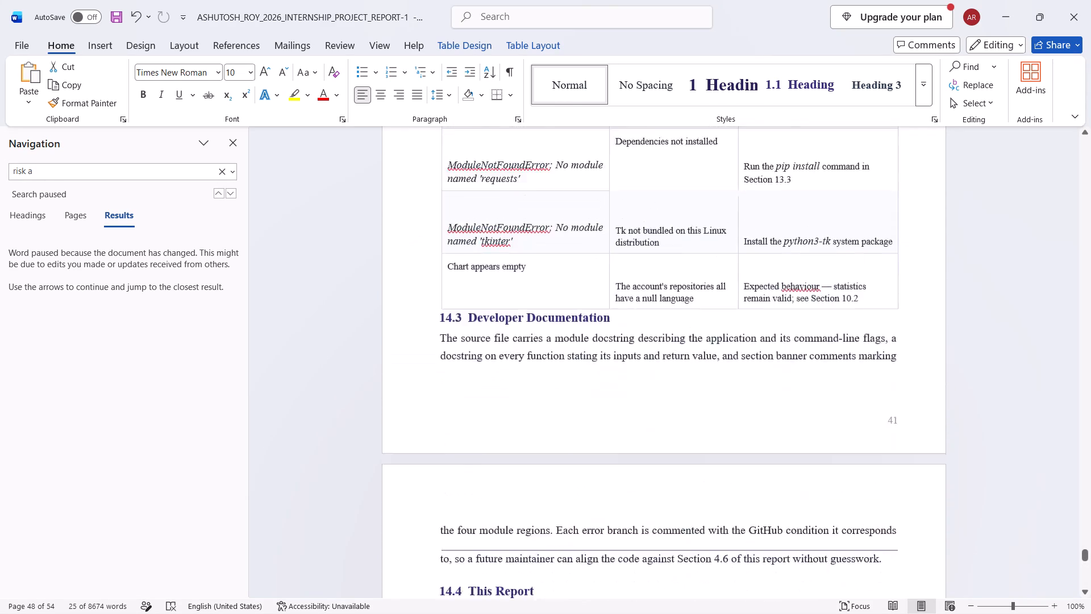
scroll(332, 331, up, 20)
scroll(332, 331, up, 2)
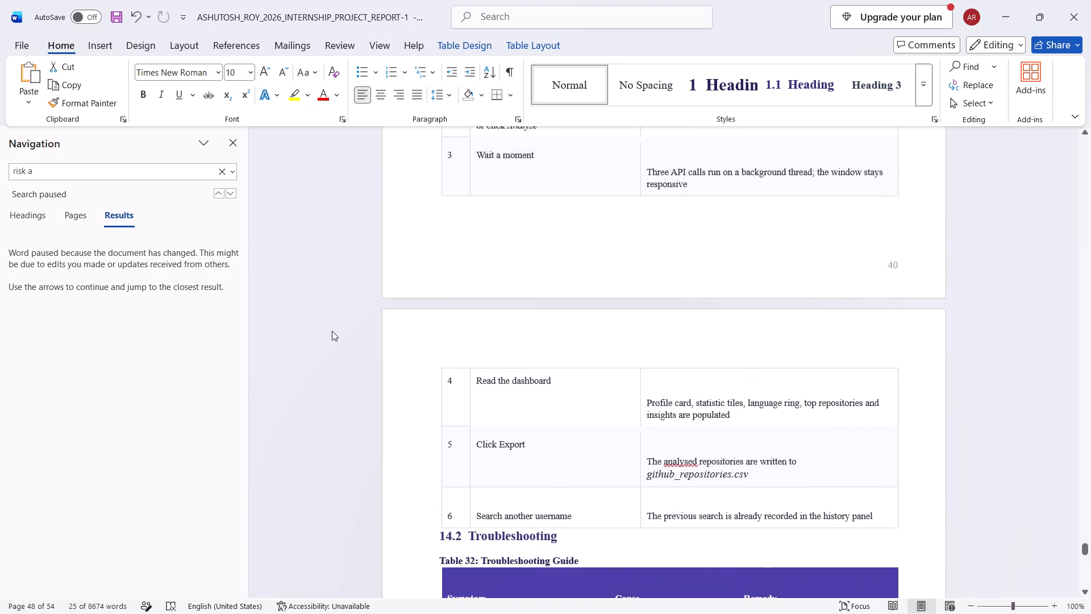
scroll(332, 331, up, 11)
scroll(332, 331, up, 10)
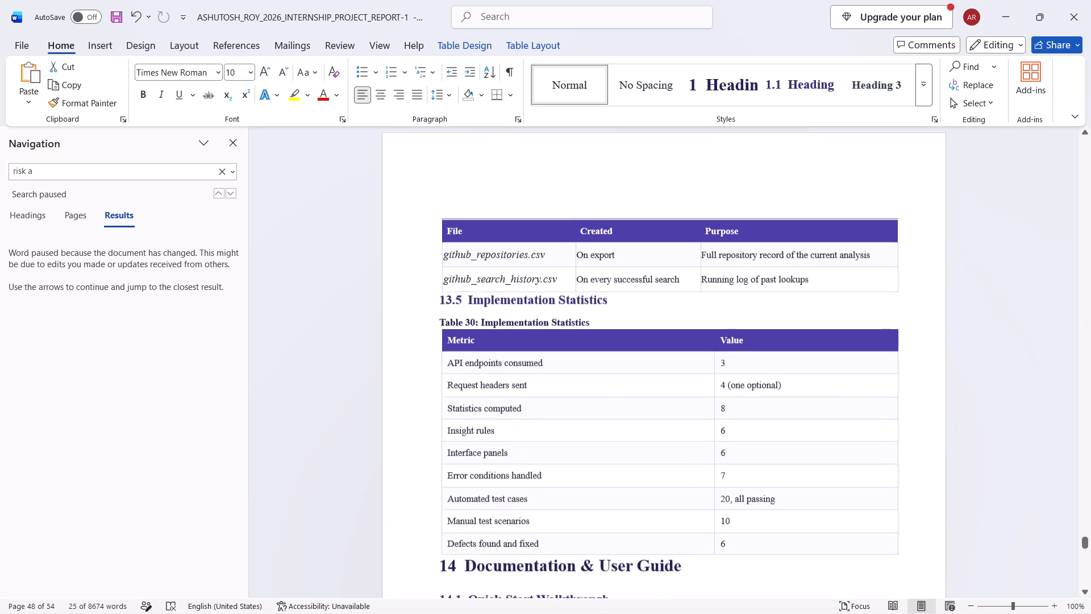
scroll(332, 331, up, 16)
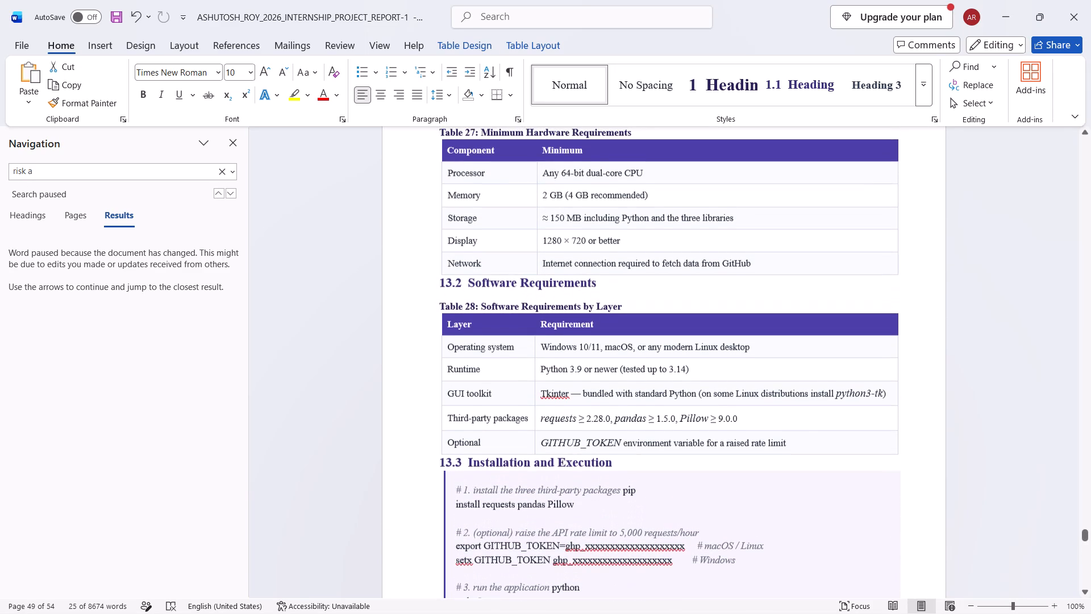
scroll(332, 331, up, 1)
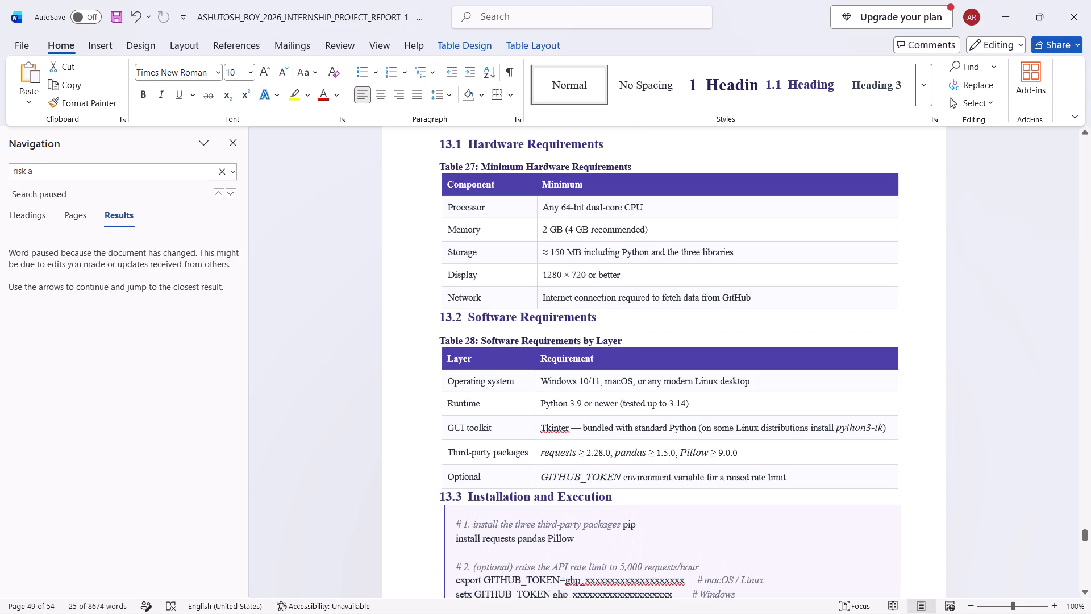
scroll(332, 331, up, 20)
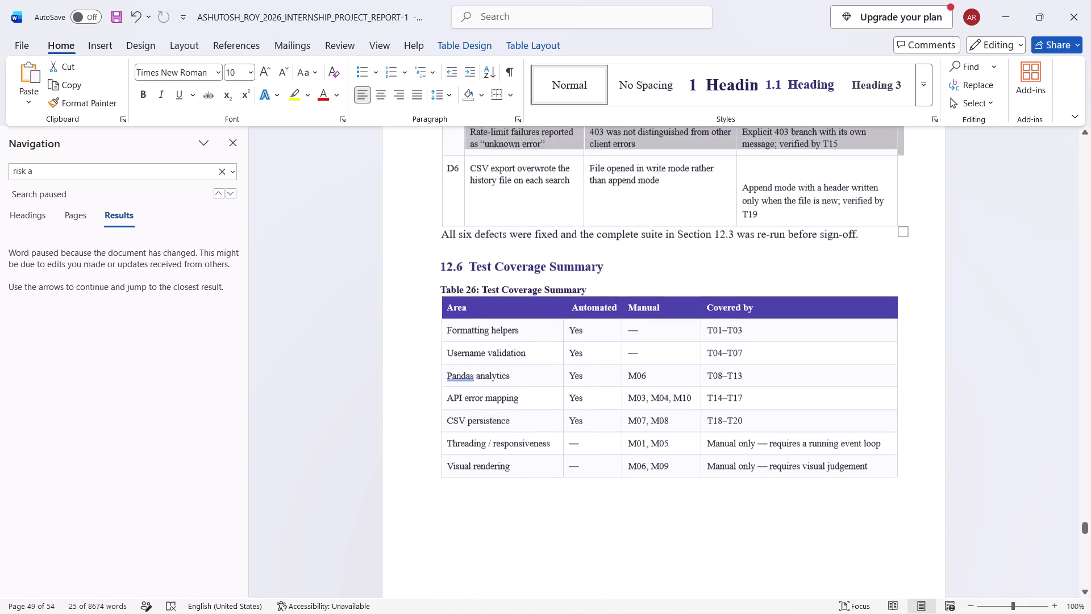
scroll(332, 331, up, 10)
scroll(332, 331, up, 11)
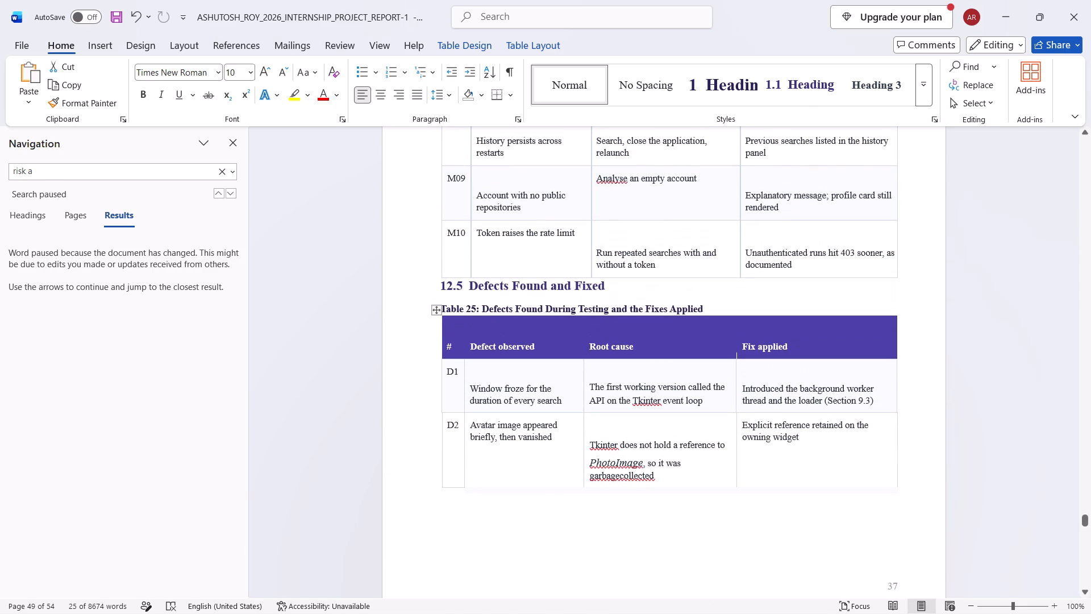
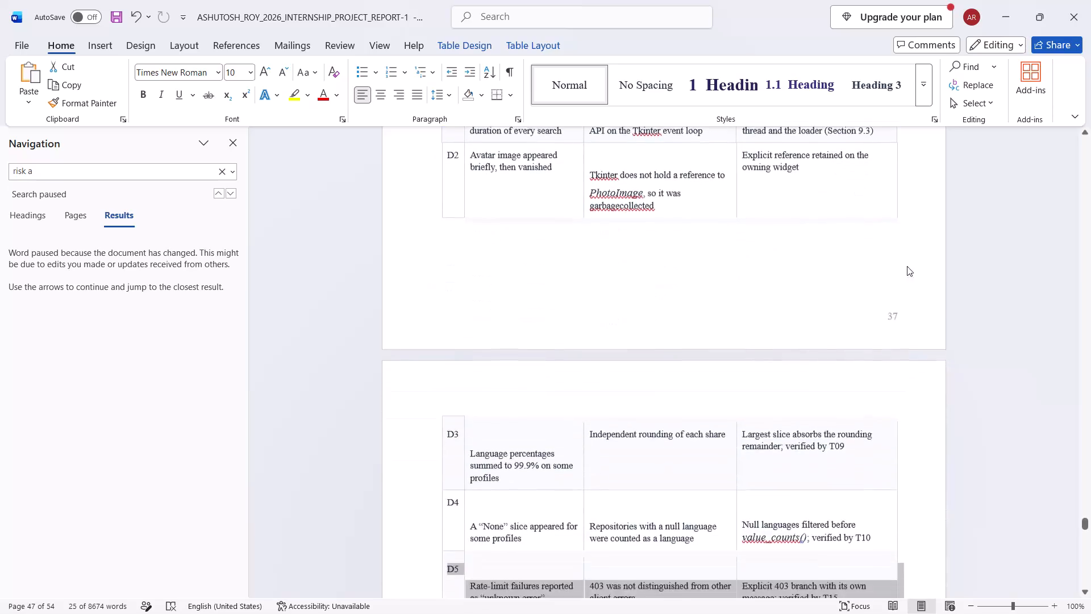
Look through the internship report from the test-case and defects tables and chapter 13 back to the front matter and guide's certificate.
scroll(907, 268, down, 20)
scroll(907, 268, down, 1)
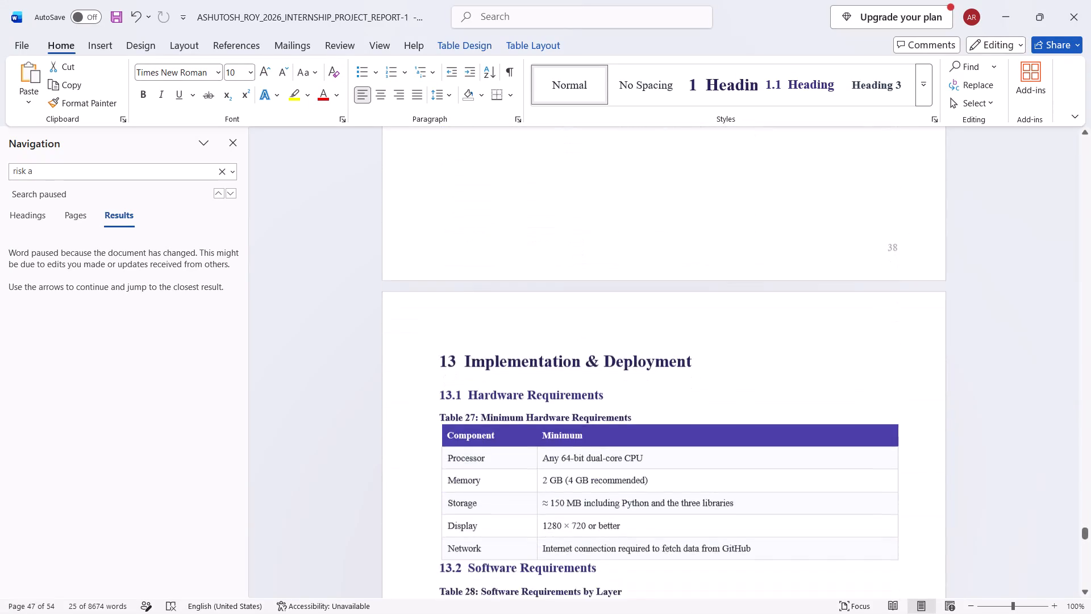
scroll(907, 268, up, 20)
scroll(907, 268, up, 20)
scroll(907, 268, up, 20)
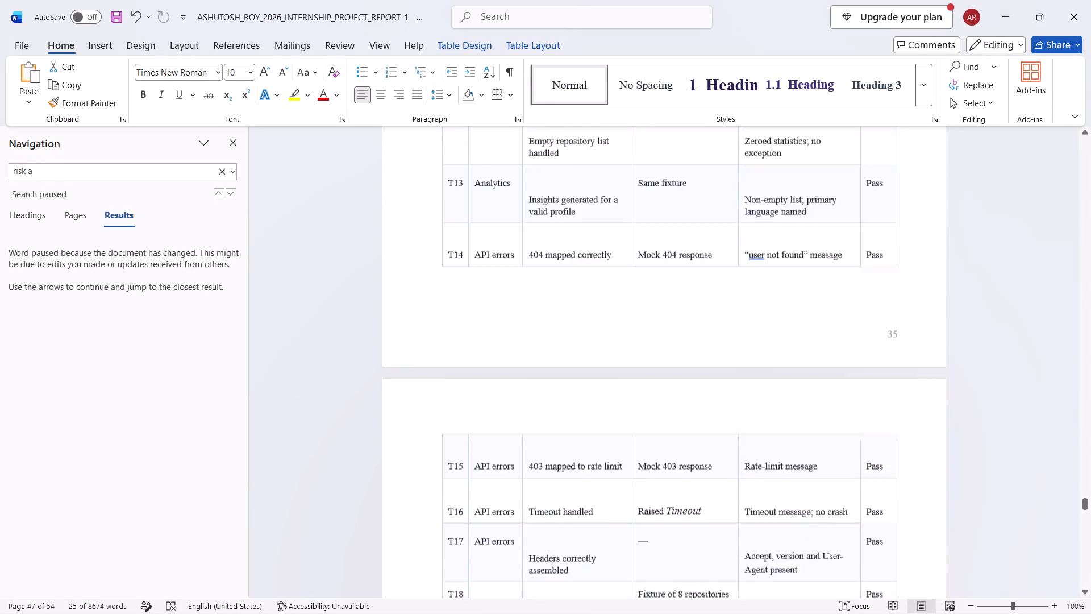
scroll(907, 270, up, 2)
drag(1084, 504, 1090, 436)
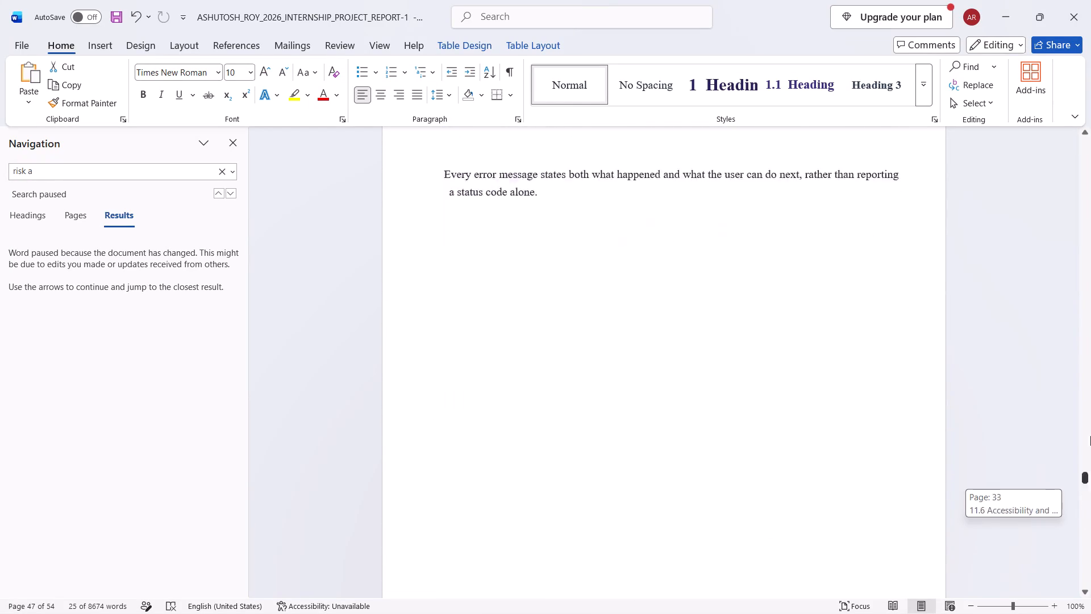
drag(1090, 436, 1088, 164)
scroll(840, 260, down, 11)
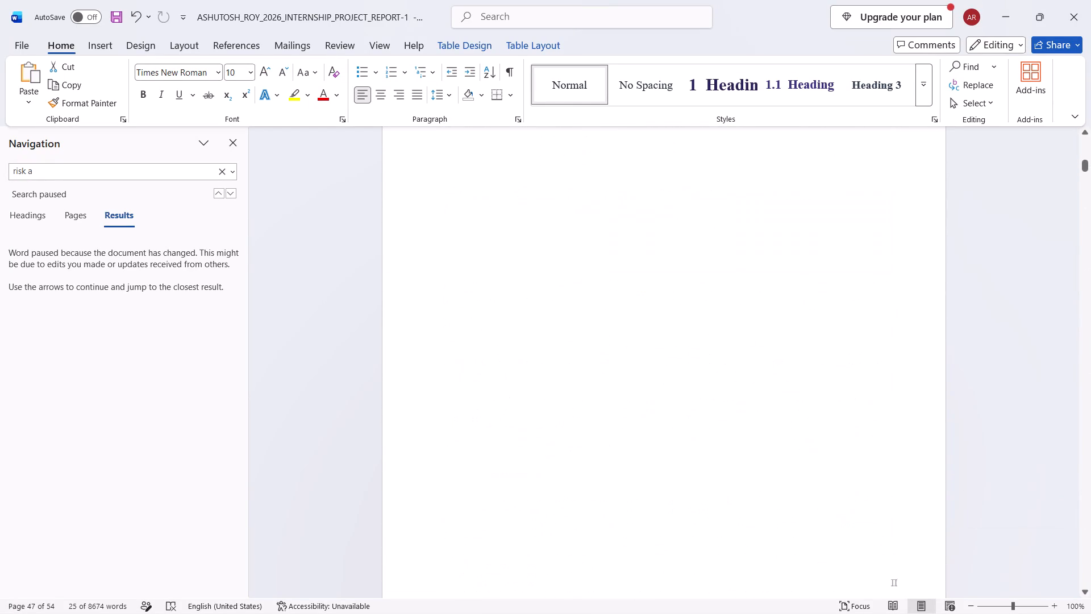
scroll(834, 264, down, 13)
scroll(824, 270, down, 20)
scroll(824, 270, down, 15)
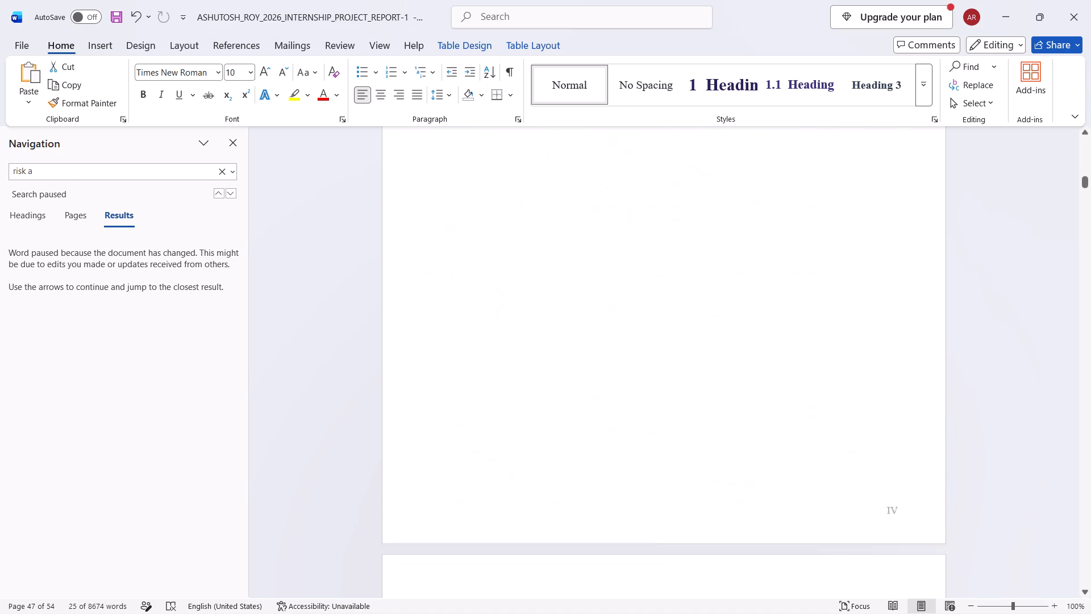
scroll(824, 270, down, 4)
scroll(824, 270, up, 20)
scroll(824, 270, up, 17)
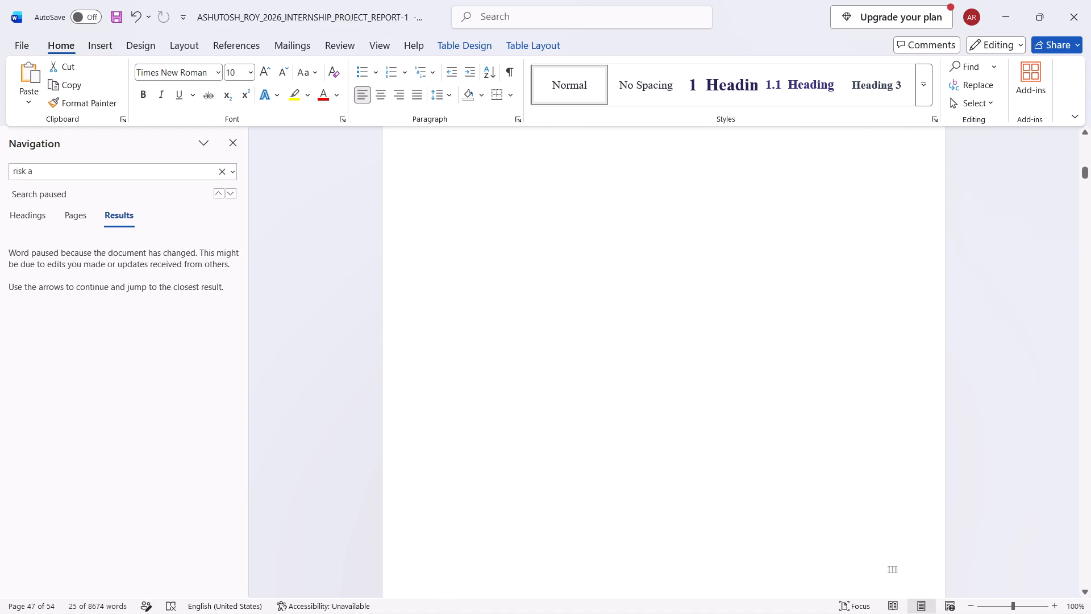
scroll(824, 270, up, 6)
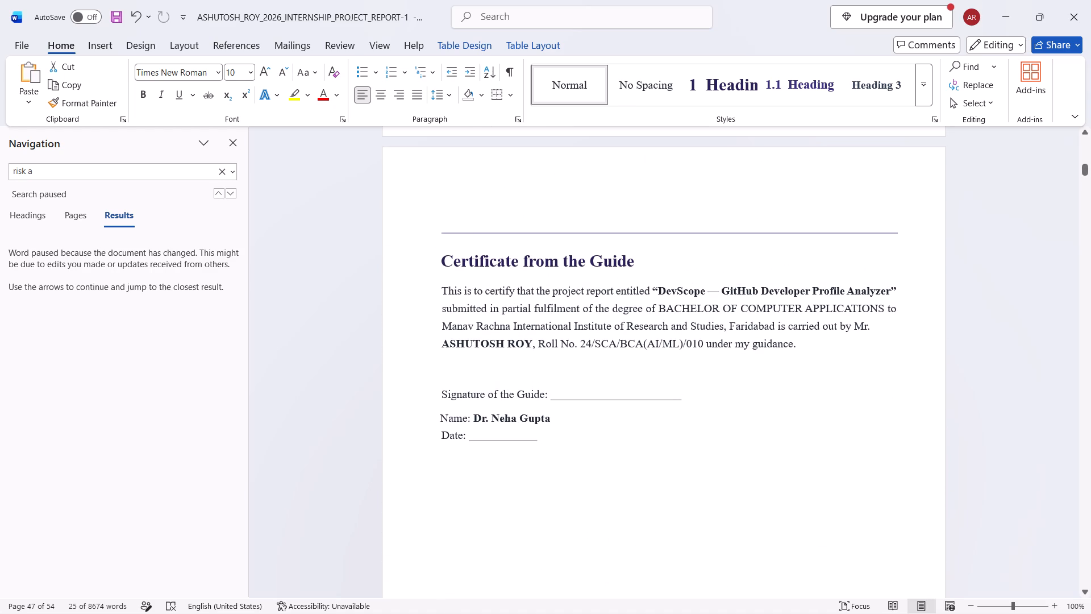
scroll(637, 264, down, 20)
scroll(637, 264, down, 20)
scroll(637, 264, down, 13)
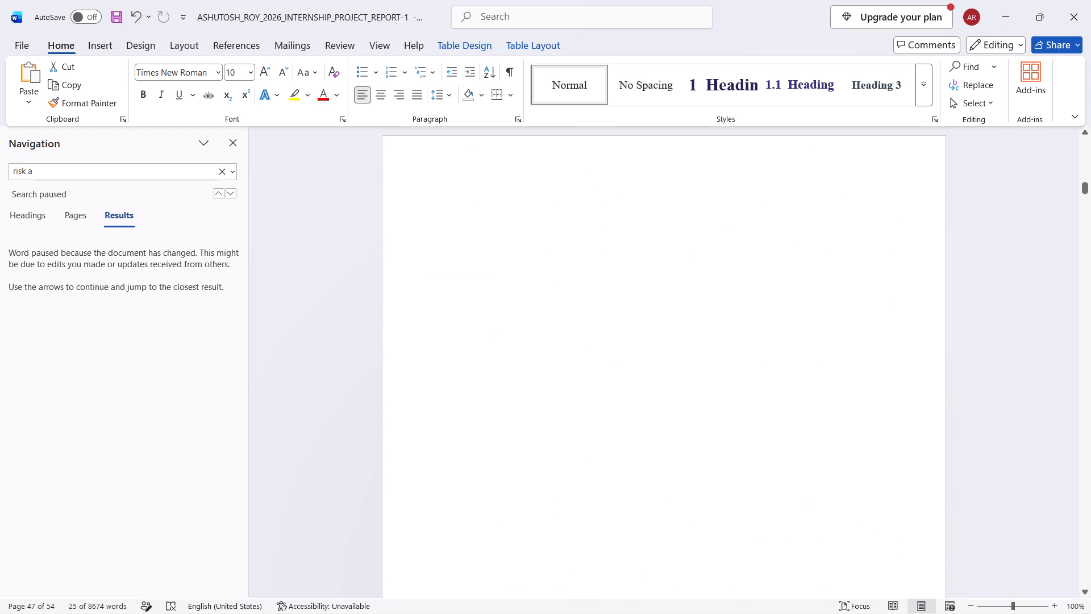
Switch to the DevScope_Report_HireLink_Format document and examine the Appendix C tables and the C.2 Reflection section.
click(1004, 0)
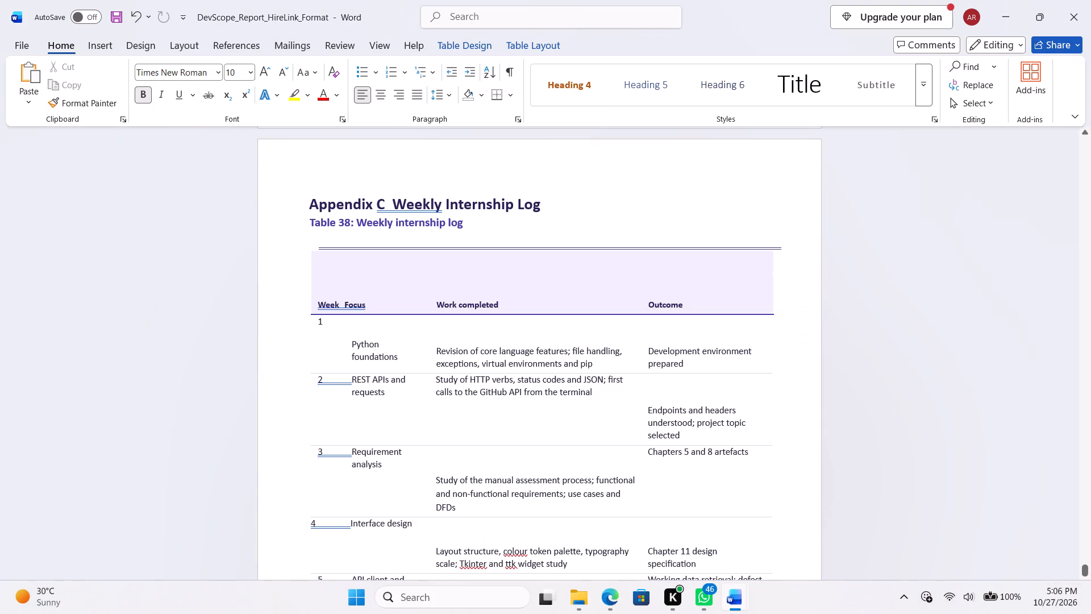
scroll(402, 268, down, 8)
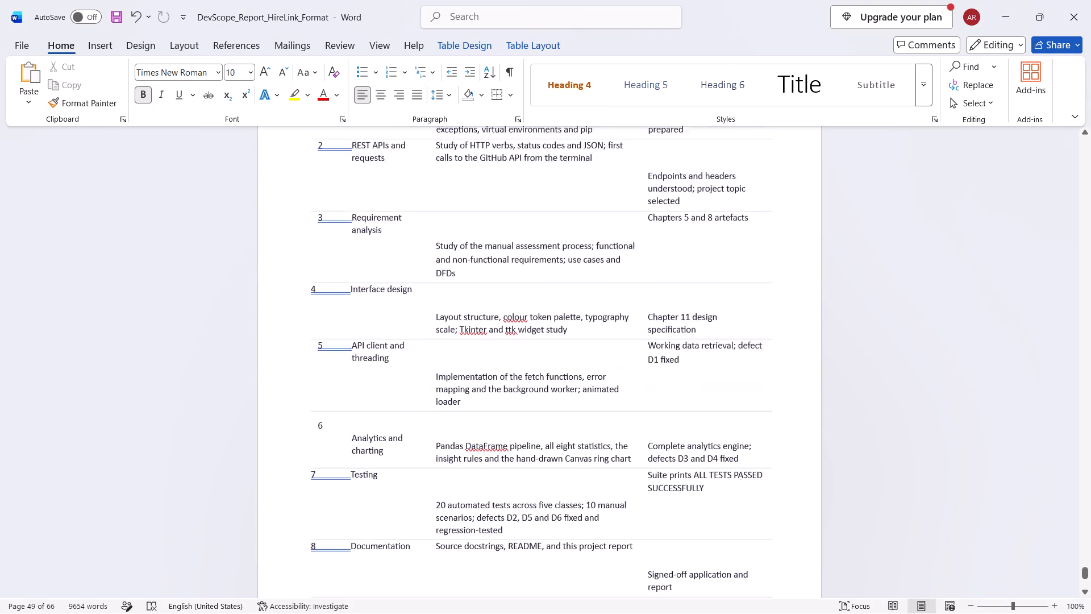
scroll(402, 268, down, 20)
scroll(402, 268, down, 6)
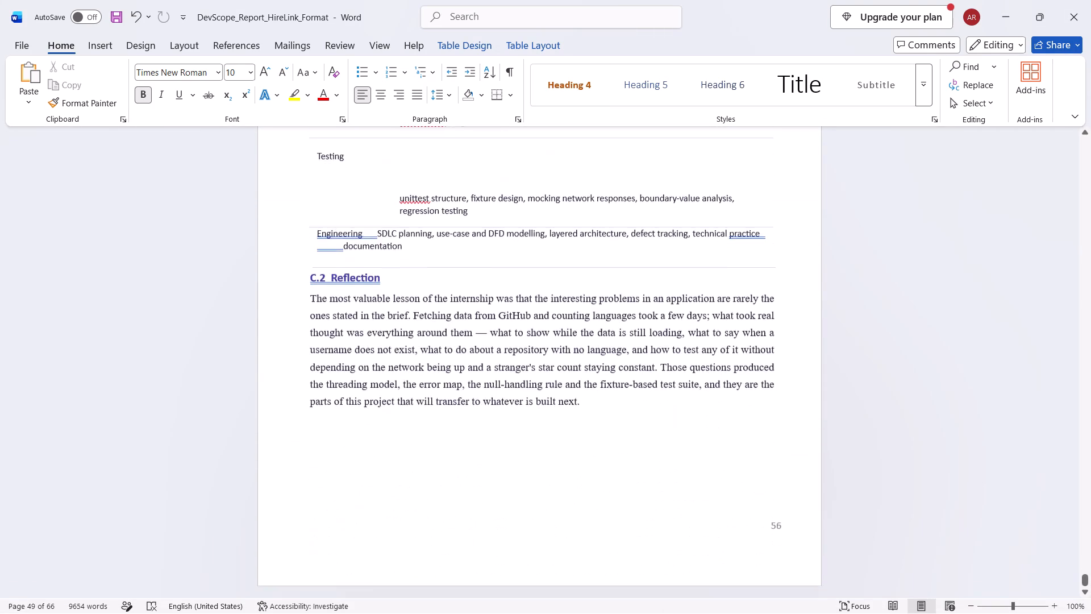
scroll(402, 268, up, 20)
scroll(402, 268, up, 20)
scroll(402, 268, up, 5)
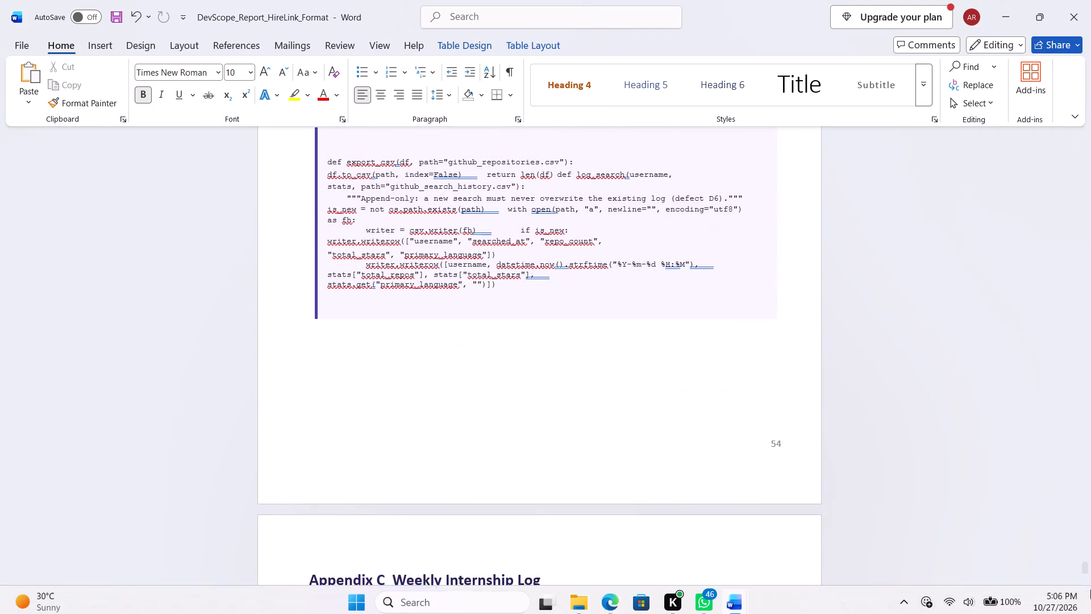
Look through the HireLink-format report from the list of tables and chapter 1 to Table 1 under heading 2.3 Intended Users.
drag(1086, 563, 1083, 545)
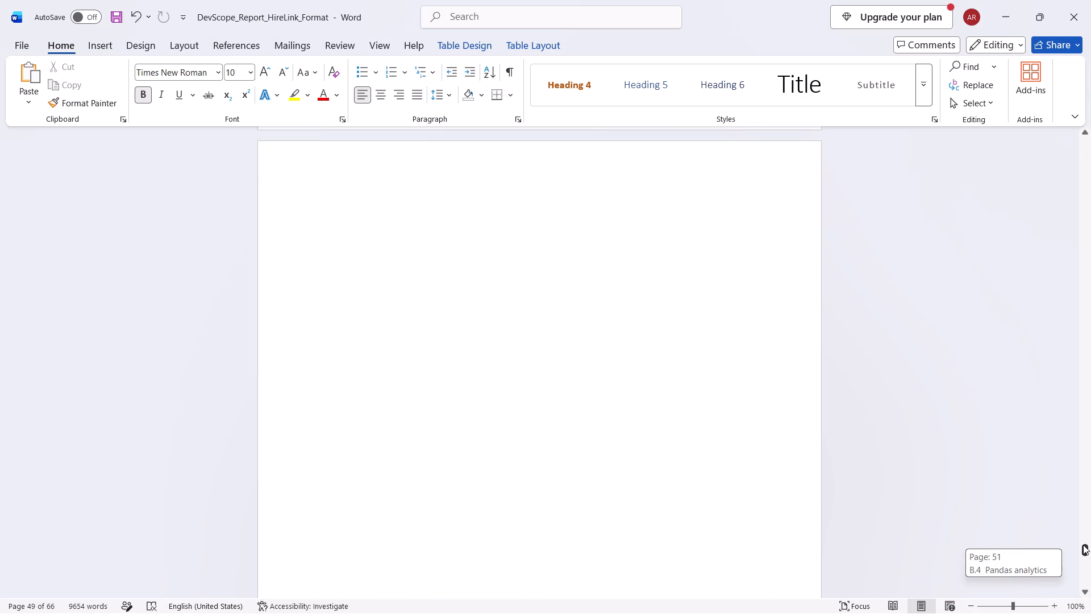
drag(1083, 545, 1065, 199)
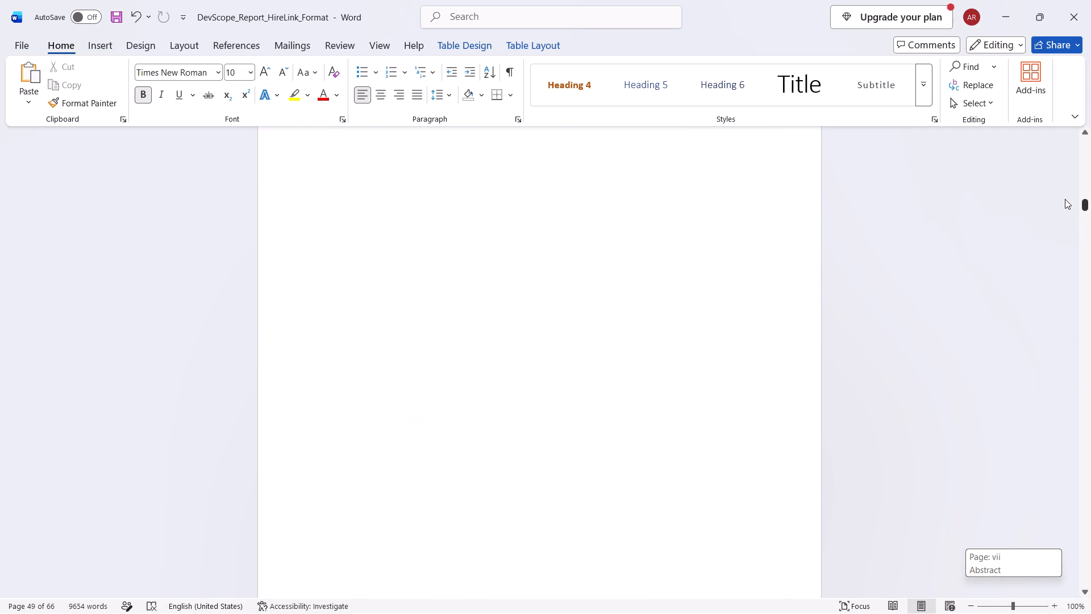
drag(1065, 199, 1066, 188)
scroll(612, 352, down, 20)
scroll(612, 352, down, 14)
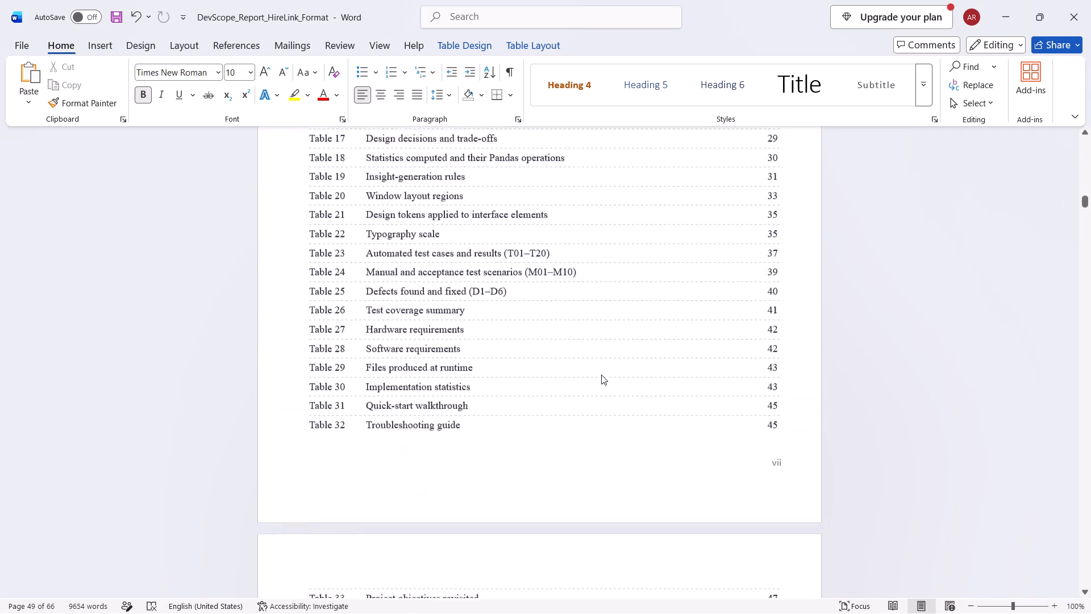
scroll(601, 375, down, 20)
scroll(601, 375, down, 20)
scroll(601, 375, down, 14)
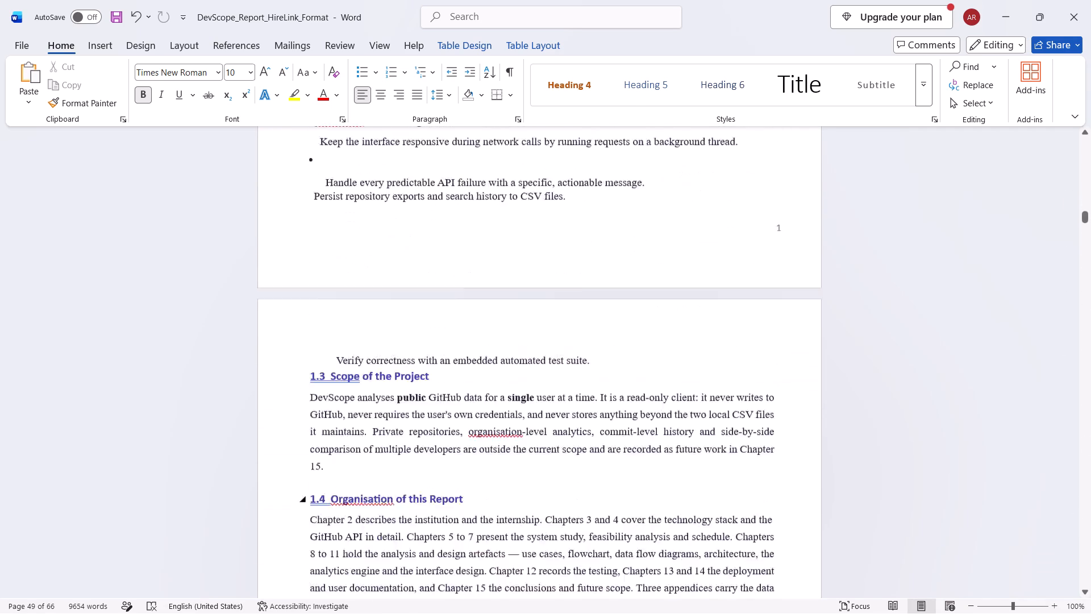
scroll(601, 374, down, 20)
scroll(601, 374, down, 20)
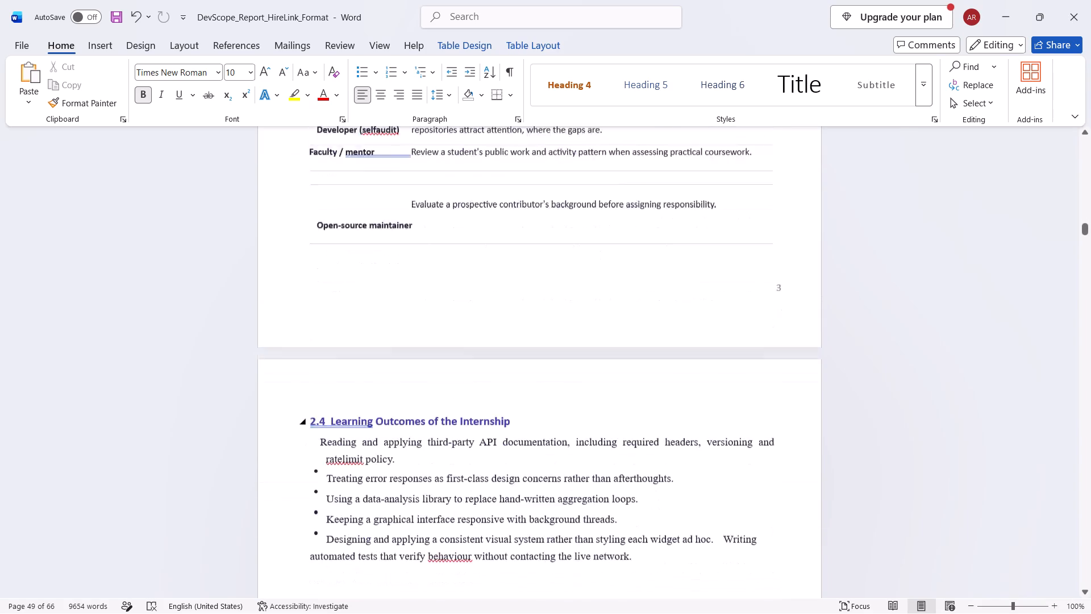
scroll(601, 374, down, 7)
scroll(601, 374, up, 14)
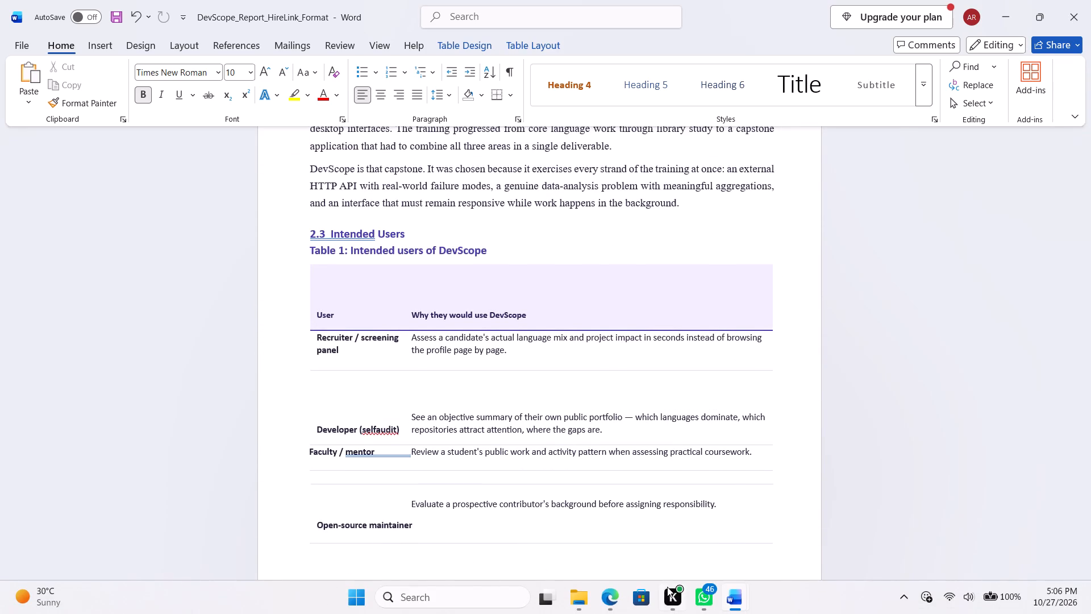
In the internship project report, copy the whole Intended Users of DevScope table under heading 2.3.
click(737, 596)
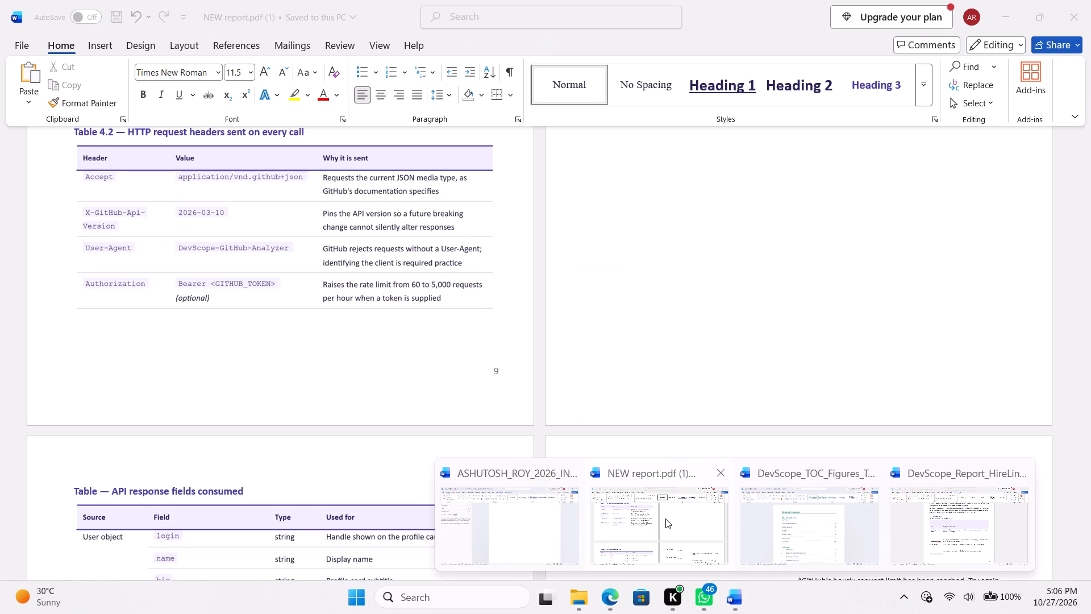
click(516, 505)
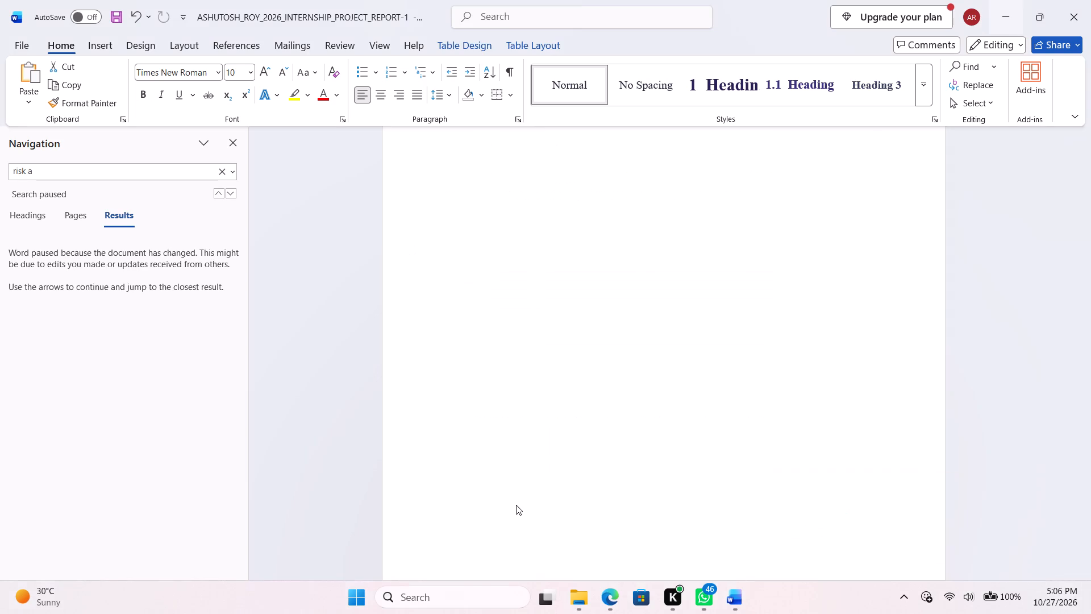
scroll(526, 454, up, 18)
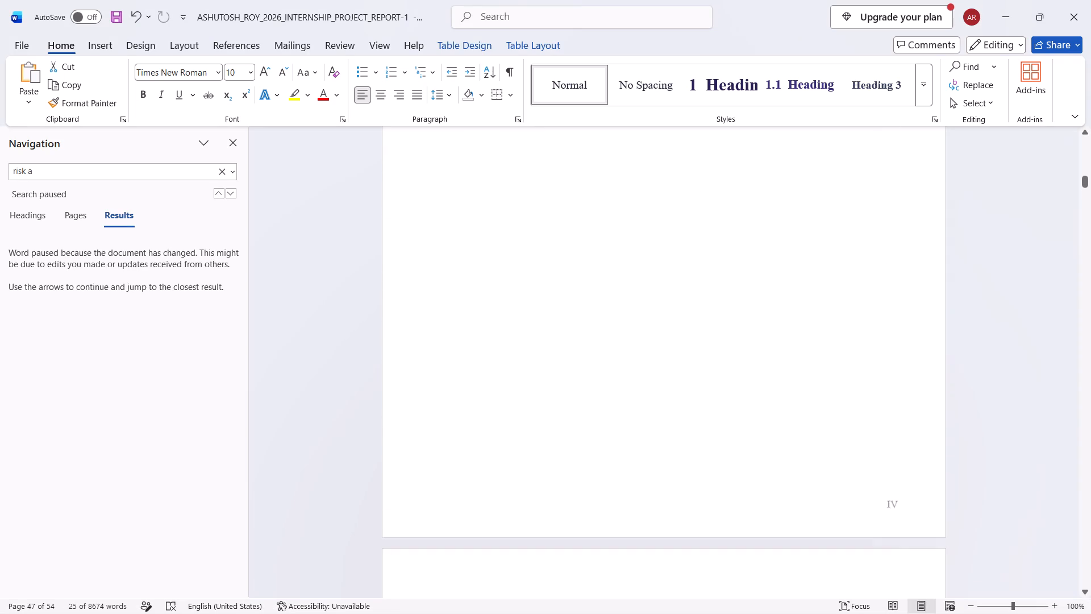
scroll(526, 454, up, 20)
scroll(526, 454, up, 8)
scroll(526, 454, down, 20)
scroll(526, 454, down, 7)
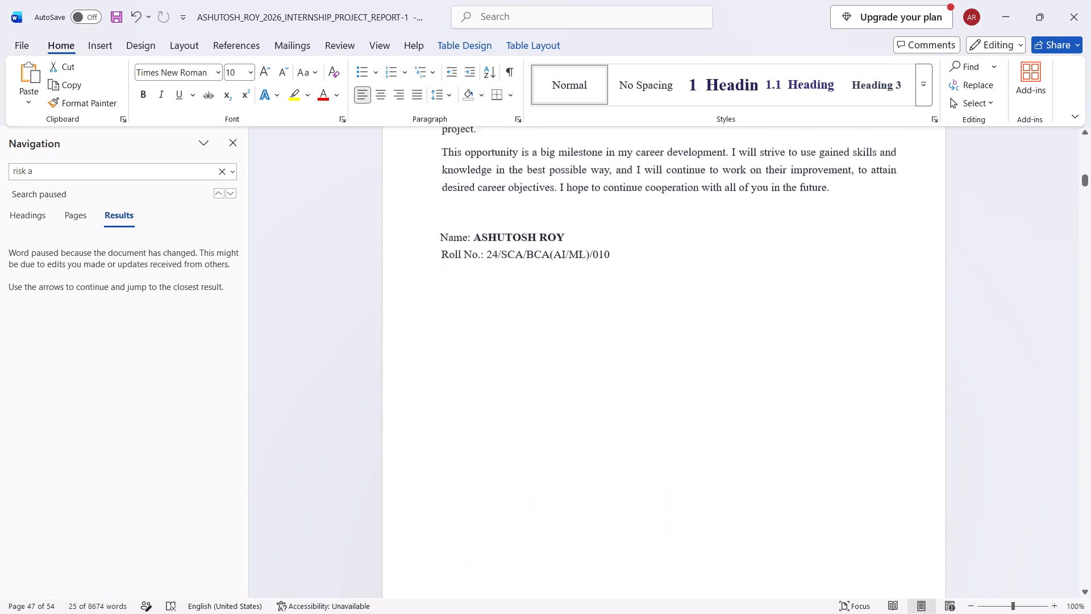
scroll(526, 454, down, 20)
scroll(526, 454, down, 20)
scroll(526, 454, down, 20)
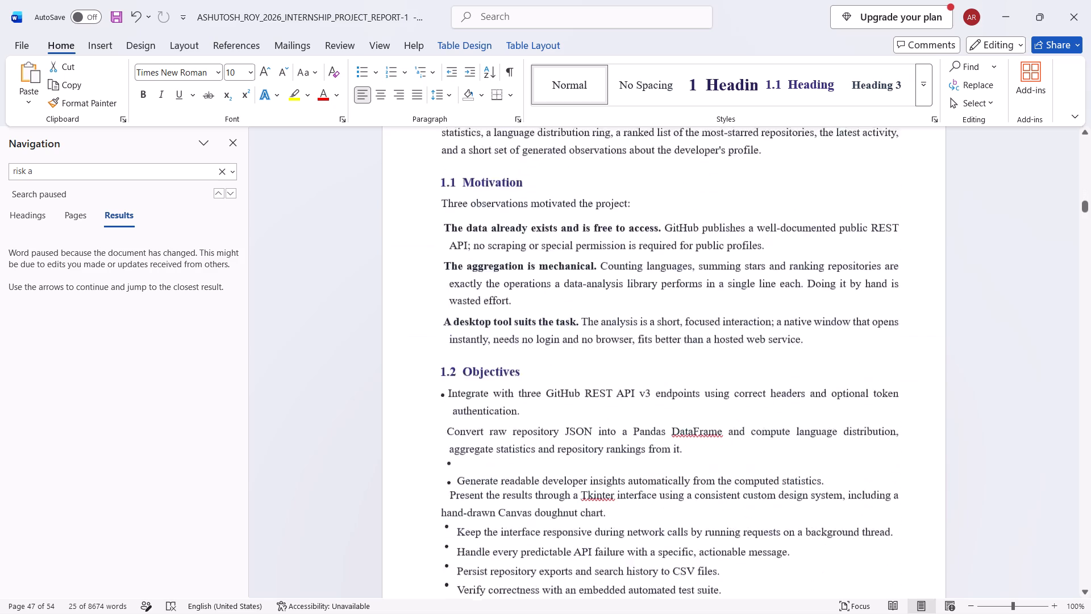
scroll(526, 455, down, 17)
scroll(526, 455, down, 20)
scroll(526, 456, down, 15)
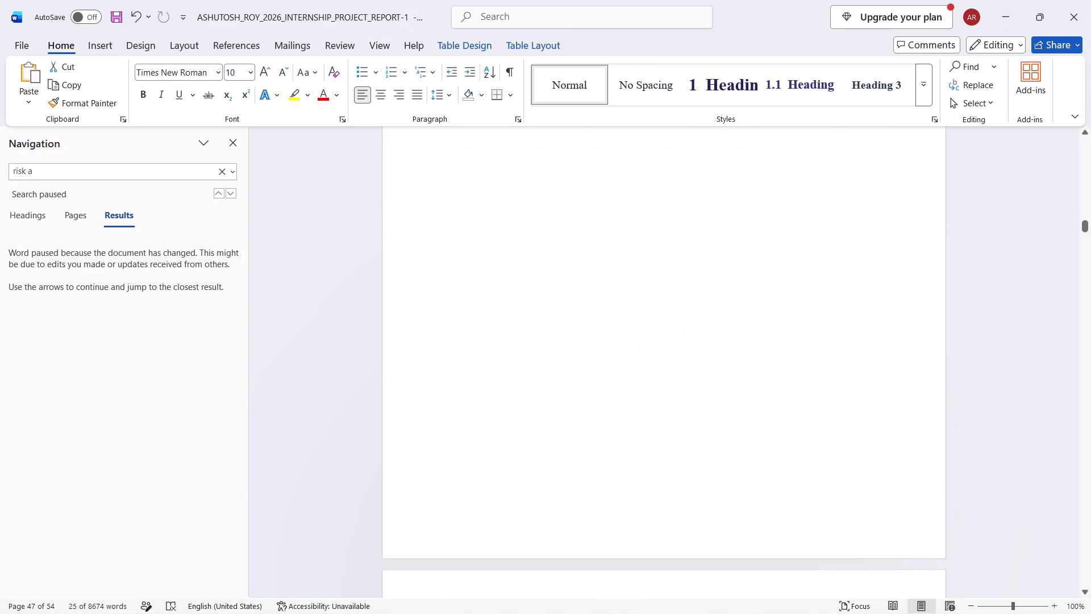
scroll(526, 458, down, 19)
scroll(526, 458, down, 10)
scroll(526, 458, up, 11)
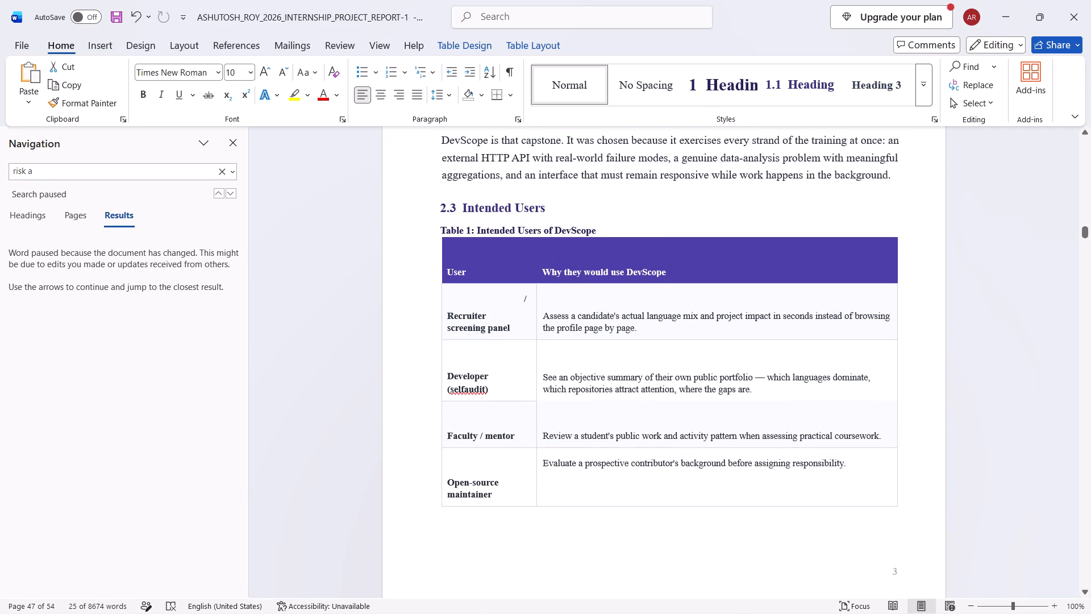
drag(420, 244, 763, 483)
key(ctrl+c)
key(ctrl+c)
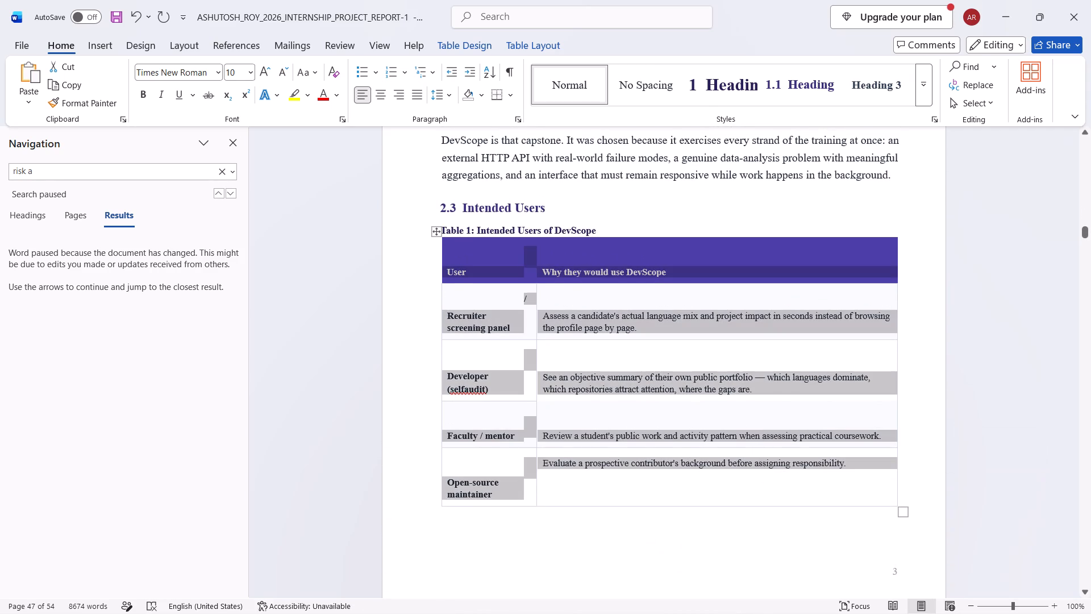
key(ctrl+c)
key(ctrl+c)
key(ctrl+c)
key(ctrl+c)
key(ctrl+c)
key(ctrl+c)
Return to DevScope_Report_HireLink_Format and replace the table below the Table 1 title with the copied purple-header version.
key(alt+Tab)
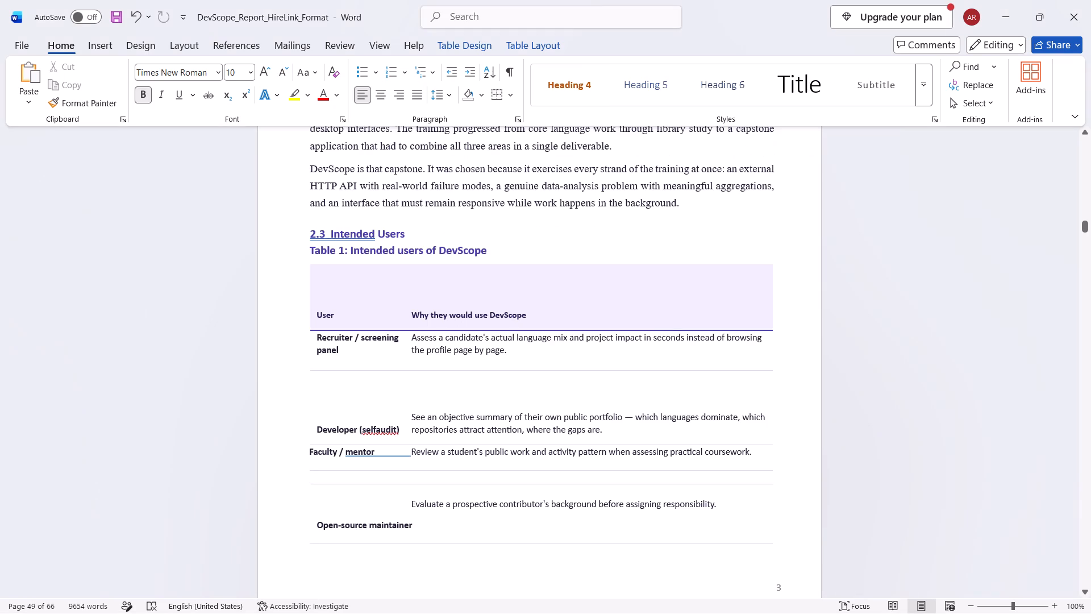
drag(280, 302, 739, 574)
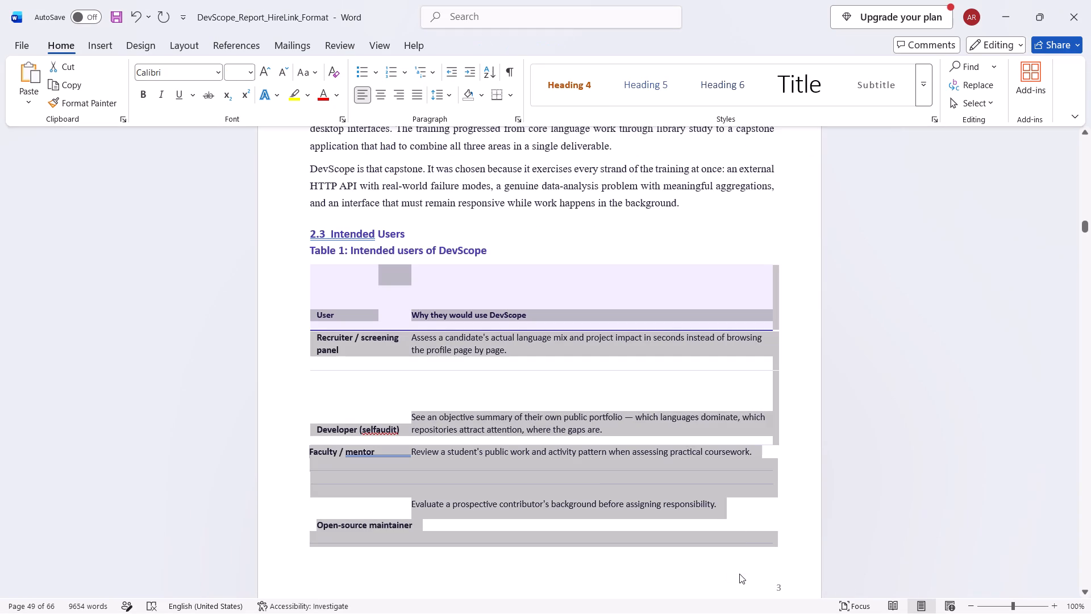
key(ctrl+v)
scroll(423, 286, up, 4)
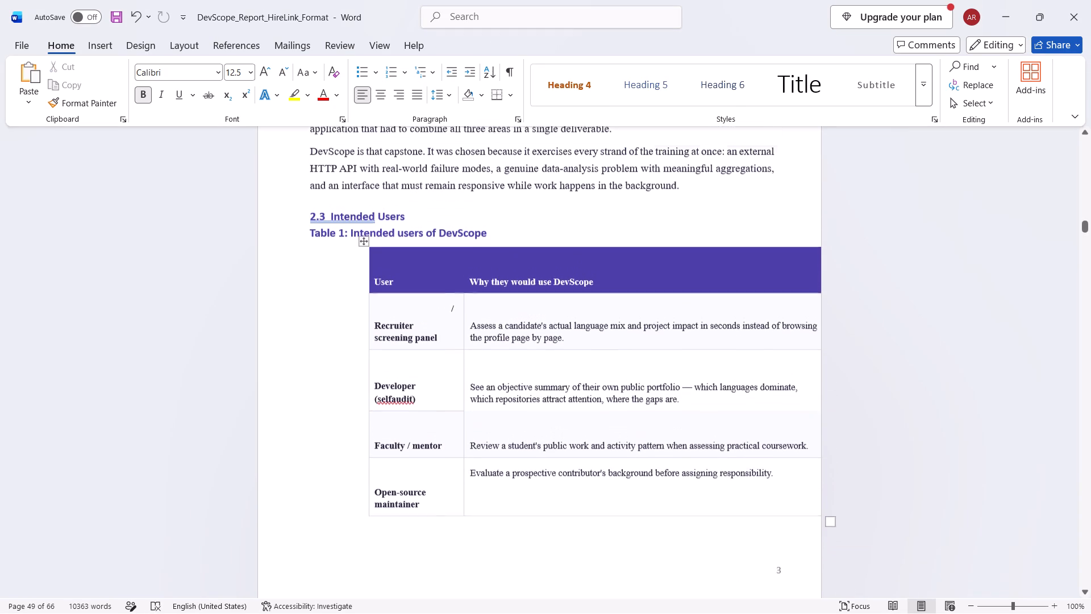
Move the pasted Intended Users table so it lines up with the left edge of the body text.
drag(361, 247, 299, 249)
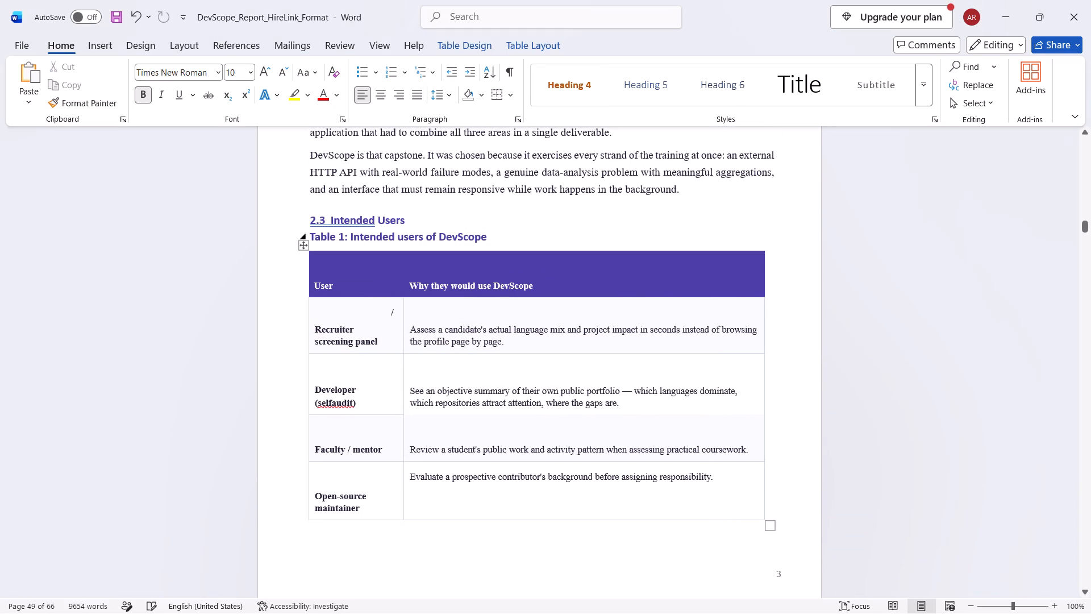
click(812, 212)
Examine the HireLink-format report from chapter 3 through the REST API chapter's Tables 5 to 7 up to section 4.6.
scroll(812, 212, down, 20)
scroll(812, 212, down, 13)
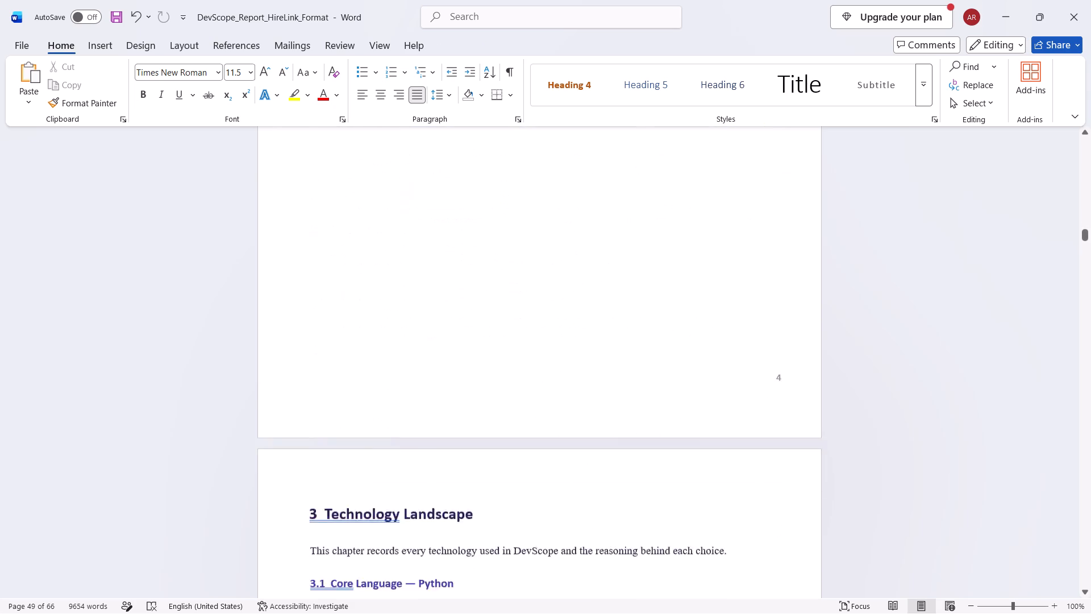
scroll(812, 212, down, 20)
scroll(812, 212, down, 20)
scroll(812, 212, down, 13)
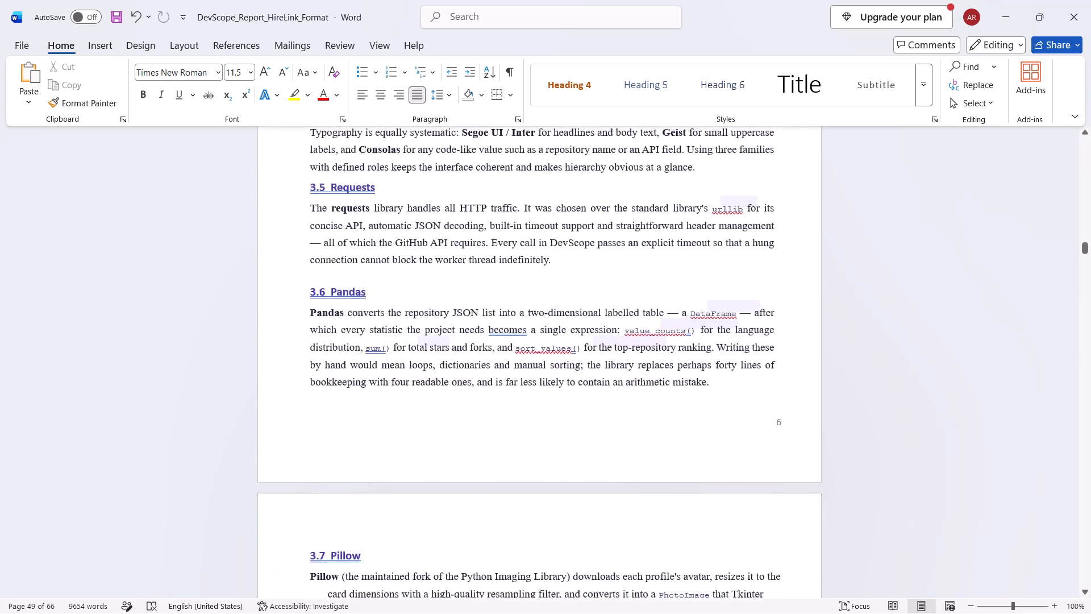
scroll(813, 212, down, 20)
scroll(813, 212, down, 20)
scroll(813, 212, down, 13)
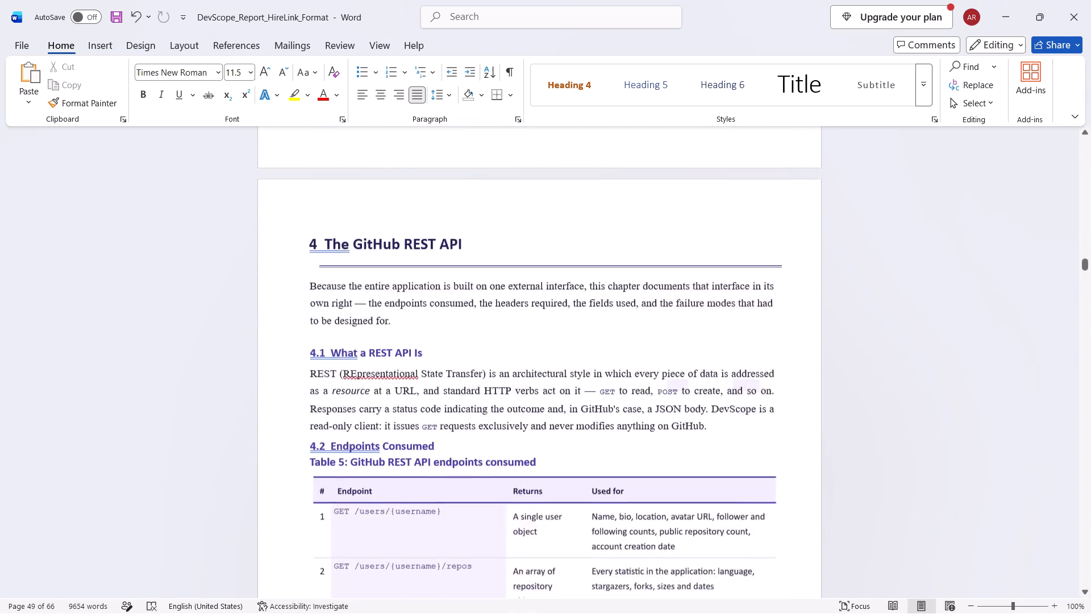
scroll(813, 212, down, 12)
scroll(813, 212, up, 10)
scroll(813, 209, down, 18)
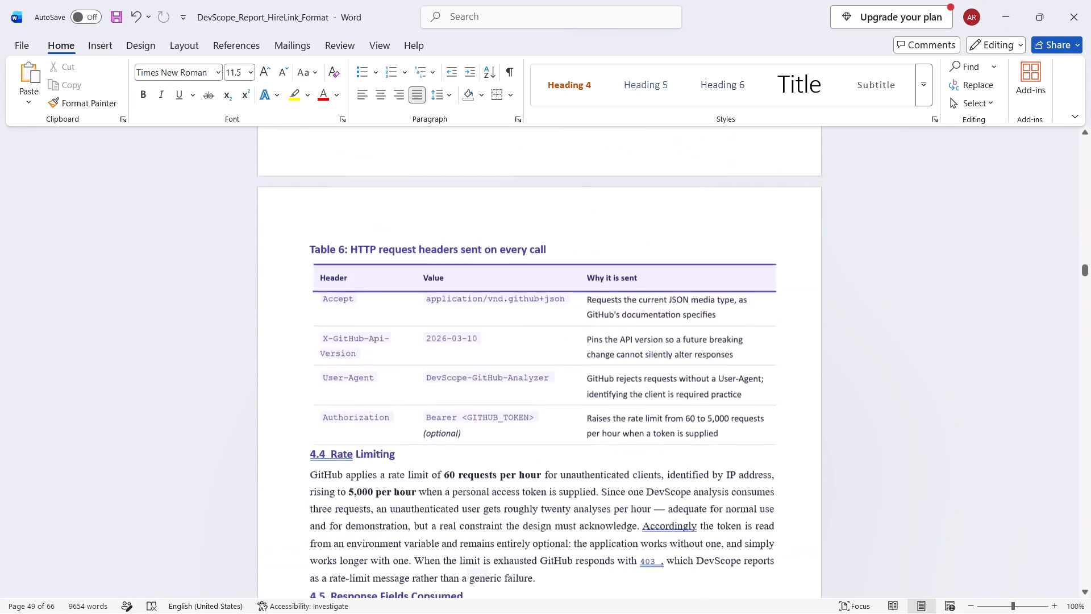
scroll(813, 209, down, 20)
scroll(813, 209, down, 9)
scroll(813, 209, up, 3)
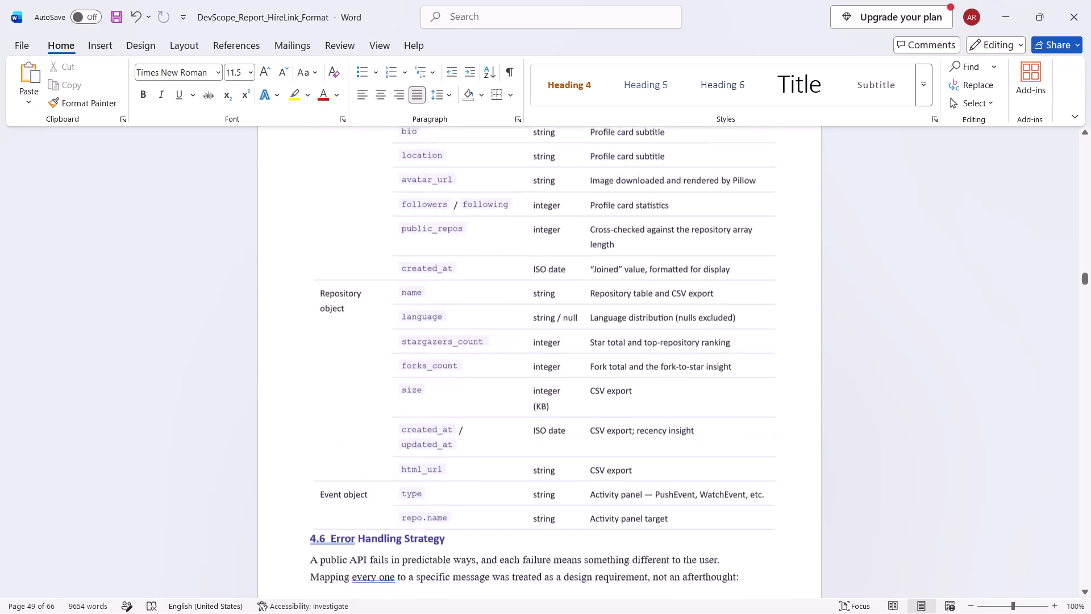
scroll(813, 209, up, 4)
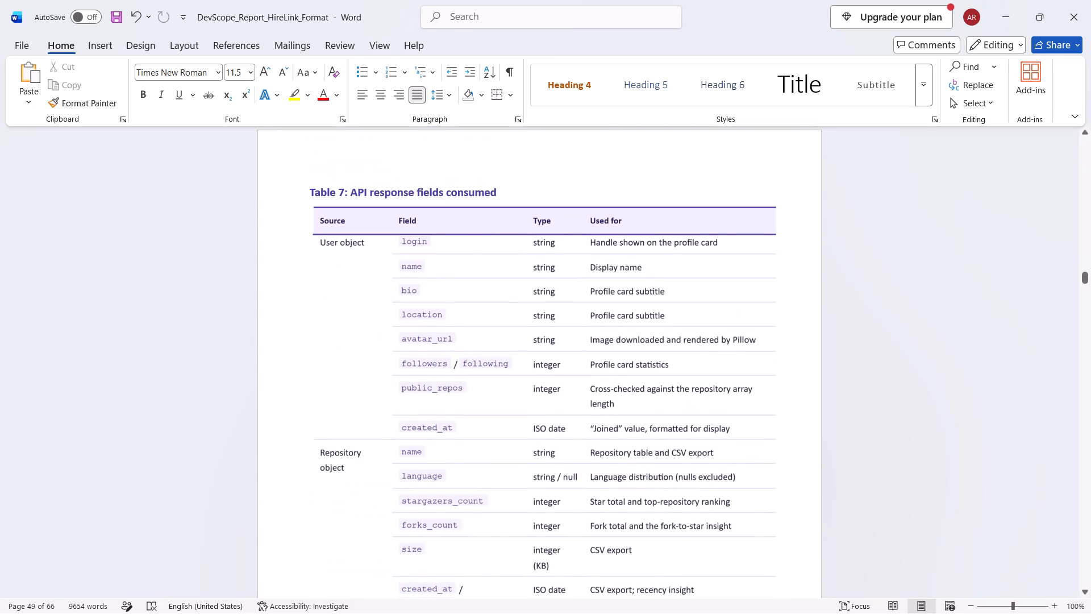
scroll(813, 209, down, 1)
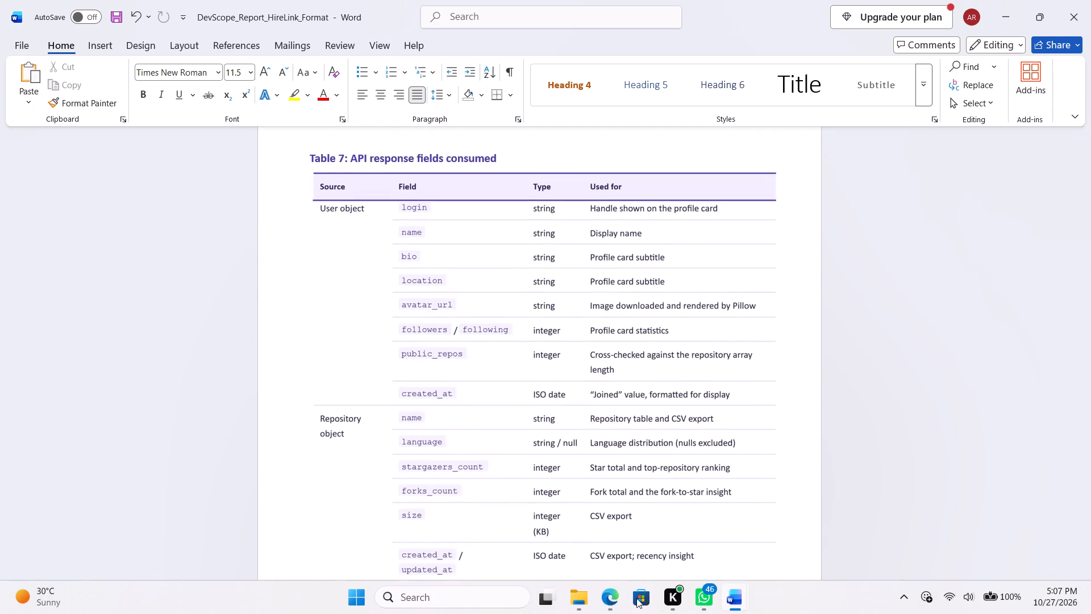
Switch to the internship report and examine its tables from Table 1 through chapters 3 and 4 to Table 8.
click(727, 596)
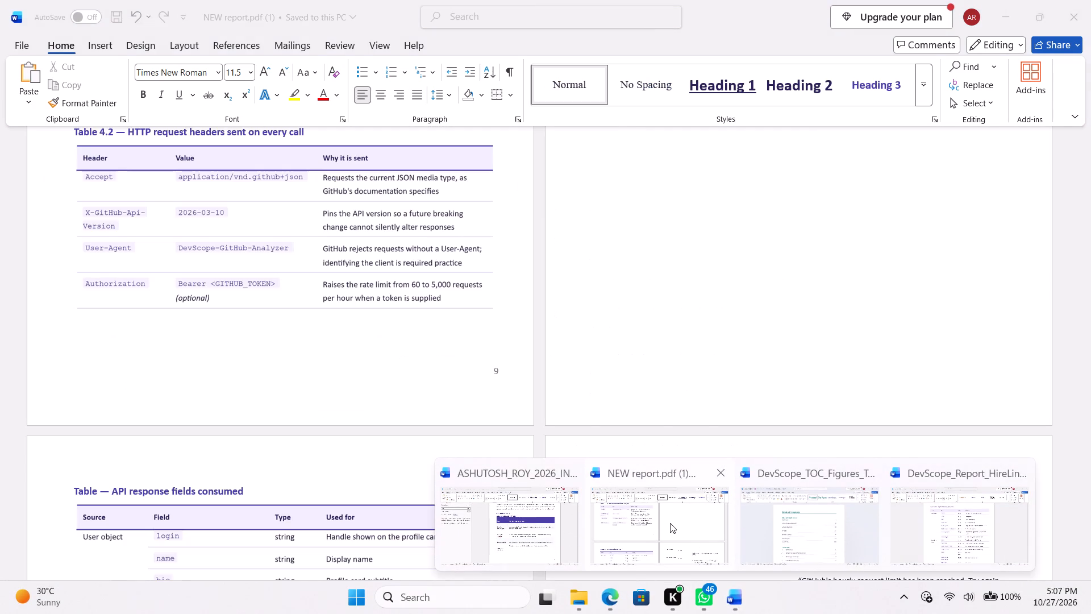
click(474, 520)
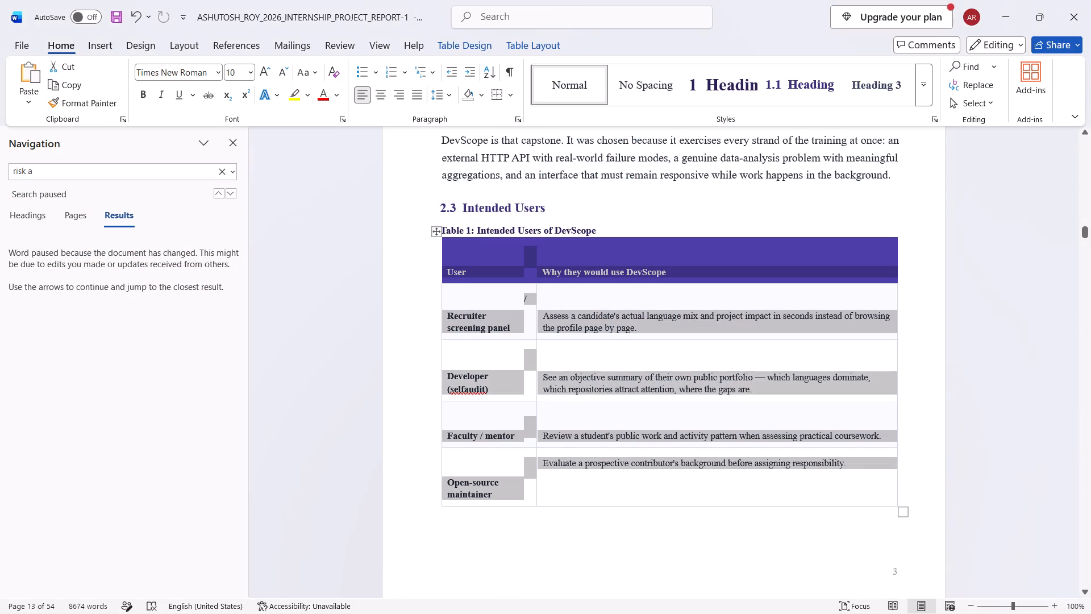
click(404, 409)
scroll(404, 409, down, 20)
scroll(404, 409, down, 20)
scroll(404, 409, down, 9)
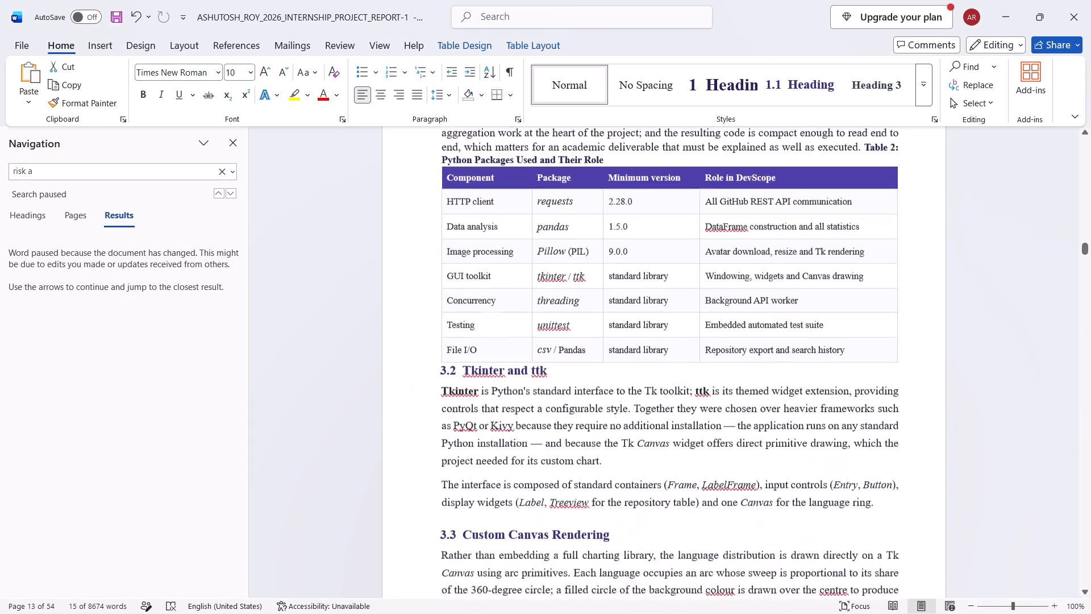
scroll(404, 409, down, 3)
scroll(404, 409, down, 20)
scroll(401, 416, down, 20)
scroll(401, 416, down, 6)
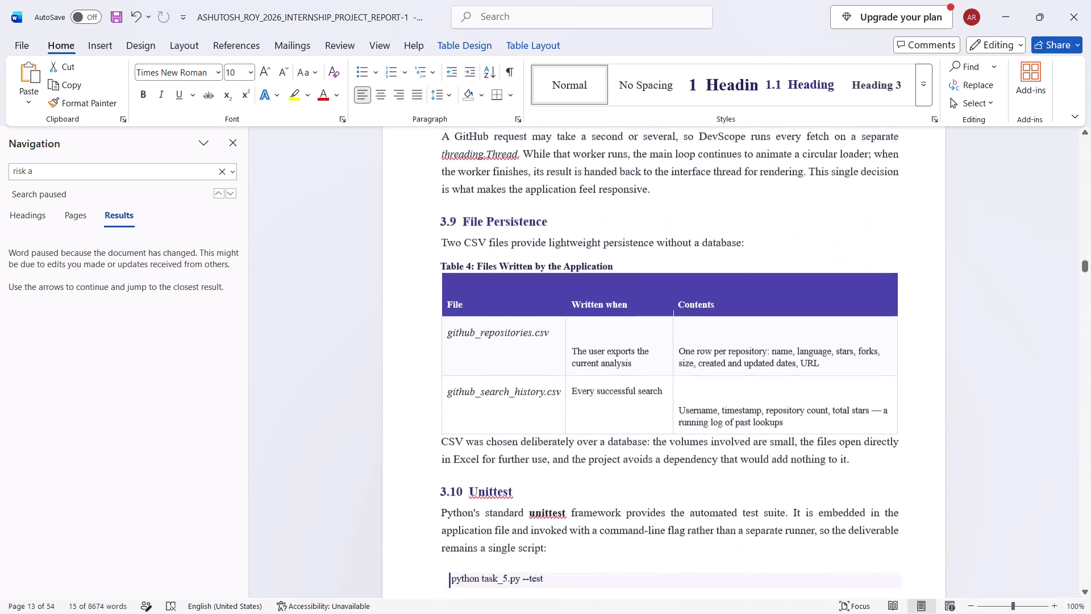
scroll(400, 417, down, 4)
scroll(400, 417, down, 20)
scroll(400, 417, down, 15)
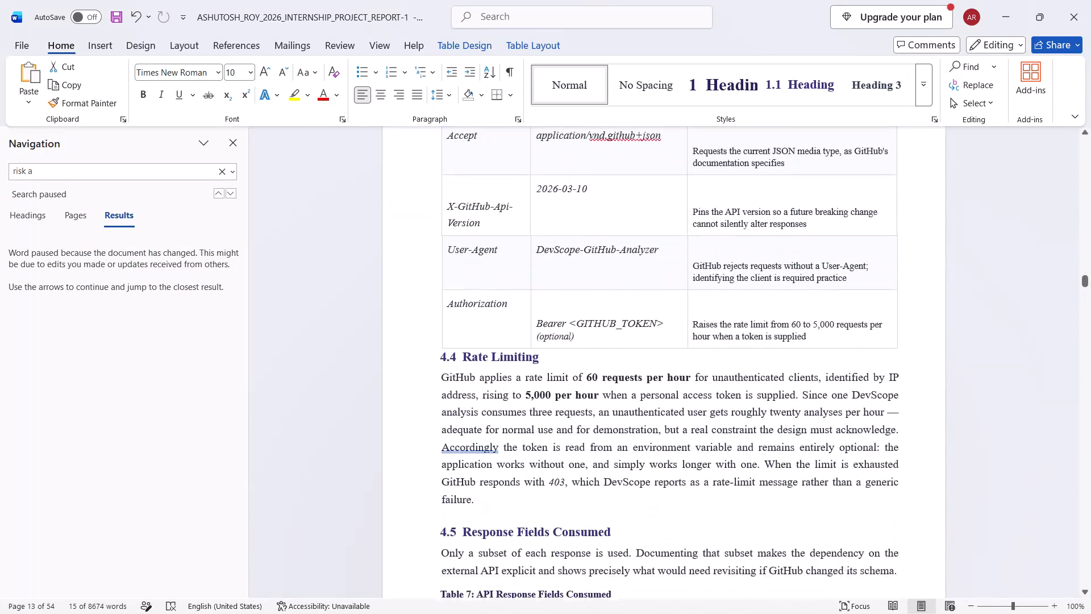
scroll(400, 417, down, 20)
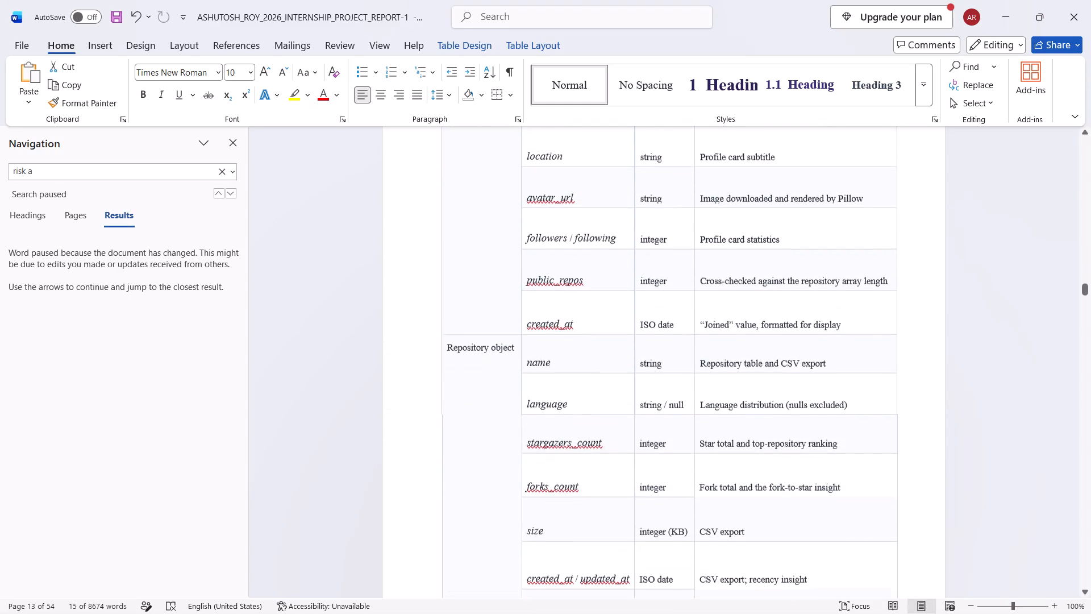
scroll(400, 417, down, 17)
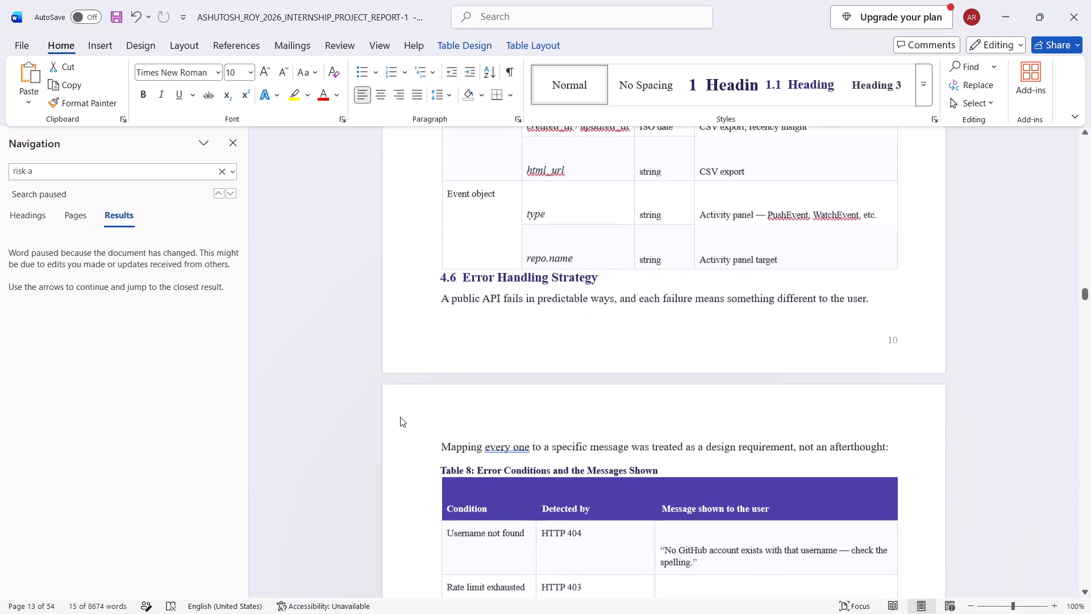
scroll(400, 417, down, 9)
Switch to the HireLink-format report and examine it from Table 8 through chapters 5 and 6 to the chapter 8 data-flow diagrams and use-case table.
key(alt+Tab)
scroll(400, 417, down, 16)
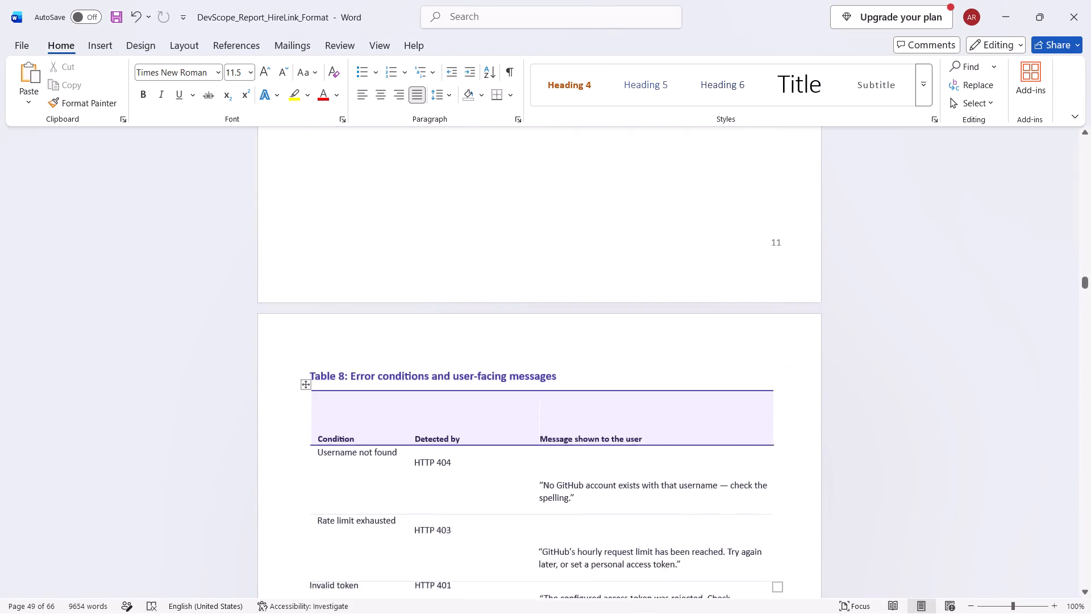
scroll(400, 417, down, 20)
scroll(400, 417, down, 12)
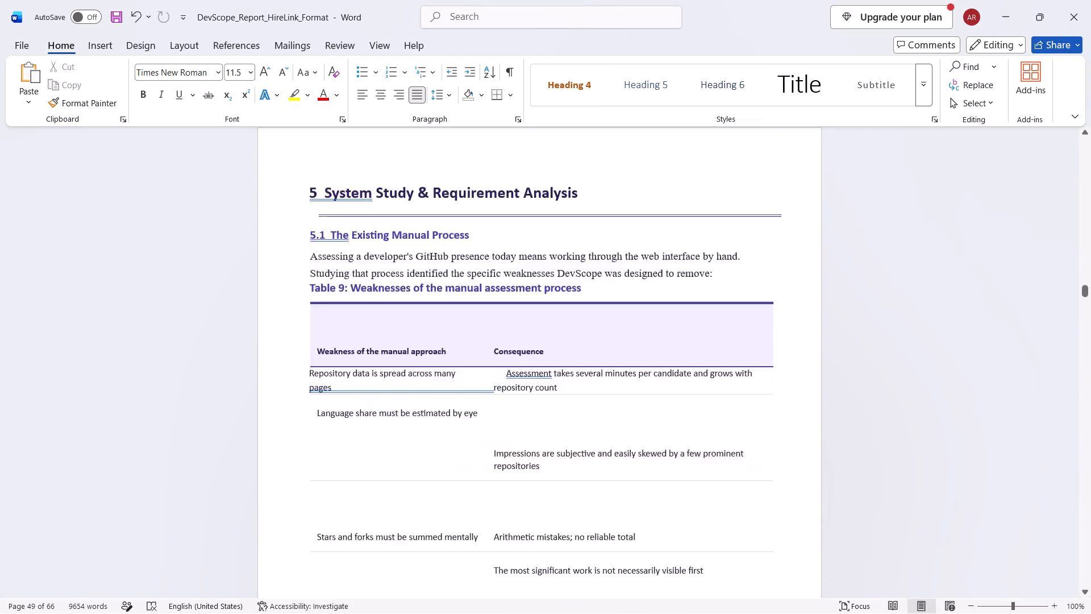
scroll(400, 417, up, 3)
scroll(400, 417, down, 20)
scroll(400, 417, down, 12)
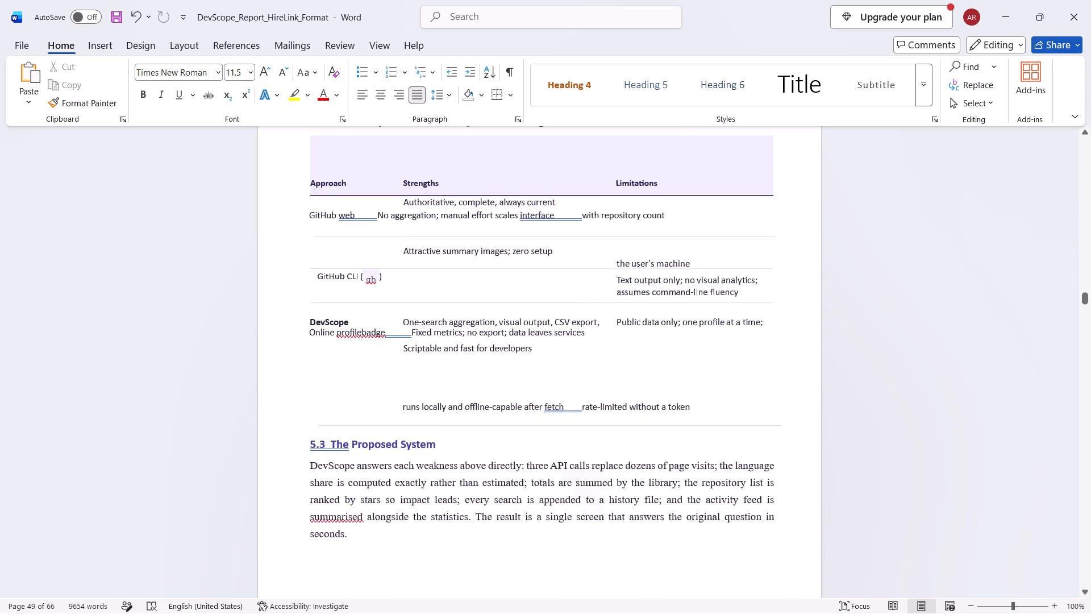
scroll(400, 417, down, 20)
scroll(400, 417, down, 15)
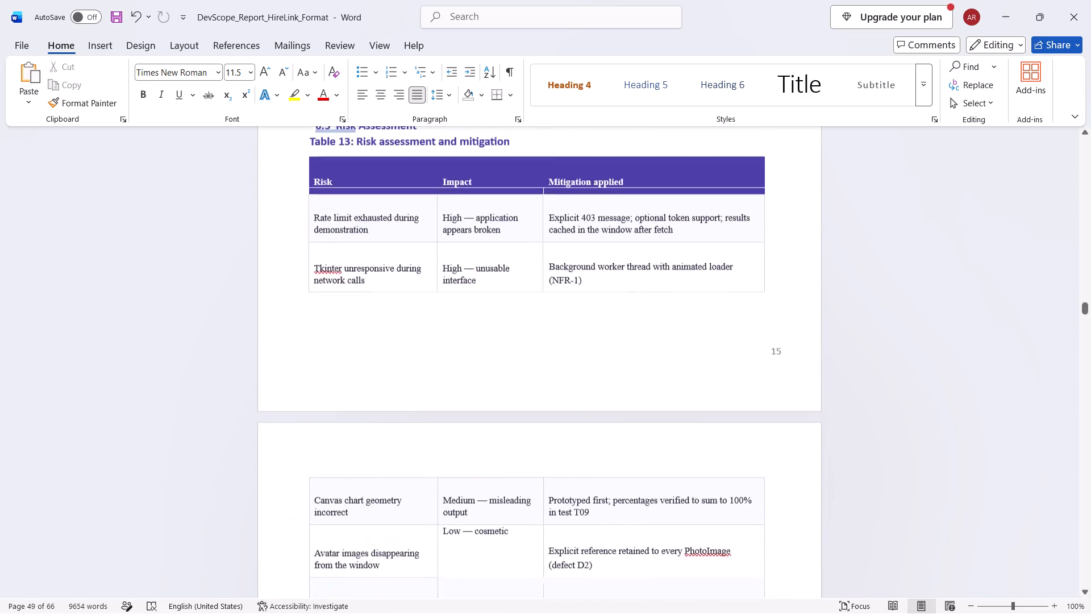
scroll(400, 417, down, 7)
scroll(400, 417, up, 17)
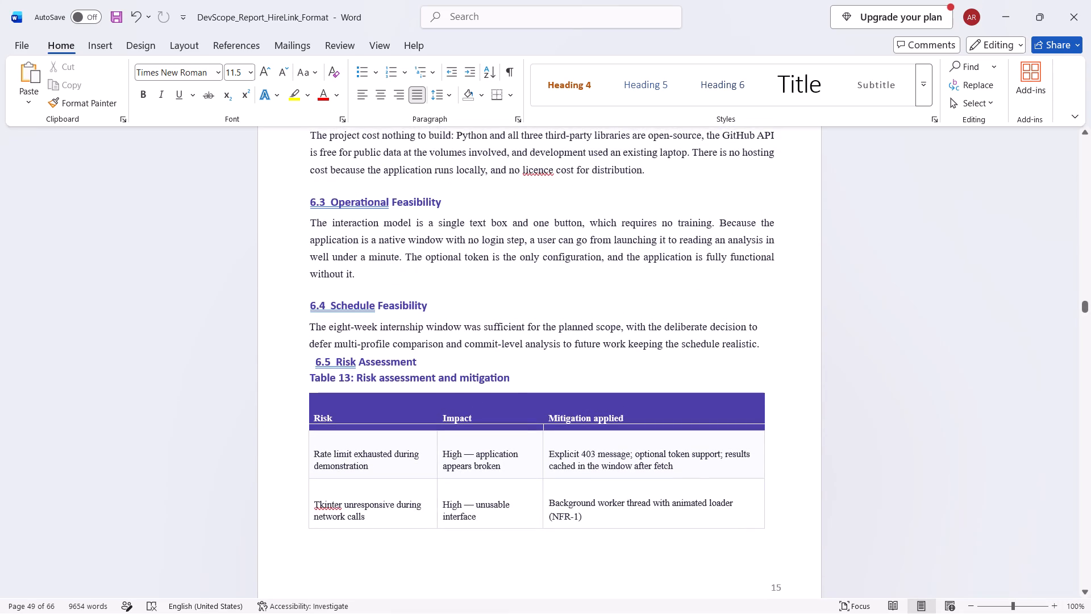
scroll(400, 417, down, 2)
scroll(400, 417, down, 20)
scroll(400, 417, down, 1)
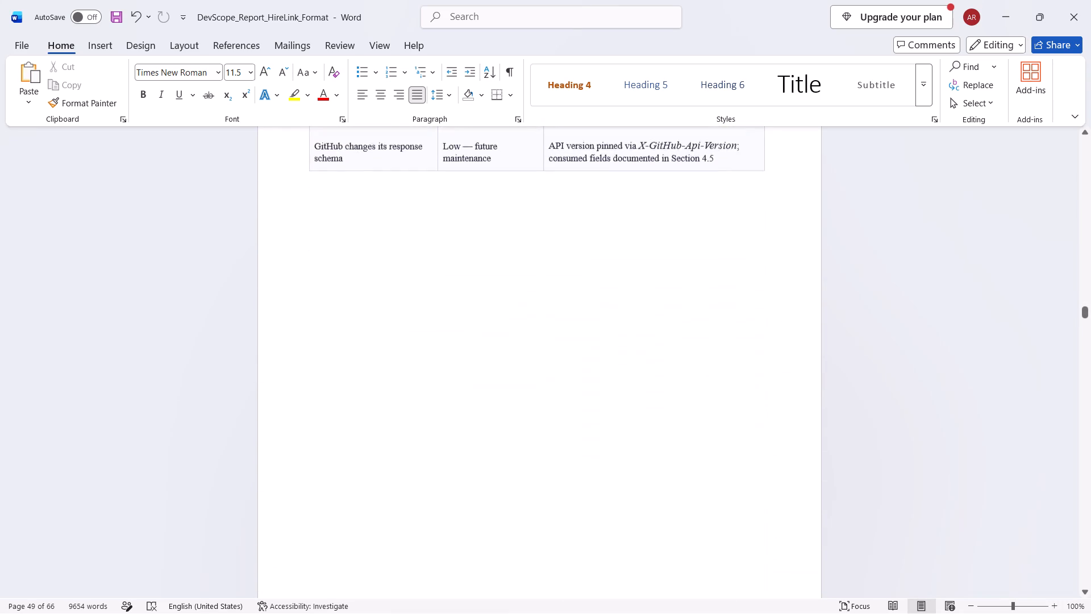
scroll(400, 417, down, 20)
scroll(400, 417, down, 13)
scroll(400, 417, down, 13)
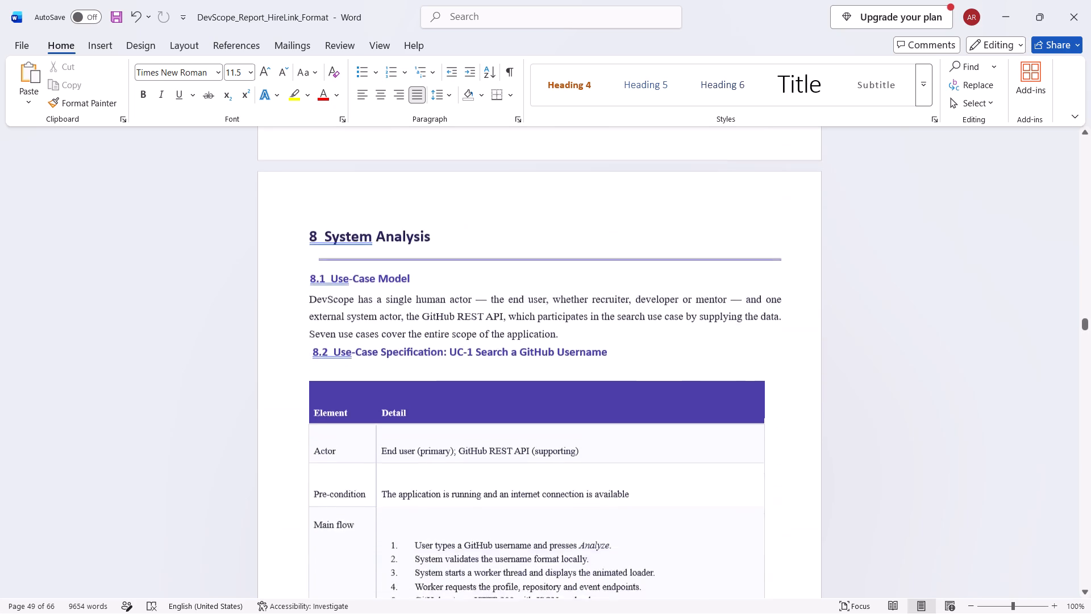
scroll(400, 417, down, 20)
scroll(400, 417, down, 20)
scroll(400, 417, down, 15)
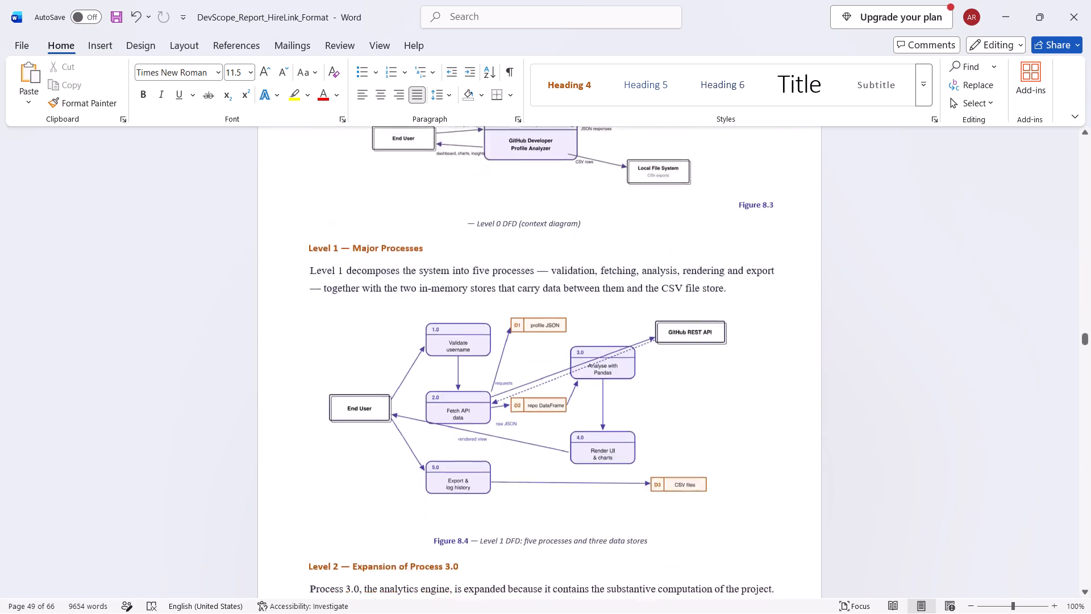
scroll(400, 417, down, 20)
scroll(400, 417, down, 3)
scroll(400, 417, up, 20)
scroll(400, 417, up, 11)
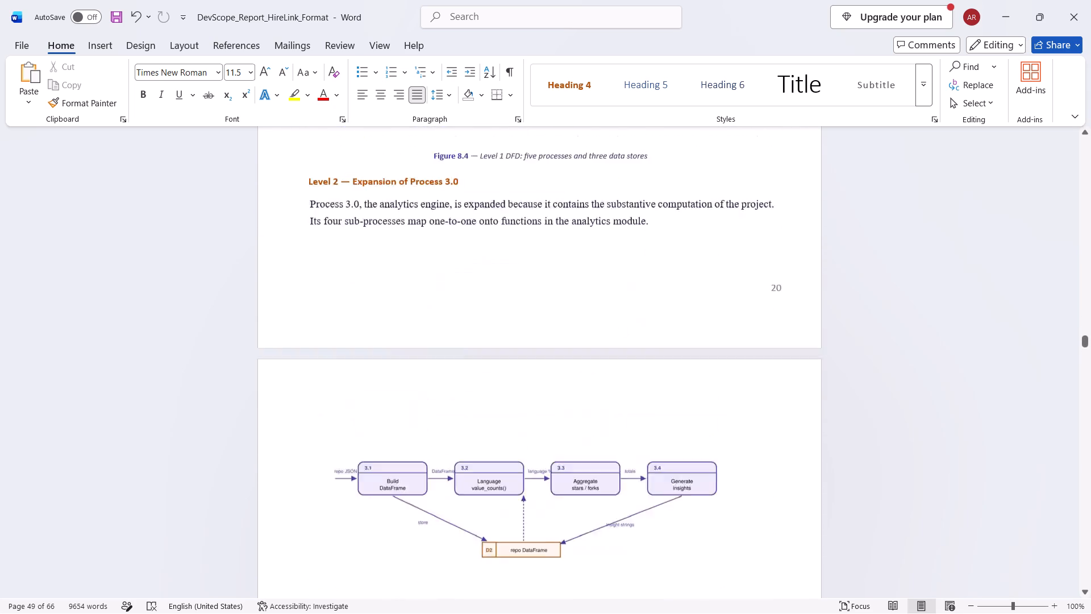
scroll(400, 418, up, 20)
scroll(400, 418, up, 12)
scroll(400, 418, up, 17)
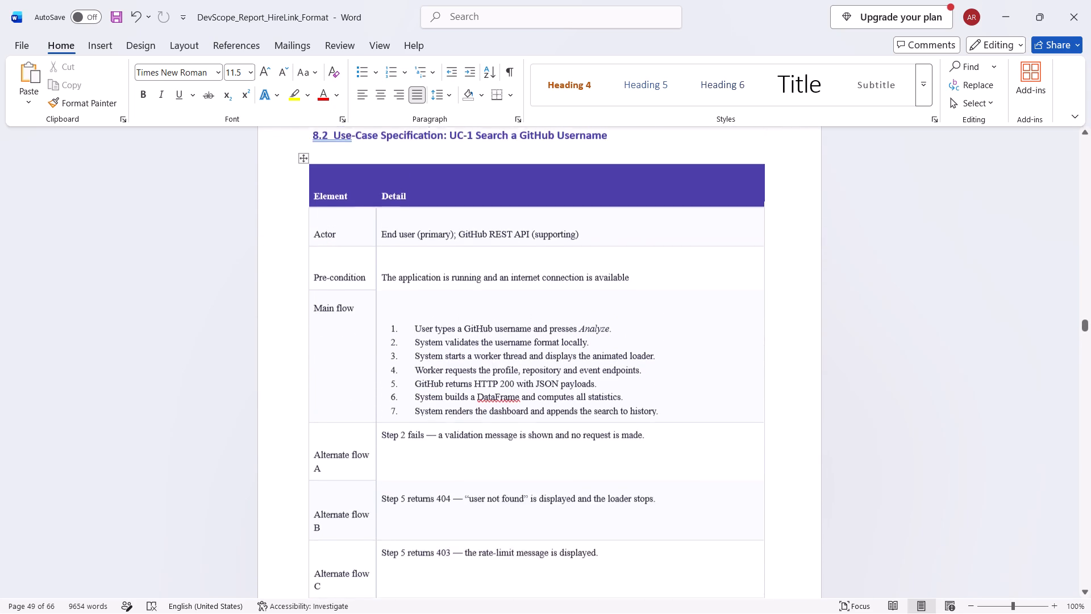
scroll(400, 419, up, 4)
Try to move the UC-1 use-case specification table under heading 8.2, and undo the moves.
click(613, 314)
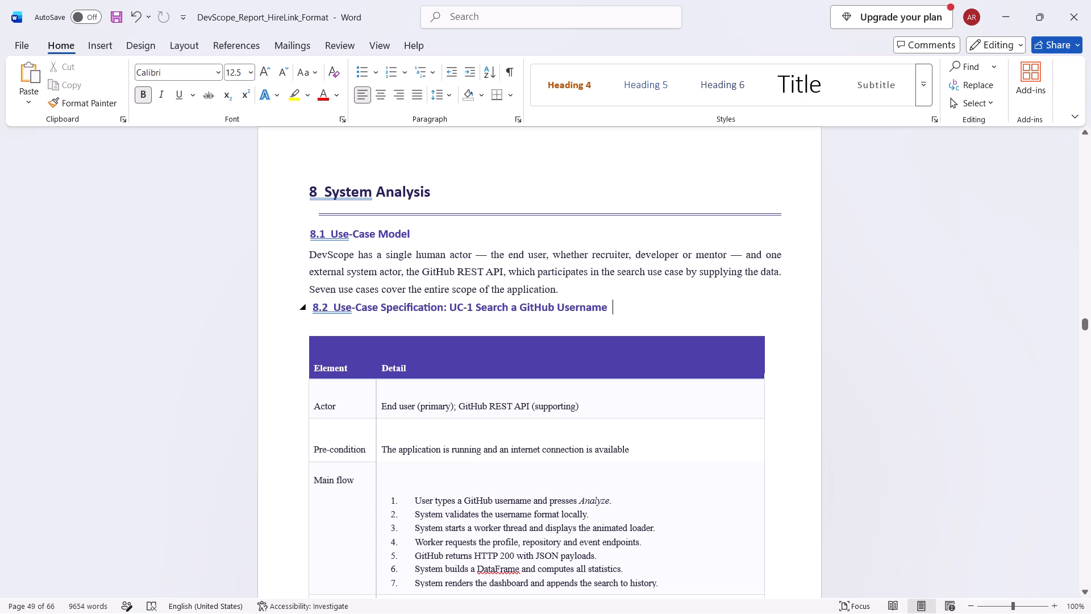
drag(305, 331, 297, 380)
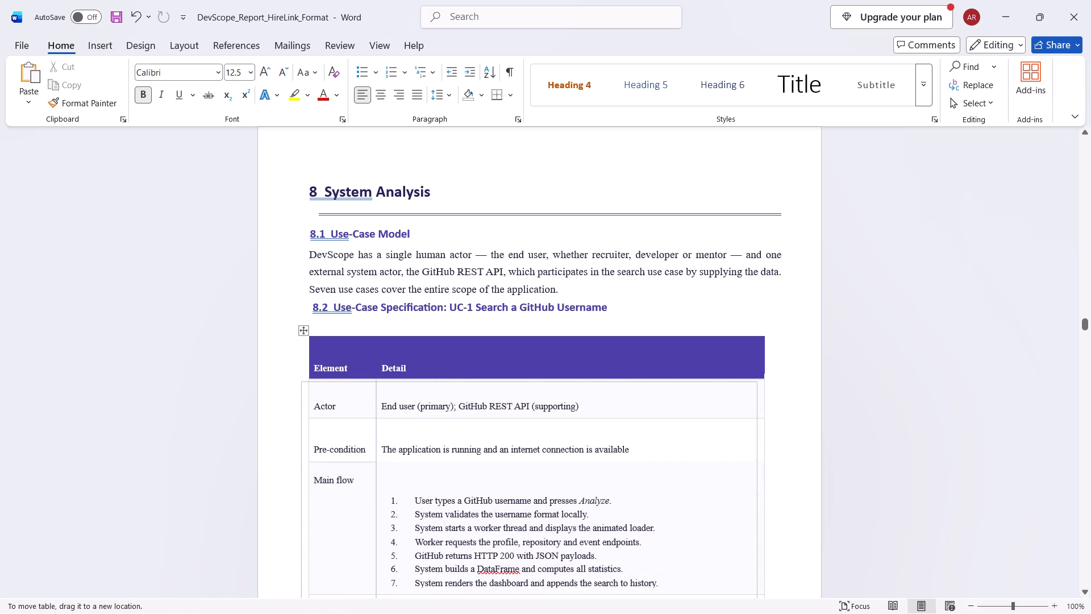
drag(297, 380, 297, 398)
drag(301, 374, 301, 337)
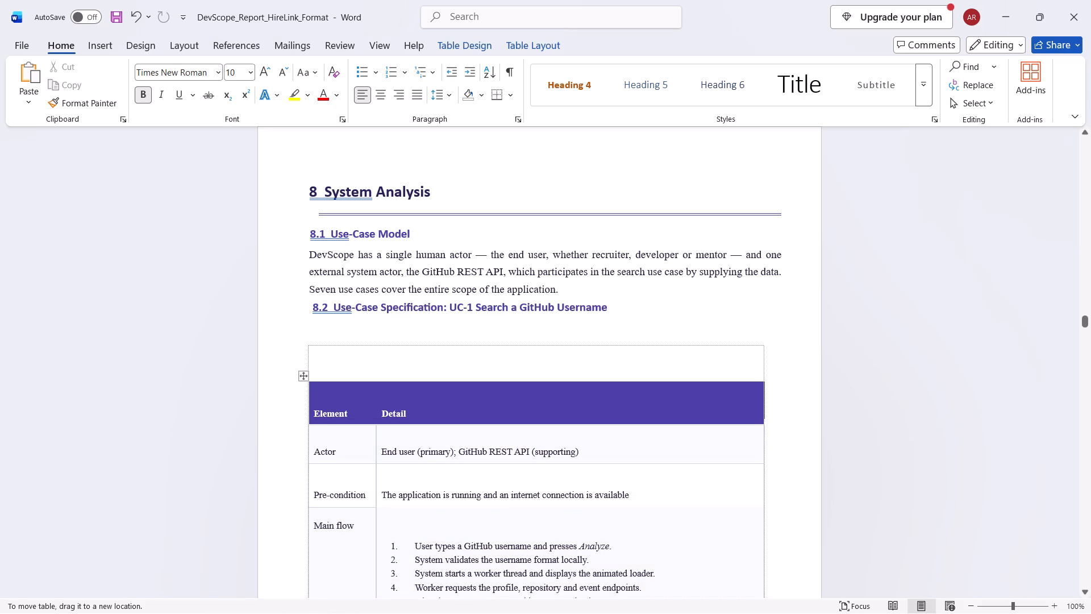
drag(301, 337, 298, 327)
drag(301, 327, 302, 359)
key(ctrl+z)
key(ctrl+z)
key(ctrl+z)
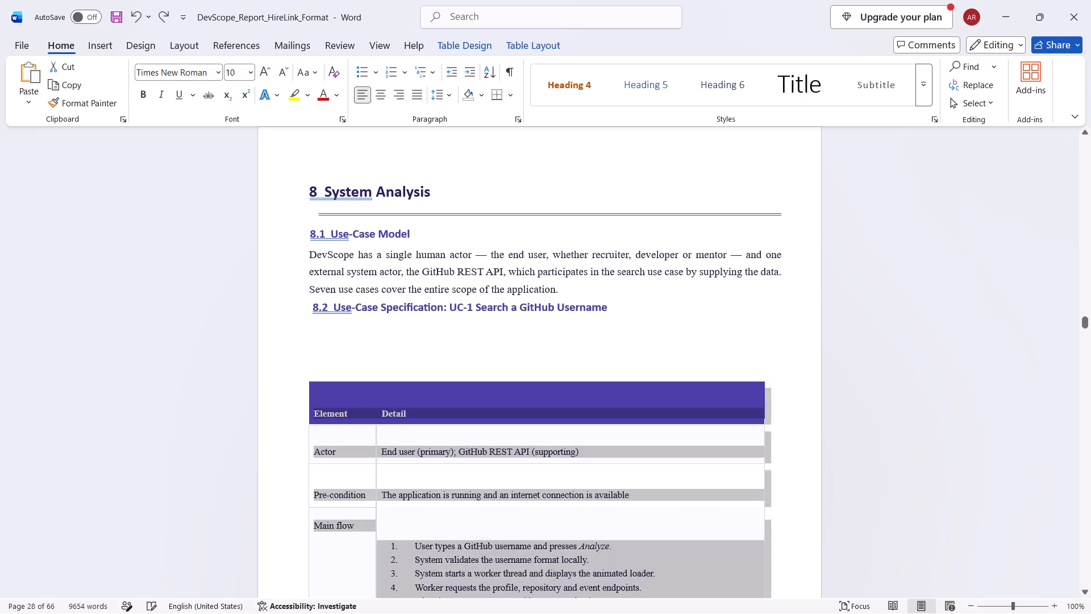
Insert a blank line after the heading 8.2 Use-Case Specification: UC-1 Search a GitHub Username.
click(627, 313)
key(Return)
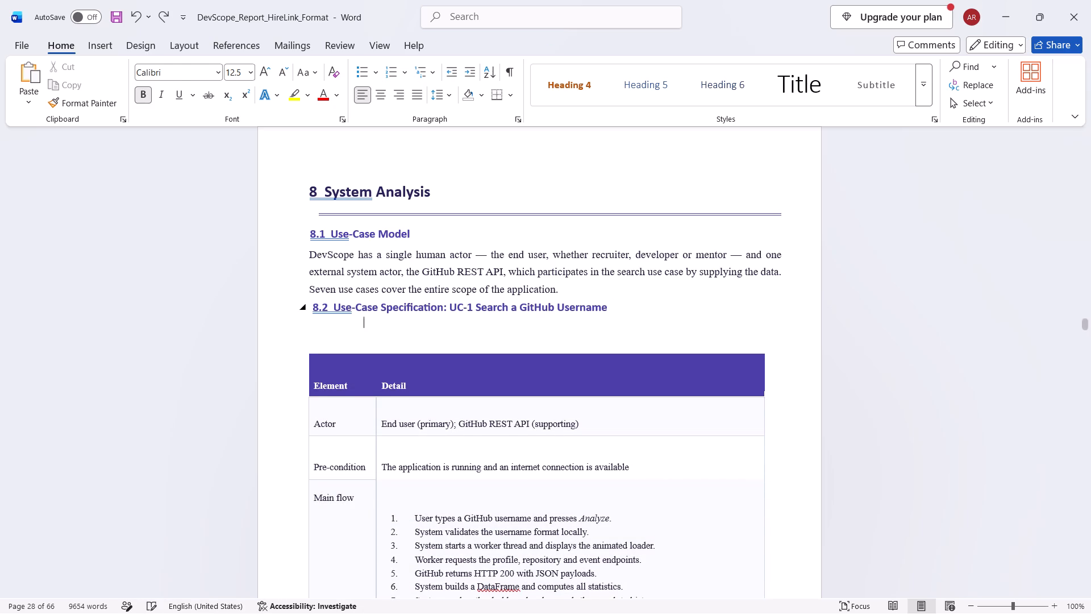
Switch to the internship report and examine it from Table 8 through the chapter 5 functional and non-functional requirements tables.
key(alt+Tab)
scroll(627, 313, down, 5)
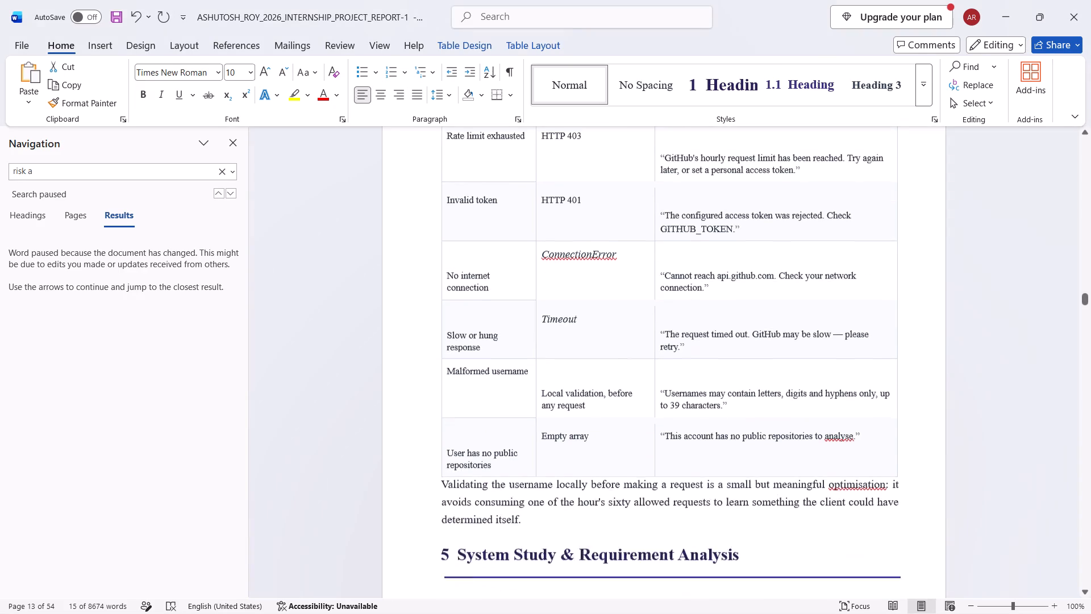
scroll(627, 313, down, 20)
scroll(627, 313, down, 20)
scroll(627, 313, down, 20)
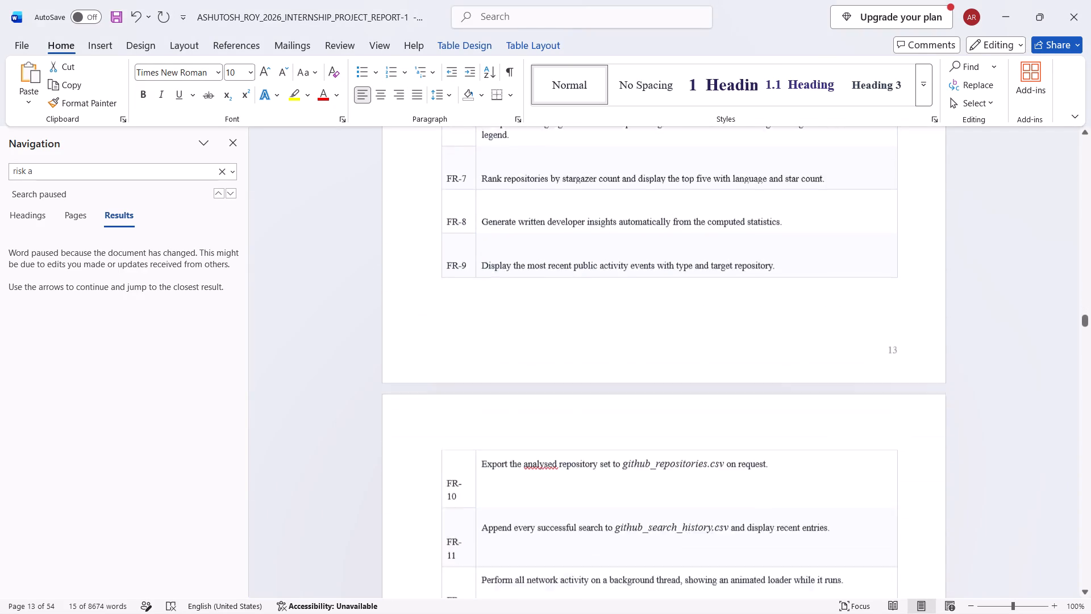
scroll(629, 314, down, 20)
scroll(629, 314, down, 6)
scroll(629, 314, up, 20)
scroll(629, 314, up, 11)
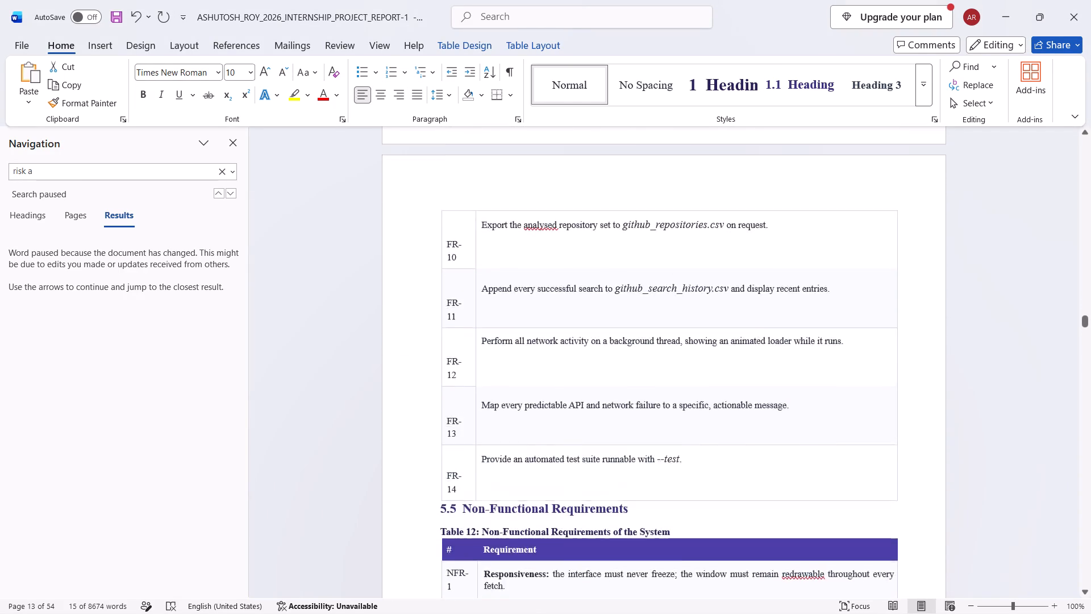
scroll(629, 314, up, 15)
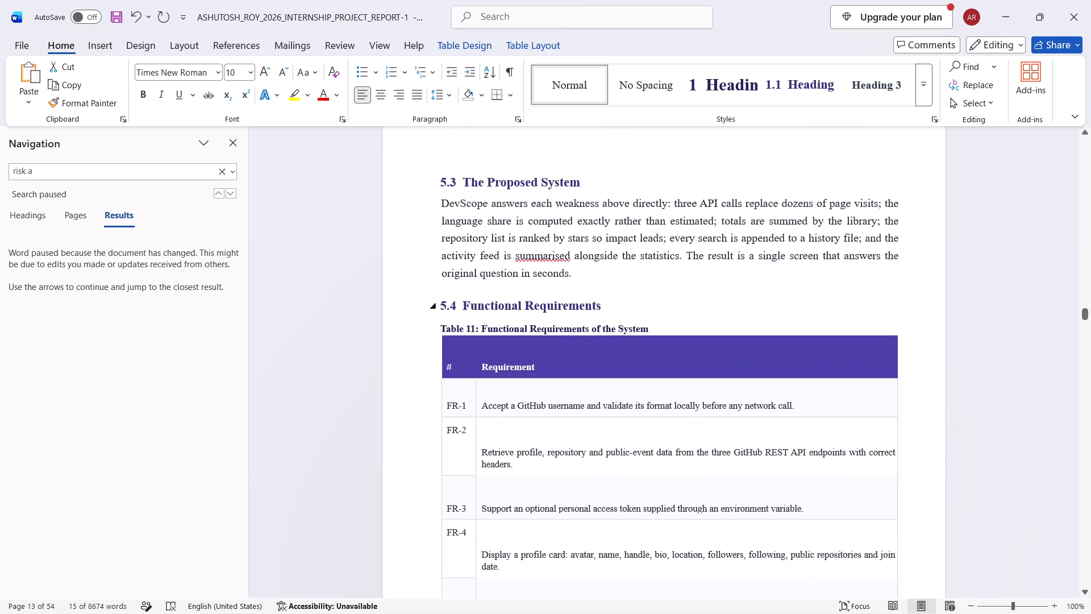
Check chapters 5 and 6 of the HireLink-format report around 5.3 The Proposed System against the internship report, and return to the latter's section 5.4.
key(alt+Tab)
scroll(629, 314, up, 20)
scroll(629, 314, up, 20)
scroll(629, 314, up, 12)
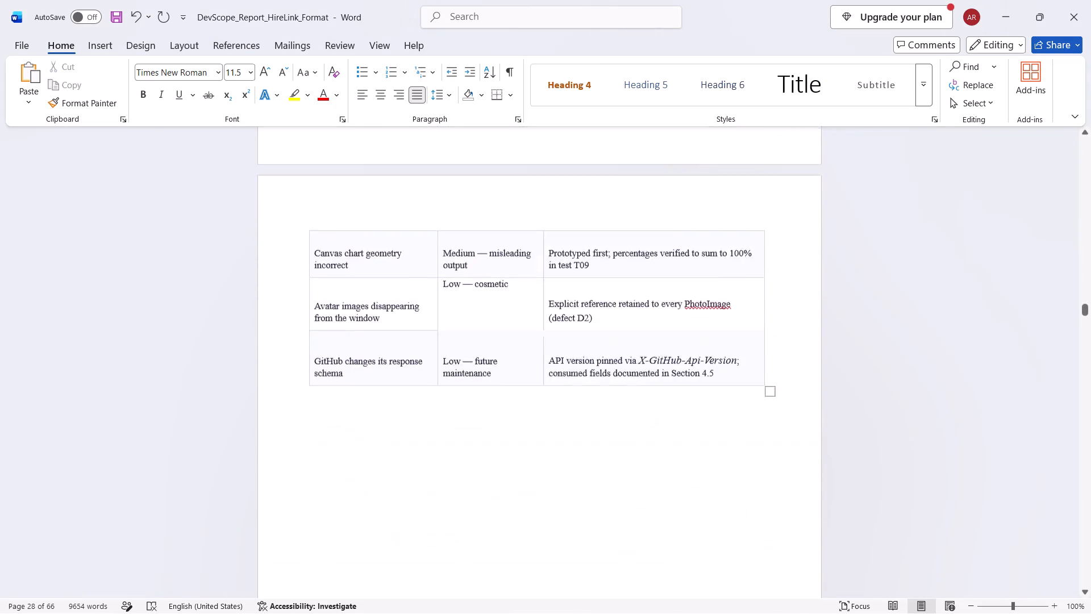
scroll(629, 314, up, 20)
scroll(629, 314, up, 12)
scroll(629, 314, up, 15)
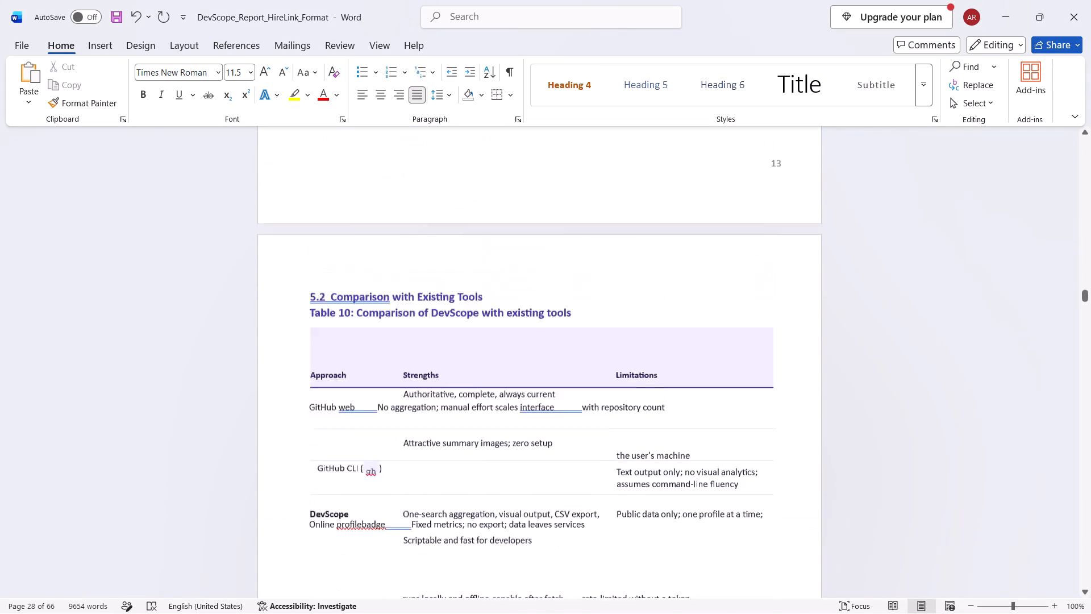
scroll(629, 314, up, 20)
scroll(629, 314, up, 9)
scroll(629, 314, down, 8)
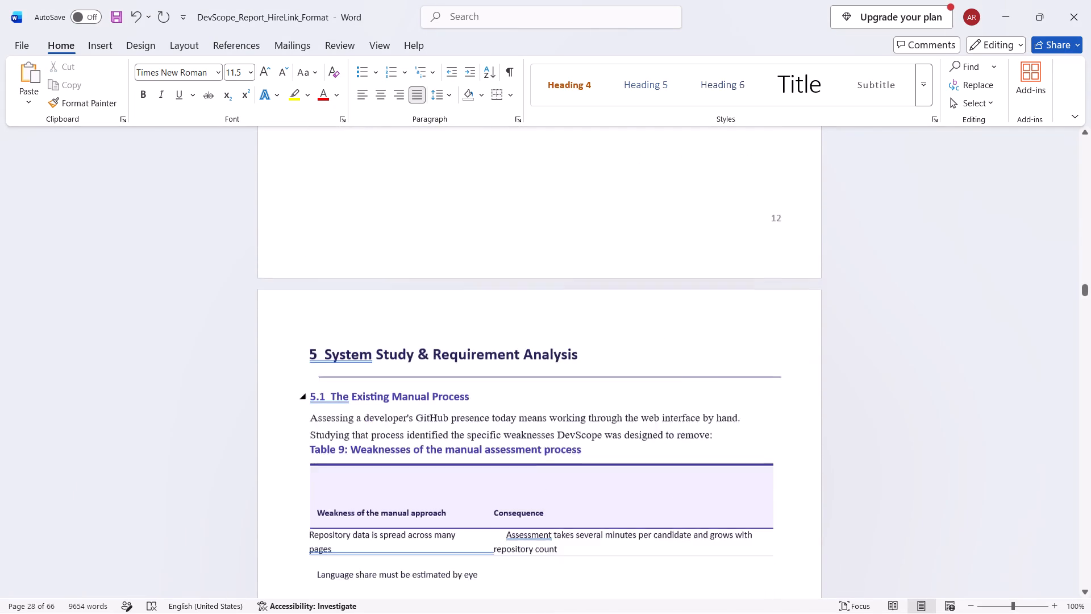
scroll(629, 314, down, 20)
scroll(629, 314, down, 17)
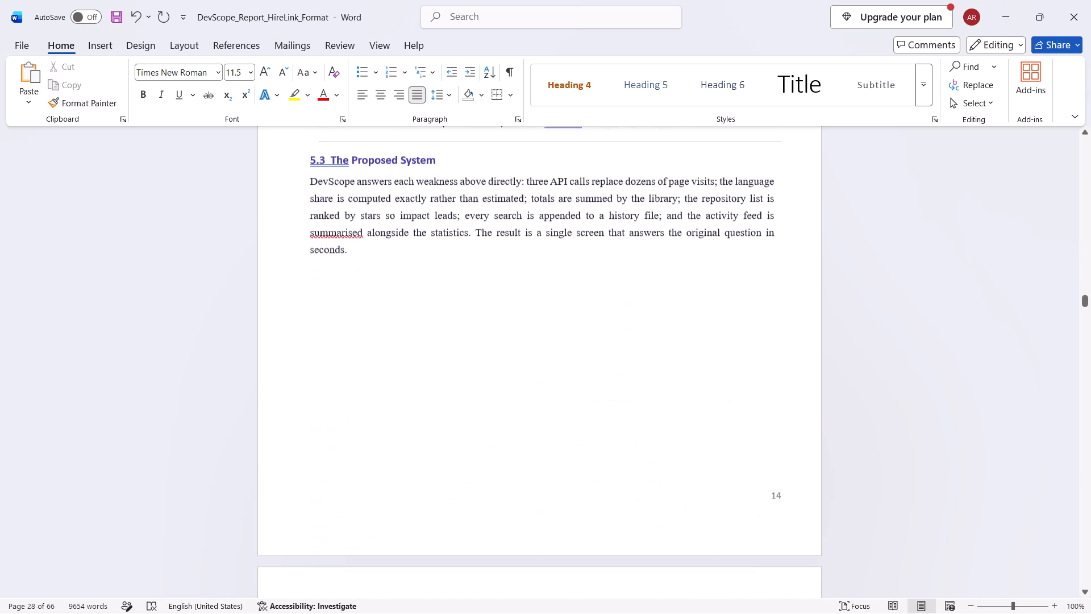
scroll(629, 314, down, 15)
scroll(629, 314, up, 19)
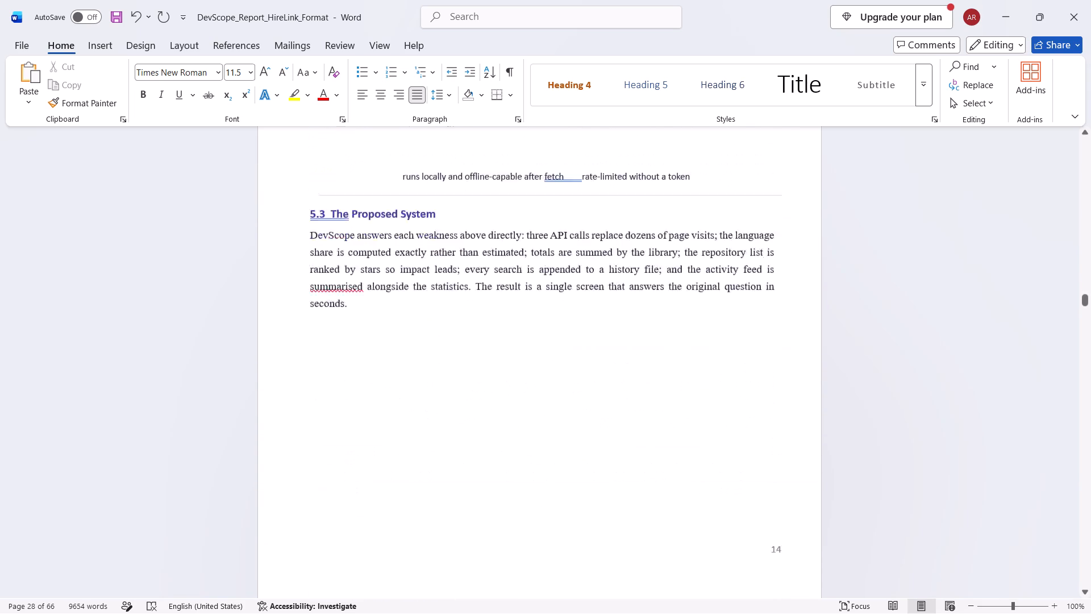
scroll(629, 314, down, 10)
scroll(629, 314, up, 9)
scroll(629, 314, down, 20)
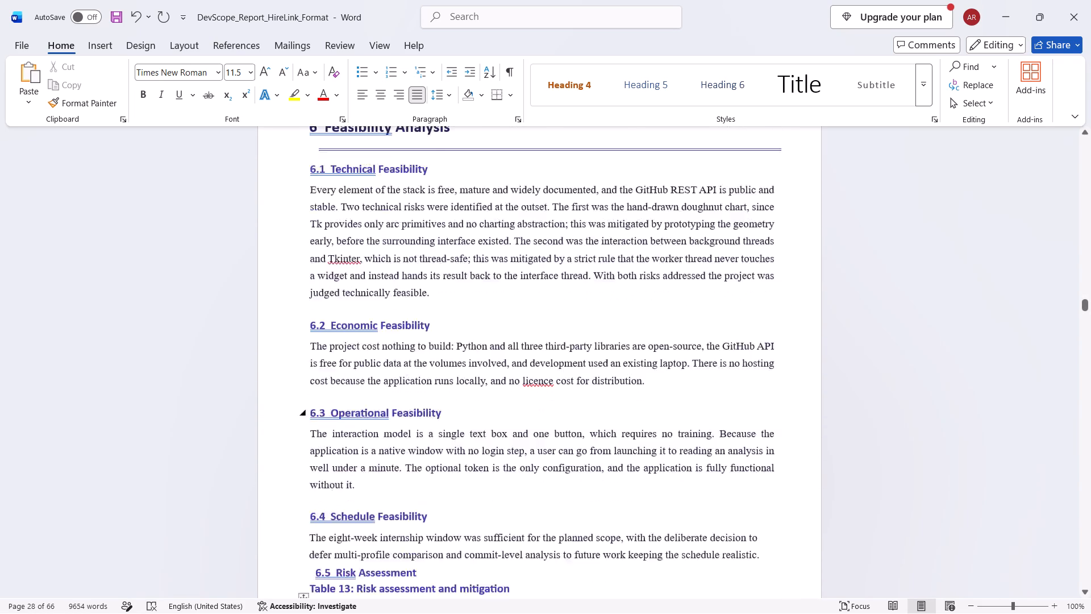
scroll(629, 314, down, 14)
scroll(629, 314, up, 20)
scroll(629, 314, up, 9)
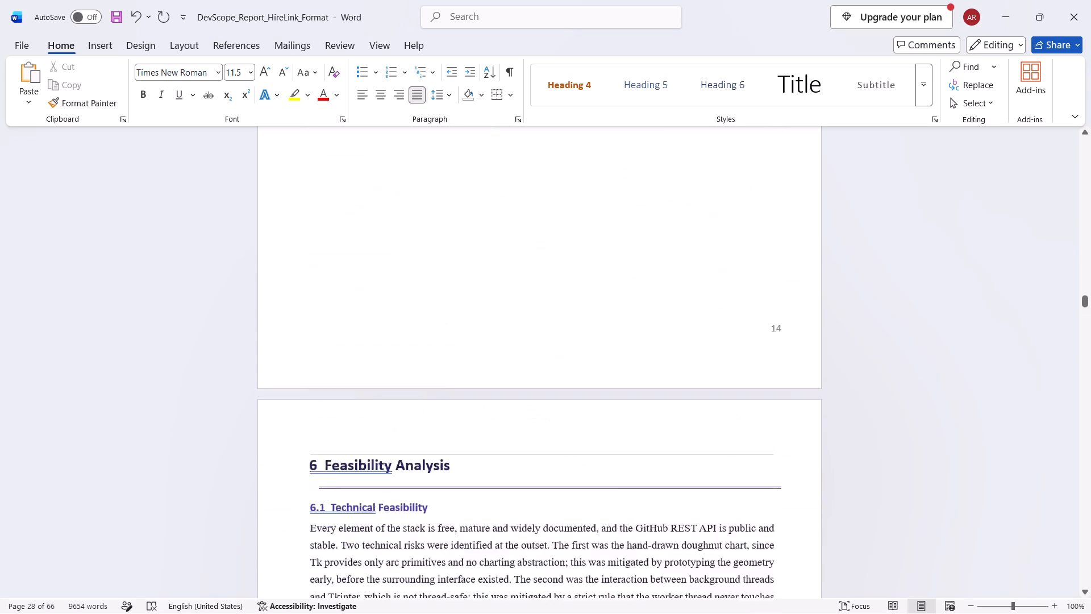
scroll(629, 314, up, 9)
key(alt+Tab)
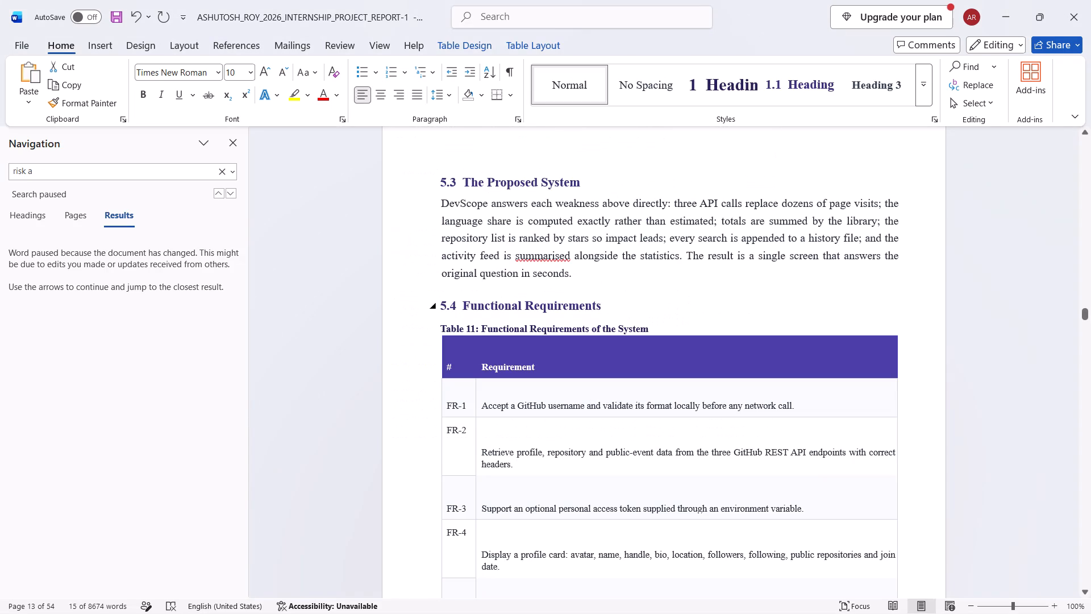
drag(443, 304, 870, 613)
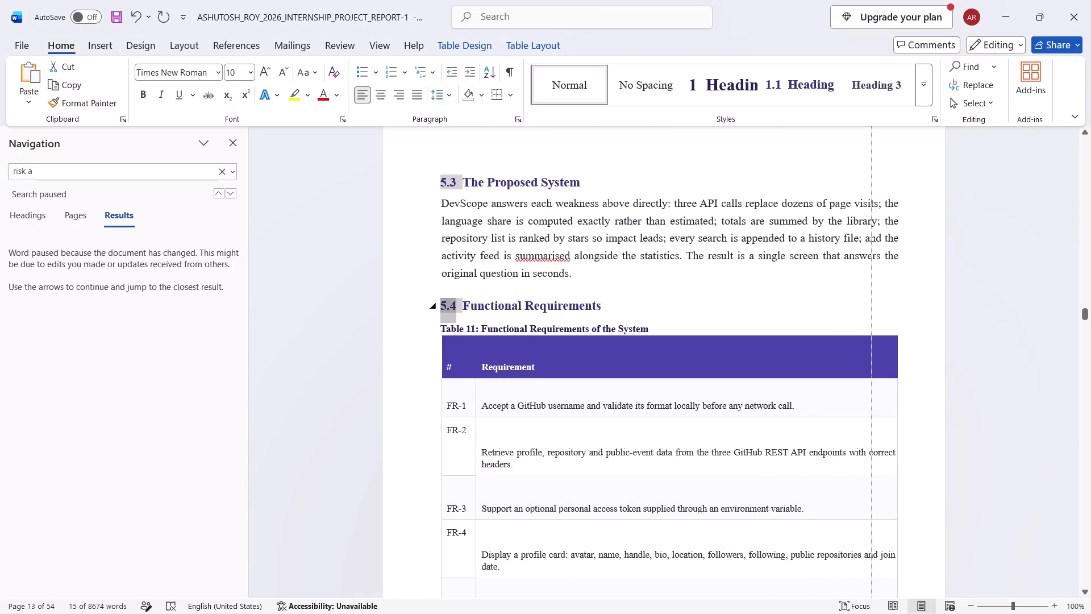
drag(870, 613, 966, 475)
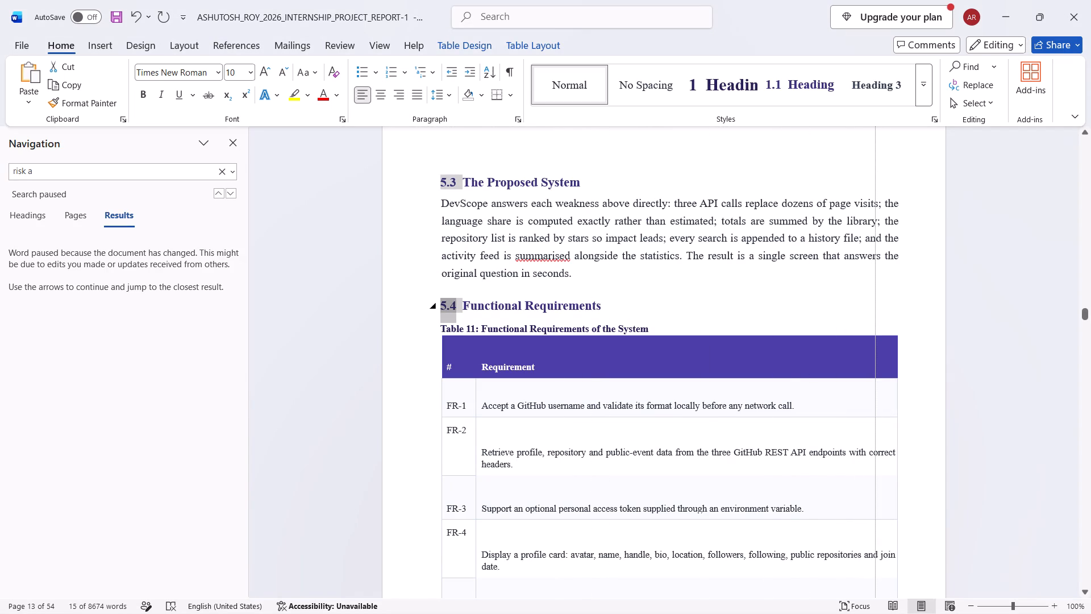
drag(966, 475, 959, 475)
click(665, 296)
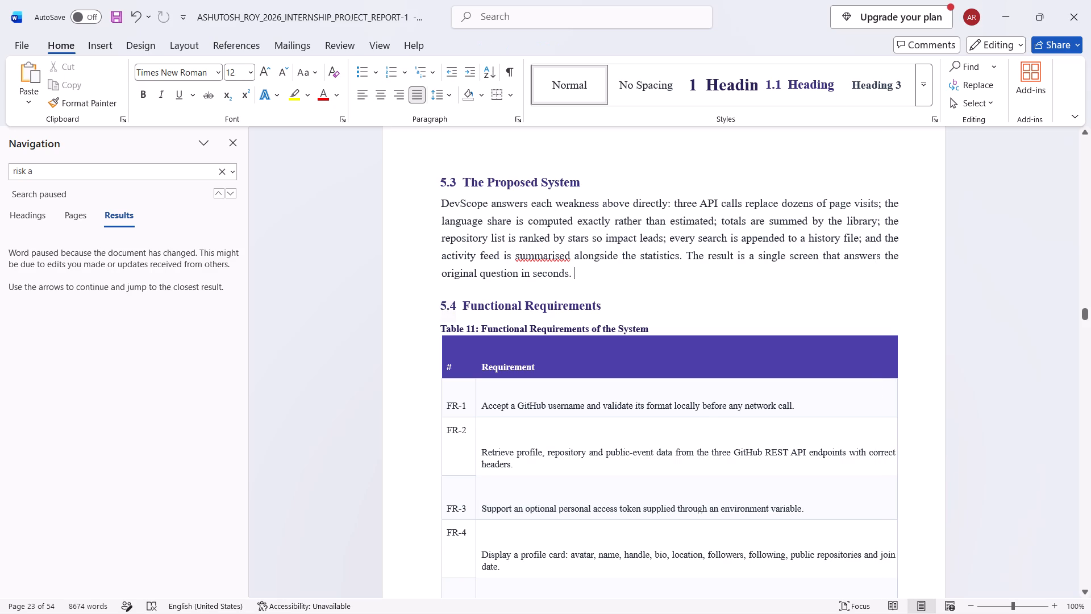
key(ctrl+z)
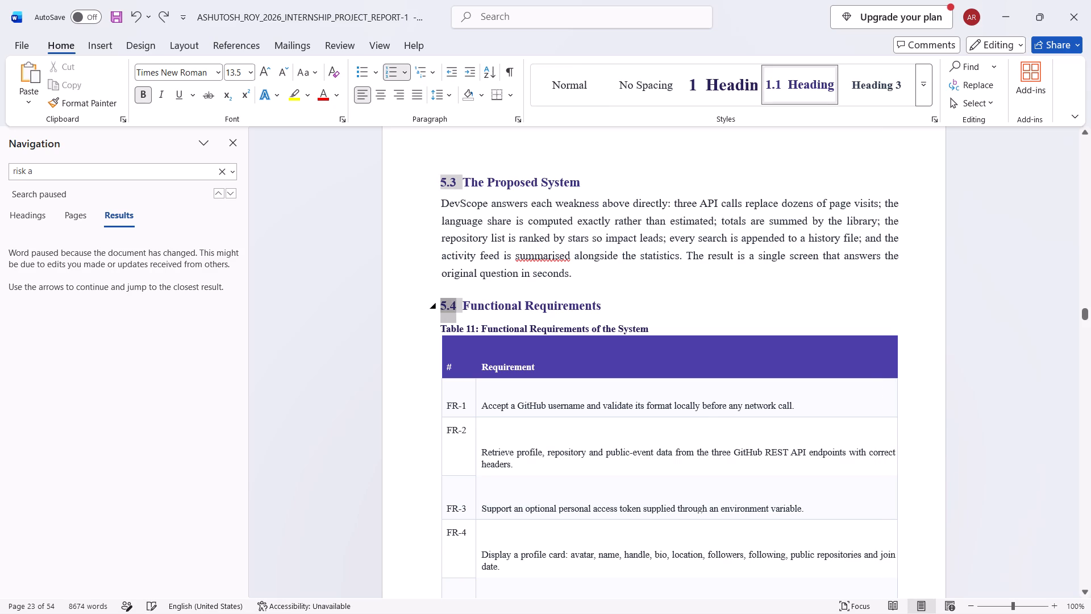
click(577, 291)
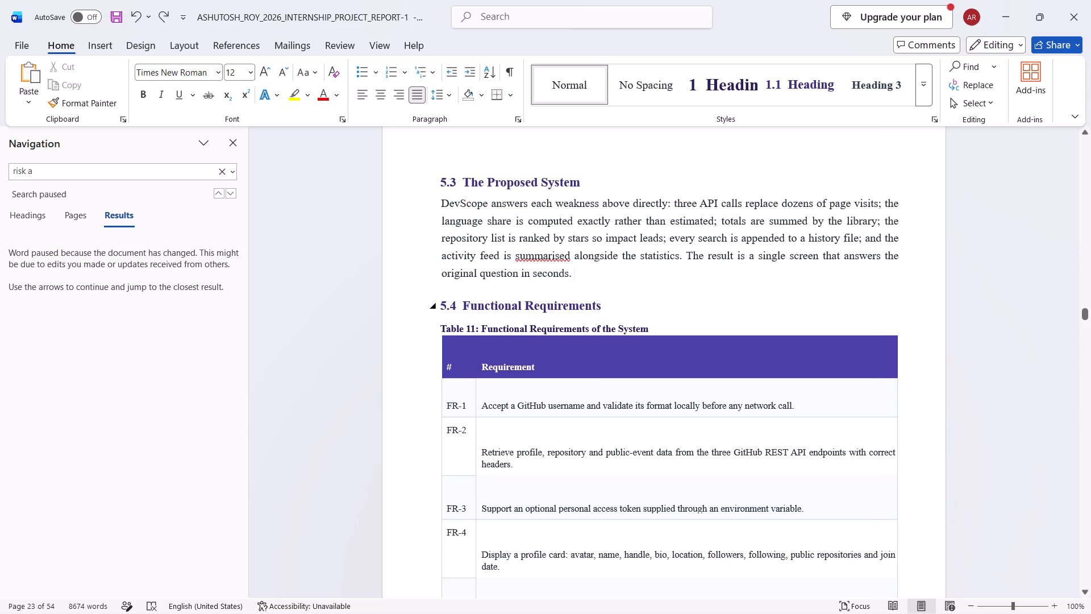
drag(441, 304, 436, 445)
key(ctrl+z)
Copy section 5.4 Functional Requirements with its Table 11 from the internship report into the HireLink-format report, directly below the 5.3 paragraph.
click(468, 309)
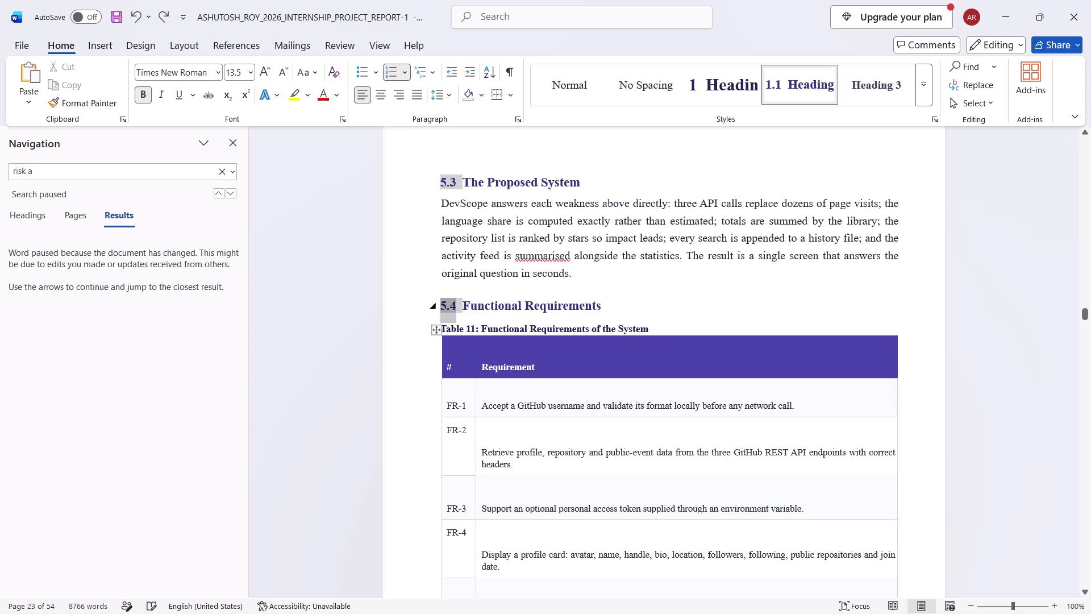
drag(460, 301, 719, 613)
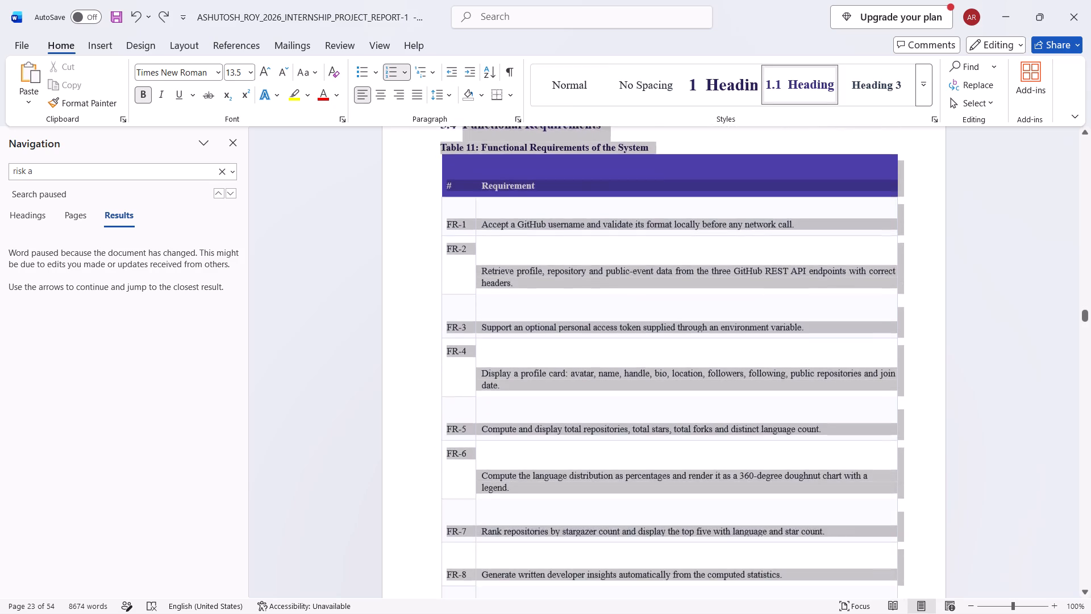
drag(719, 613, 715, 558)
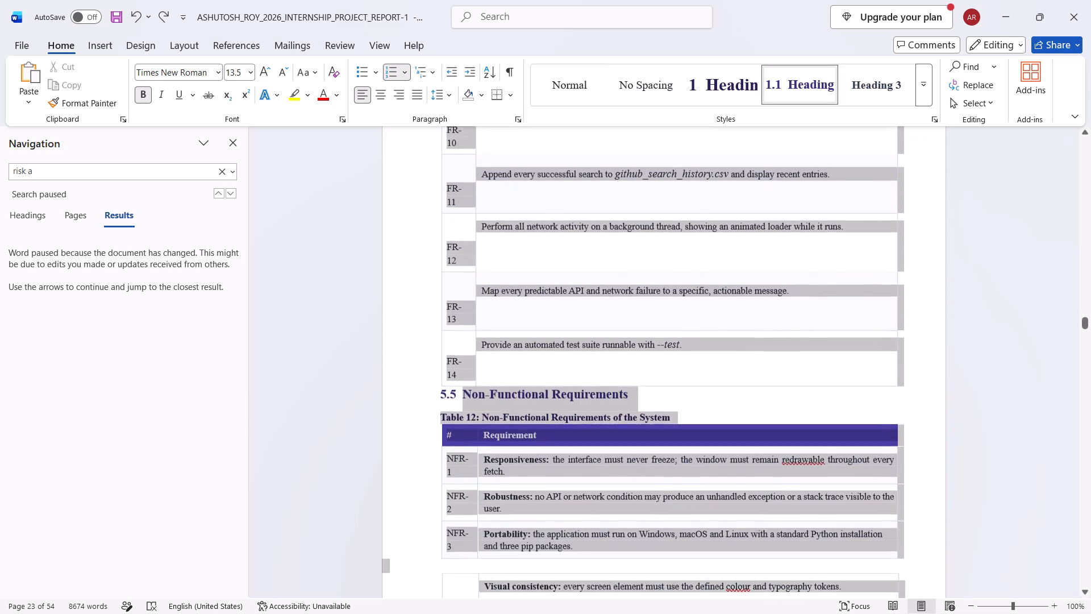
drag(715, 558, 710, 357)
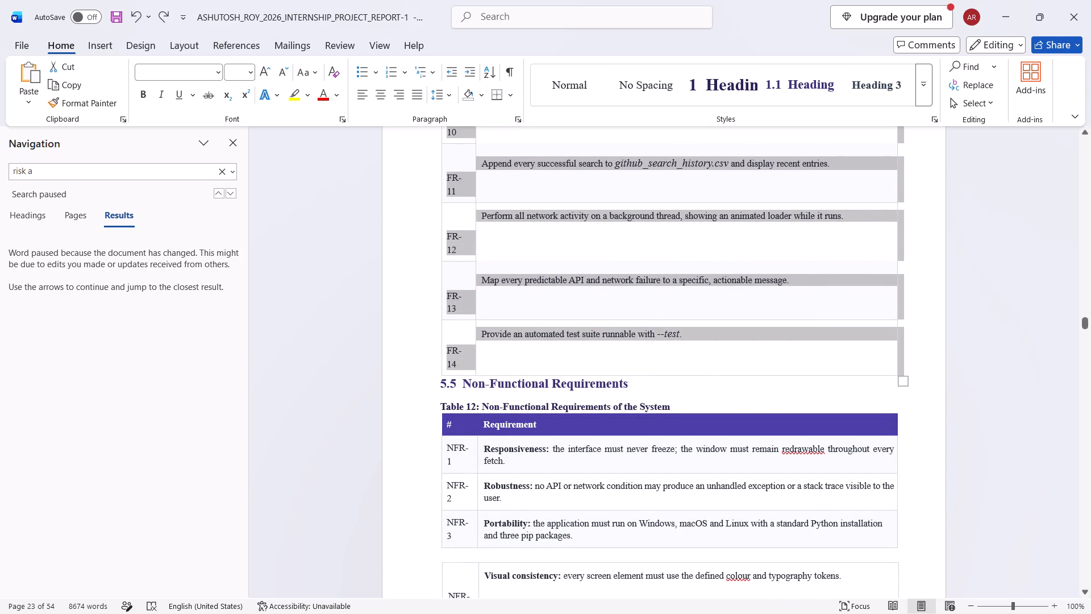
key(ctrl+c)
key(ctrl+c)
key(alt+Tab)
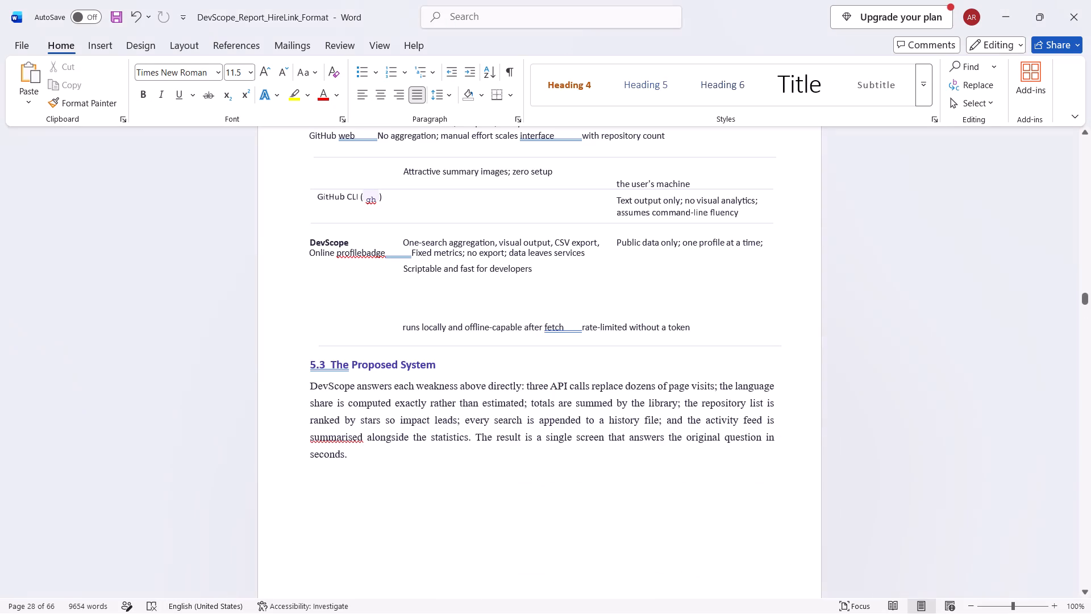
click(447, 493)
key(BackSpace)
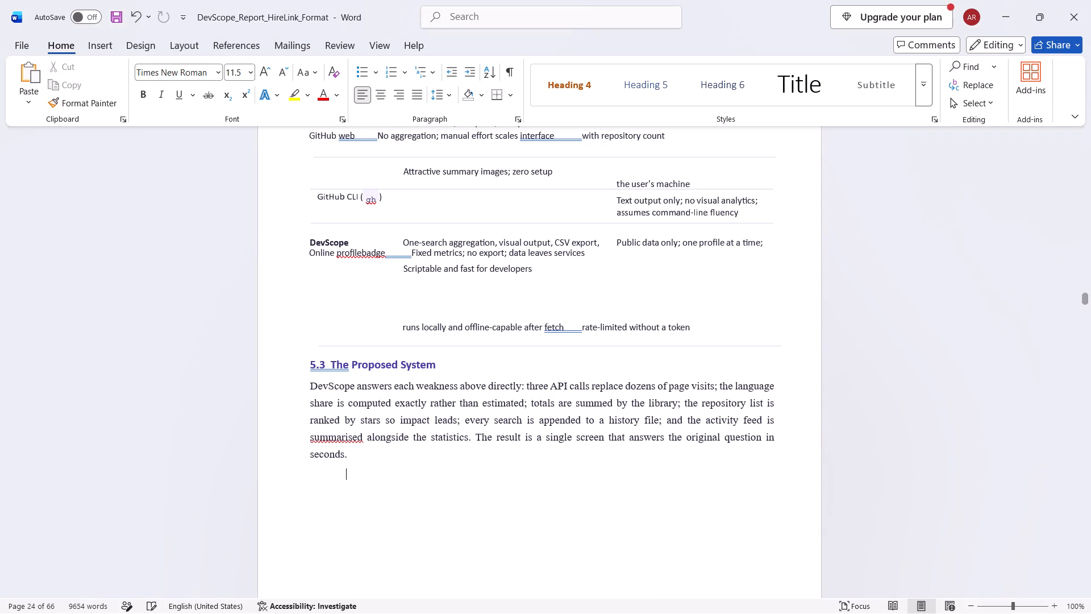
key(BackSpace)
key(BackSpace)
key(BackSpace)
key(ctrl+v)
Prefix the pasted Functional Requirements heading with 5.4 and apply the Heading 3 style to it.
scroll(448, 465, up, 15)
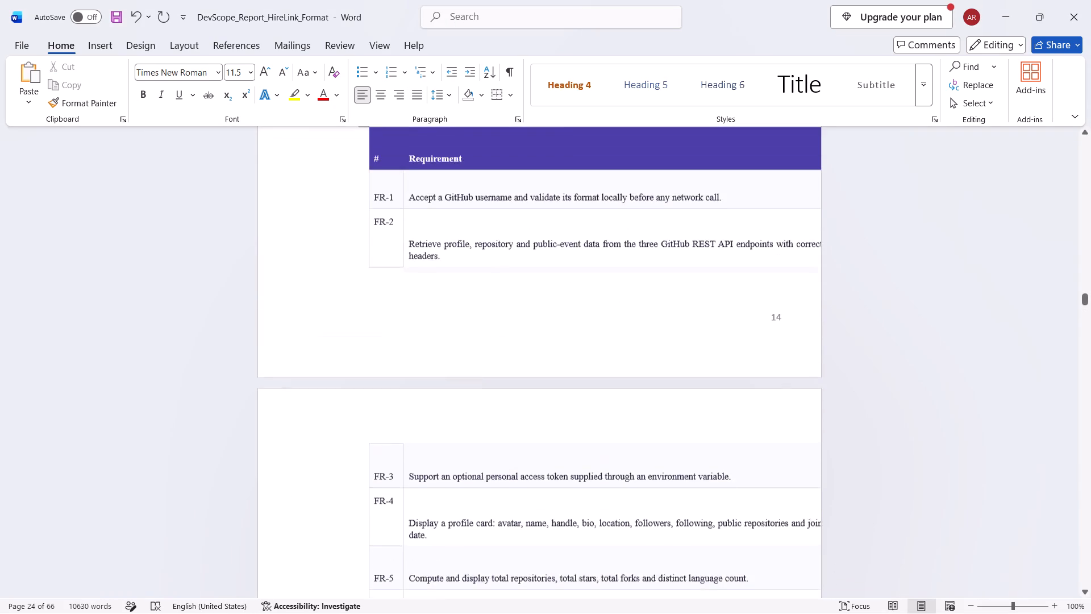
scroll(448, 465, up, 5)
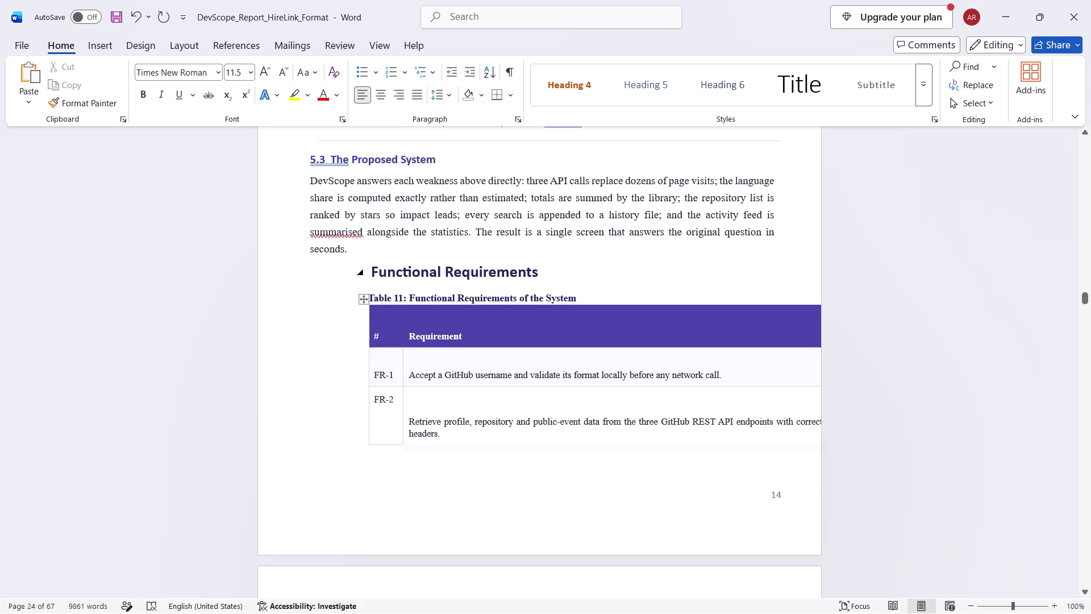
click(370, 273)
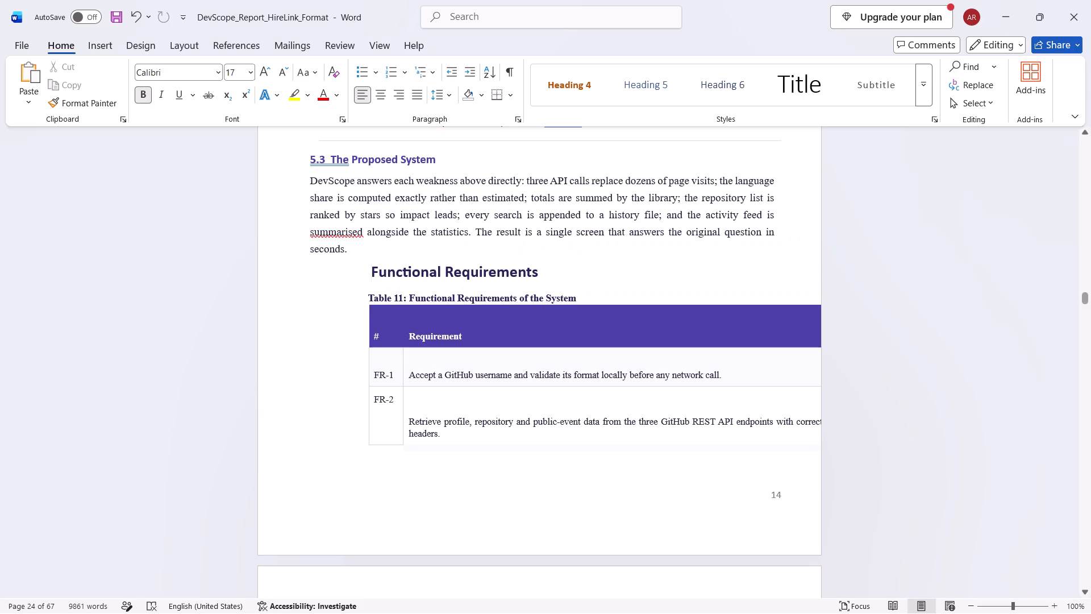
text(5.4)
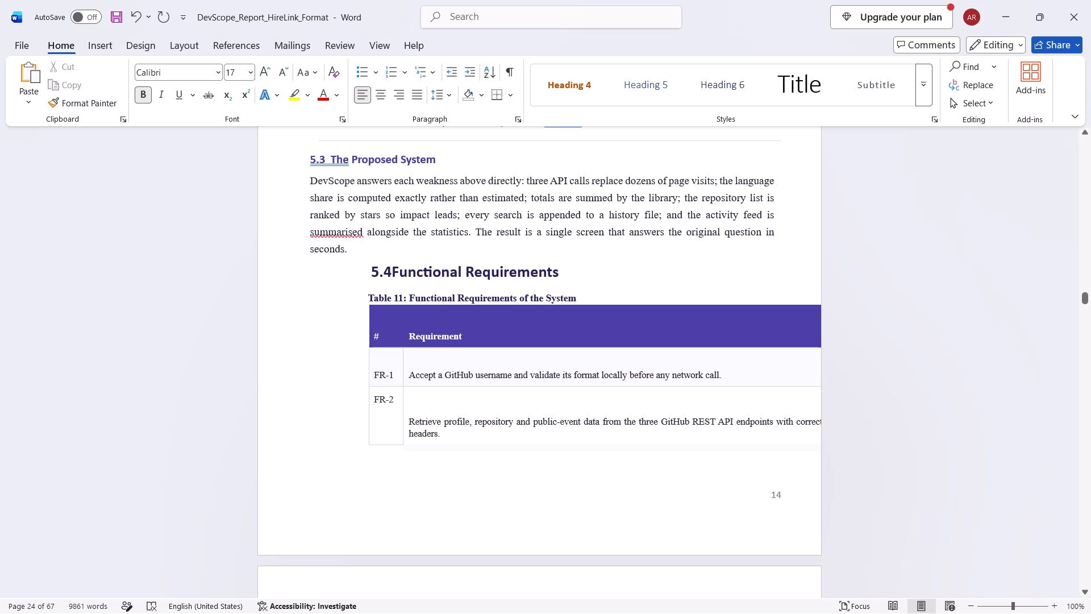
drag(563, 271, 361, 274)
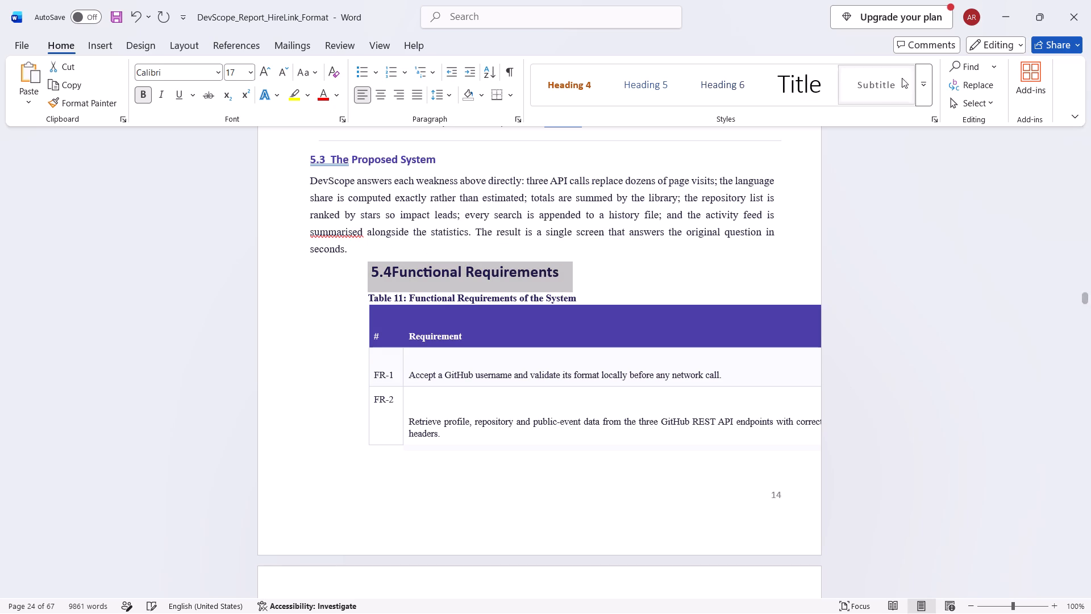
click(922, 85)
click(879, 86)
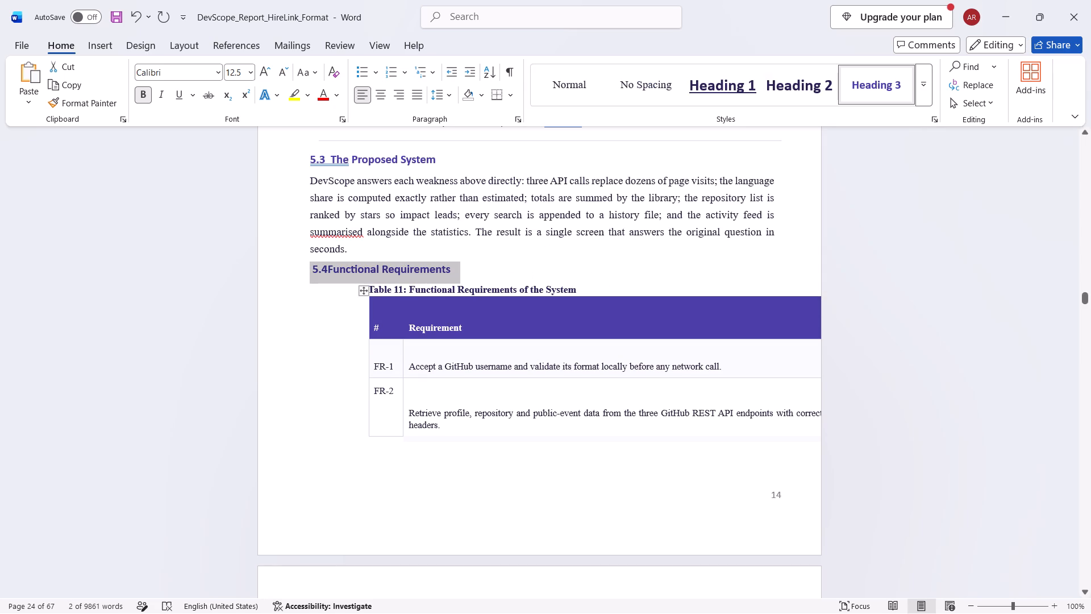
Move the pasted functional requirements table leftward to line up with the page's text margin.
drag(366, 288, 324, 291)
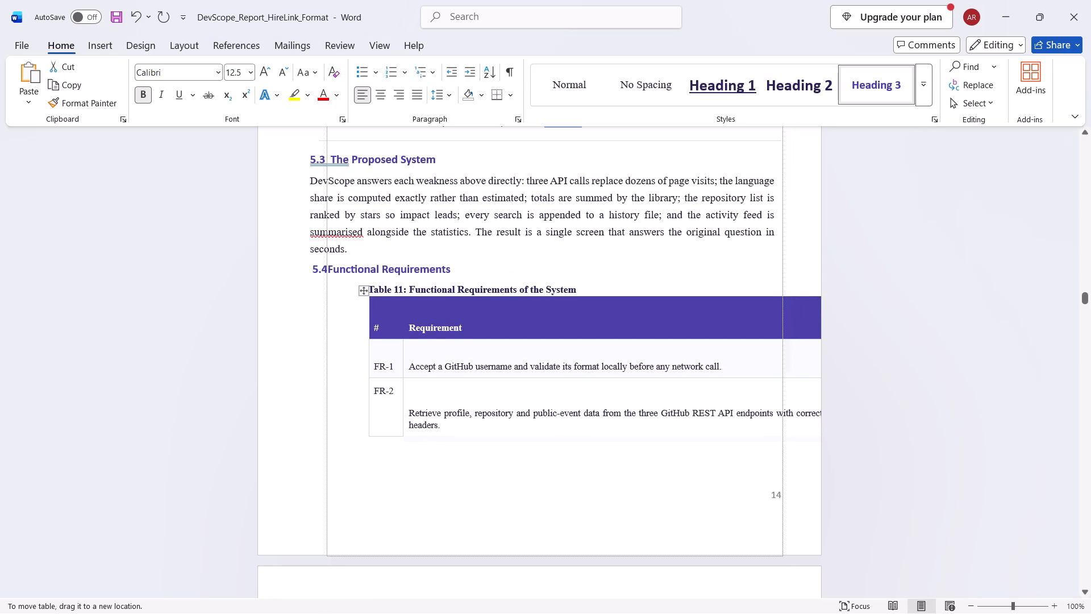
drag(324, 291, 312, 292)
Copy the complete table of manual-approach weaknesses and consequences under Table 9 in the internship report.
scroll(312, 292, up, 5)
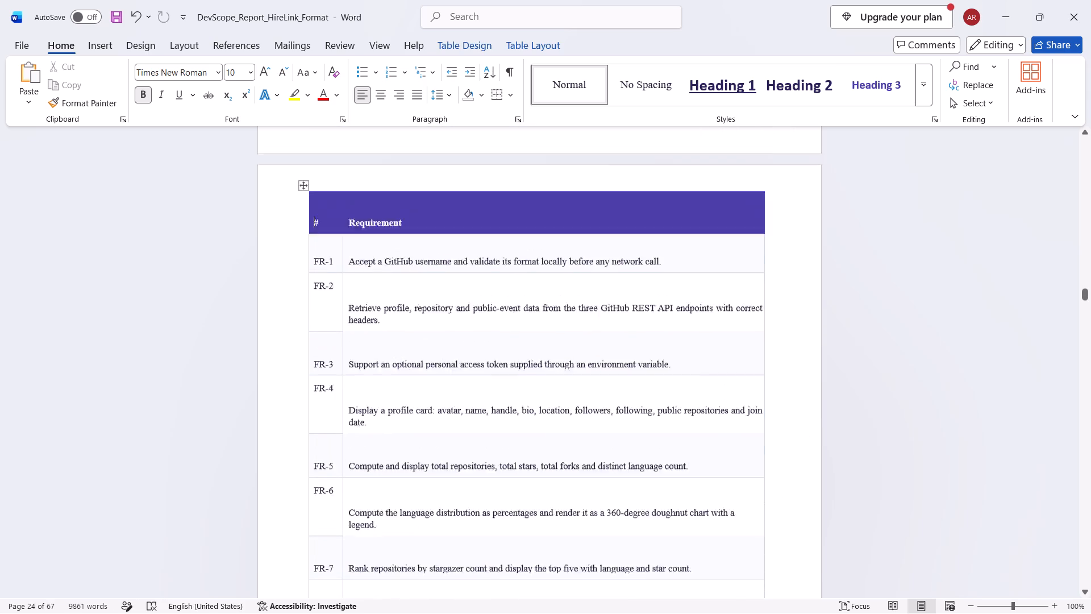
scroll(312, 292, up, 19)
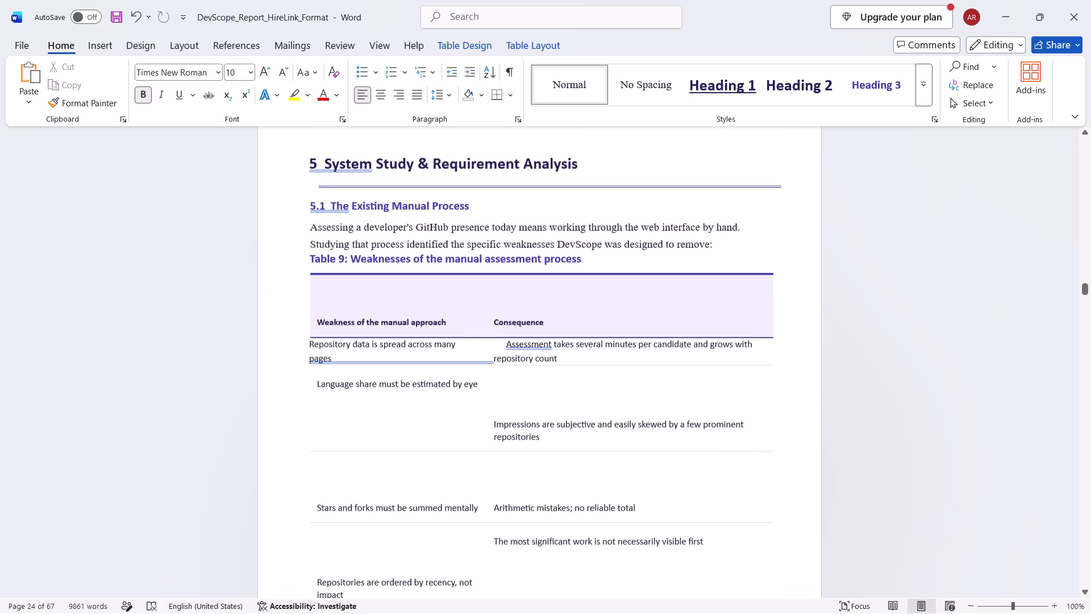
scroll(312, 292, up, 2)
scroll(312, 292, down, 11)
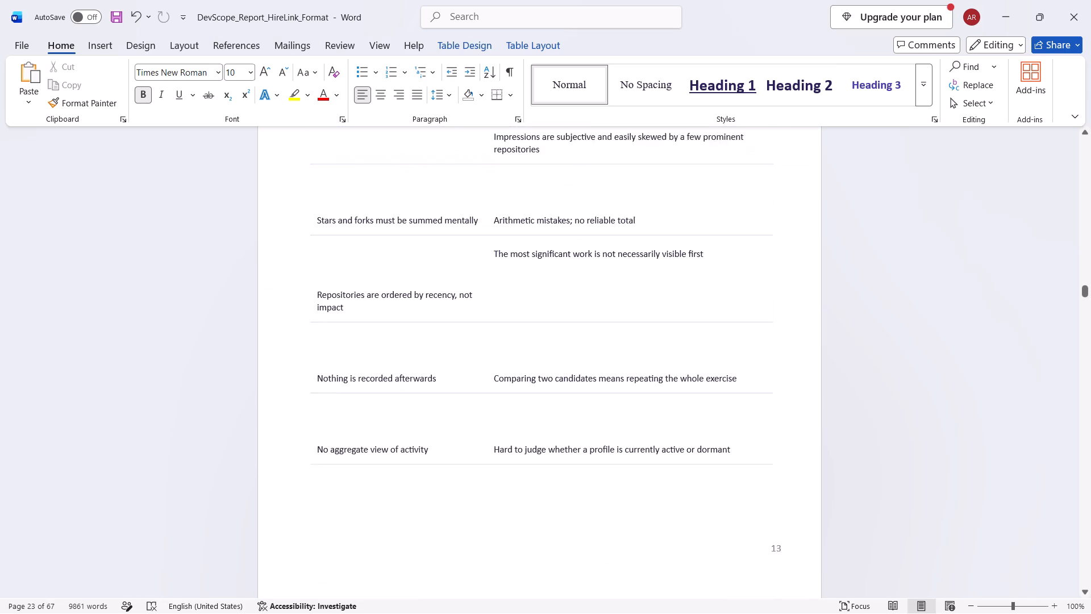
key(alt+Tab)
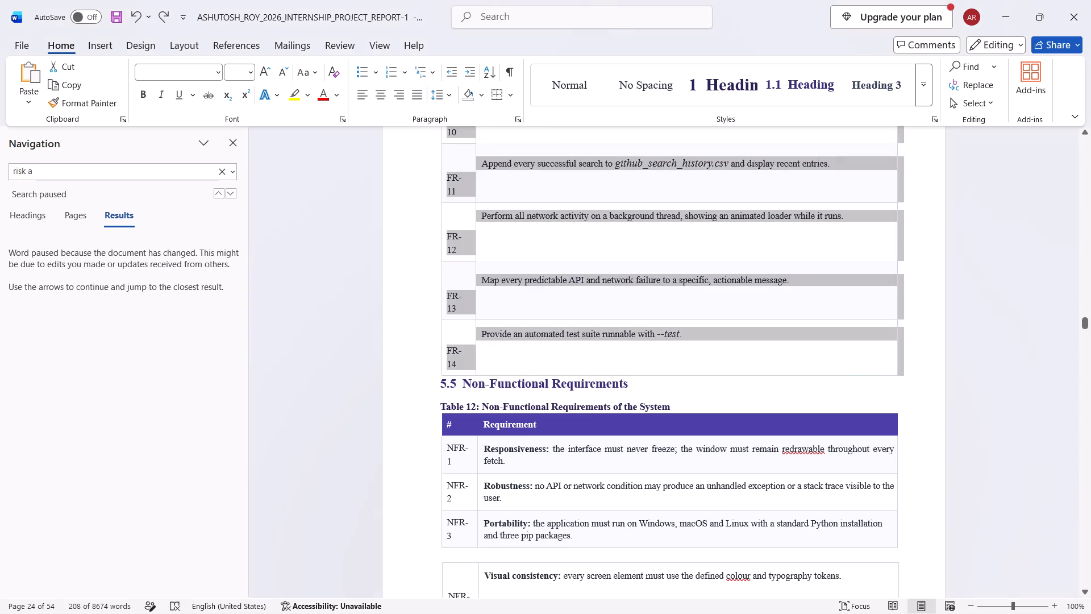
scroll(312, 292, up, 20)
scroll(312, 292, up, 15)
scroll(312, 292, up, 6)
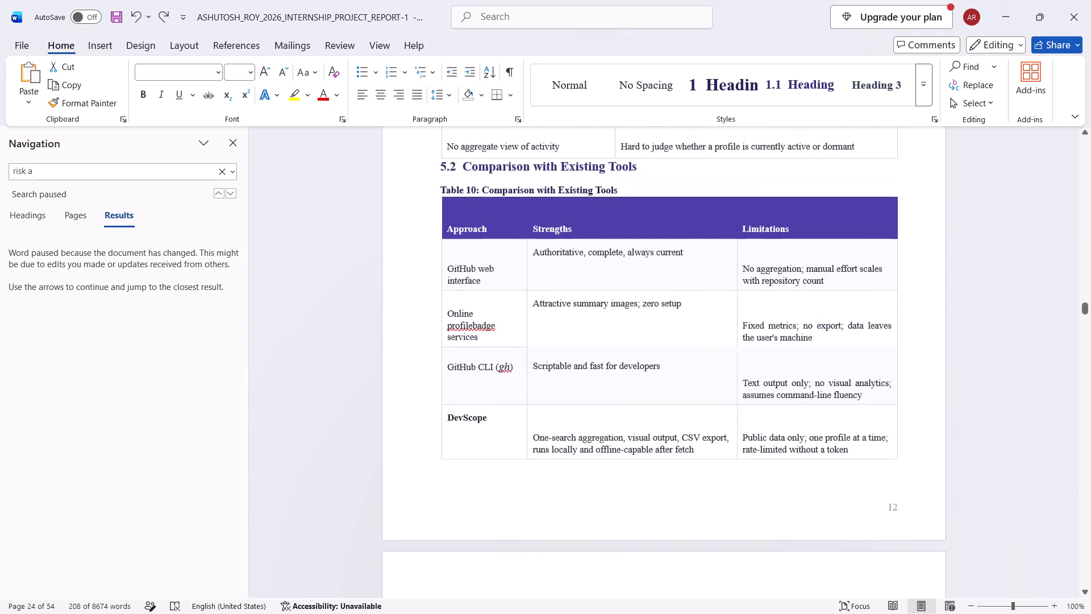
scroll(312, 292, up, 18)
scroll(312, 292, up, 5)
scroll(312, 292, down, 11)
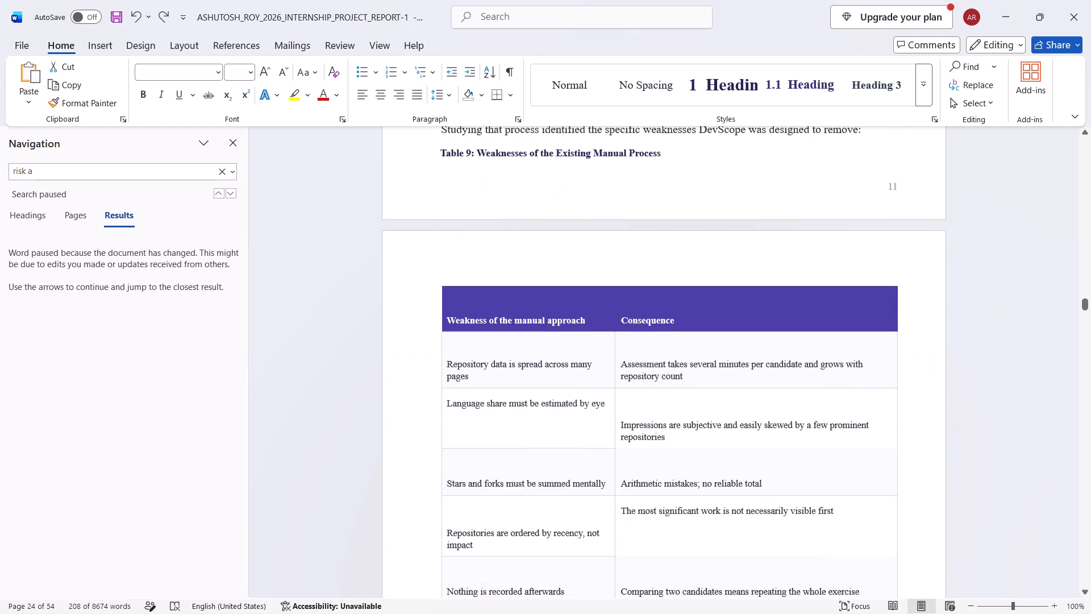
scroll(312, 292, down, 5)
scroll(332, 314, up, 2)
drag(417, 191, 438, 200)
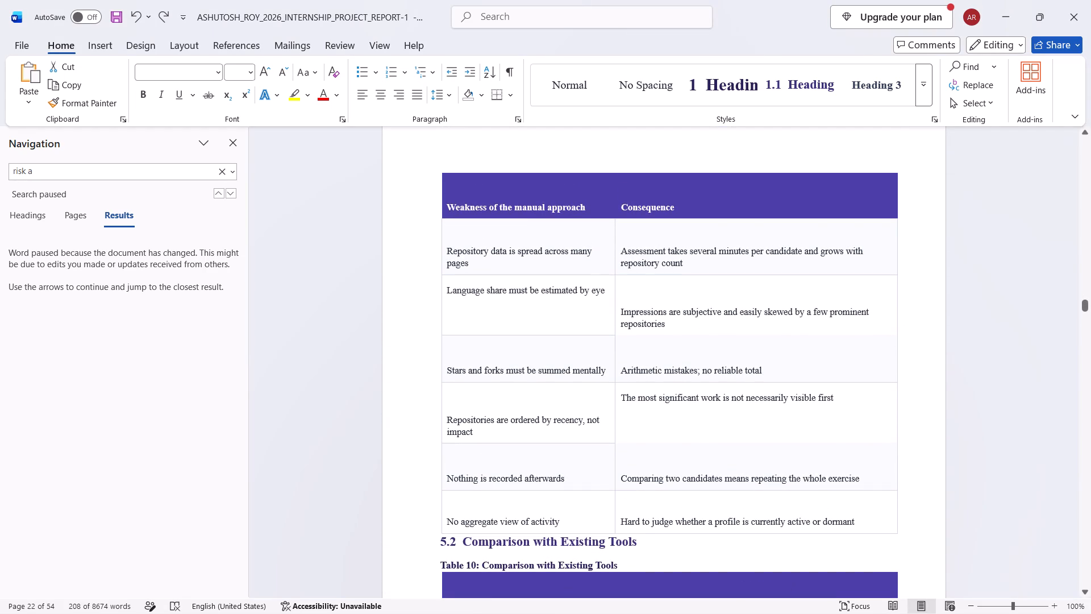
drag(438, 200, 911, 517)
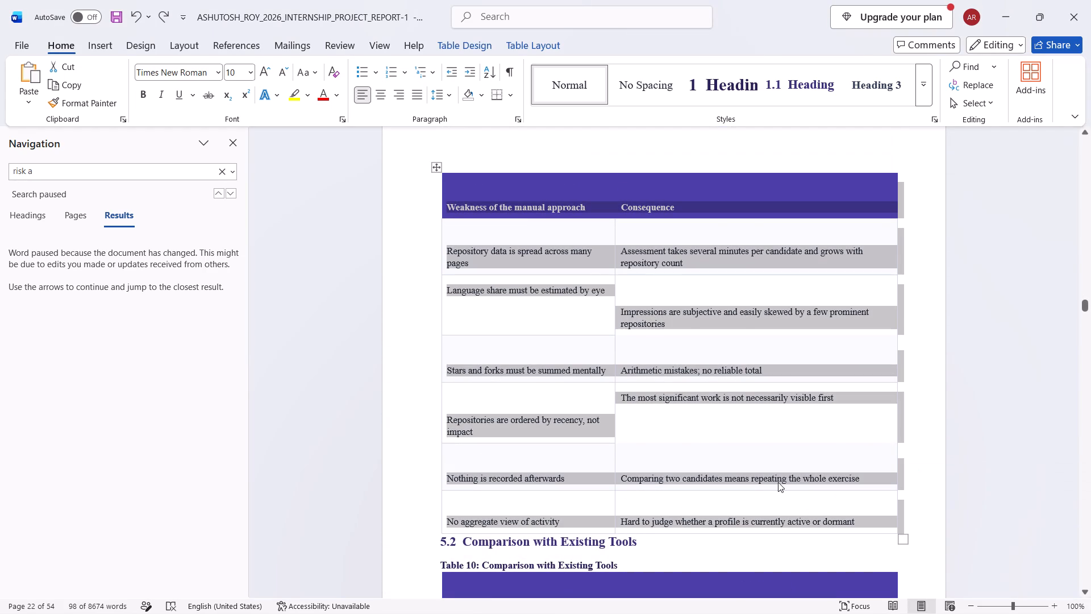
key(ctrl+c)
key(ctrl+c)
key(ctrl+c)
Replace the badly laid-out Table 9 weaknesses table in the HireLink-format report with the copied one.
key(alt+Tab)
scroll(589, 403, up, 7)
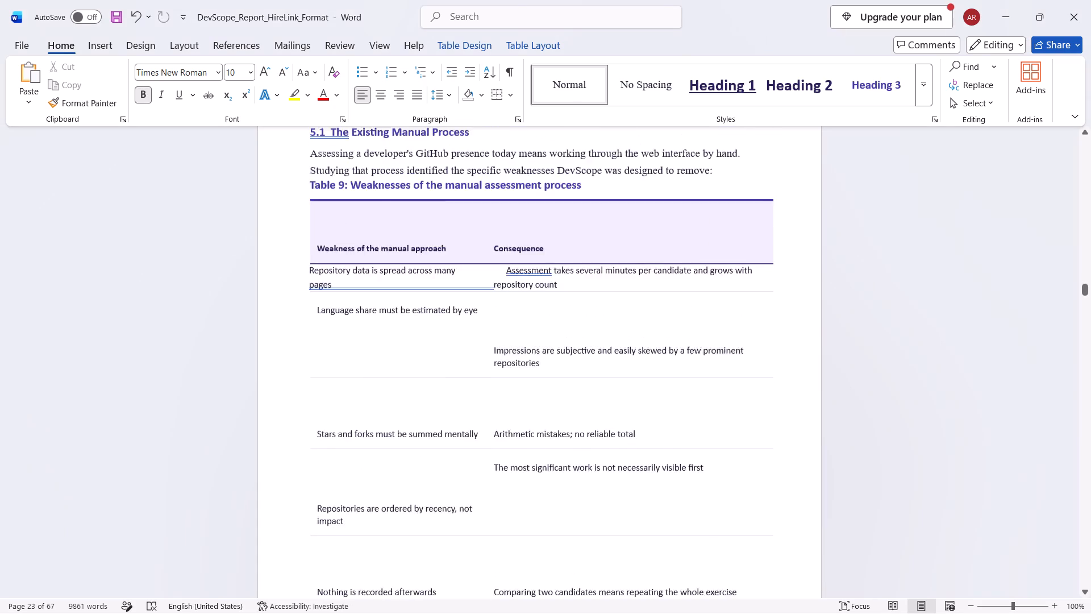
scroll(527, 379, up, 4)
drag(281, 351, 715, 613)
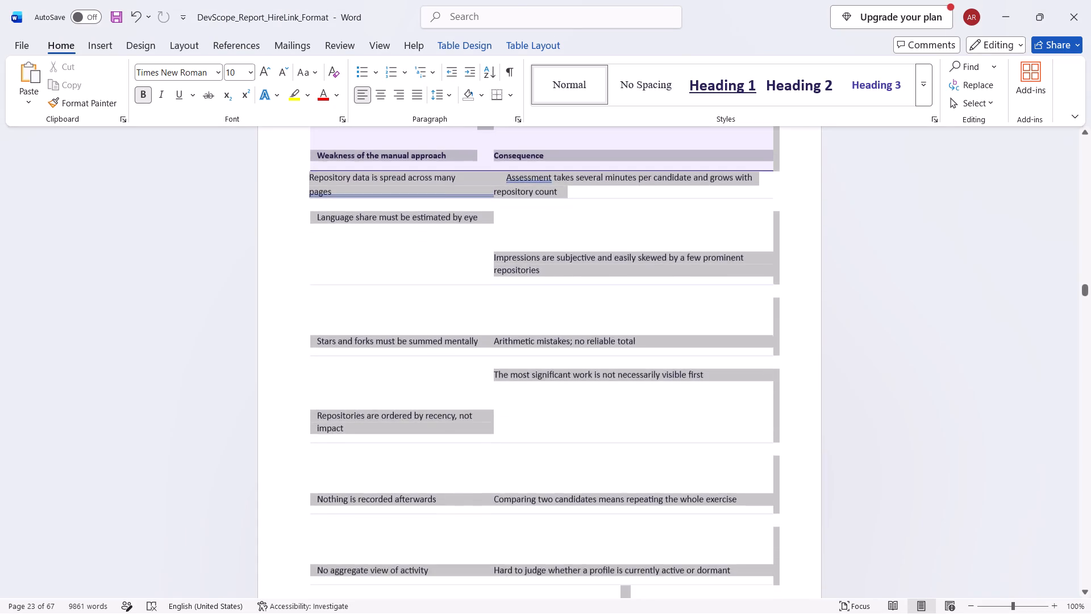
drag(715, 613, 690, 305)
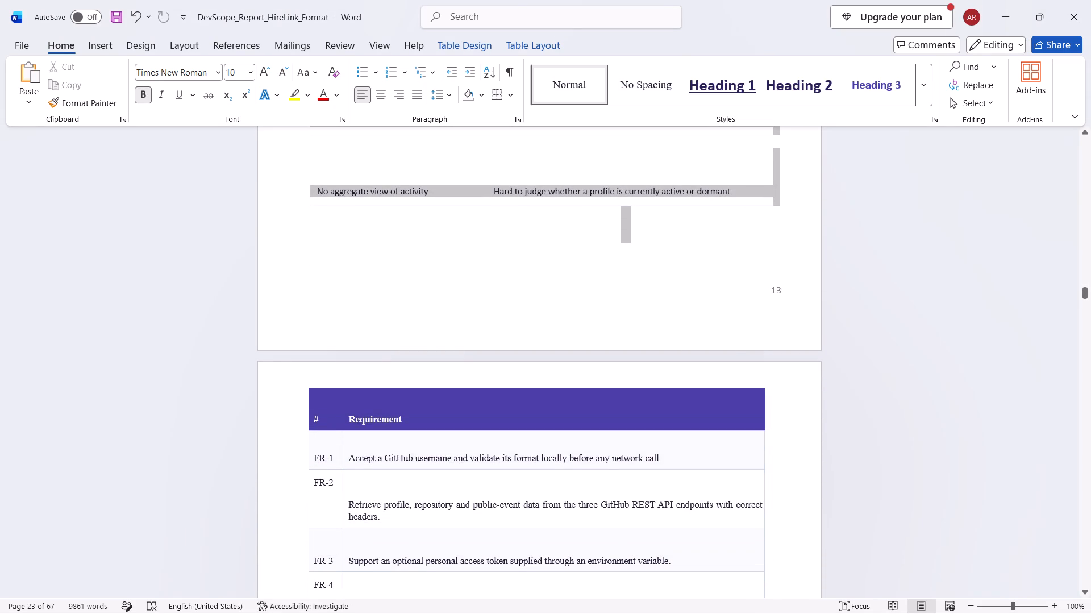
drag(690, 305, 713, 214)
key(ctrl+v)
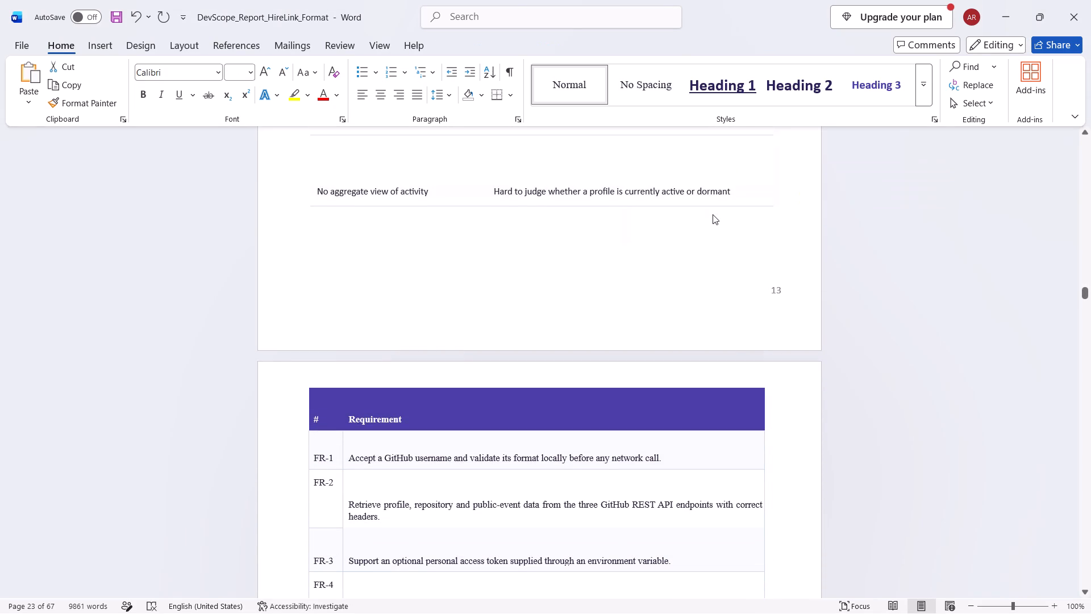
Move the pasted weaknesses table leftward under the Table 9 caption so it aligns with the text margin.
scroll(713, 214, up, 14)
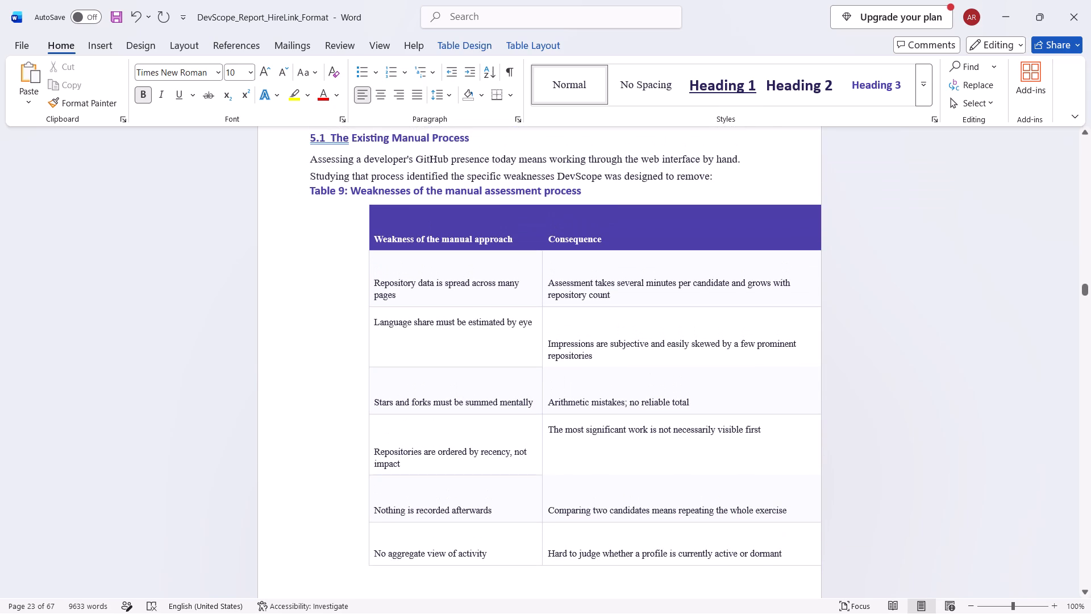
scroll(372, 214, up, 1)
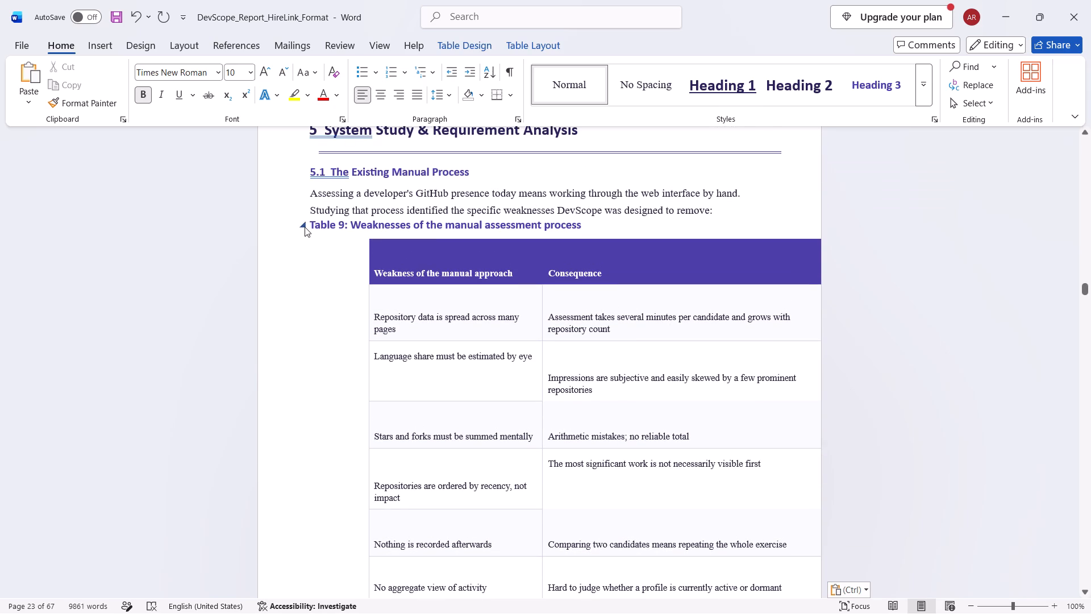
click(366, 252)
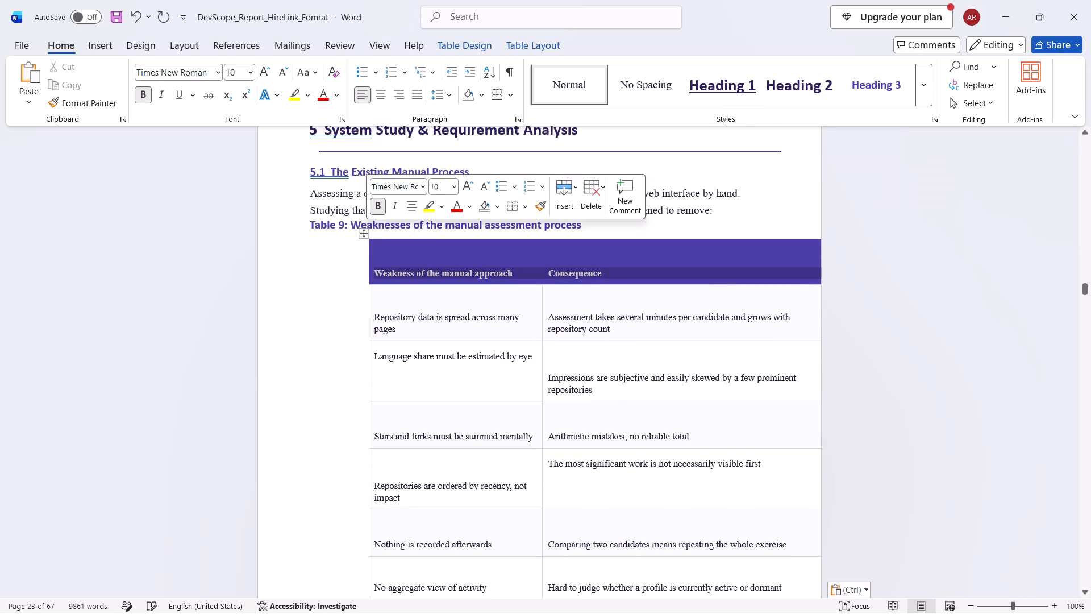
drag(363, 233, 306, 235)
Shrink the "Repositories are ordered by recency, not impact" row of the weaknesses table to fit its two lines of text.
scroll(605, 363, down, 3)
click(528, 385)
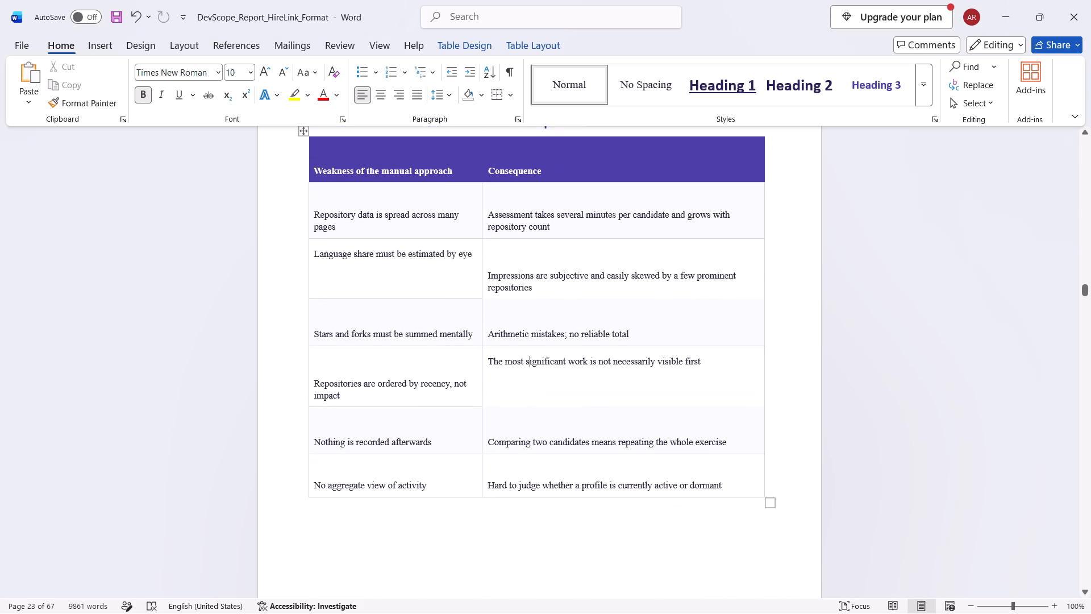
click(523, 397)
click(515, 404)
drag(484, 406, 485, 392)
drag(475, 408, 475, 400)
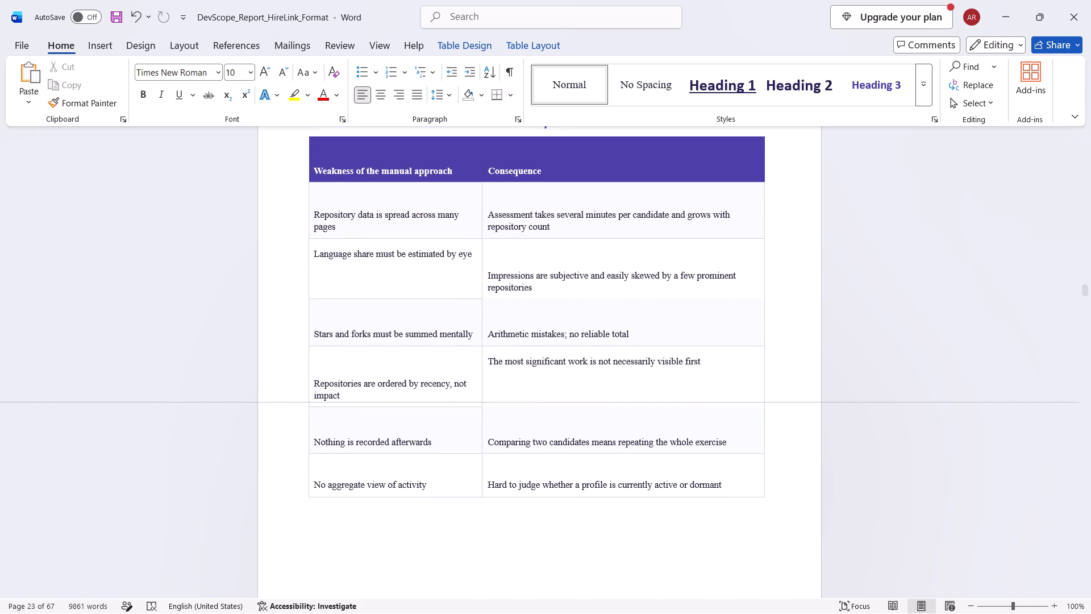
drag(475, 400, 474, 372)
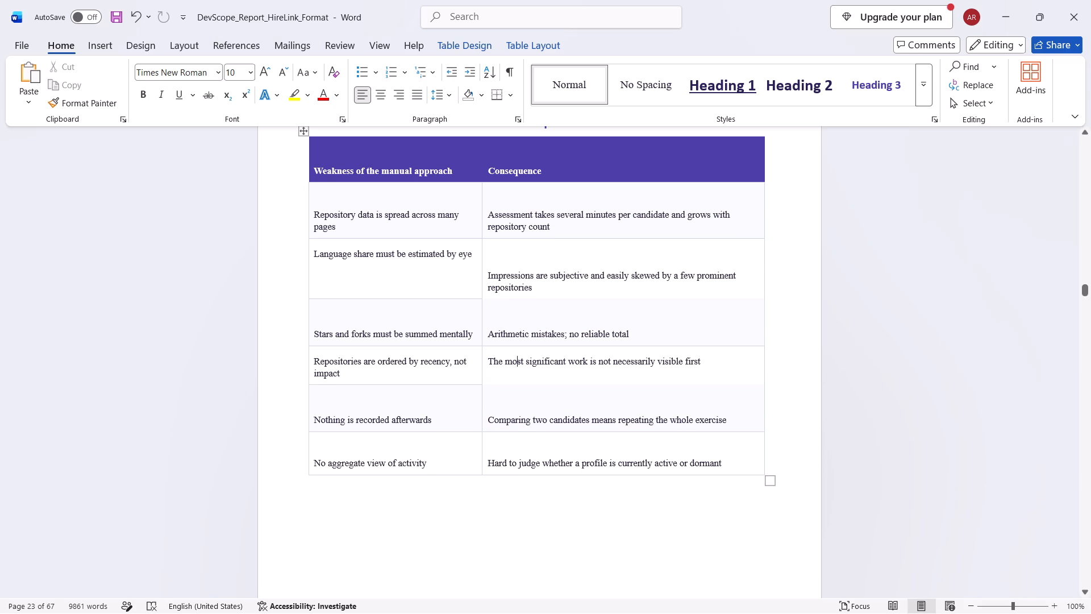
Shrink the "Language share must be estimated by eye" row of the weaknesses table to fit its text.
drag(469, 298, 468, 287)
drag(468, 287, 468, 272)
drag(452, 300, 451, 284)
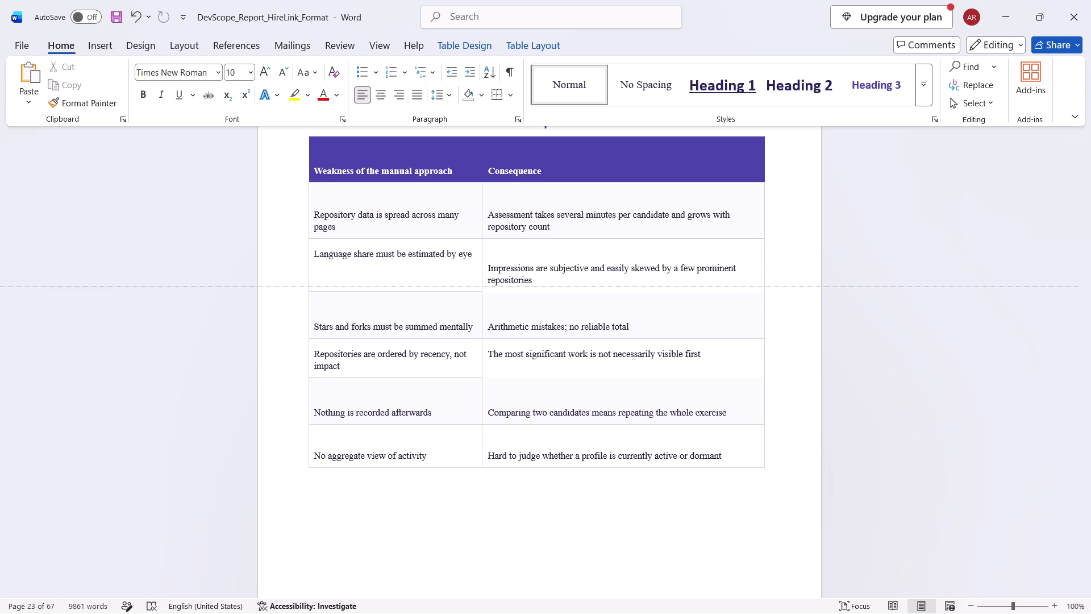
drag(451, 284, 452, 273)
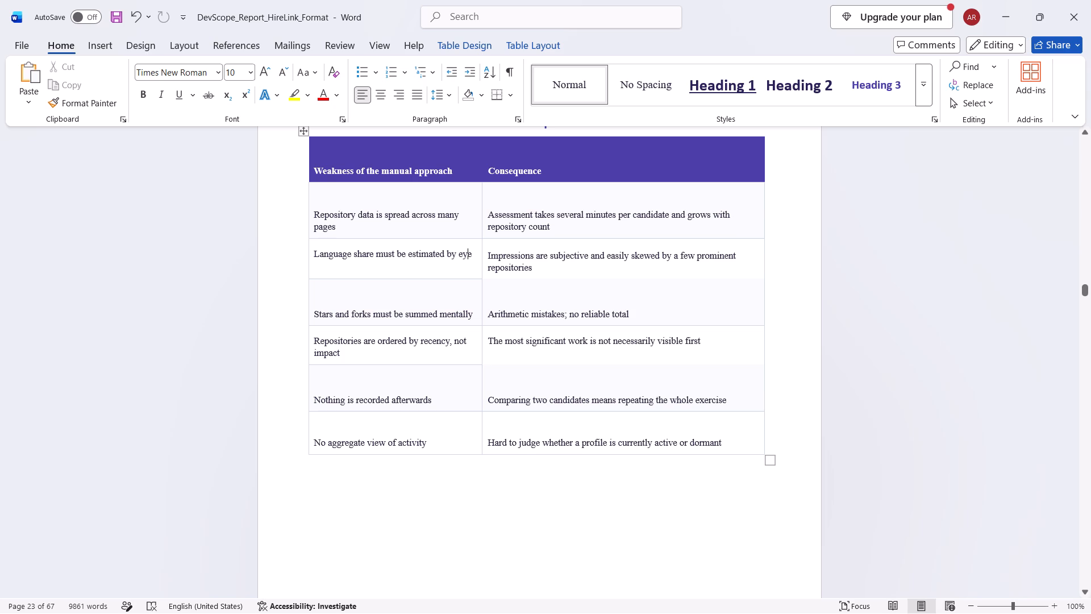
Shrink the "Stars and forks must be summed mentally" and "Nothing is recorded afterwards" rows of the weaknesses table to fit their text.
drag(441, 325, 442, 298)
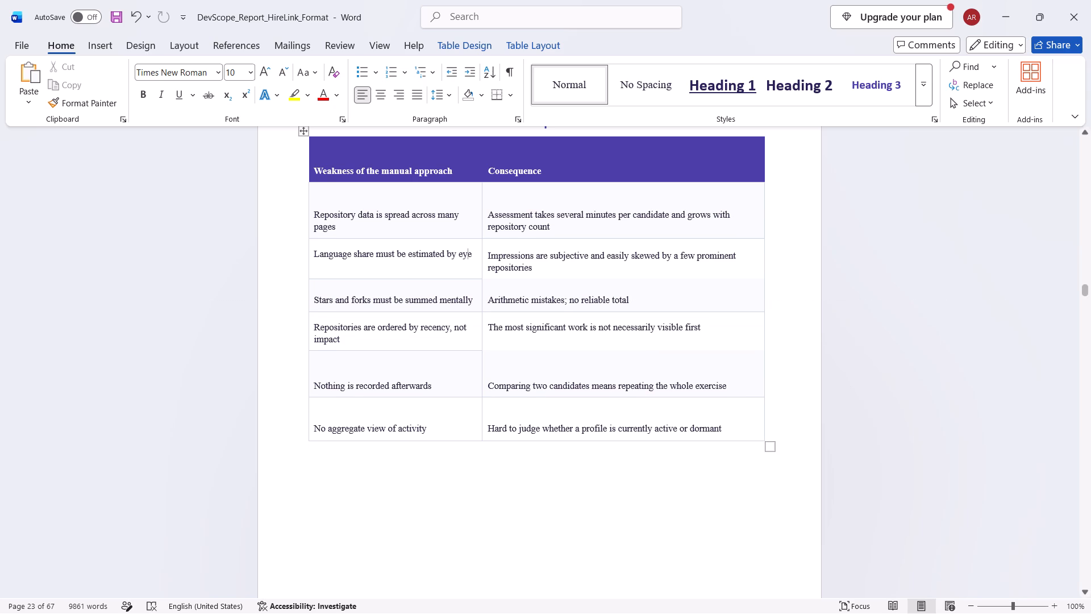
click(474, 493)
drag(471, 398, 470, 370)
click(474, 464)
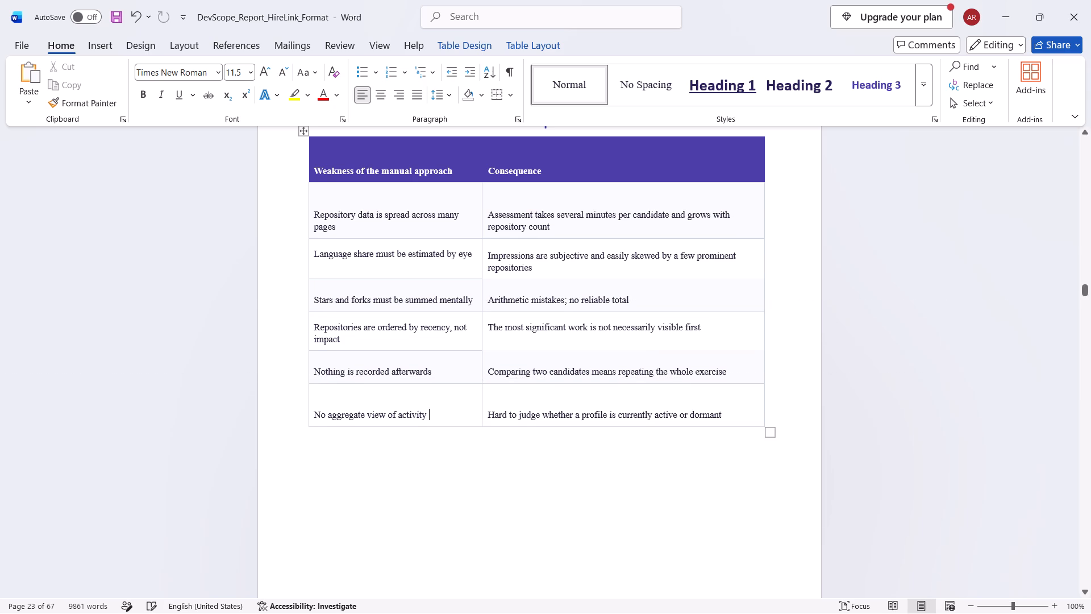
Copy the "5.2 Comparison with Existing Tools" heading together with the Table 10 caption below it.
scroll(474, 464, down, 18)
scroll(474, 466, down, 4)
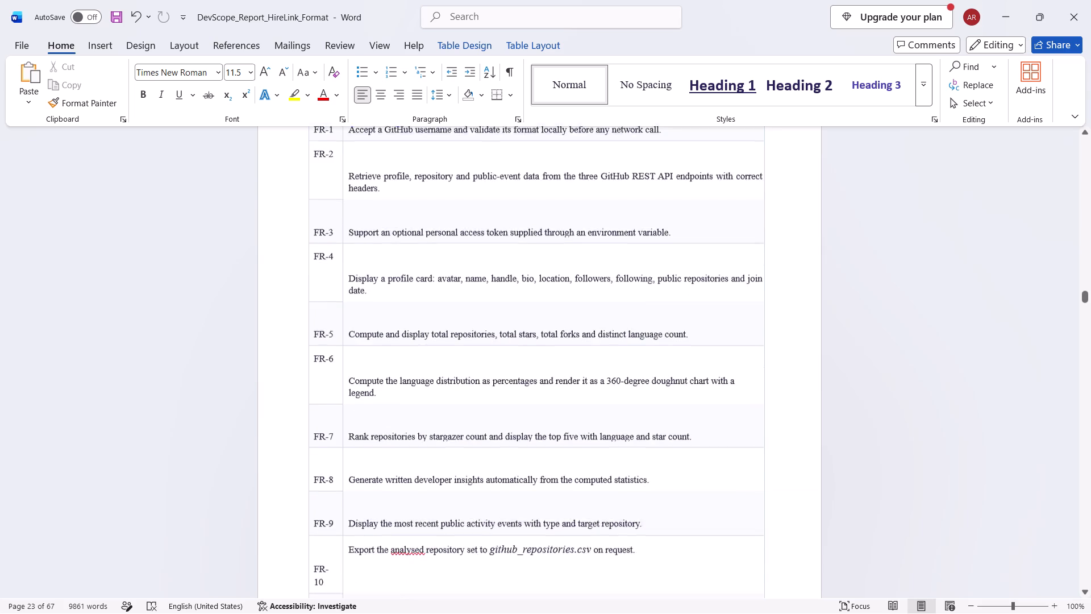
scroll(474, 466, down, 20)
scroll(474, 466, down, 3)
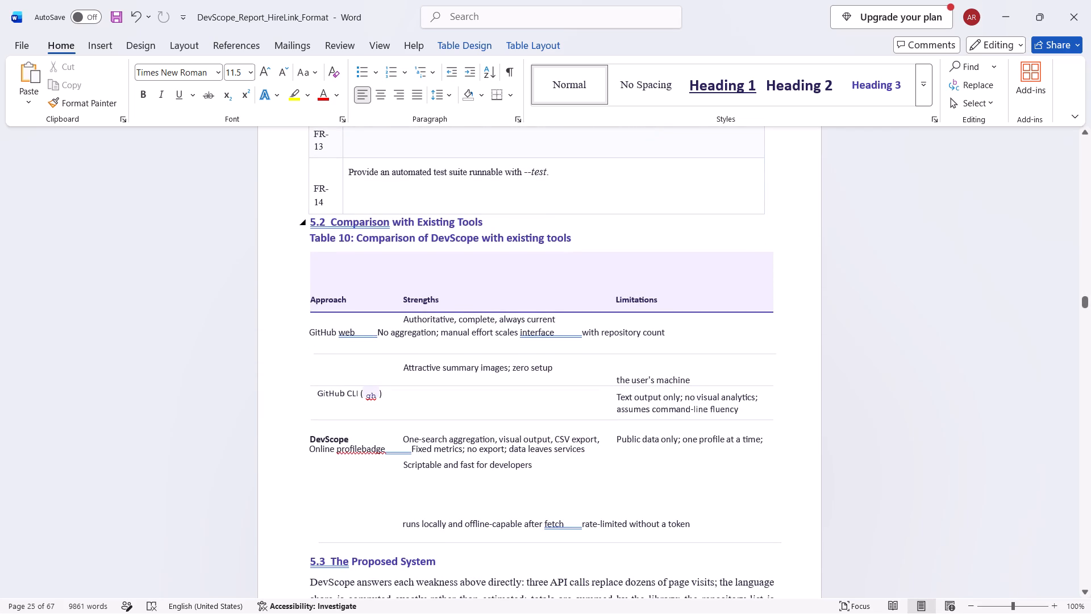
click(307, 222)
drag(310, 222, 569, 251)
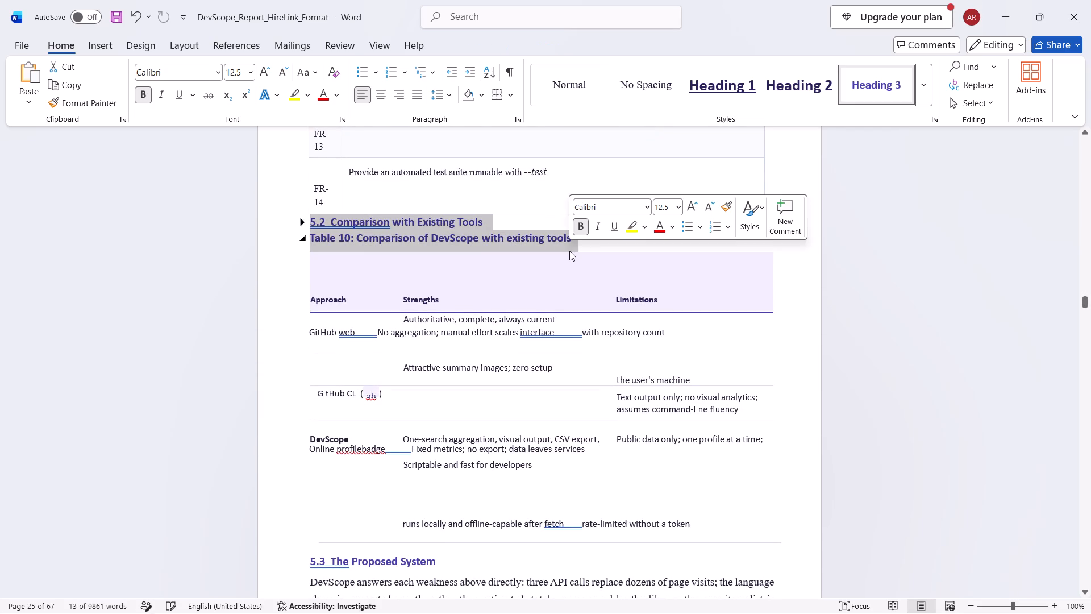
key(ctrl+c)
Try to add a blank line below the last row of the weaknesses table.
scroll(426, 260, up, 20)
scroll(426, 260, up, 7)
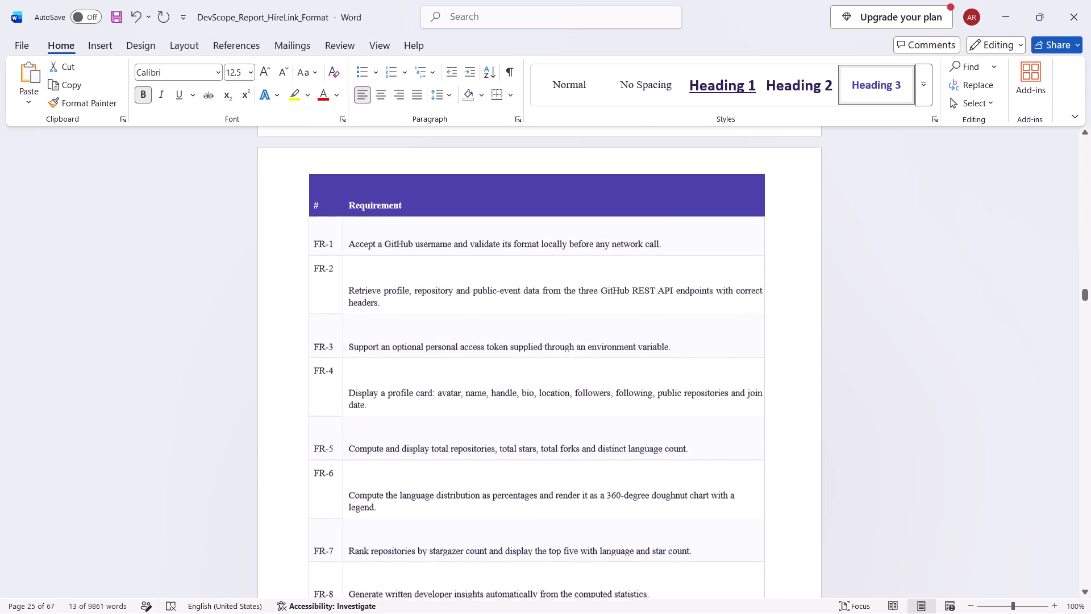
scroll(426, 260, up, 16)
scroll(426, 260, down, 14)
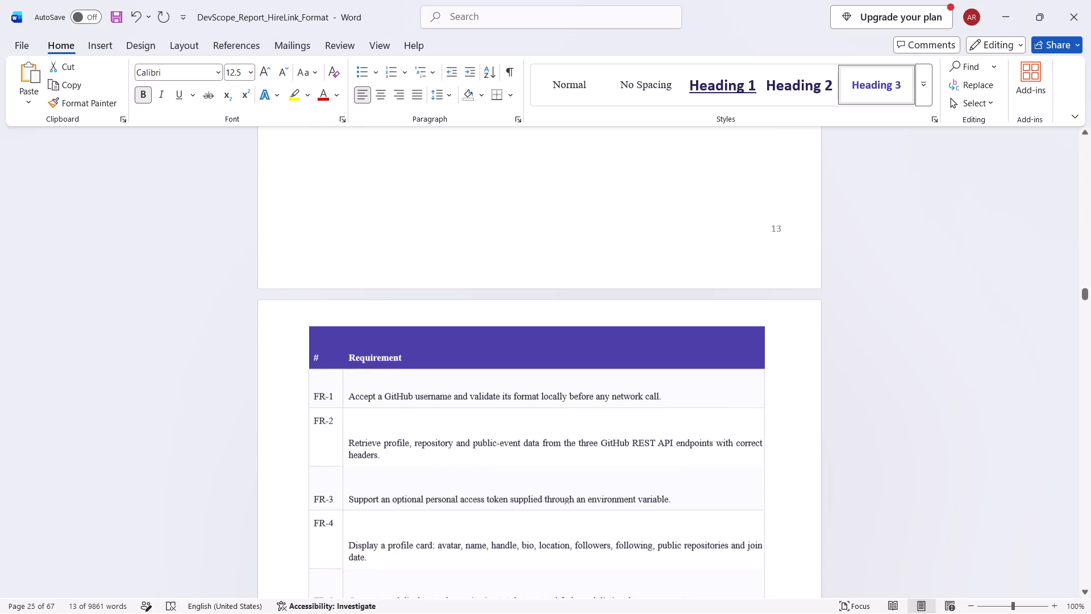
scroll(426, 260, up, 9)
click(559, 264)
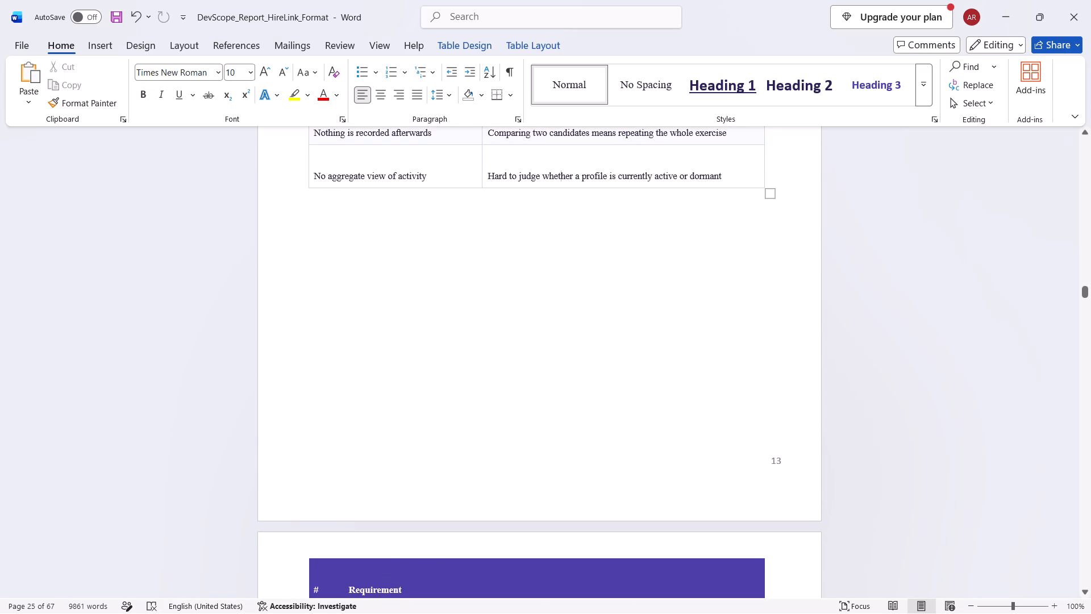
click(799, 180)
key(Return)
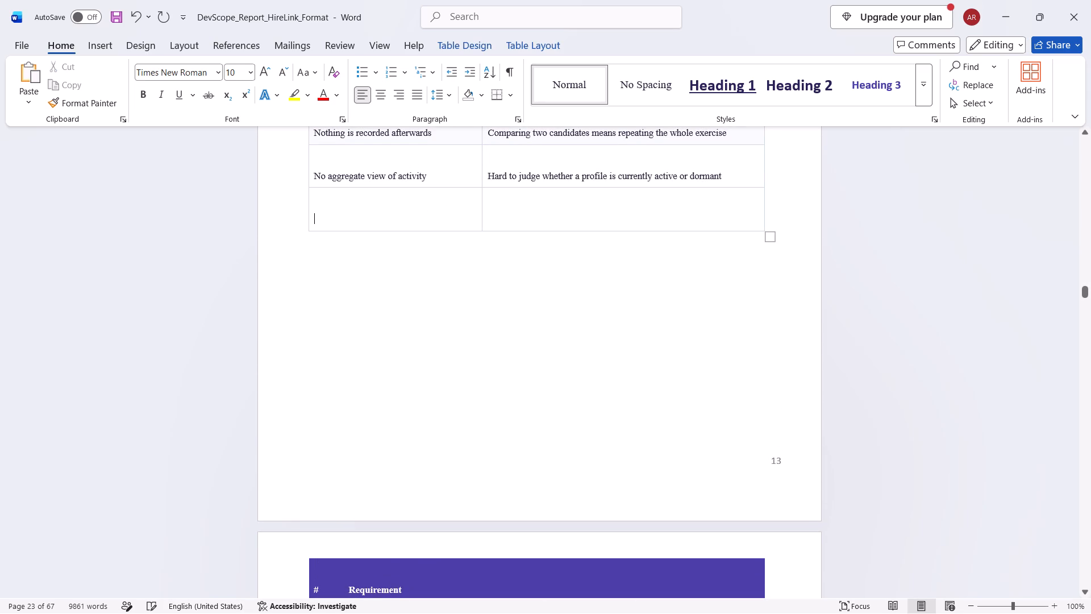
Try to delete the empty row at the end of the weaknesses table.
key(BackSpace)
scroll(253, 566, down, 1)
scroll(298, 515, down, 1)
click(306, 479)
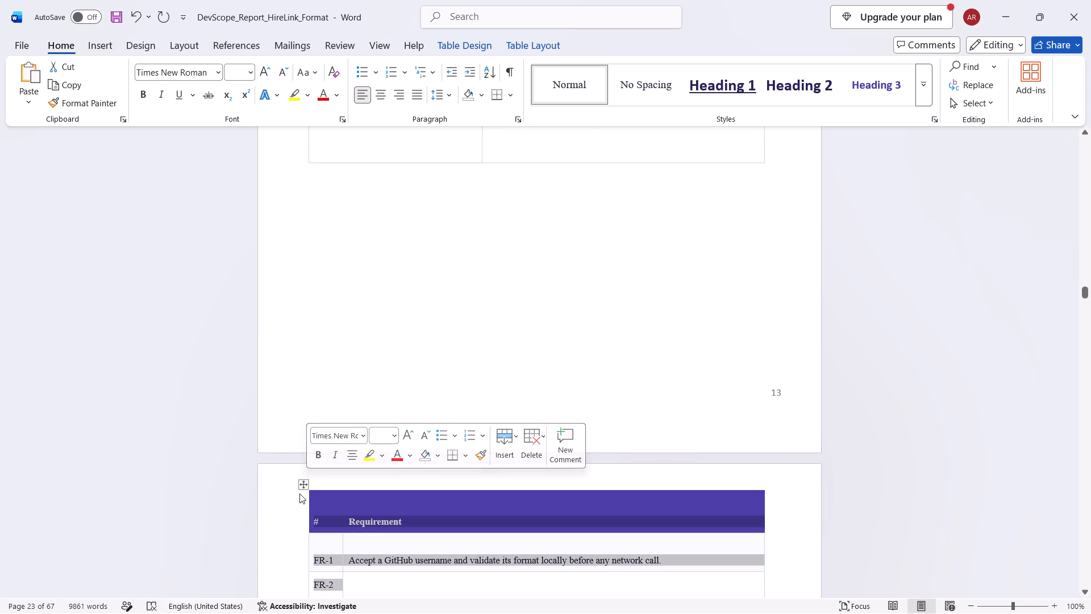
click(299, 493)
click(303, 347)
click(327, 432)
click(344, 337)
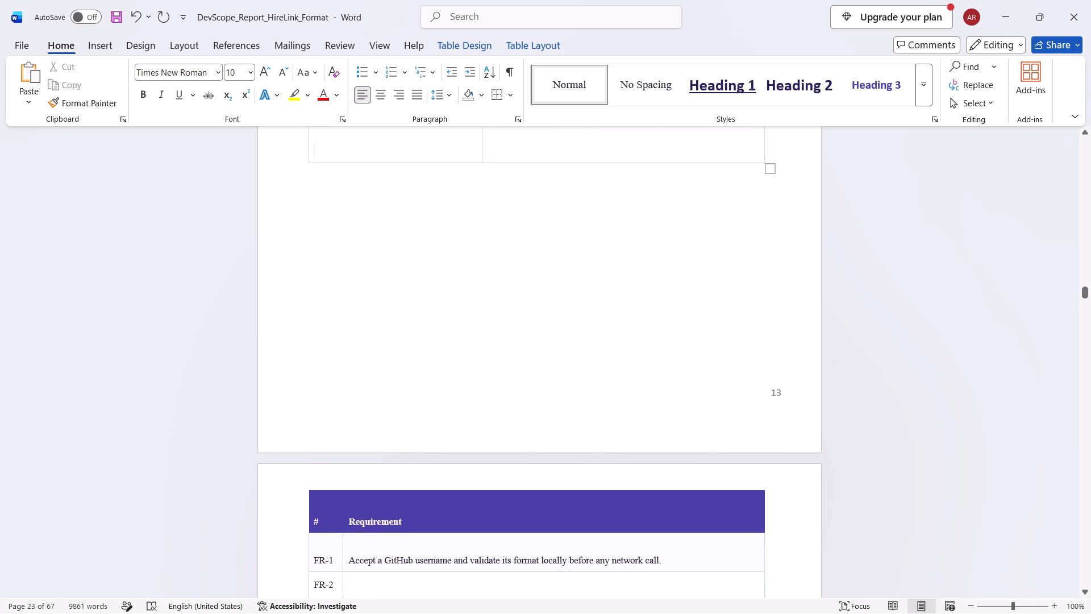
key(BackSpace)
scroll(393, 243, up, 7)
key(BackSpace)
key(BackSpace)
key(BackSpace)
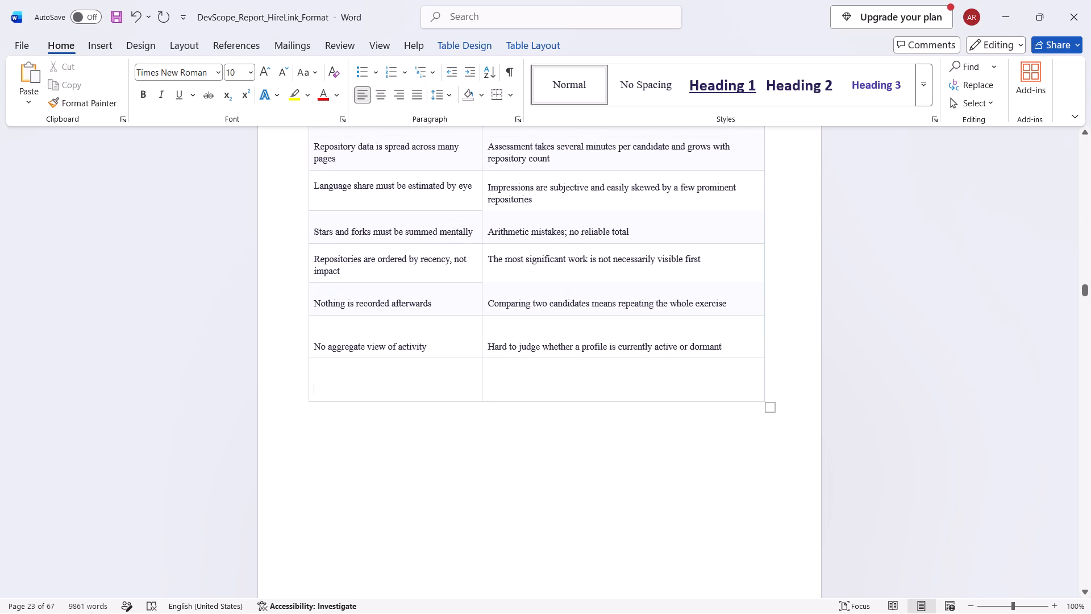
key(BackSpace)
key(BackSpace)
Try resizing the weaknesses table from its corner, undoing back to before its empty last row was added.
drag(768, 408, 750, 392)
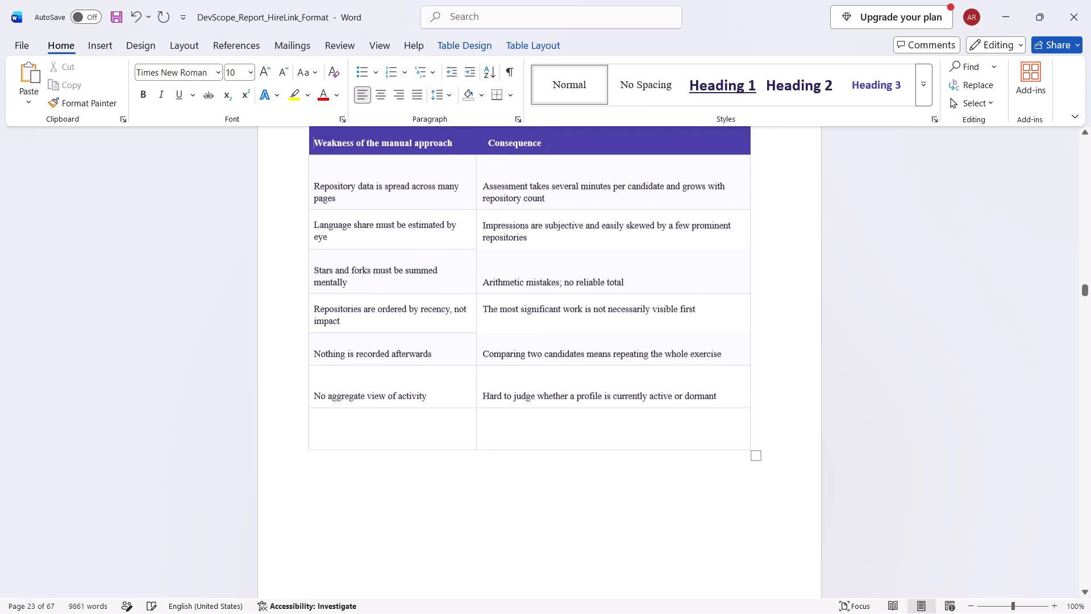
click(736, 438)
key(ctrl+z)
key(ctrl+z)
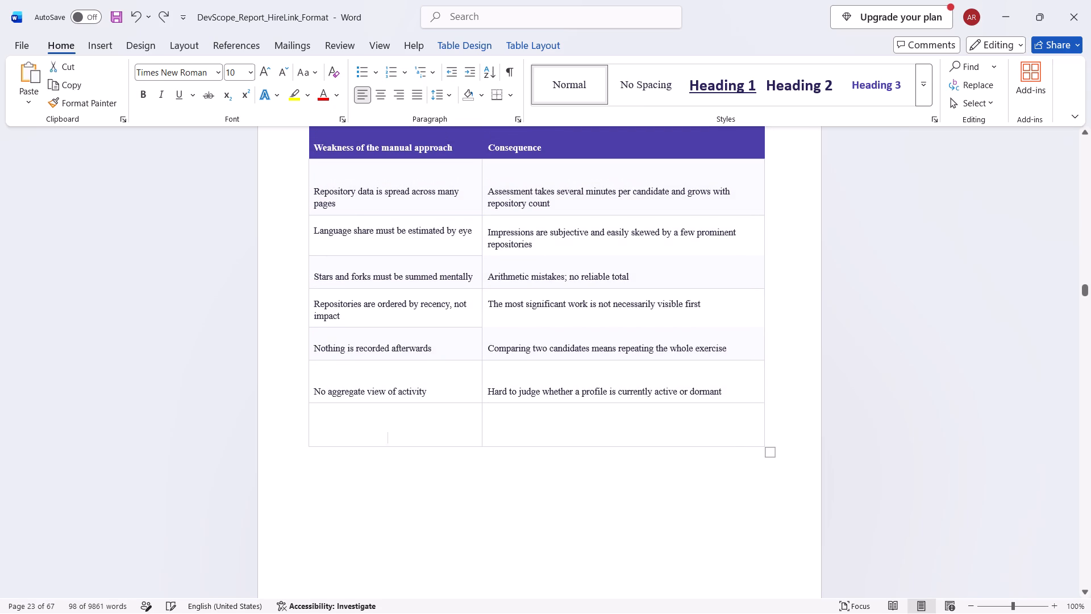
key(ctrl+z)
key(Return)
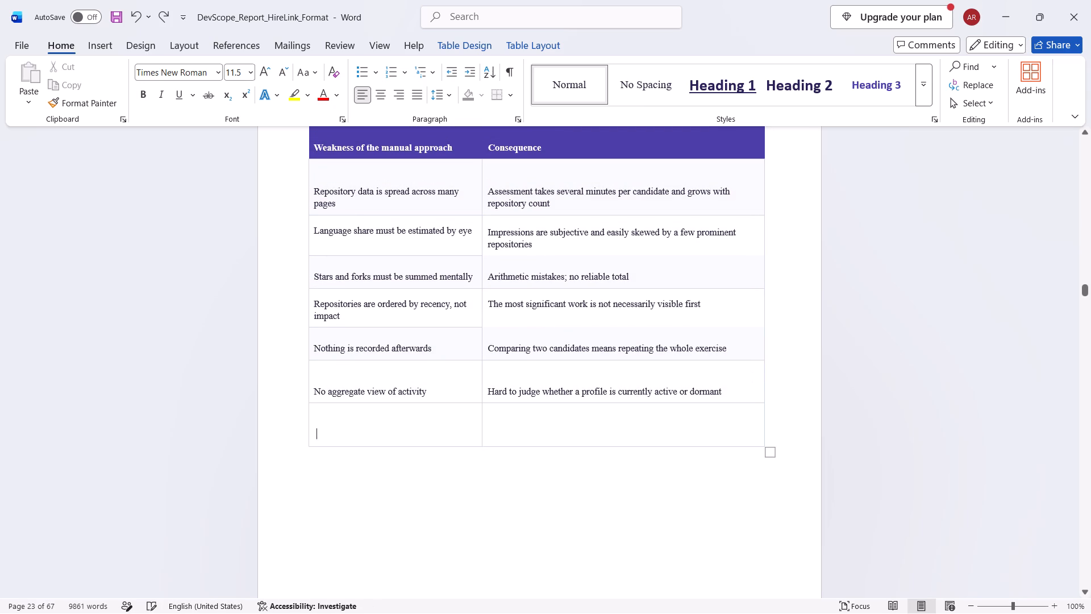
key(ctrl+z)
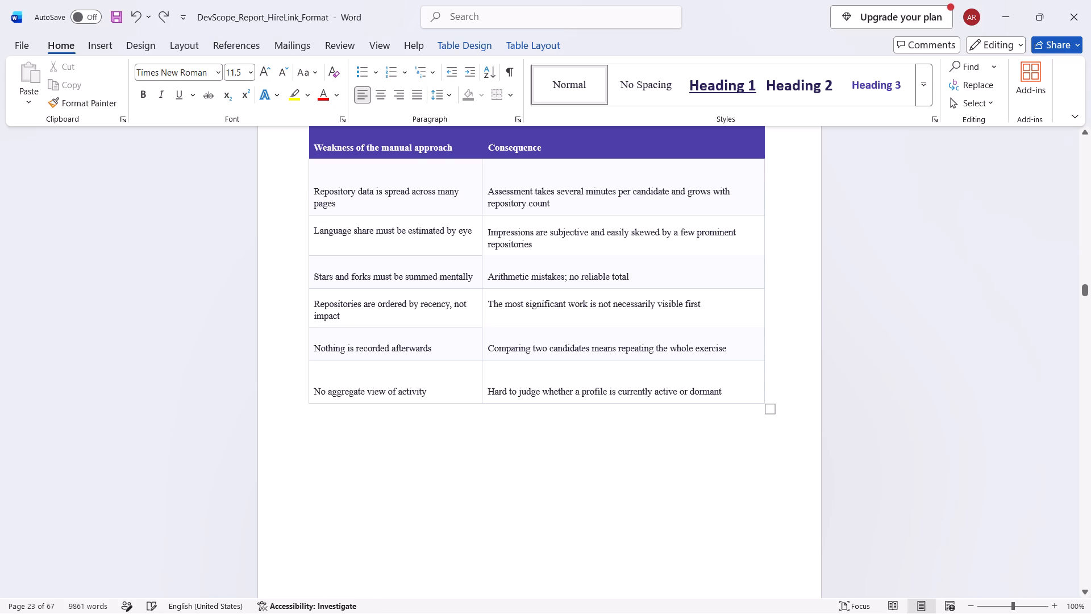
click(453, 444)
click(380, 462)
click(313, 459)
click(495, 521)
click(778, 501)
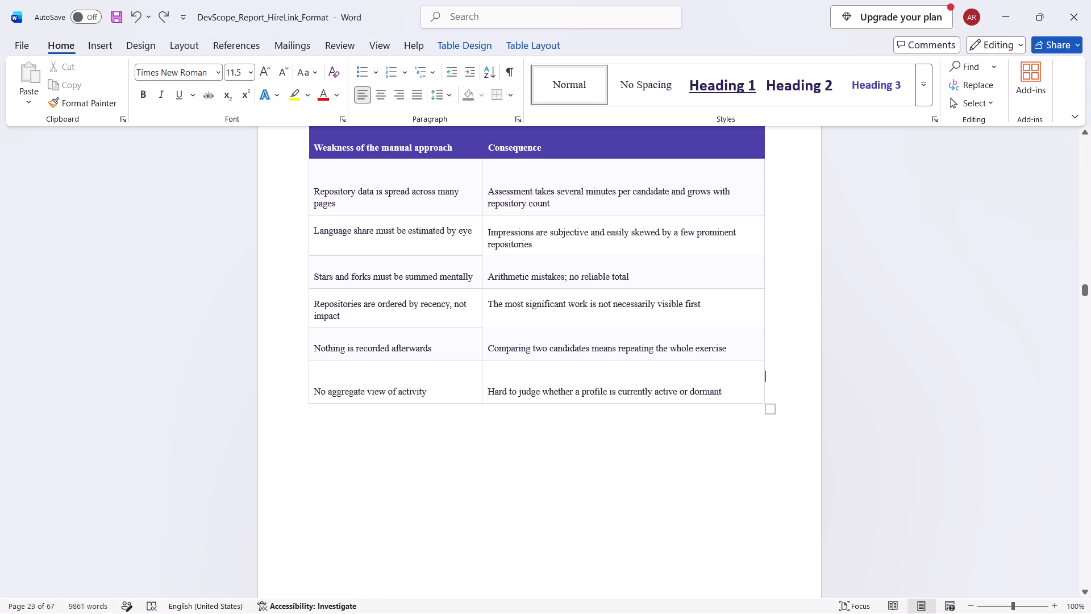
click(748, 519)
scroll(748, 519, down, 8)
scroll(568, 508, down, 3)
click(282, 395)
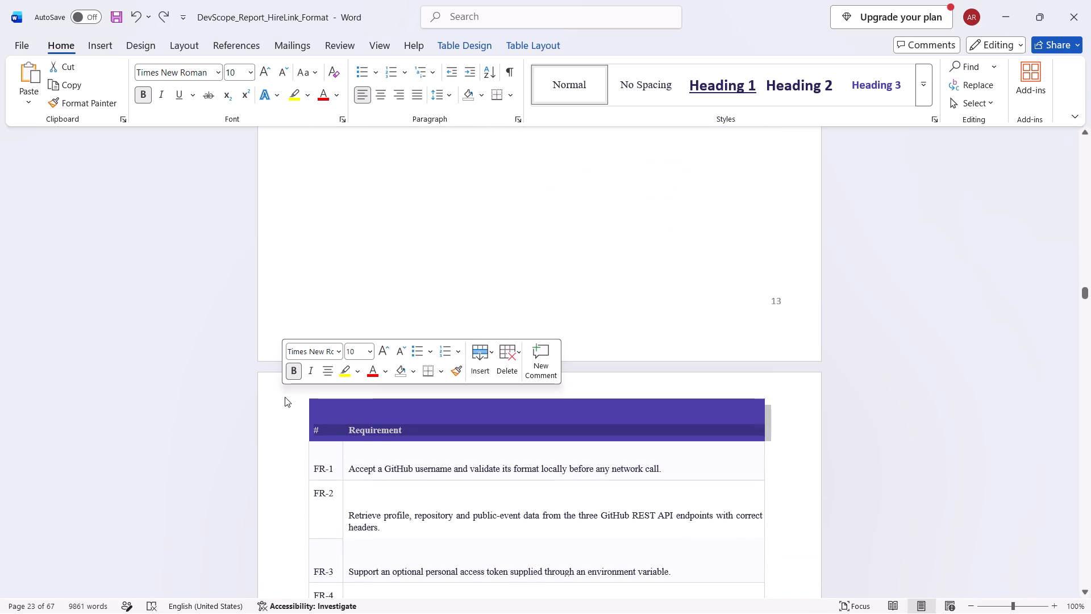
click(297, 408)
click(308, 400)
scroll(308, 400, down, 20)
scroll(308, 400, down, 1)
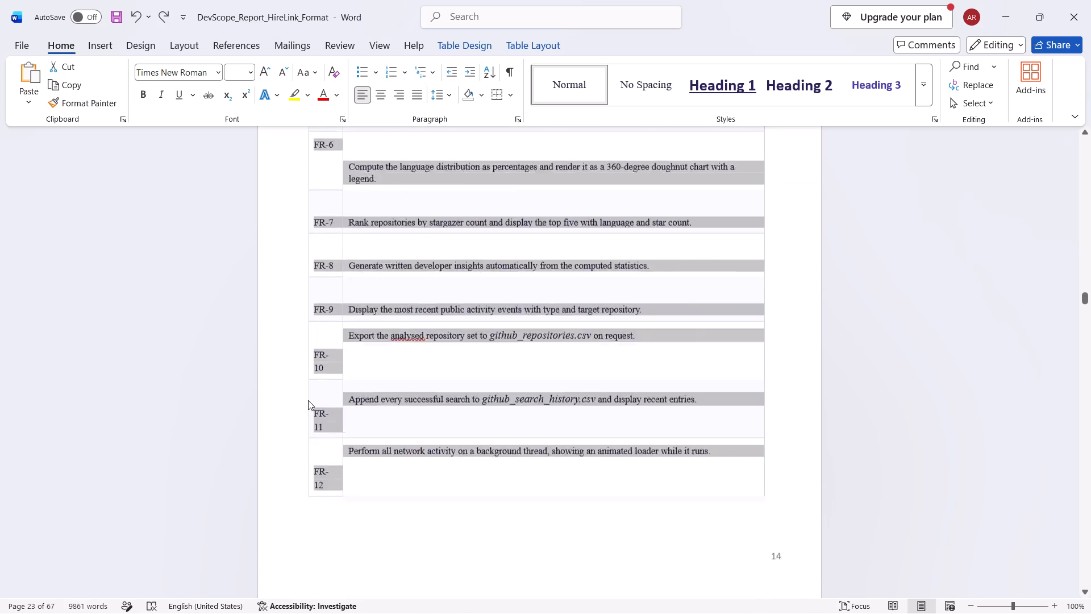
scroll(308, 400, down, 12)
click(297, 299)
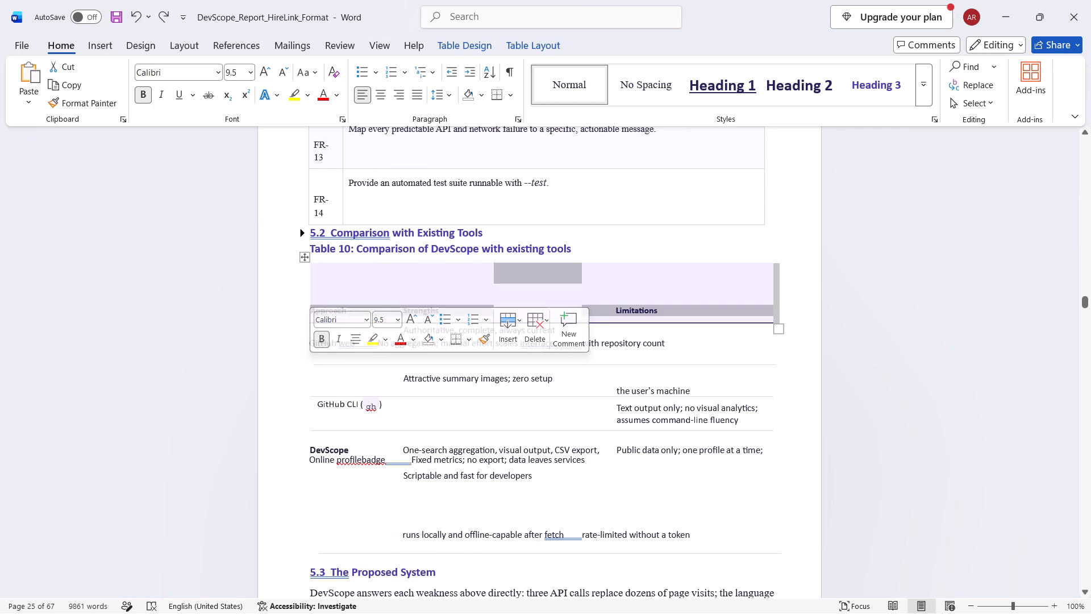
Shrink rows FR-2, FR-3, FR-4 and FR-5 of the functional requirements table to fit their text.
scroll(314, 232, up, 18)
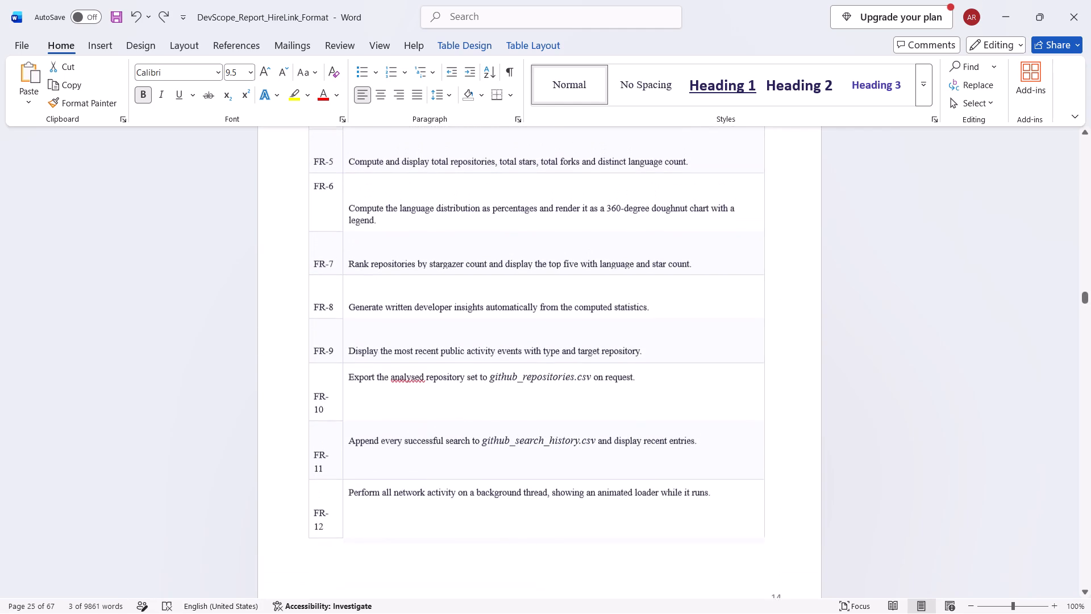
scroll(314, 232, up, 12)
scroll(314, 232, down, 3)
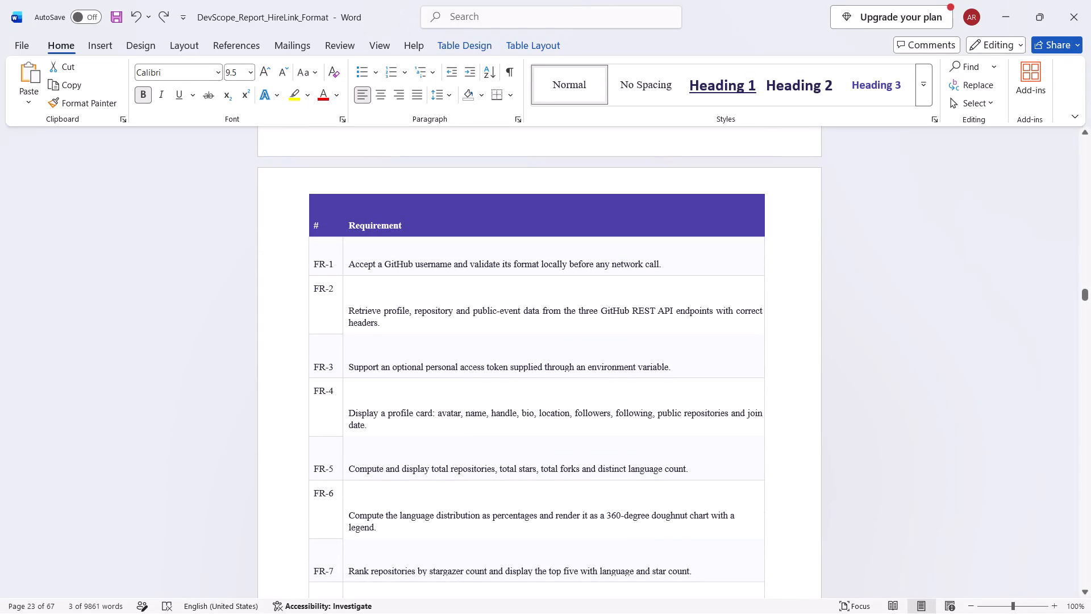
drag(376, 336, 379, 326)
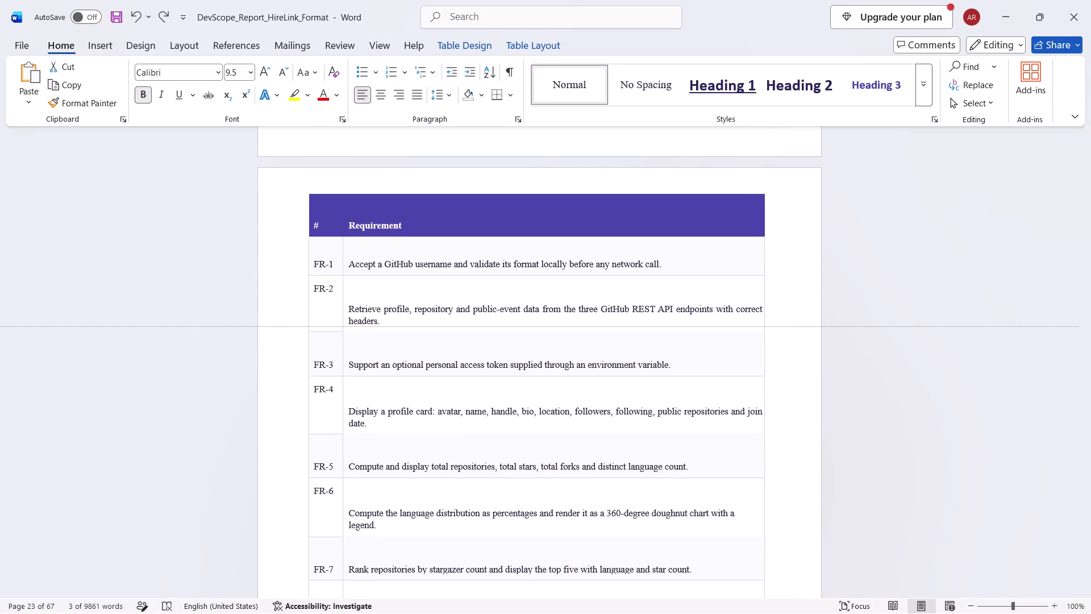
drag(379, 326, 381, 301)
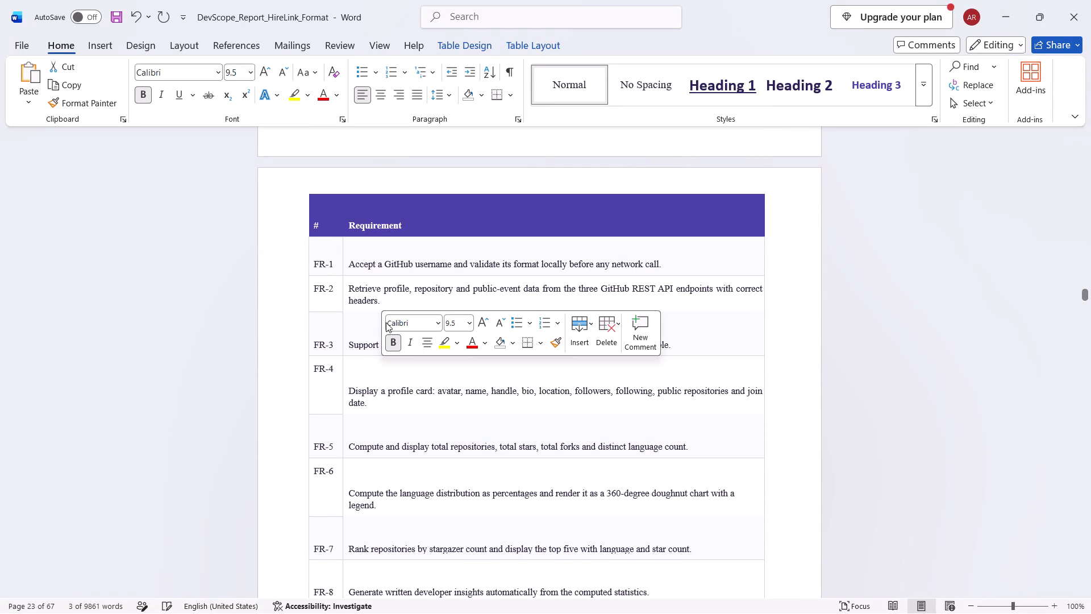
click(367, 352)
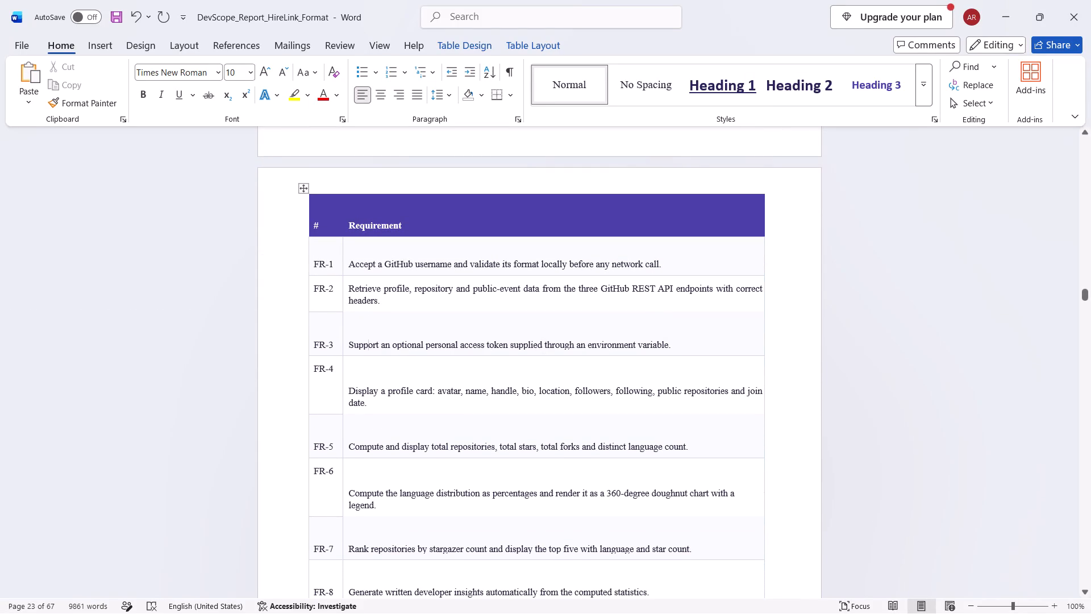
drag(384, 356, 385, 333)
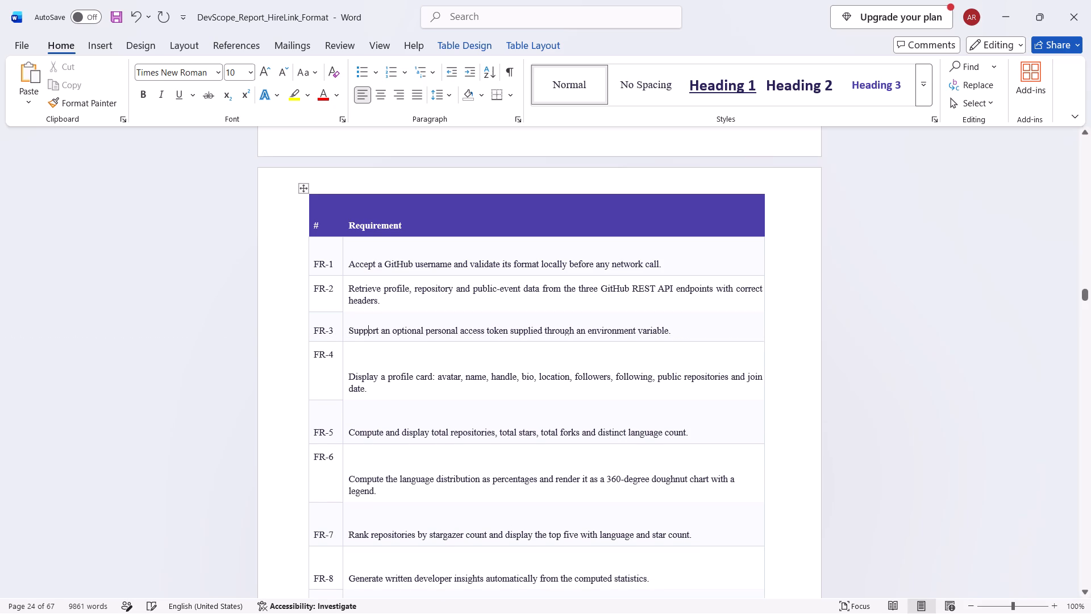
drag(364, 402, 373, 368)
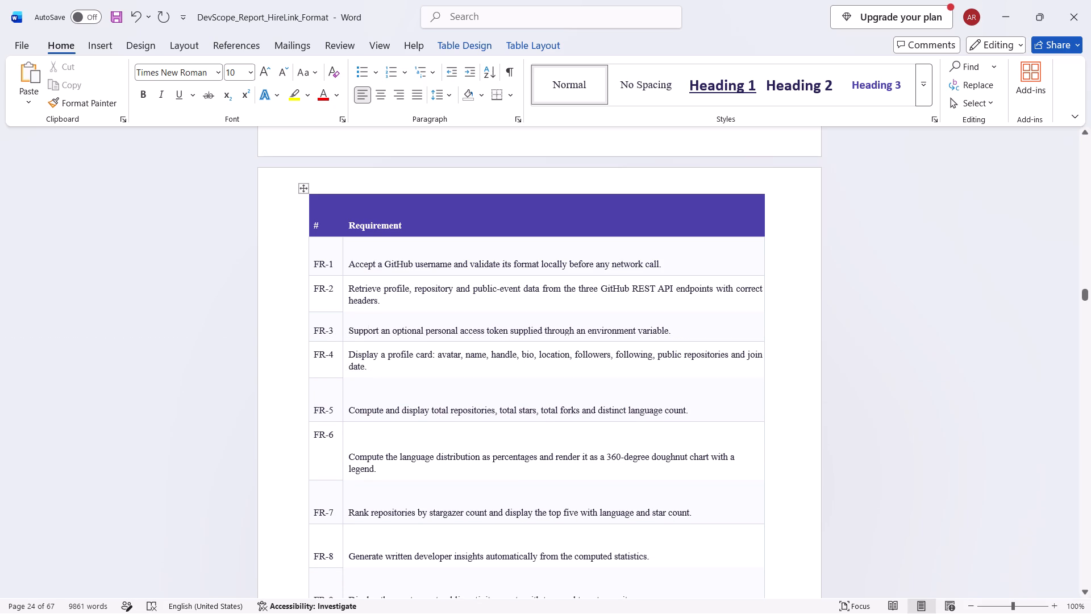
drag(385, 422, 385, 392)
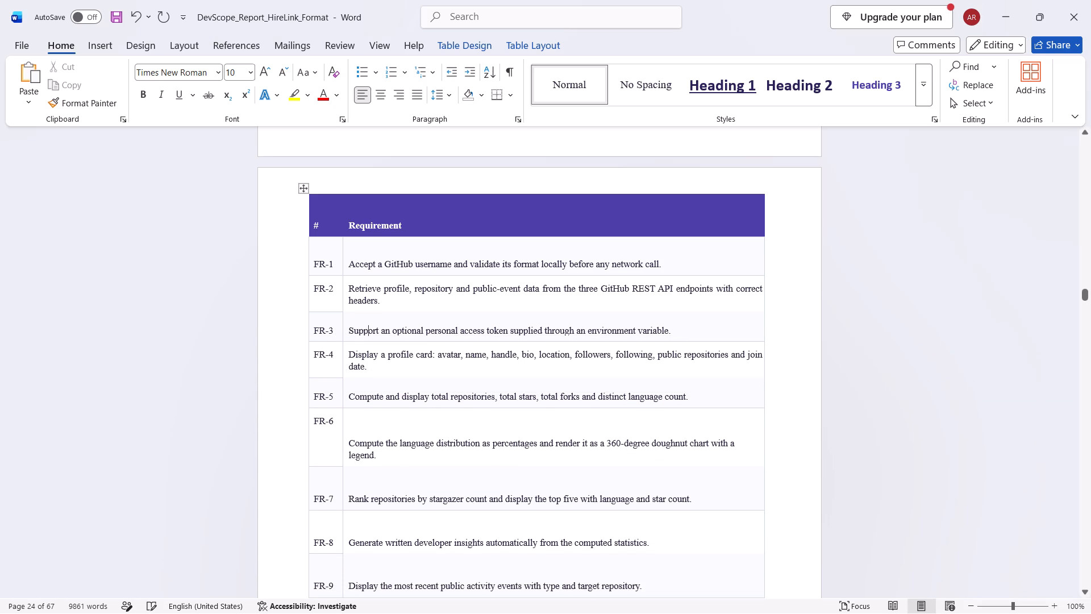
Shrink rows FR-6, FR-7, FR-8 and FR-9 of the functional requirements table to fit their text.
click(386, 461)
click(386, 465)
drag(387, 468, 389, 436)
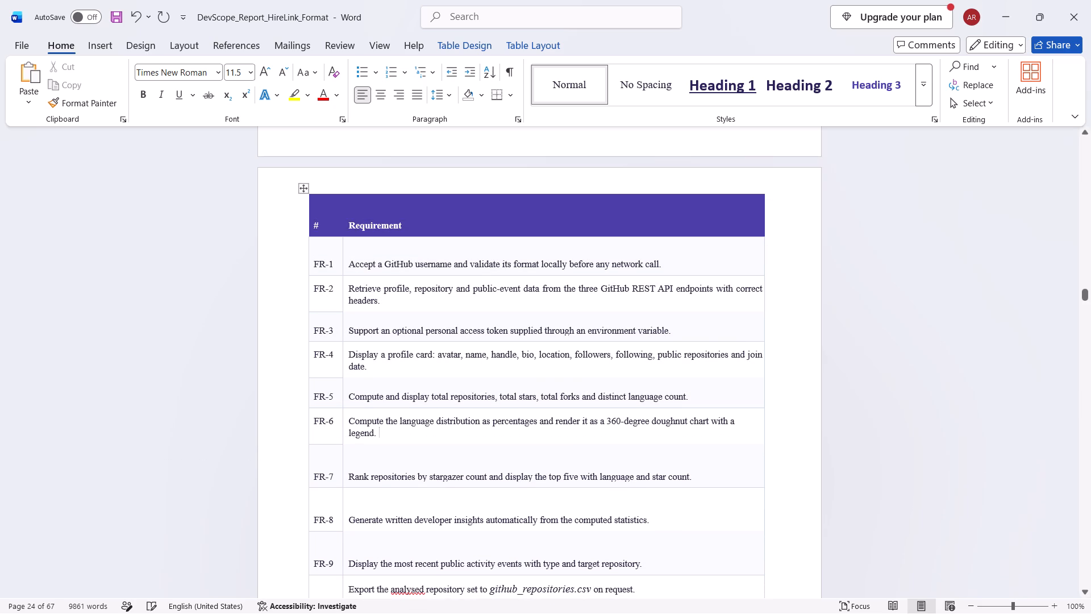
drag(399, 489, 399, 460)
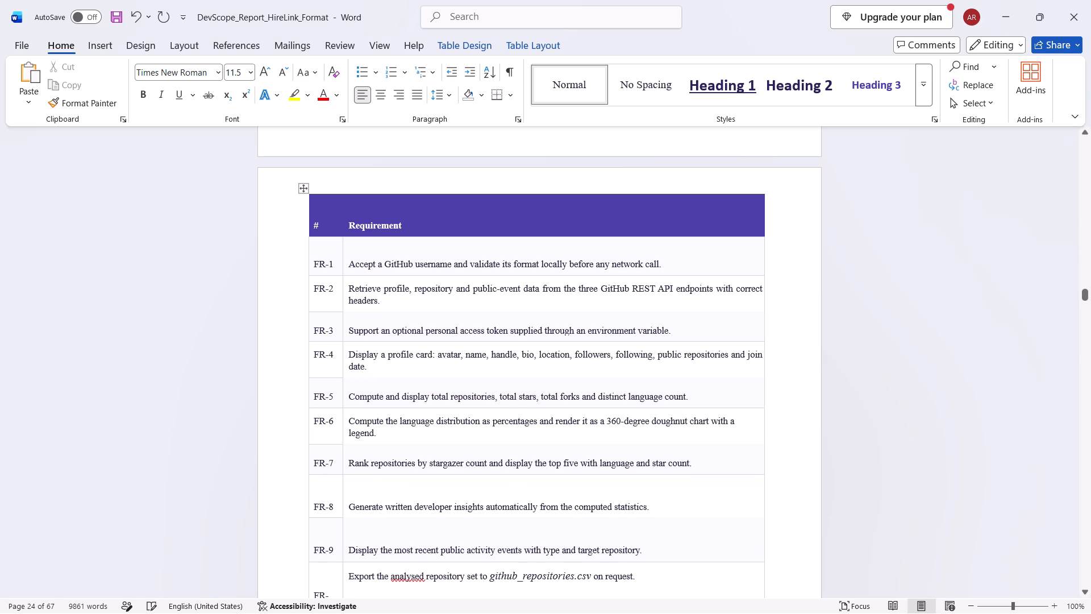
drag(405, 517, 404, 488)
drag(403, 507, 405, 496)
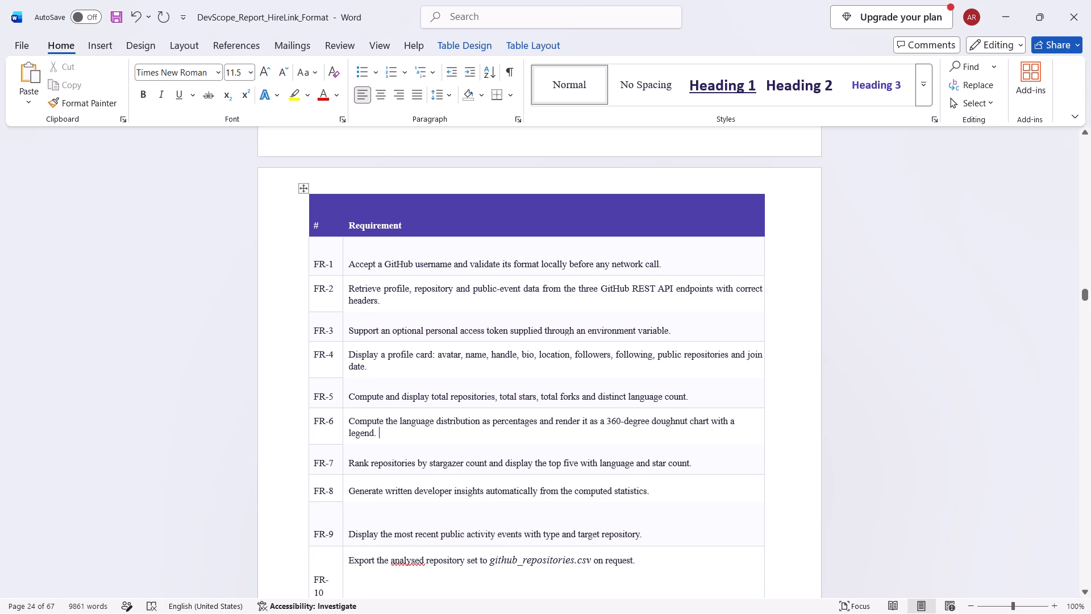
drag(414, 546, 417, 510)
scroll(415, 537, down, 3)
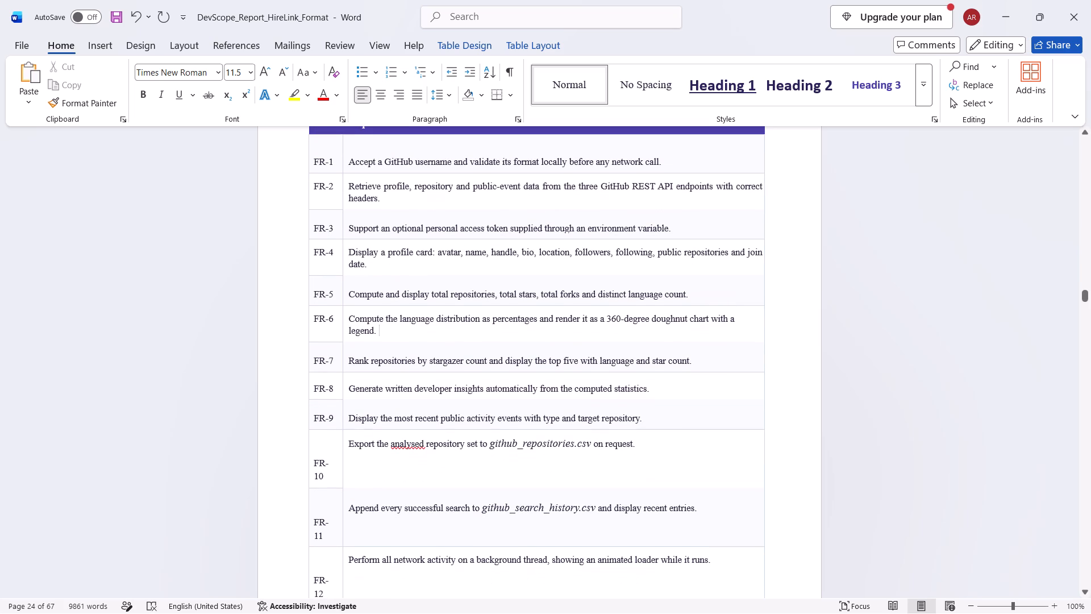
Shrink rows FR-10, FR-11, FR-12 and FR-13 of the functional requirements table to fit their text.
drag(386, 489, 390, 460)
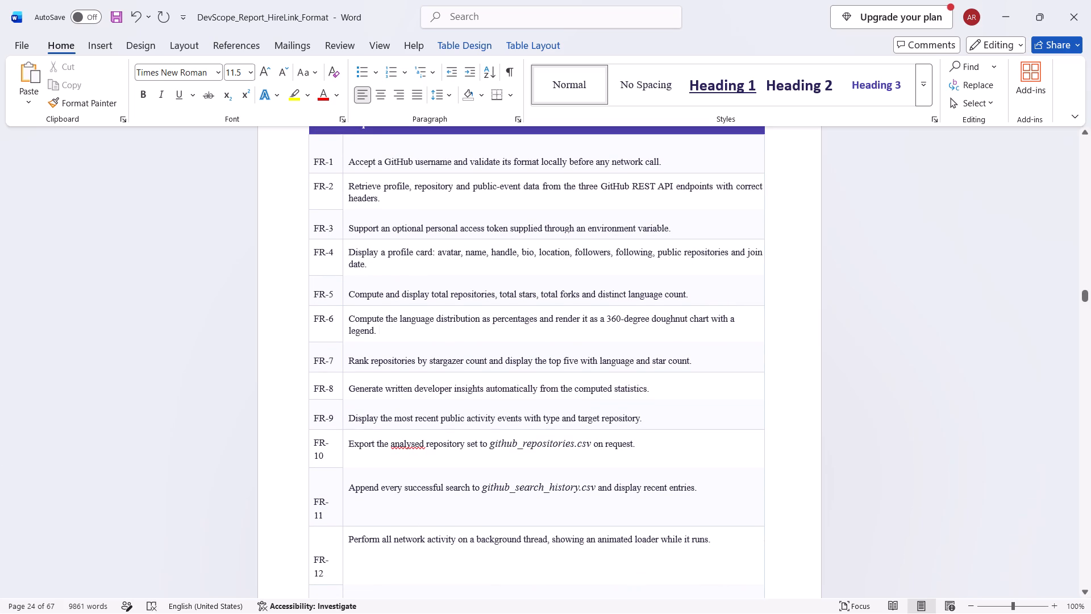
drag(407, 527, 409, 500)
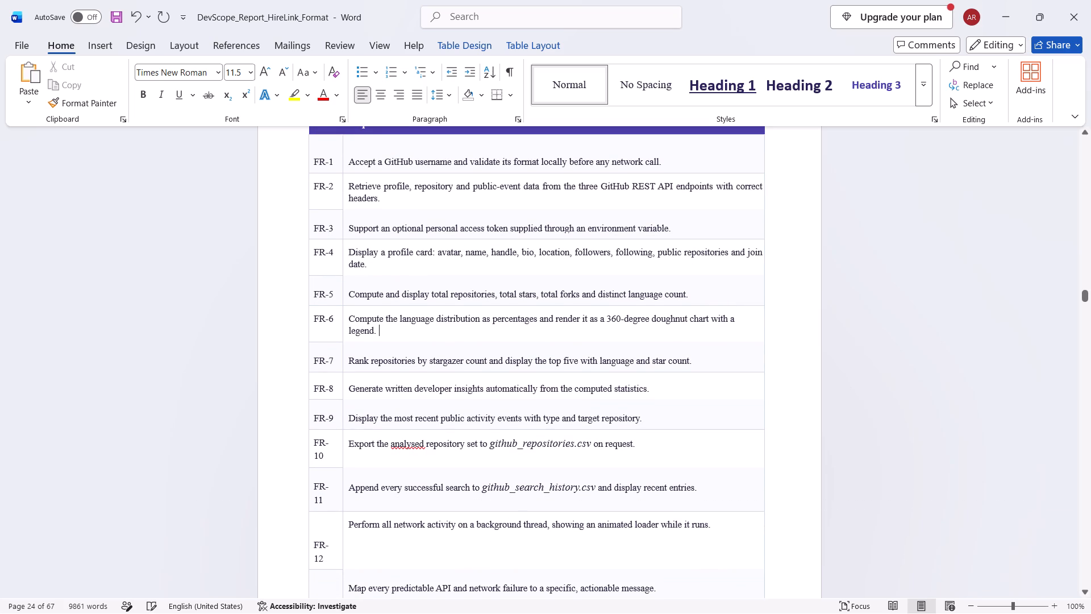
drag(420, 565, 422, 549)
click(414, 554)
drag(413, 570, 413, 541)
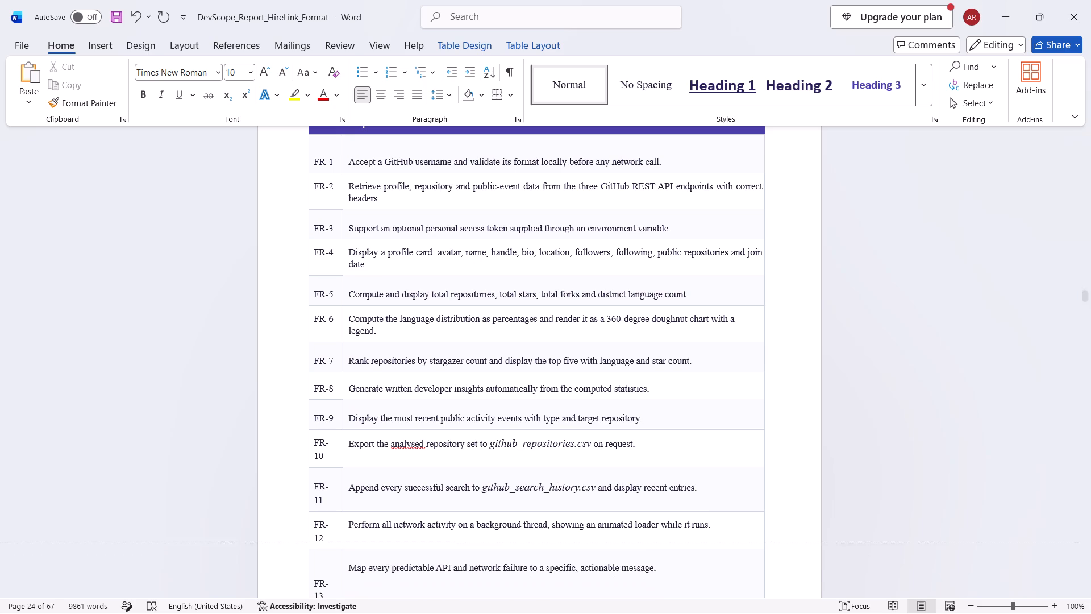
drag(413, 541, 413, 540)
scroll(411, 537, down, 3)
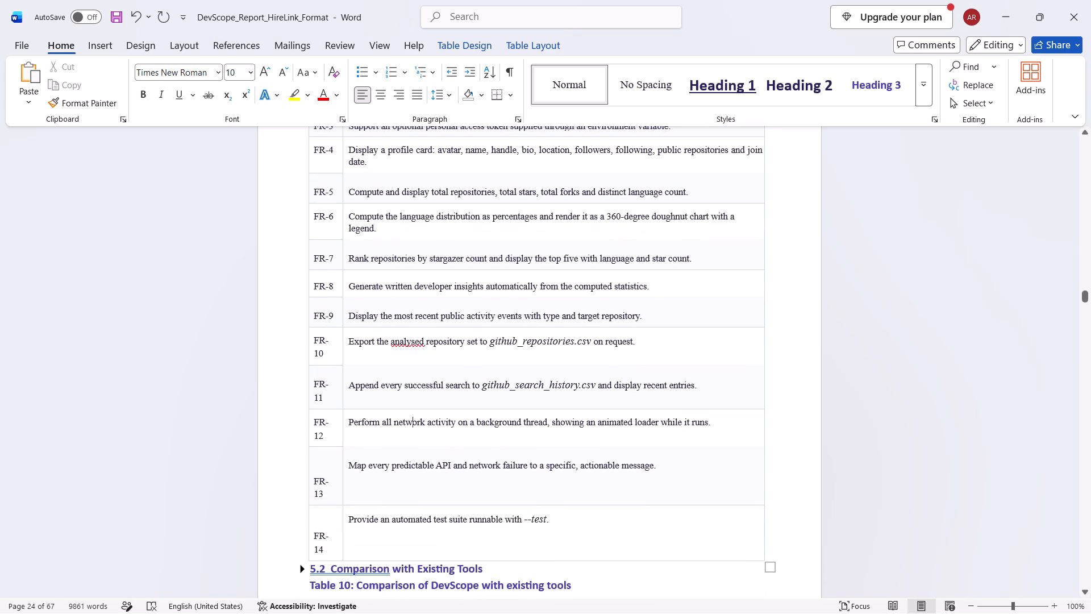
drag(413, 508, 410, 482)
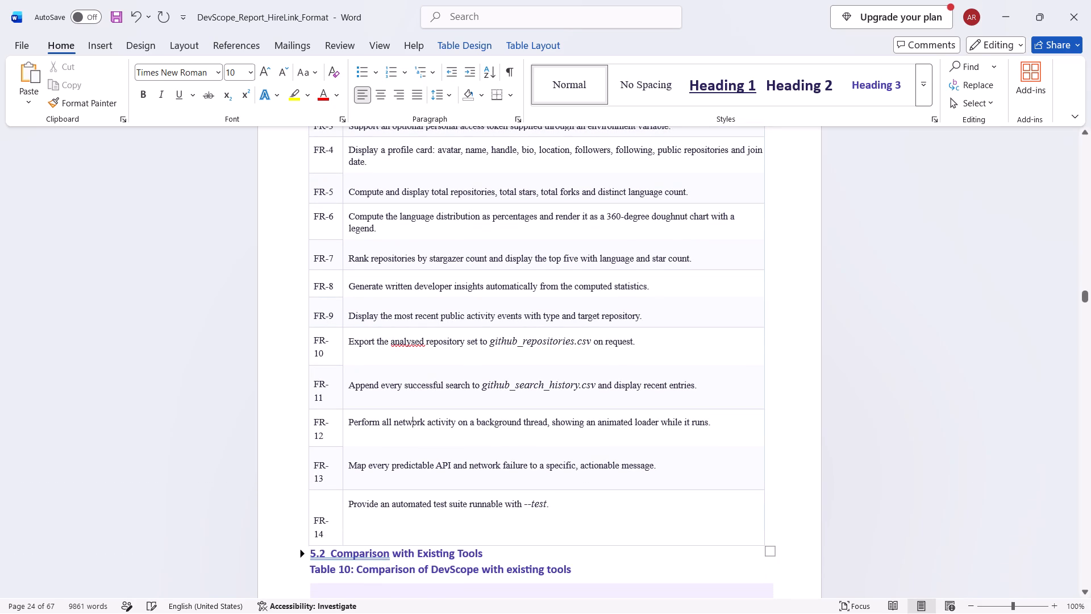
Copy the whole Table 10 comparison with existing tools, header row included, from the internship report.
scroll(410, 517, down, 16)
scroll(410, 516, down, 5)
scroll(410, 516, up, 5)
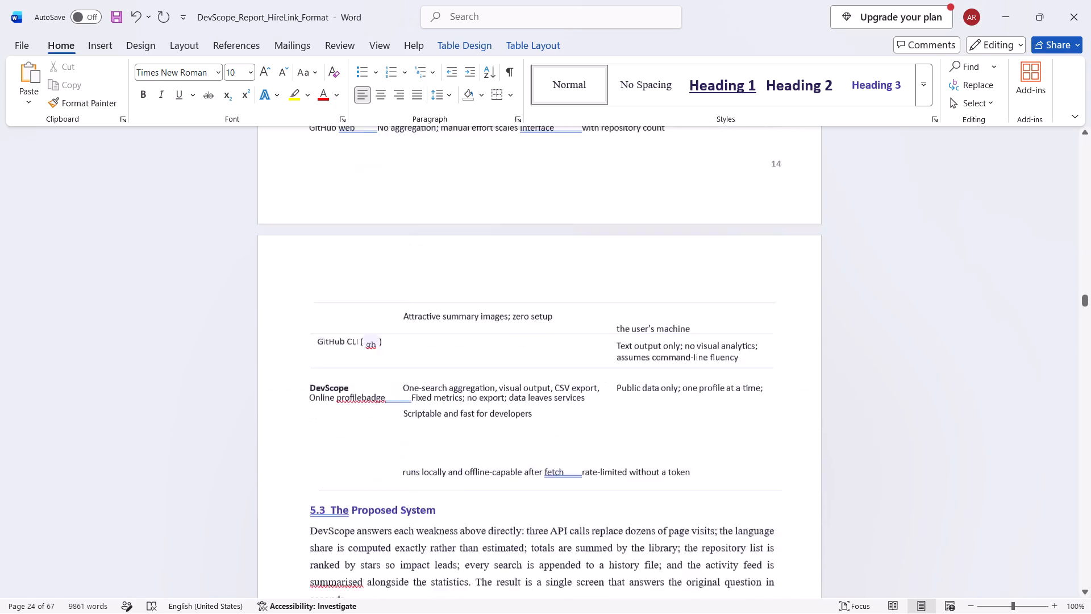
scroll(309, 449, up, 8)
key(alt+Tab)
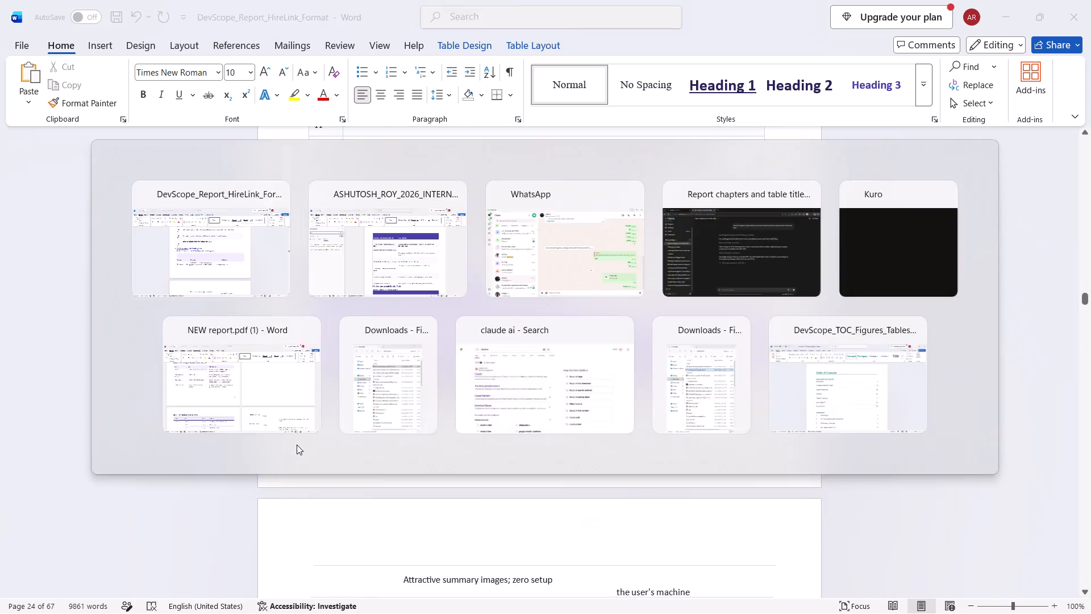
scroll(297, 445, down, 15)
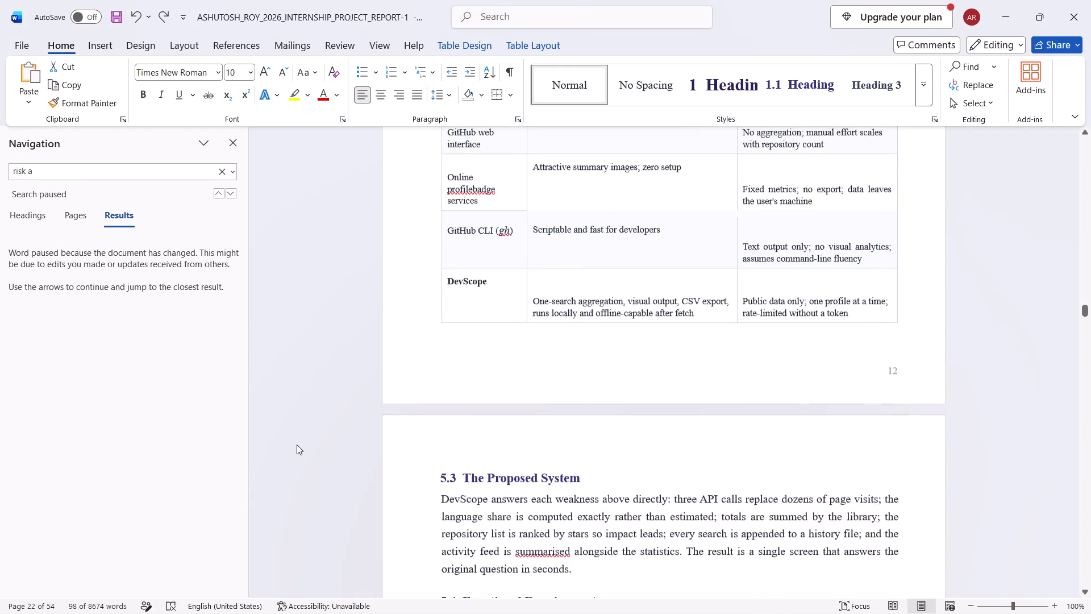
scroll(297, 445, up, 5)
click(393, 267)
drag(427, 252, 776, 444)
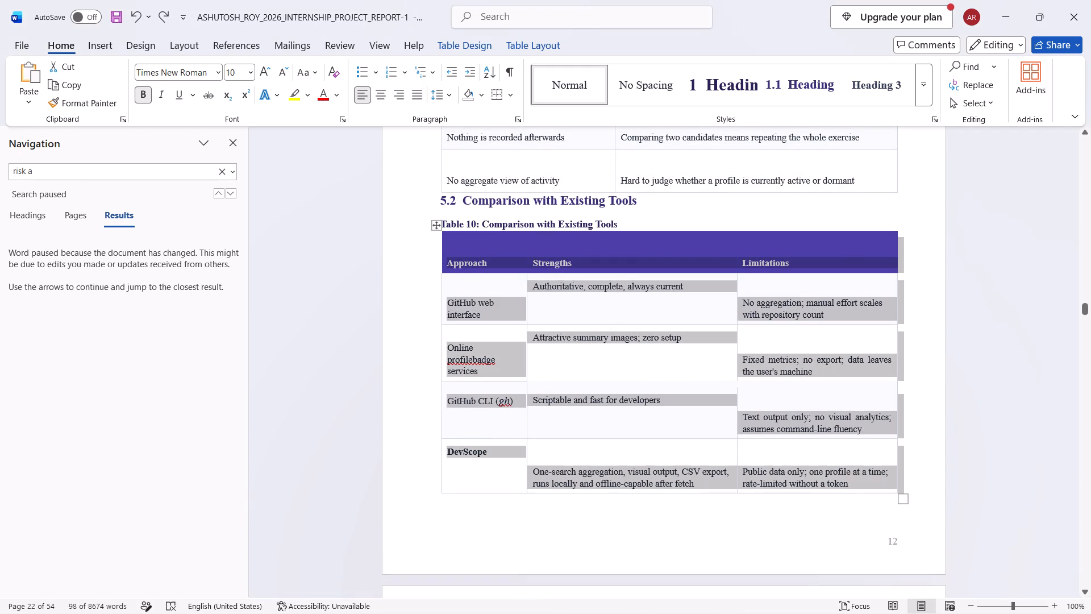
drag(776, 444, 832, 472)
key(ctrl+c)
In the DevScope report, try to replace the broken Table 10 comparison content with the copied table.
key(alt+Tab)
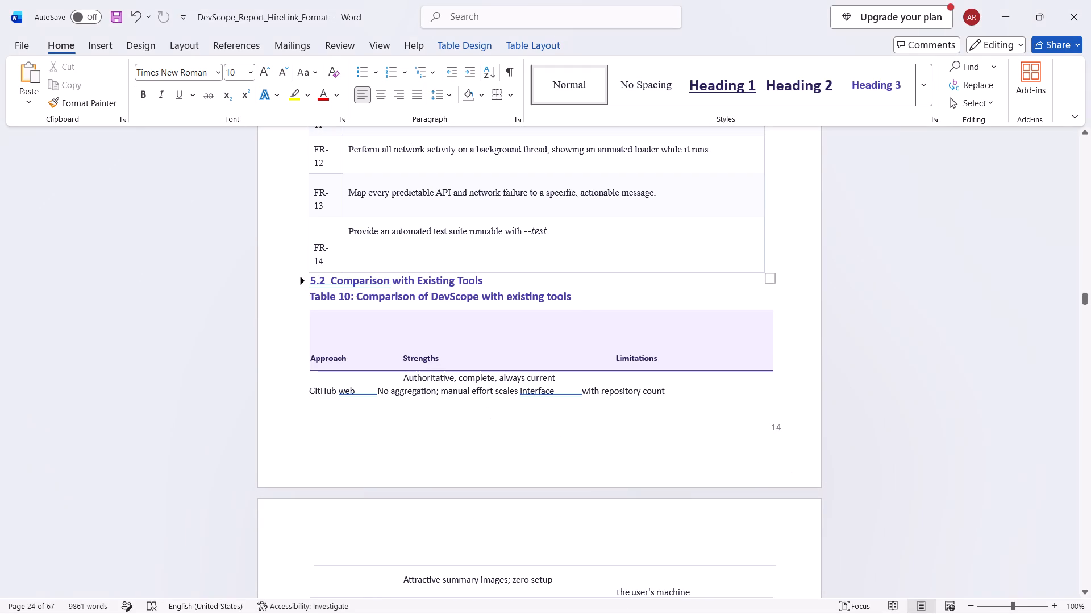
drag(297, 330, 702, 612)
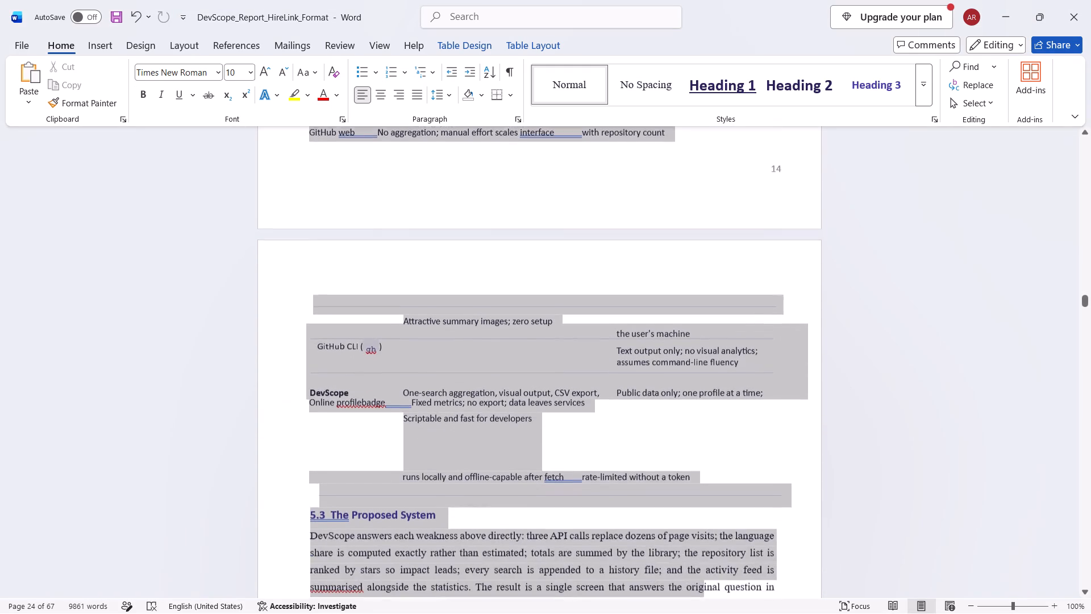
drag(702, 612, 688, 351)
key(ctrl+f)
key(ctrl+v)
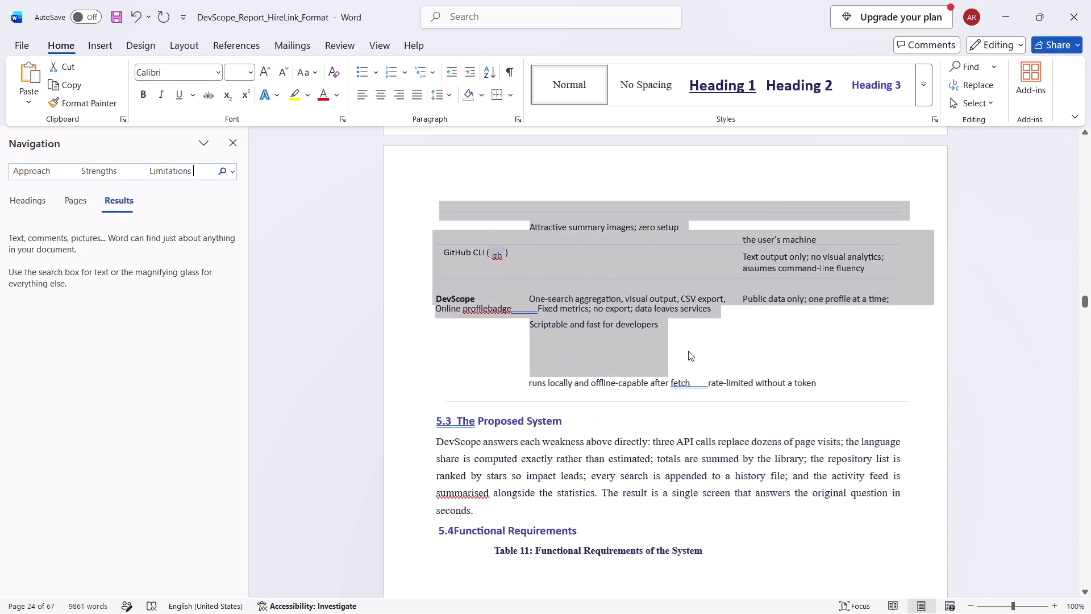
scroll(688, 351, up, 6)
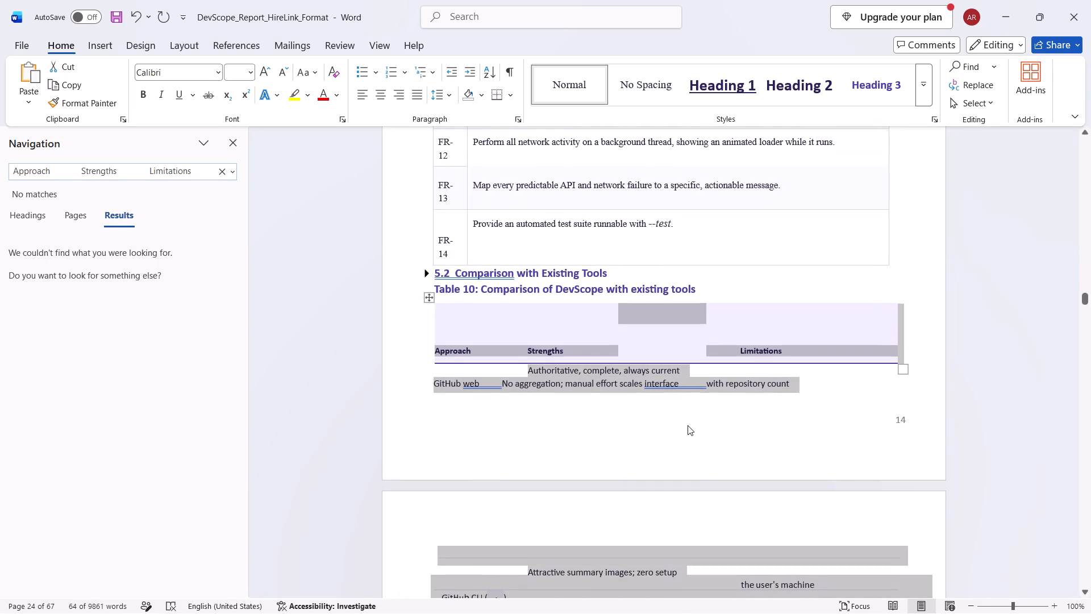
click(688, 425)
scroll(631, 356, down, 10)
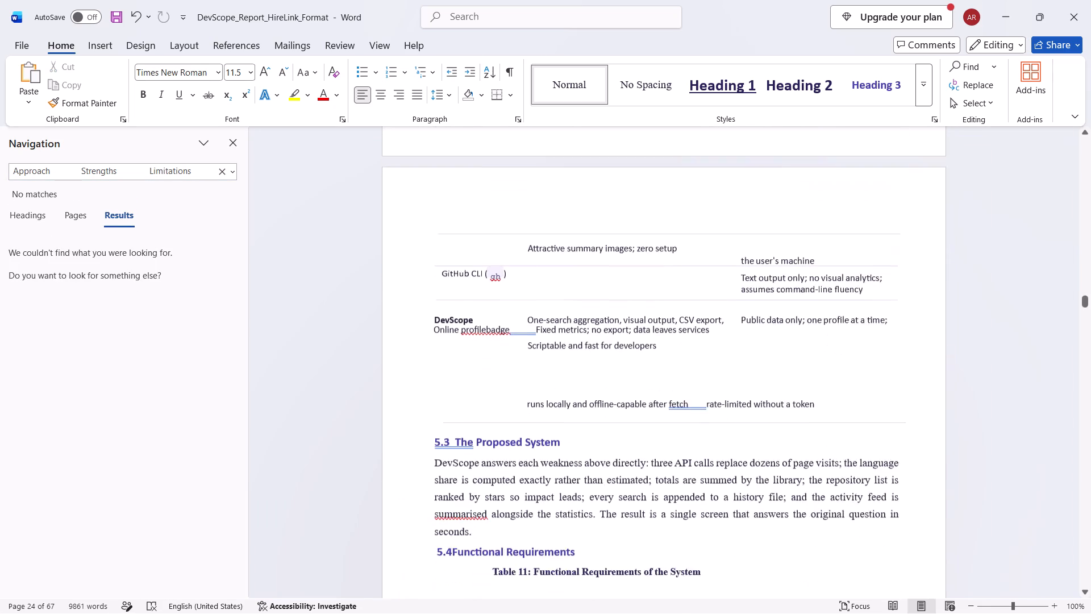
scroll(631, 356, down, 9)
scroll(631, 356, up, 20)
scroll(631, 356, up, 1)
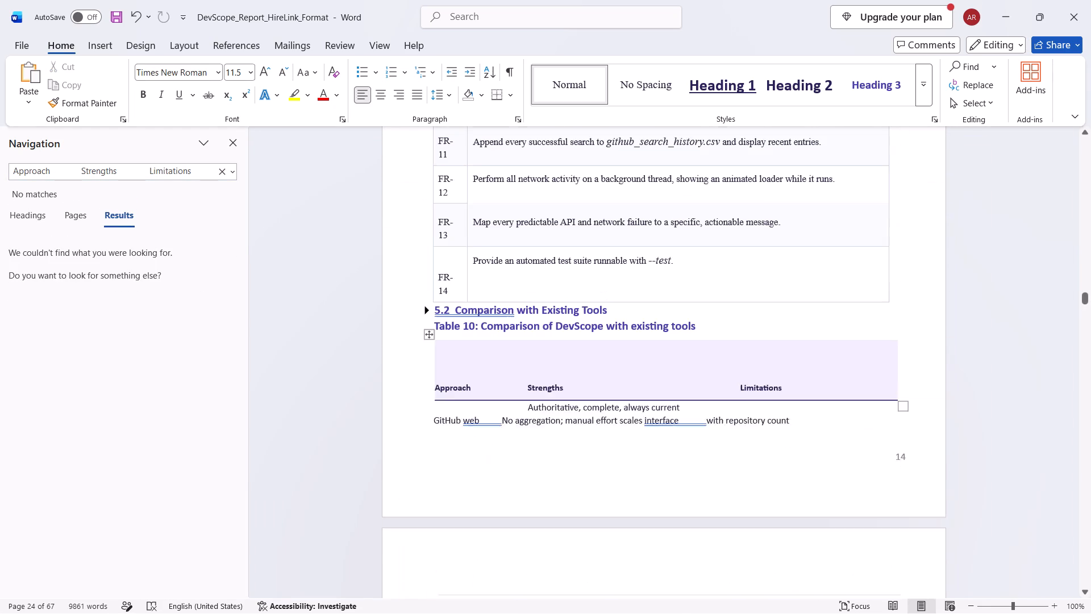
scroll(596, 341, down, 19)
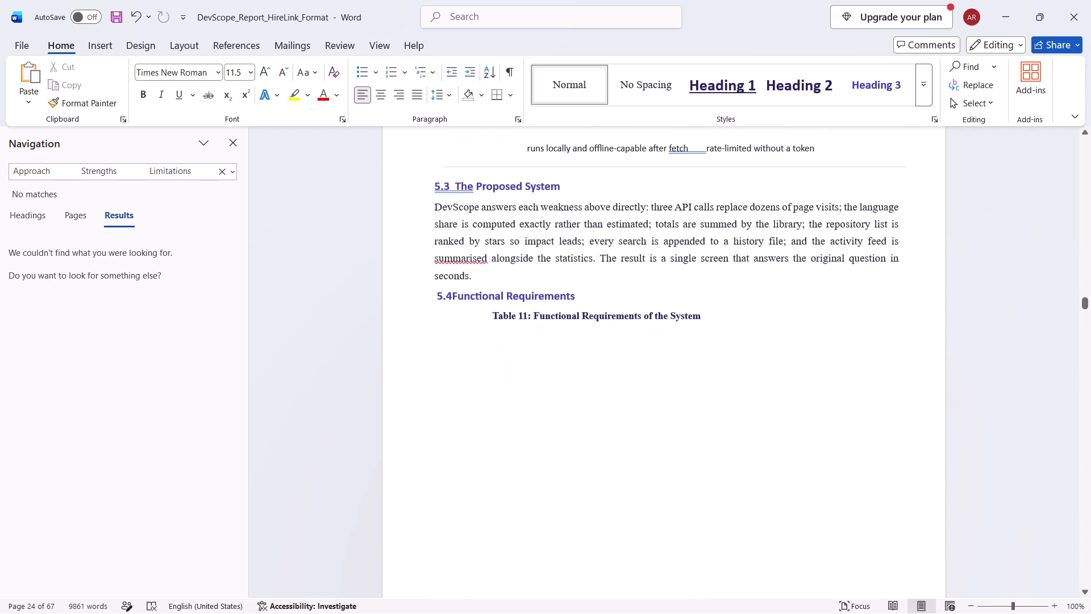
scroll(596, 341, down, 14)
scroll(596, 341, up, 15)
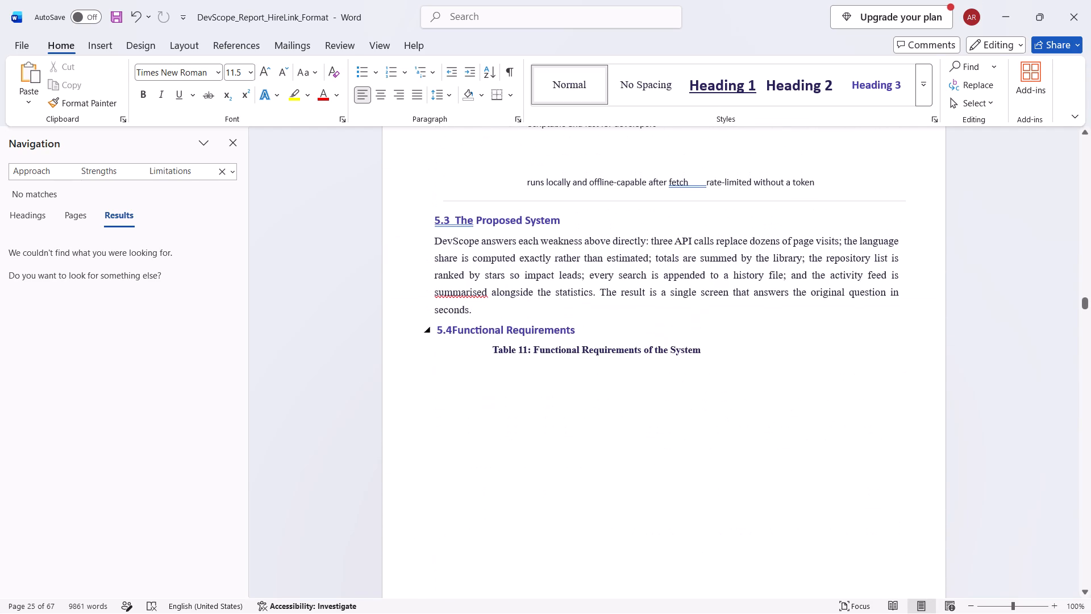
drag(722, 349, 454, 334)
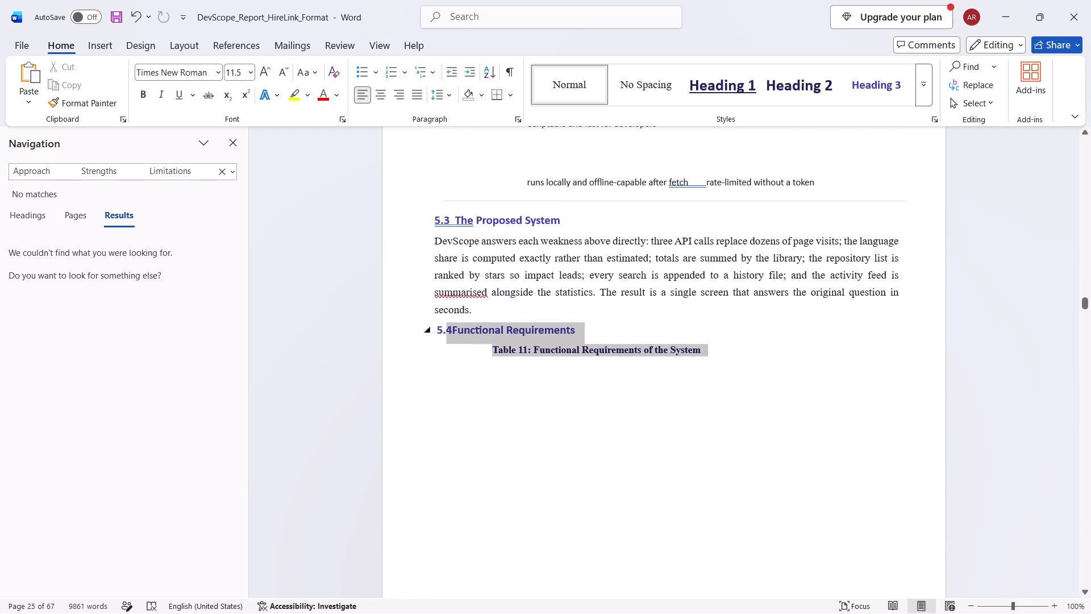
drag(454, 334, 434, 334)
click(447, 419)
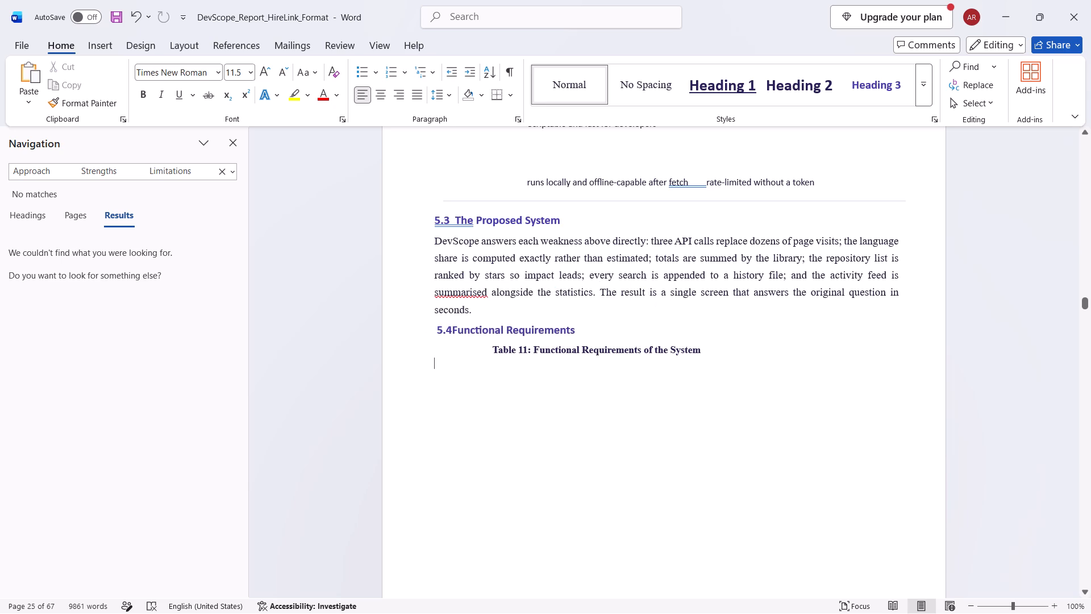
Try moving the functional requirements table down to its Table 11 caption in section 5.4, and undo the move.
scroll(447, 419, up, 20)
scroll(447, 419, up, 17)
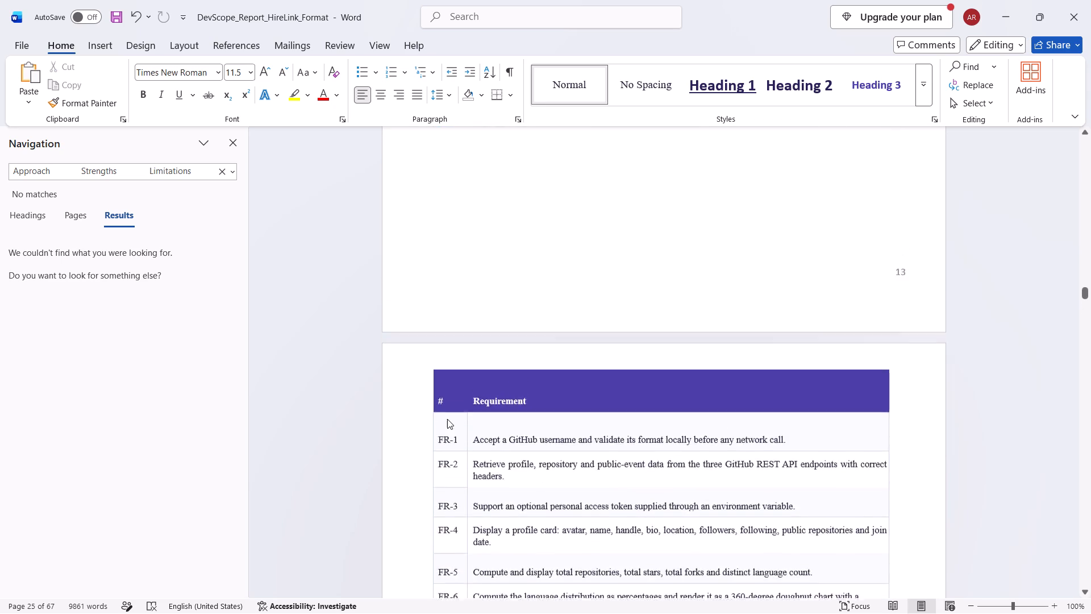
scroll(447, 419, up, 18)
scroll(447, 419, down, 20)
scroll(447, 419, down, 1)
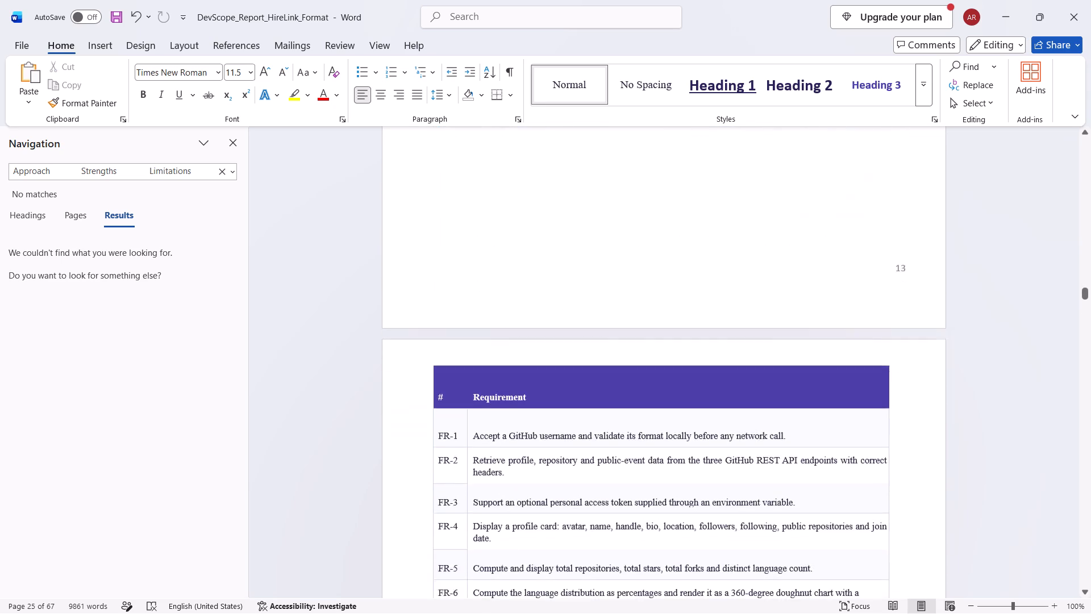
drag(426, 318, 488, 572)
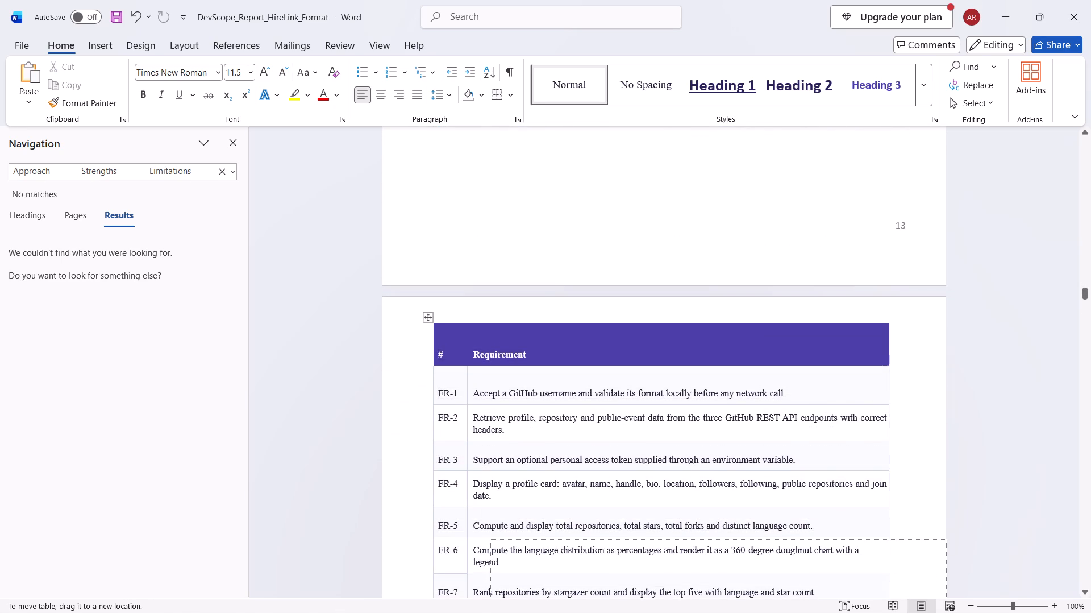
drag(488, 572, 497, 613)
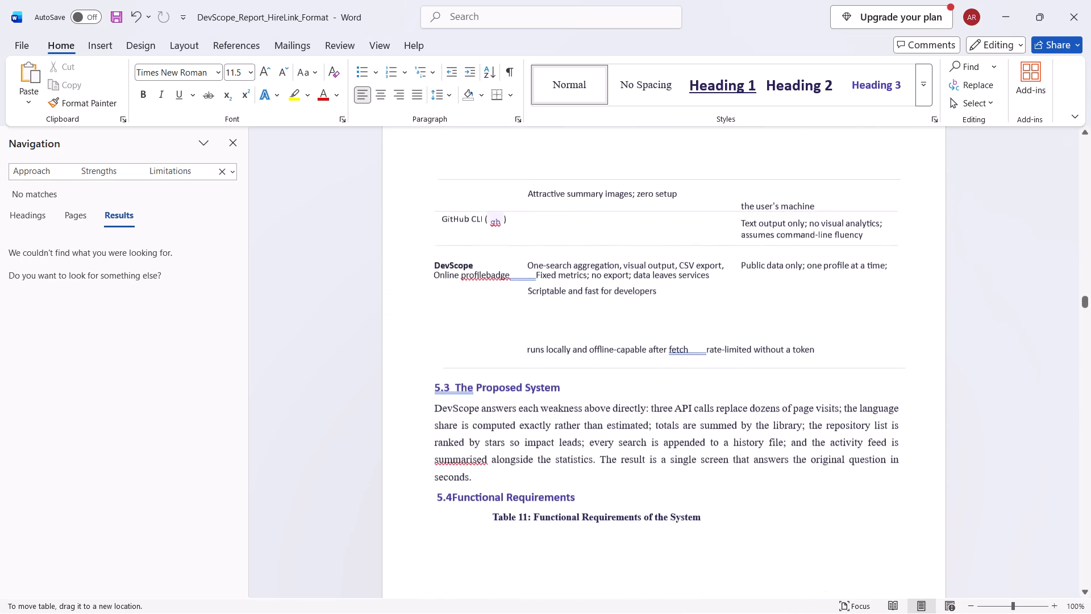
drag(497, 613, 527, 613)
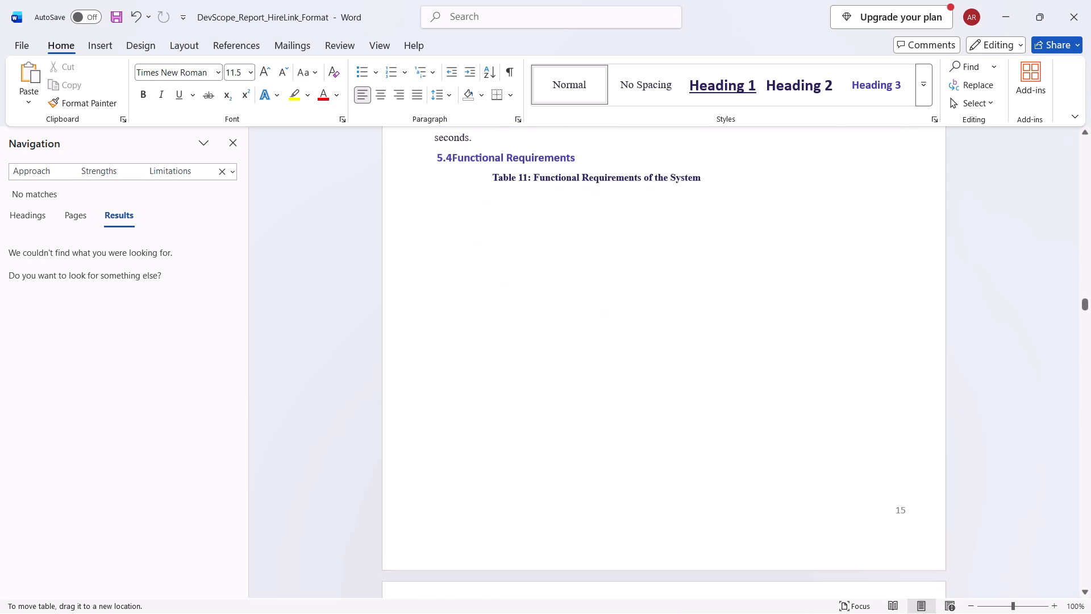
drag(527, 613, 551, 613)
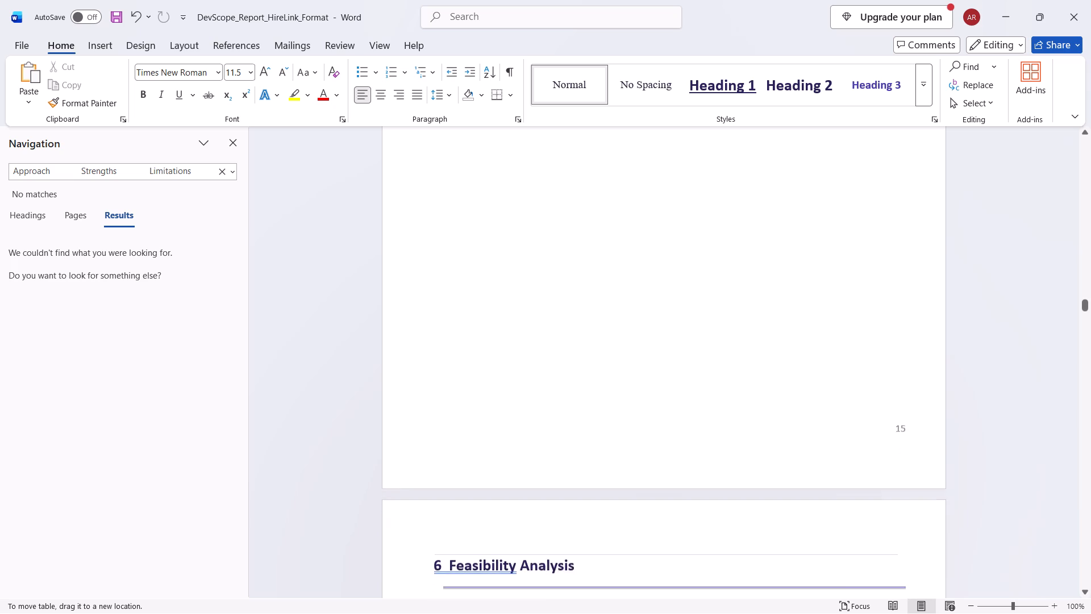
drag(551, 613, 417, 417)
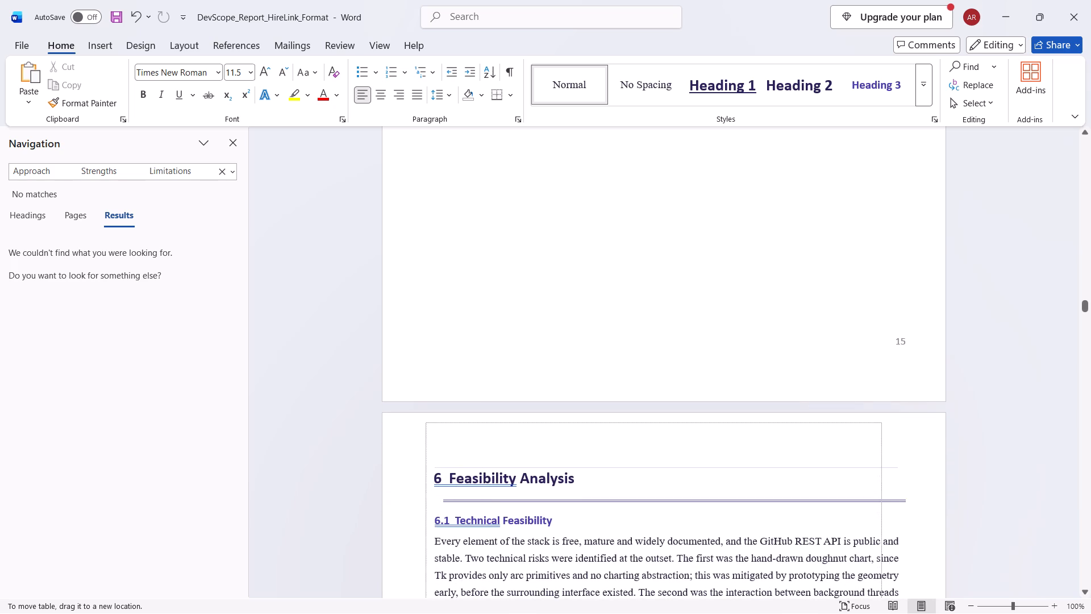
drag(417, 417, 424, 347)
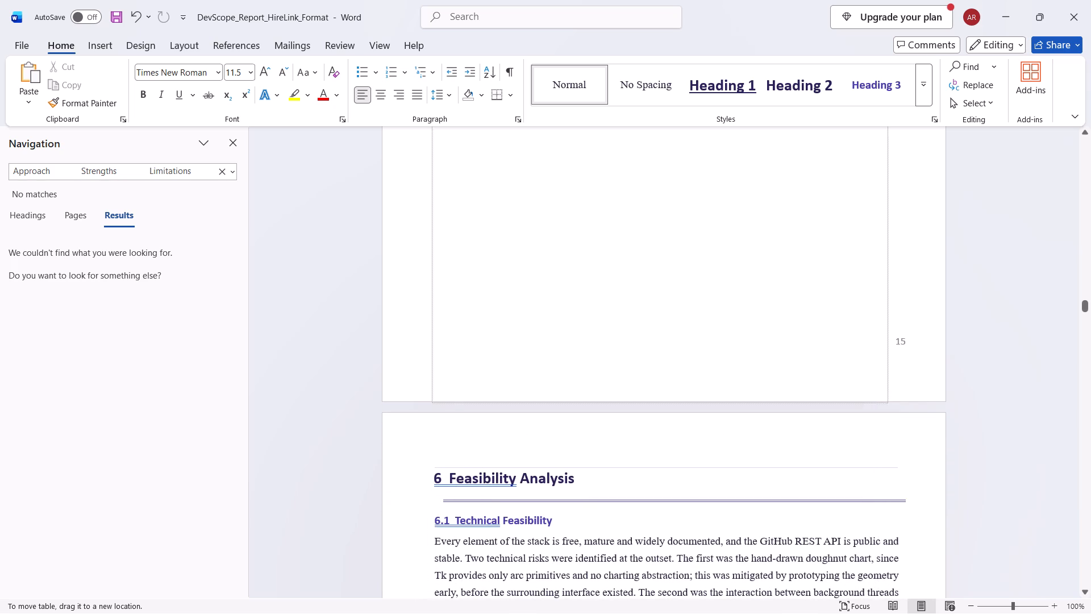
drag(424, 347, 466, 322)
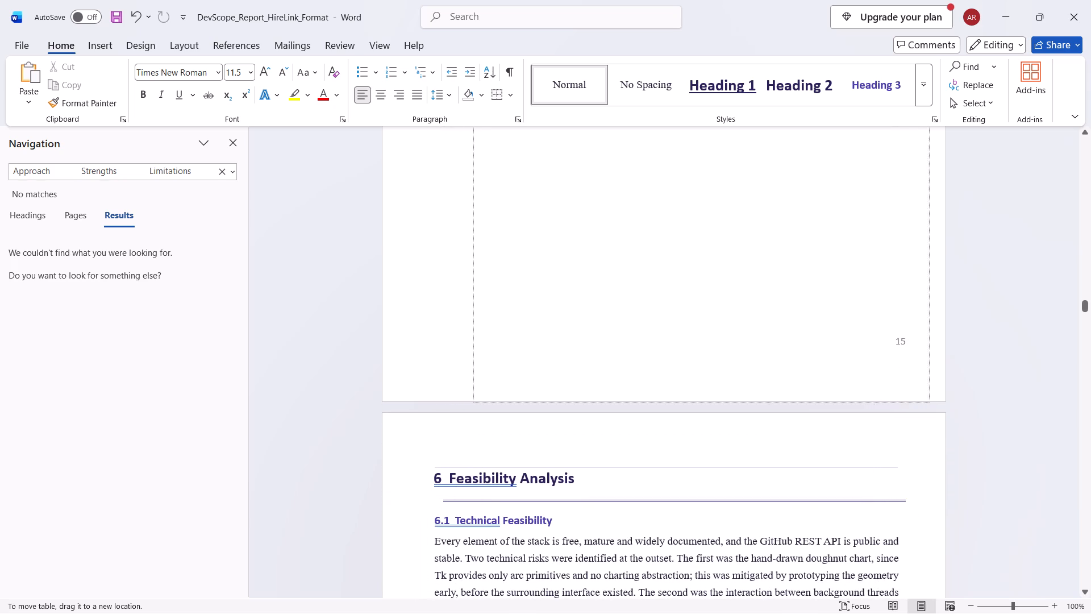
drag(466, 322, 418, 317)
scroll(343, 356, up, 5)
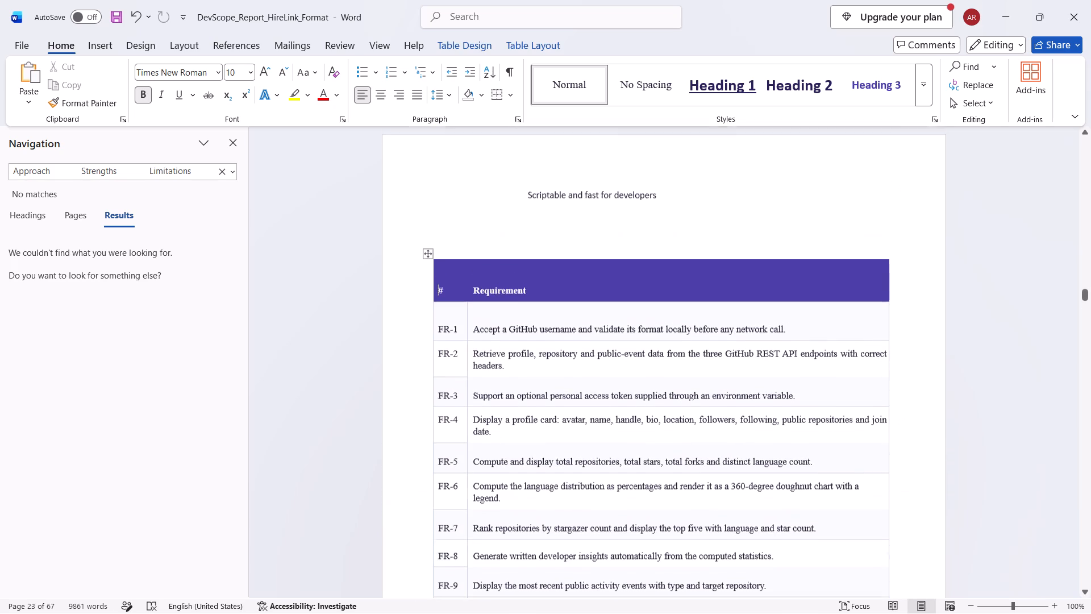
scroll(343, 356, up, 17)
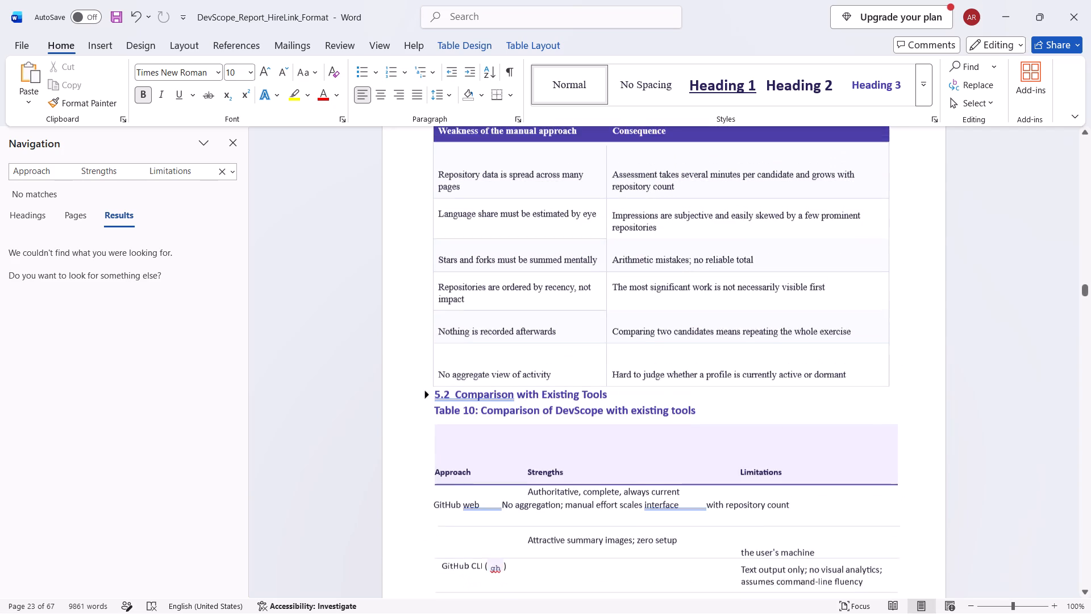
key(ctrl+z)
Insert three empty paragraphs before the chapter heading 6 Feasibility Analysis.
scroll(343, 356, down, 3)
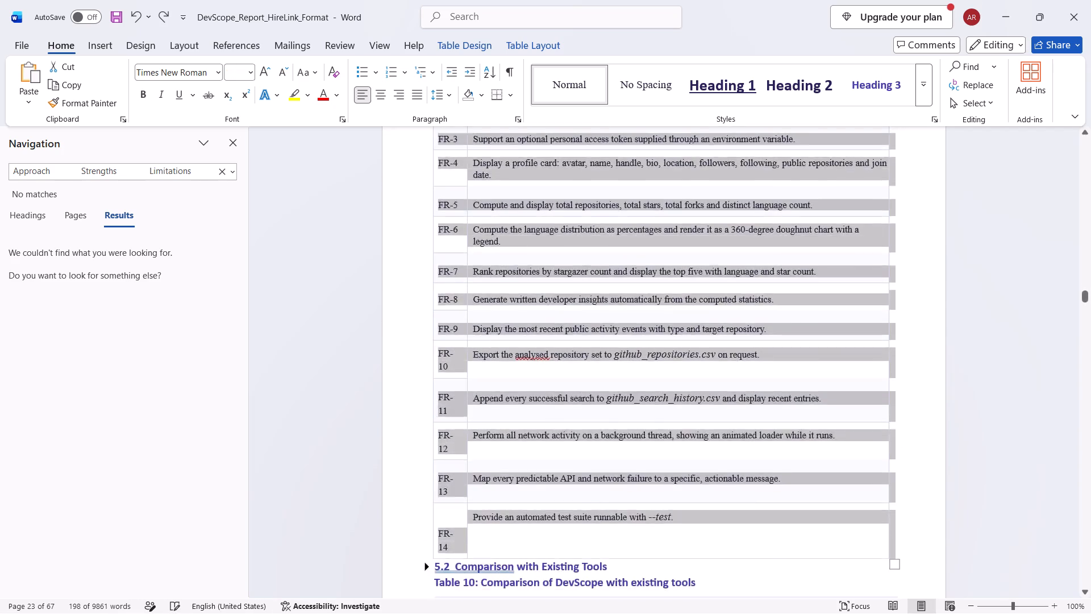
scroll(343, 356, down, 4)
scroll(343, 356, down, 20)
scroll(343, 356, down, 11)
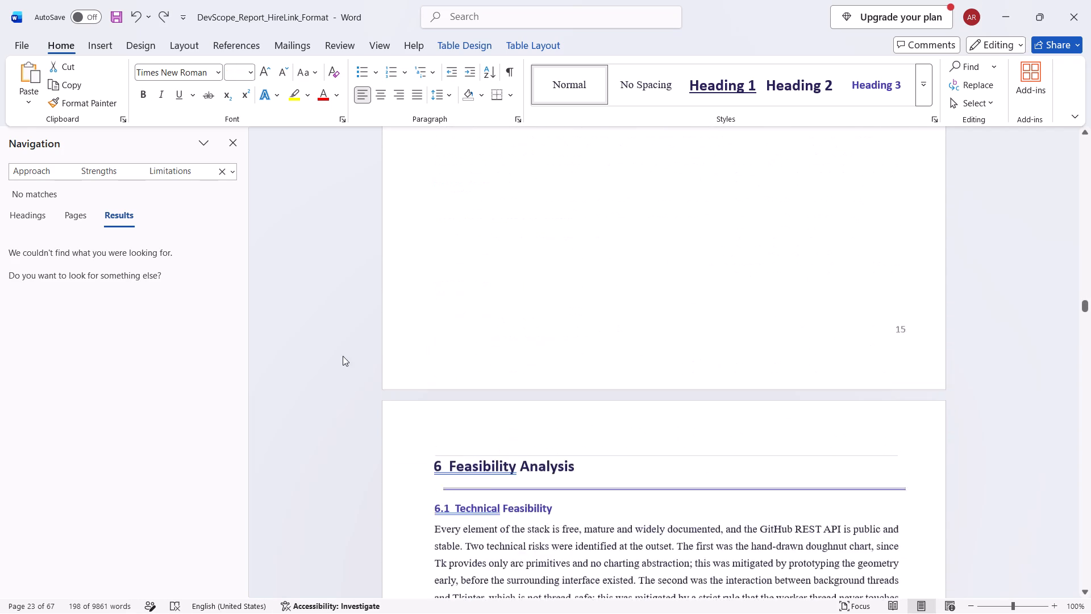
scroll(343, 356, down, 4)
click(427, 217)
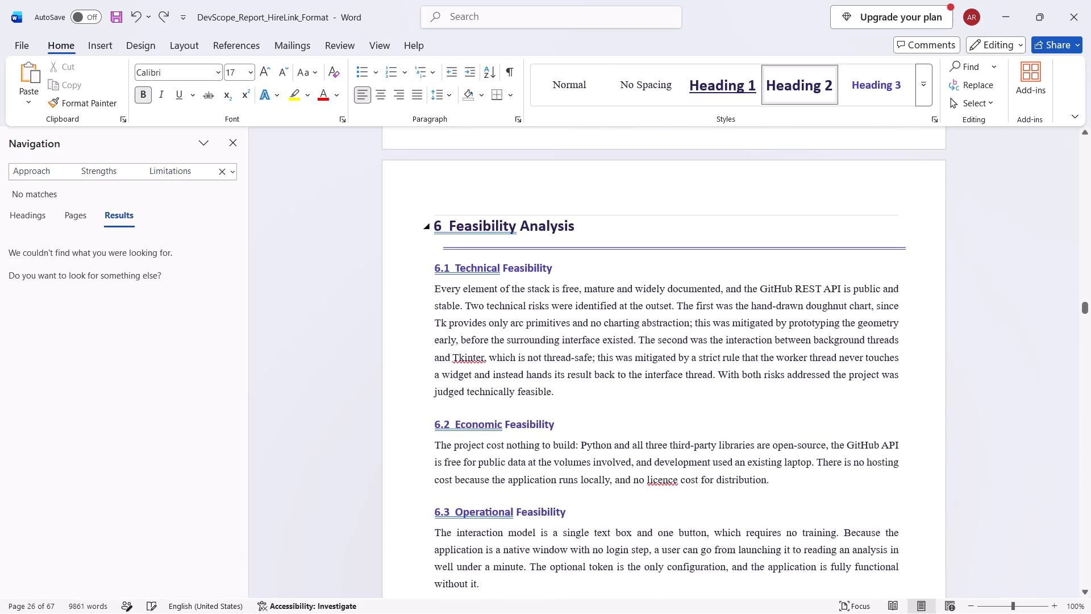
key(Return)
key(Return)
key(Return)
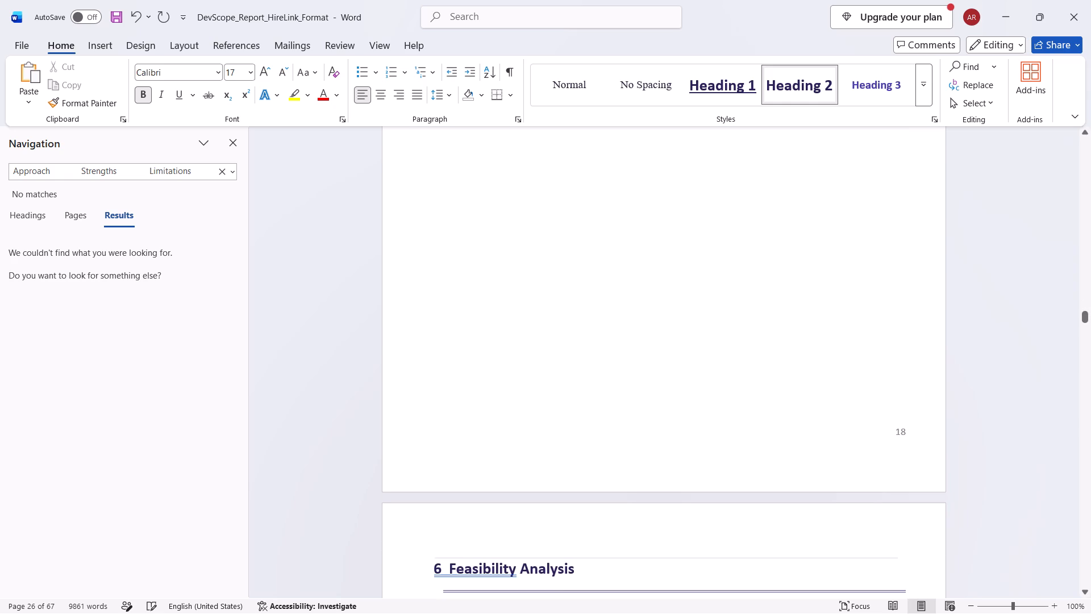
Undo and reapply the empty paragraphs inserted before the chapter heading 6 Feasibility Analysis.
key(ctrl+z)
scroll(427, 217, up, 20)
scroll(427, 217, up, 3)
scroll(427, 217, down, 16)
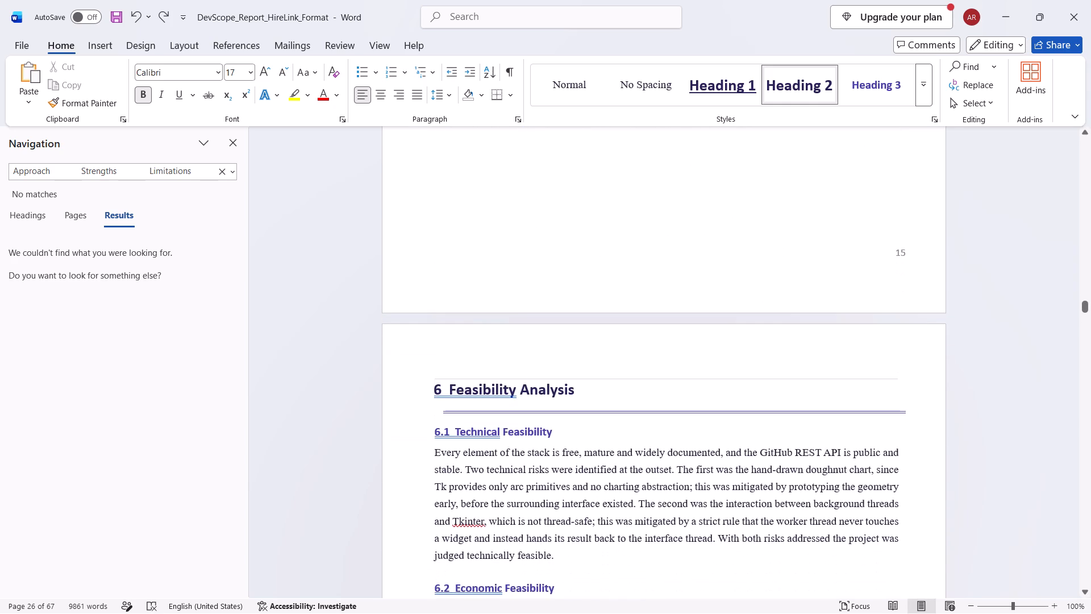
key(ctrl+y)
Delete the 5.4 Functional Requirements heading, the Table 11 caption and the empty paragraphs following them before chapter 6.
scroll(427, 217, up, 10)
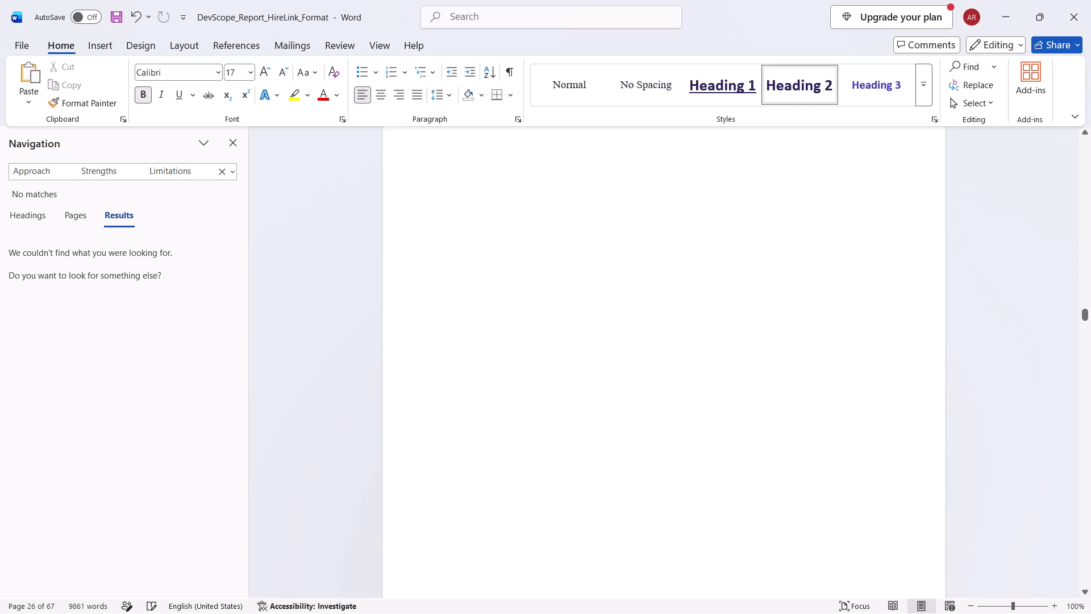
scroll(427, 217, up, 20)
scroll(427, 217, up, 20)
scroll(427, 217, up, 20)
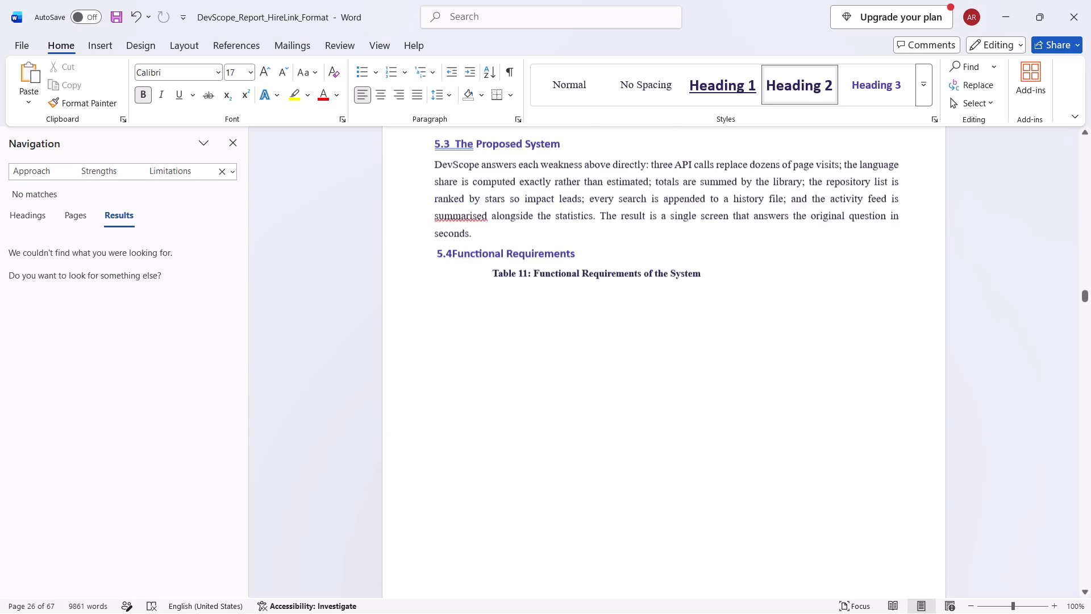
scroll(427, 217, up, 9)
scroll(427, 217, down, 13)
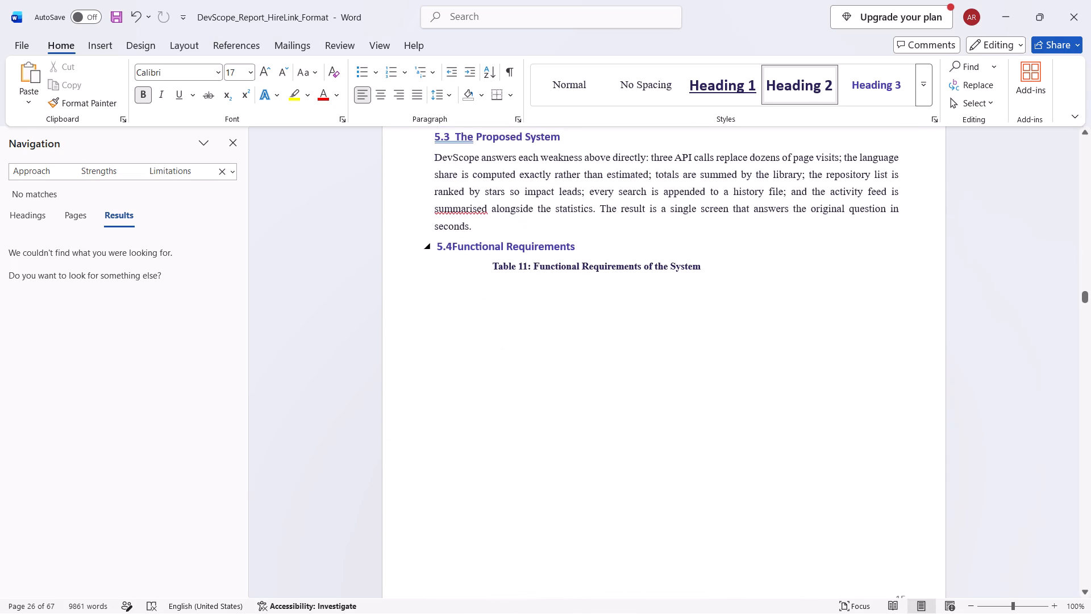
drag(714, 273, 376, 254)
key(BackSpace)
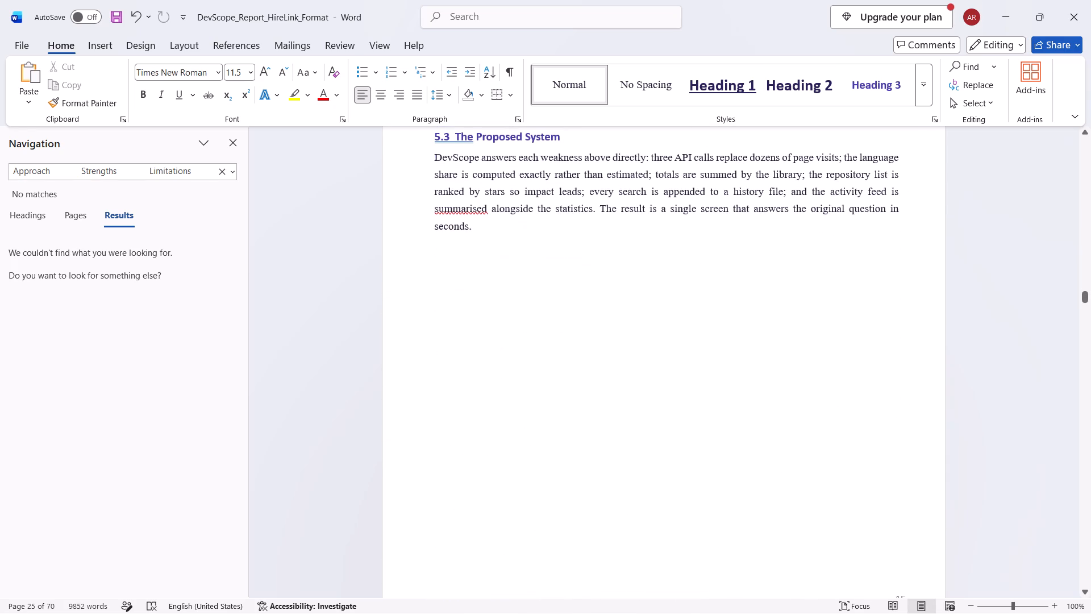
key(Delete)
key(Delete)
scroll(376, 254, down, 5)
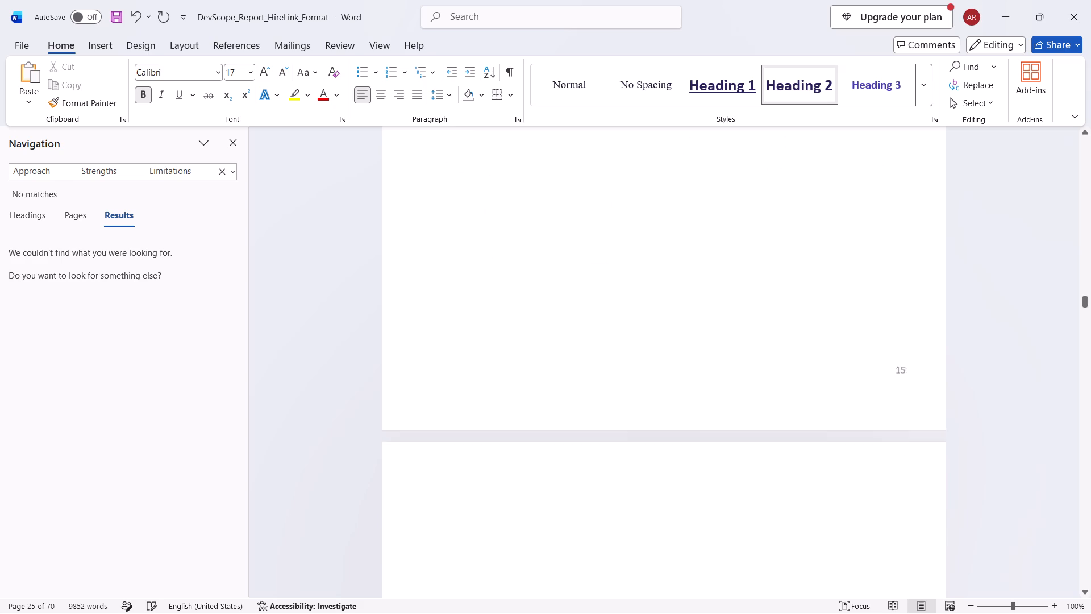
scroll(376, 254, down, 2)
key(Delete)
key(Delete)
Look through the DevScope report from chapter 6 to section 12.3 for tables whose layout still needs fixing.
scroll(376, 254, down, 7)
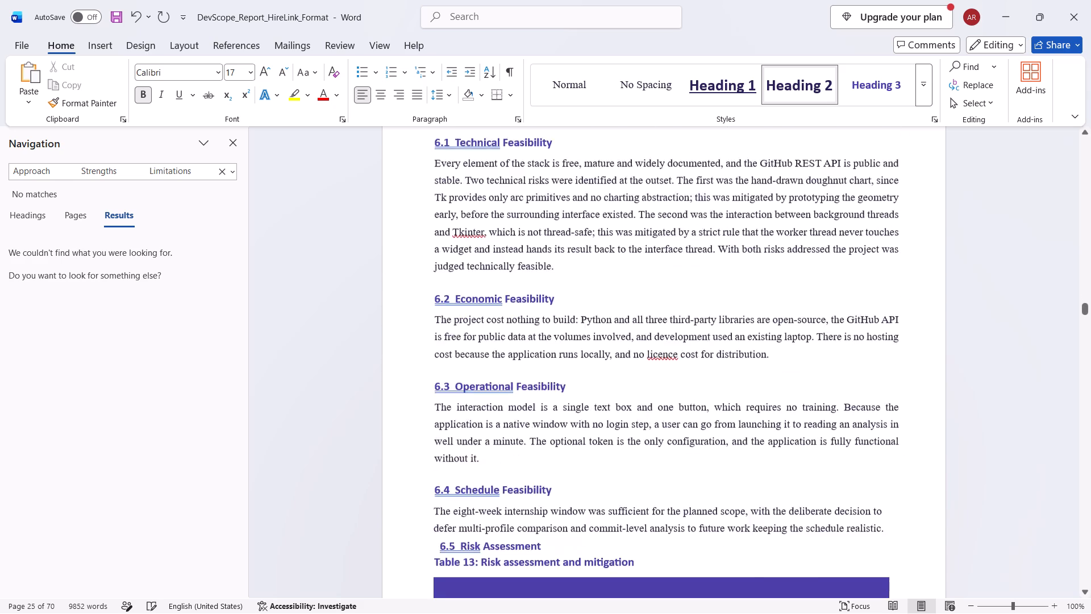
scroll(376, 254, down, 18)
scroll(376, 254, up, 12)
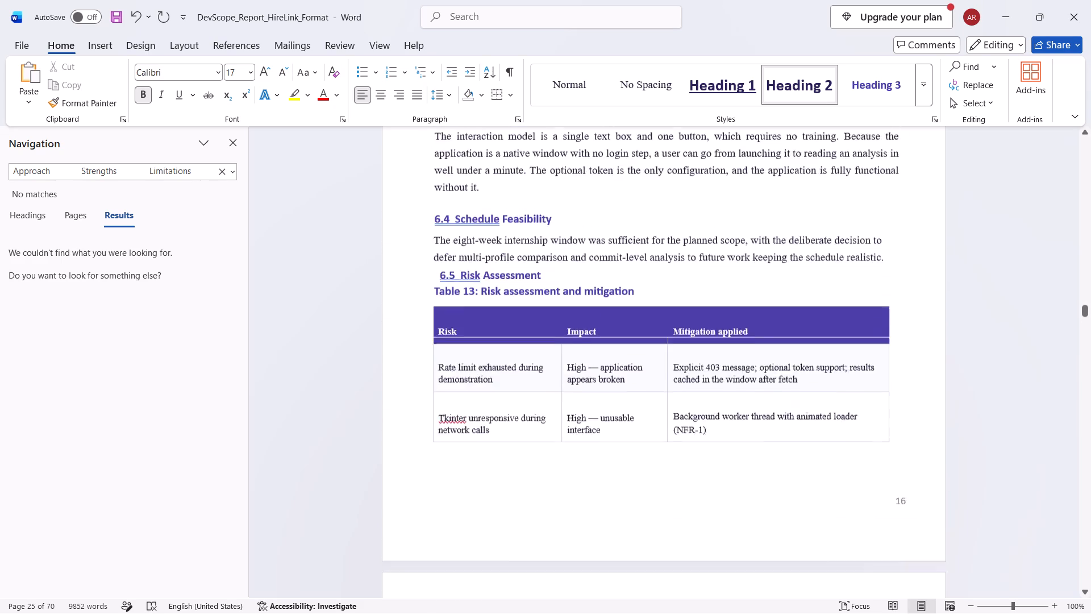
scroll(376, 254, down, 20)
scroll(376, 254, down, 20)
scroll(376, 254, down, 6)
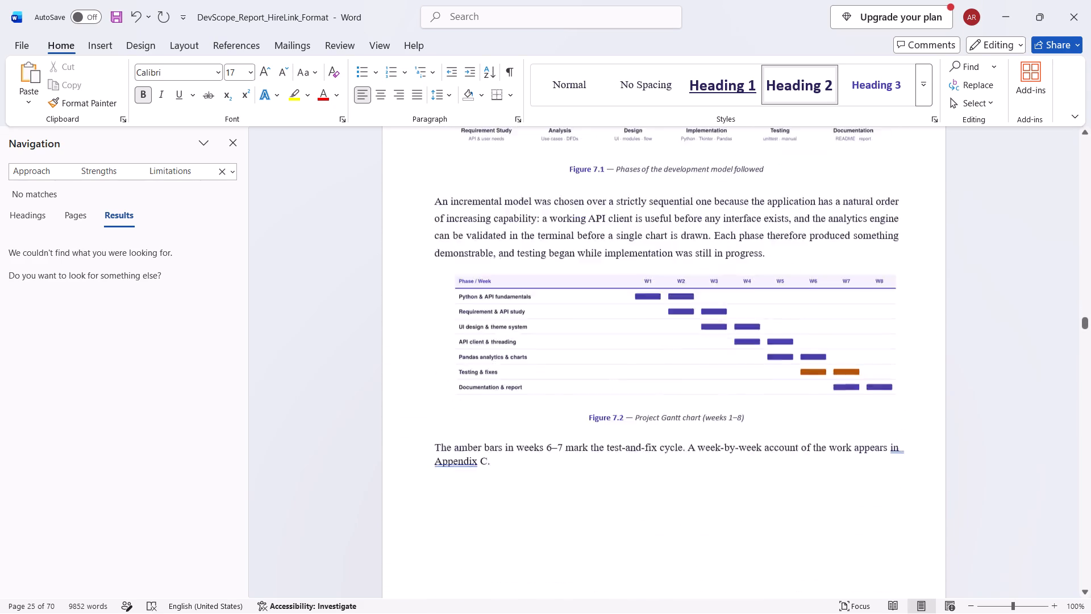
scroll(376, 254, down, 20)
scroll(376, 254, down, 20)
scroll(376, 254, down, 9)
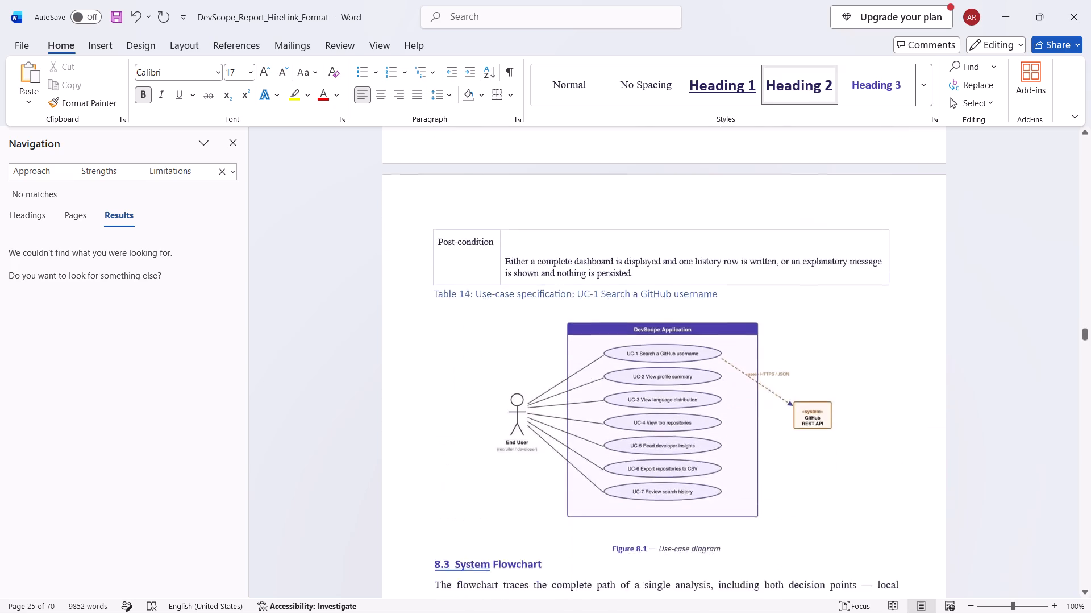
scroll(376, 254, down, 20)
scroll(376, 254, down, 20)
scroll(376, 254, down, 9)
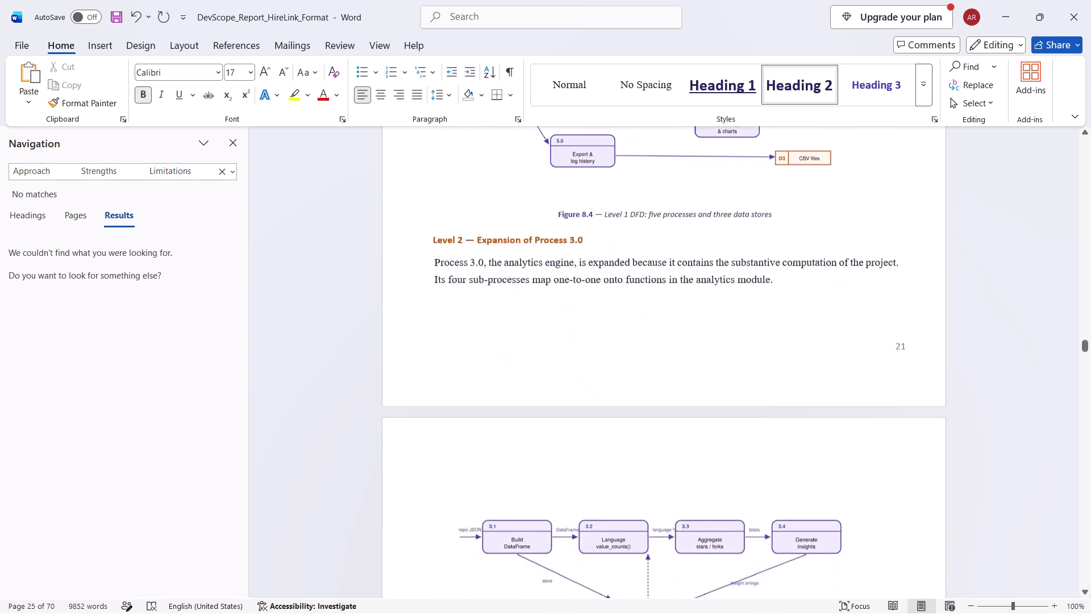
scroll(374, 258, down, 20)
scroll(374, 258, down, 20)
scroll(374, 258, down, 9)
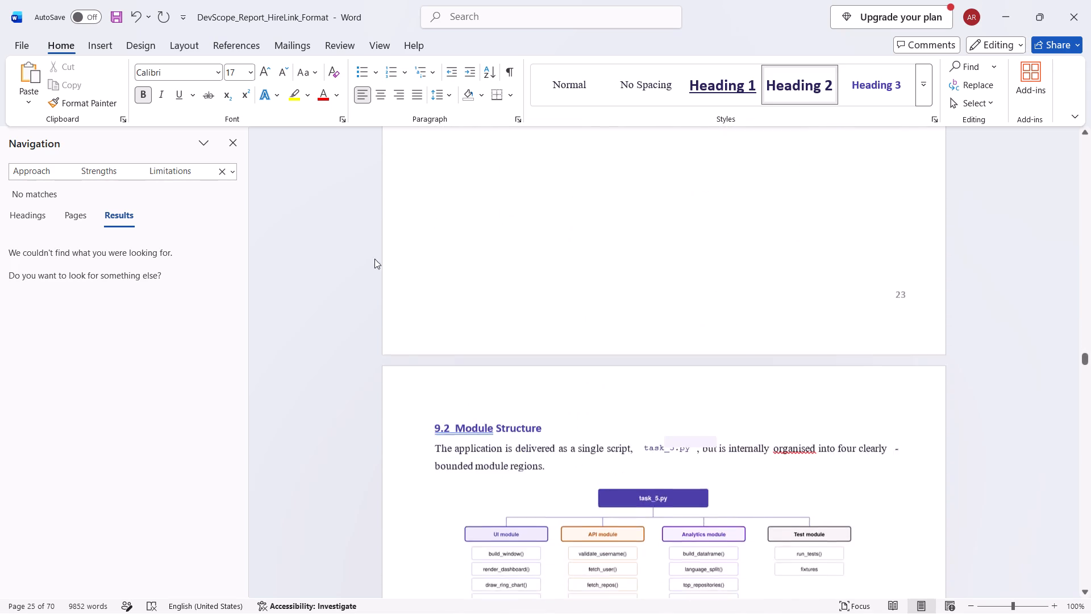
scroll(374, 259, down, 20)
scroll(374, 259, down, 20)
scroll(374, 259, down, 9)
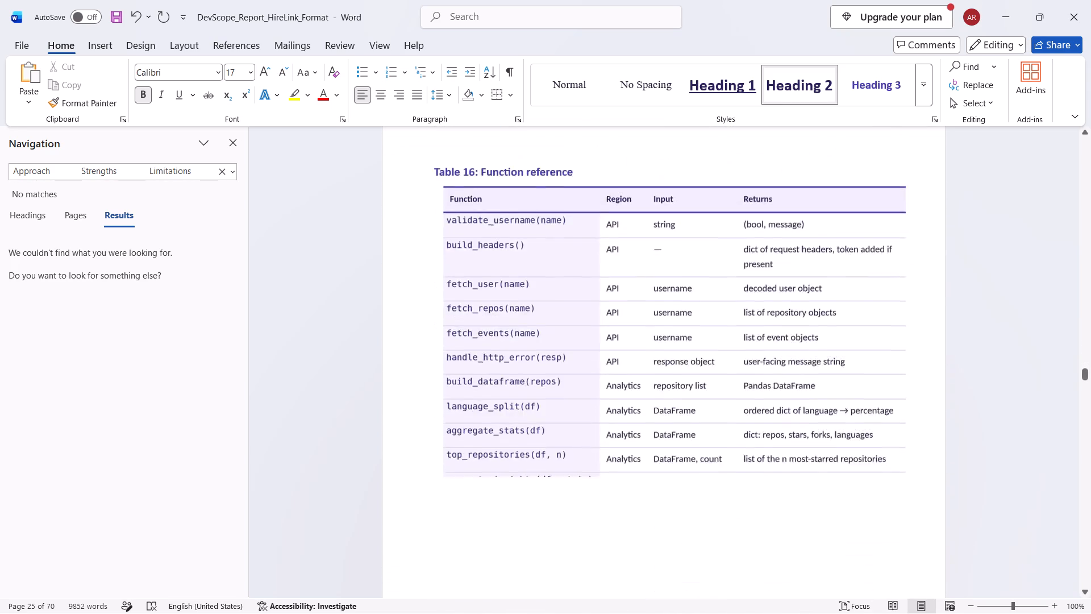
scroll(374, 262, down, 20)
scroll(374, 262, down, 20)
scroll(374, 262, down, 9)
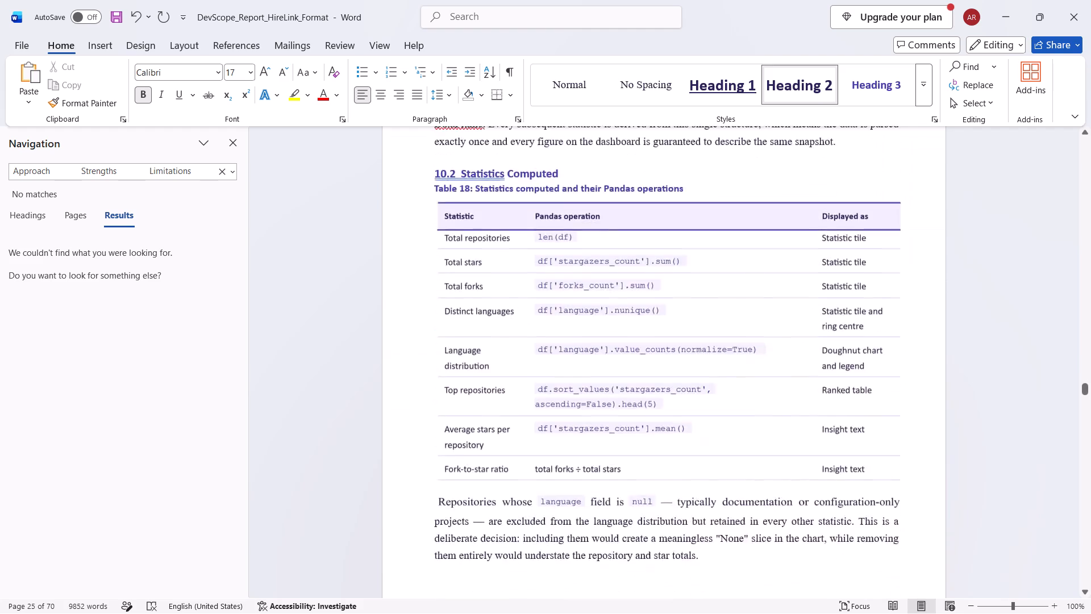
scroll(373, 264, down, 20)
scroll(373, 264, down, 20)
scroll(373, 264, down, 9)
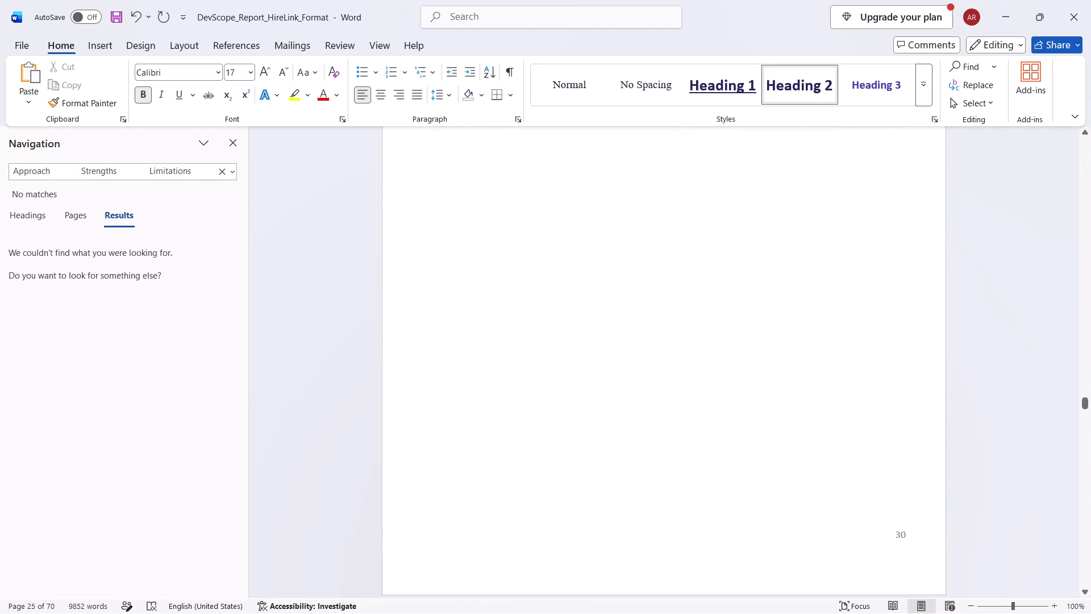
scroll(373, 265, down, 7)
scroll(369, 272, down, 20)
scroll(369, 272, down, 20)
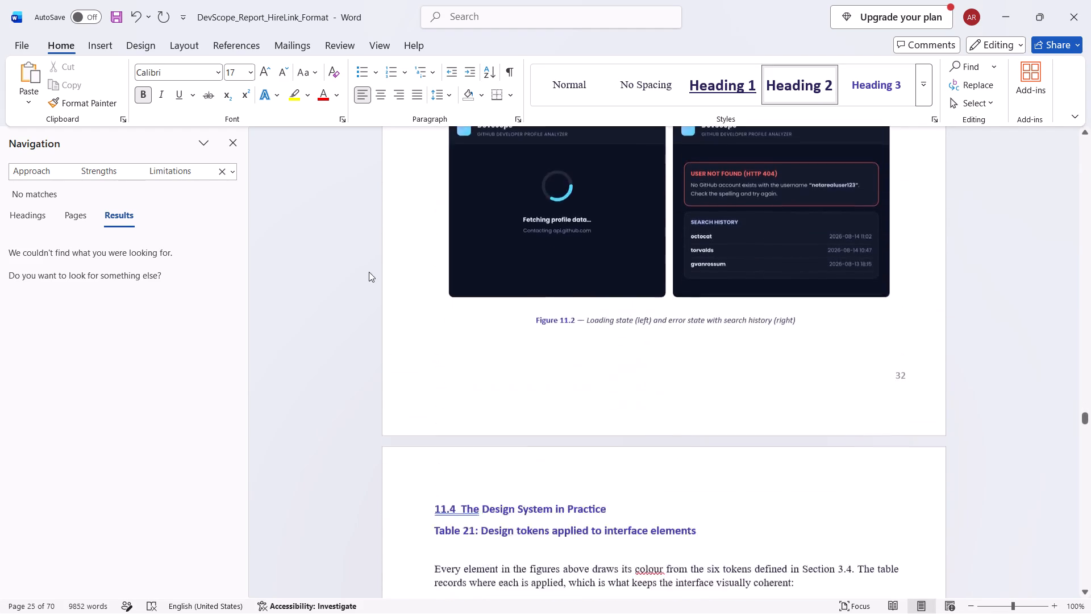
scroll(369, 272, down, 20)
scroll(369, 272, down, 20)
scroll(369, 272, down, 20)
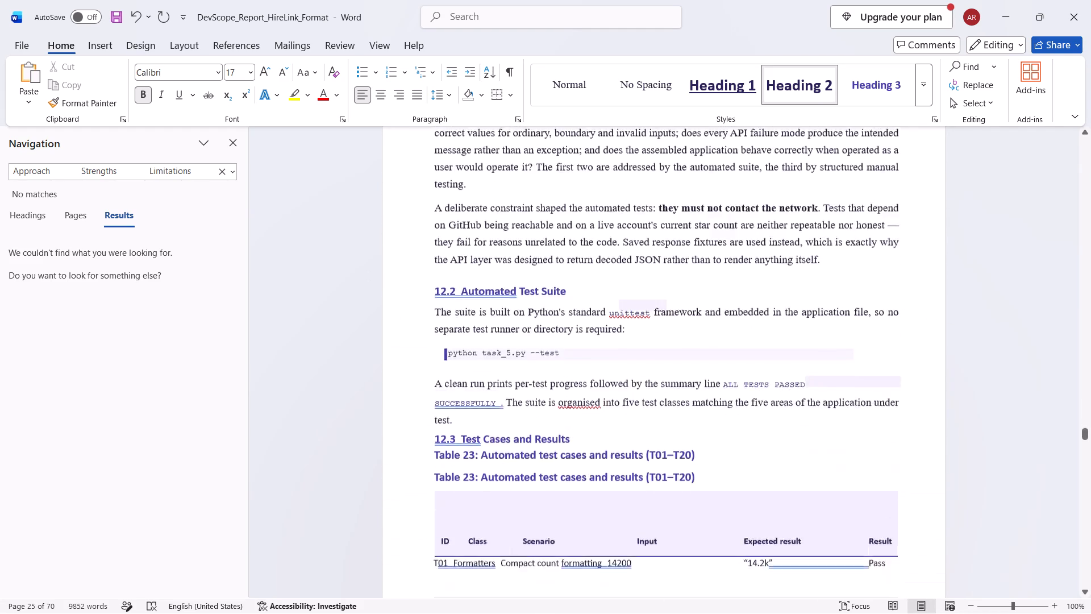
scroll(368, 272, down, 20)
scroll(368, 272, down, 17)
scroll(367, 275, up, 11)
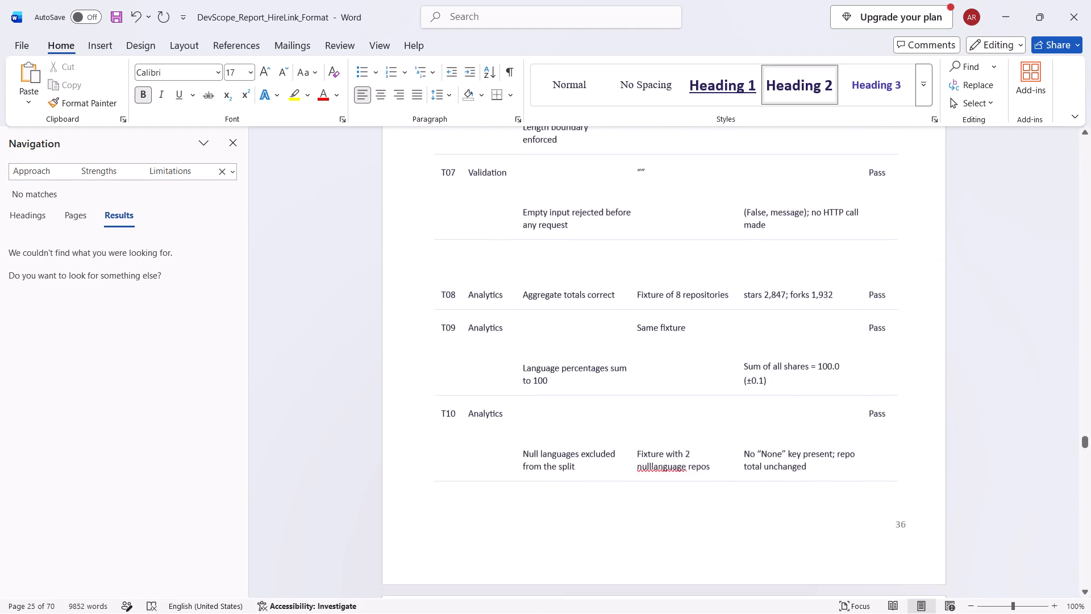
scroll(367, 275, up, 20)
scroll(367, 275, up, 4)
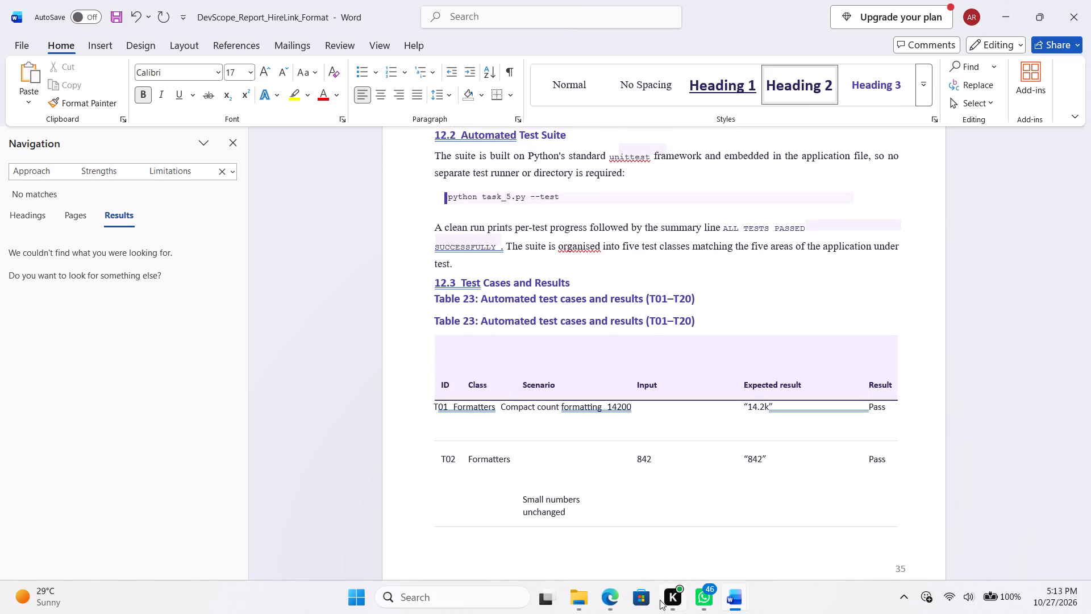
Copy the whole Table 23 of automated test cases, header row through T20, from the internship report.
click(740, 604)
click(544, 523)
scroll(544, 522, down, 20)
scroll(544, 522, down, 20)
scroll(544, 522, down, 20)
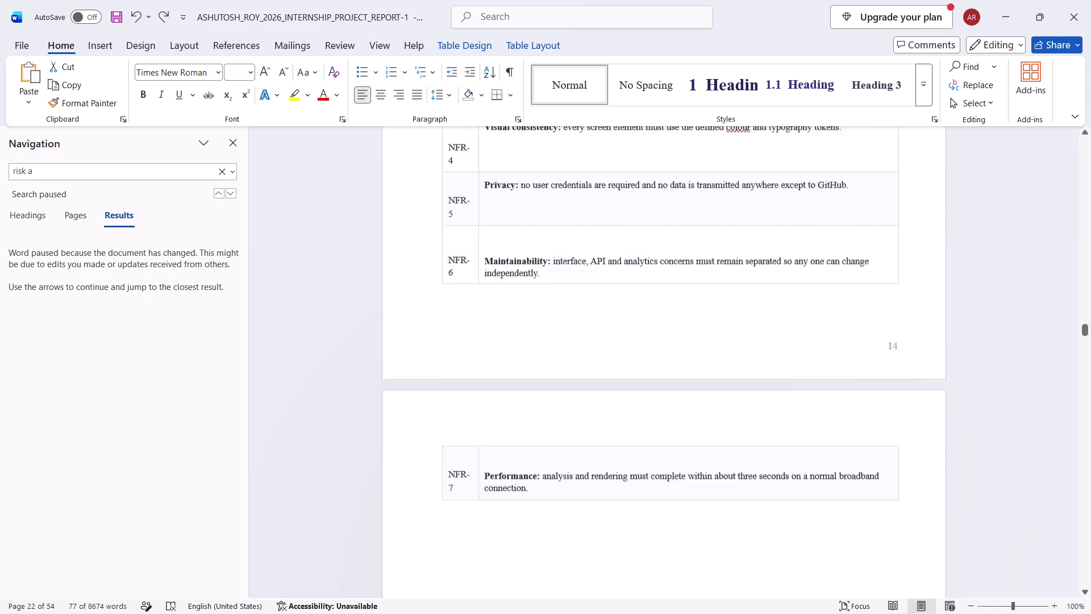
scroll(544, 526, down, 20)
scroll(544, 526, down, 20)
scroll(544, 526, down, 20)
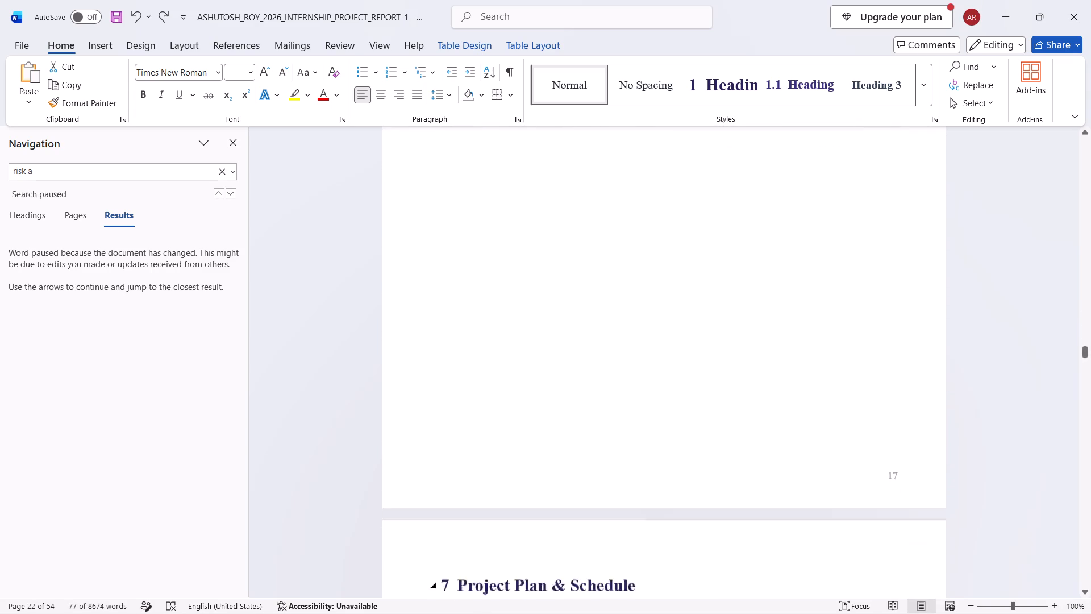
scroll(535, 562, down, 20)
scroll(535, 562, down, 20)
scroll(535, 562, down, 20)
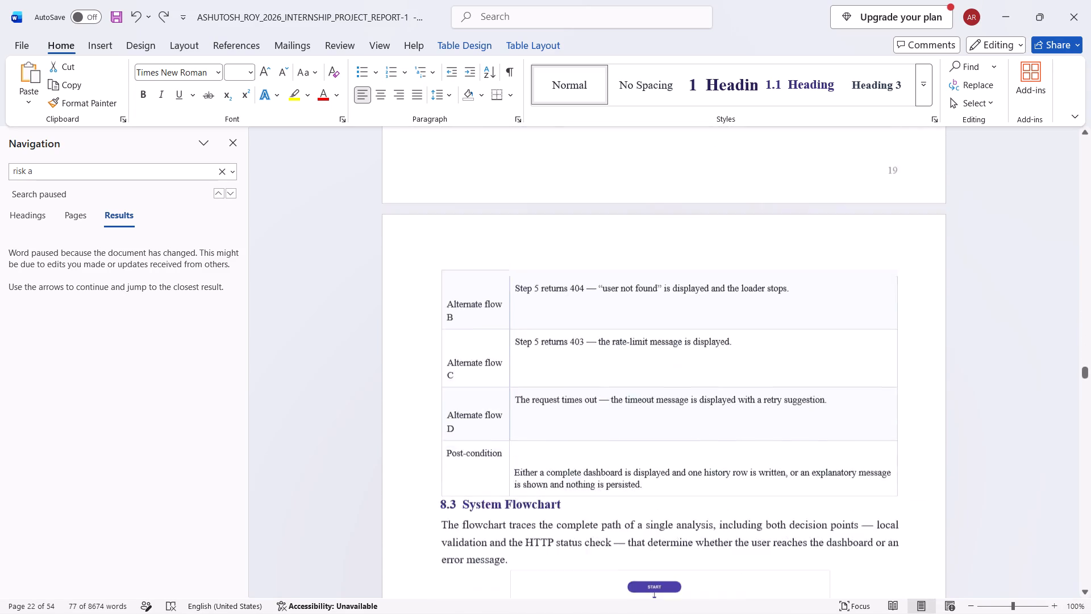
scroll(535, 565, down, 5)
scroll(535, 565, down, 20)
scroll(535, 565, down, 2)
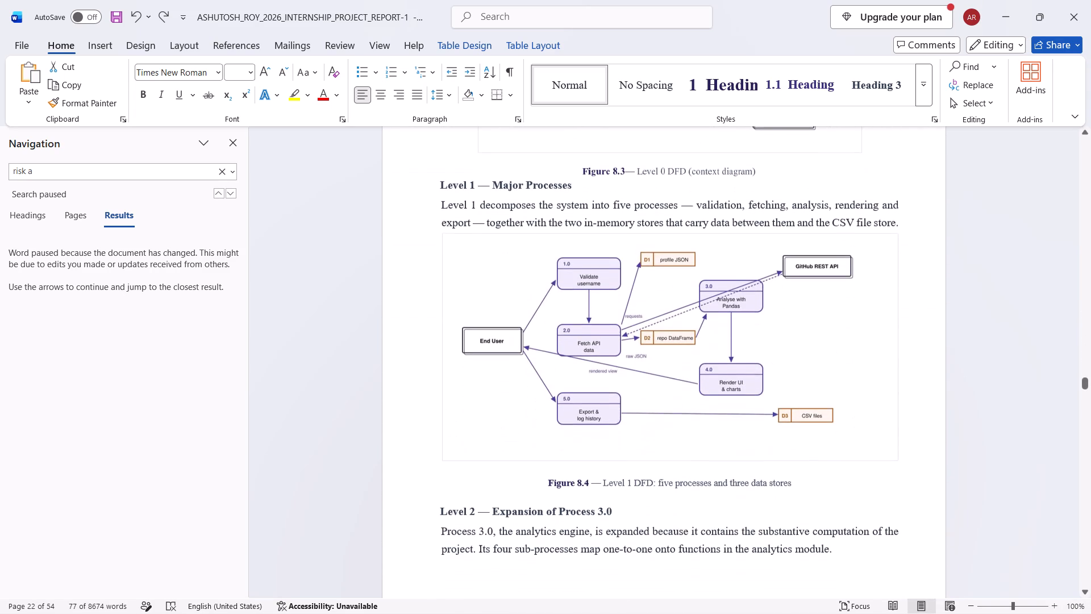
middle_click(926, 456)
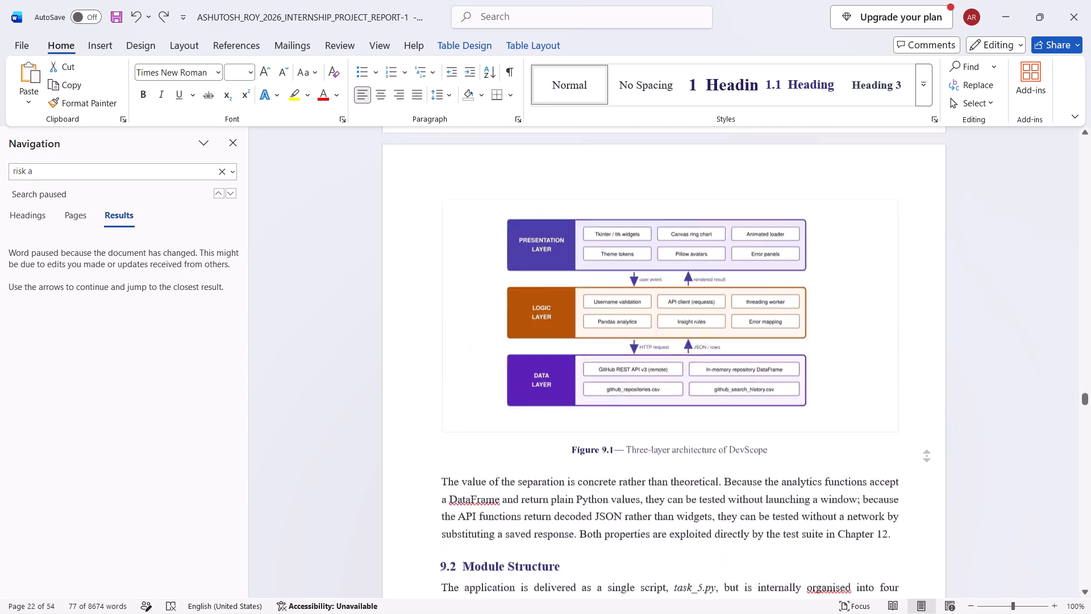
middle_click(927, 569)
scroll(927, 569, down, 14)
scroll(927, 569, down, 9)
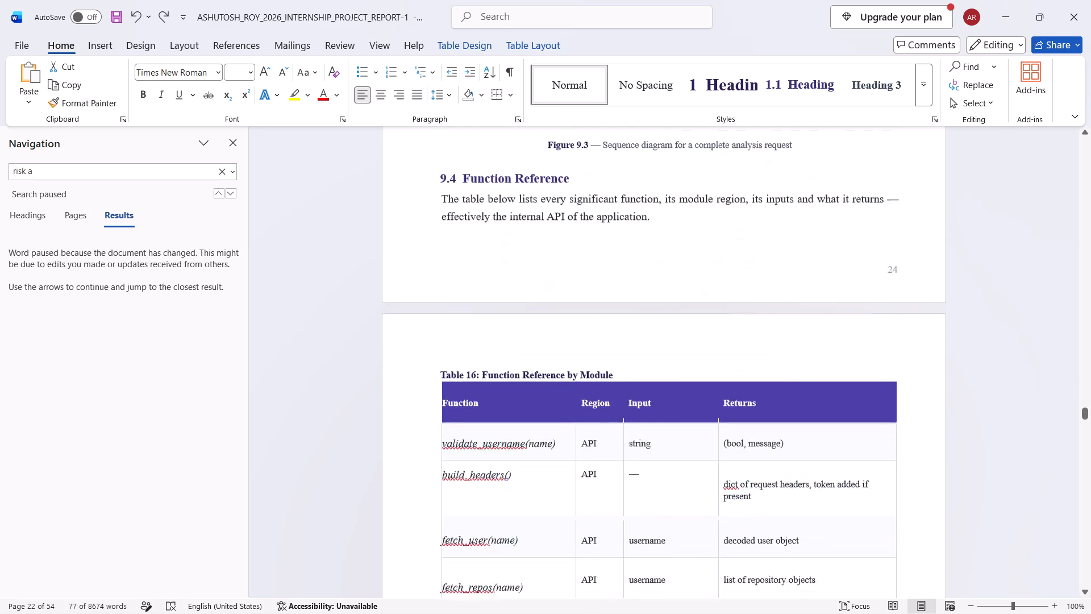
scroll(927, 569, down, 12)
middle_click(927, 569)
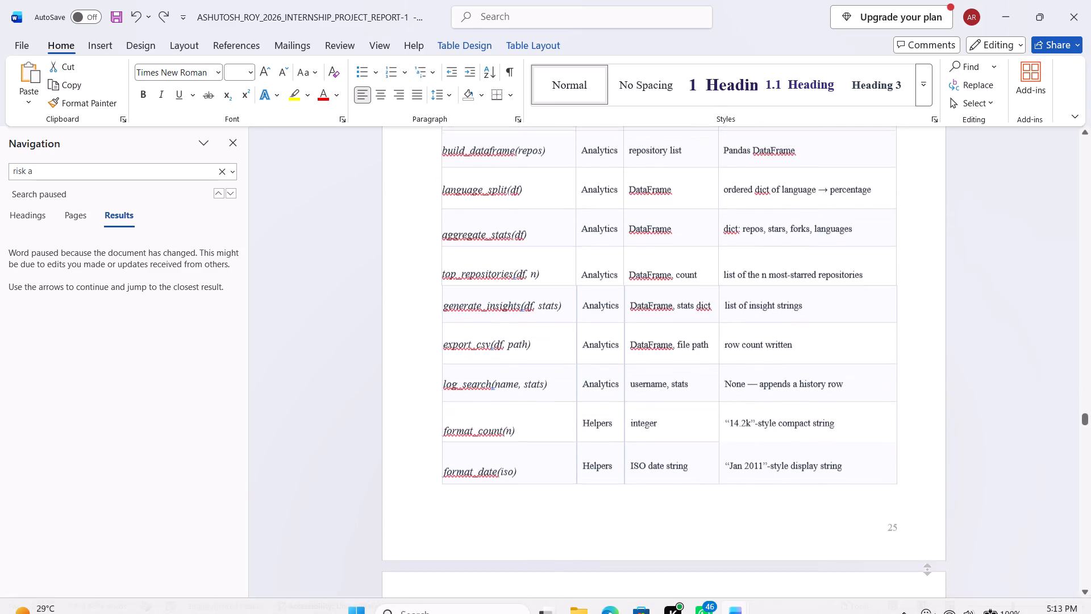
middle_click(943, 541)
middle_click(965, 400)
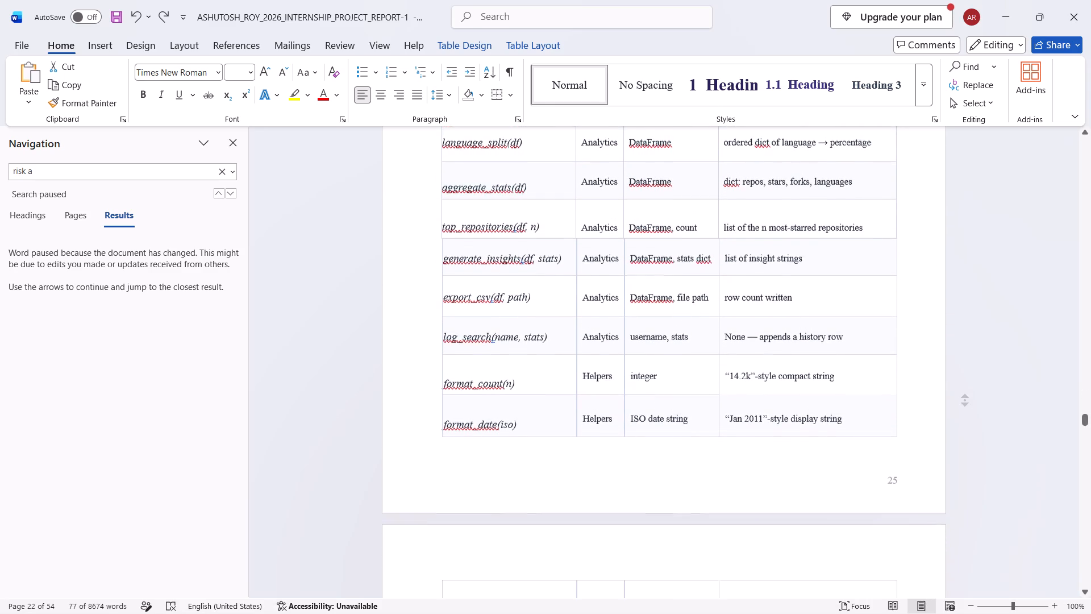
middle_click(968, 546)
scroll(968, 546, down, 9)
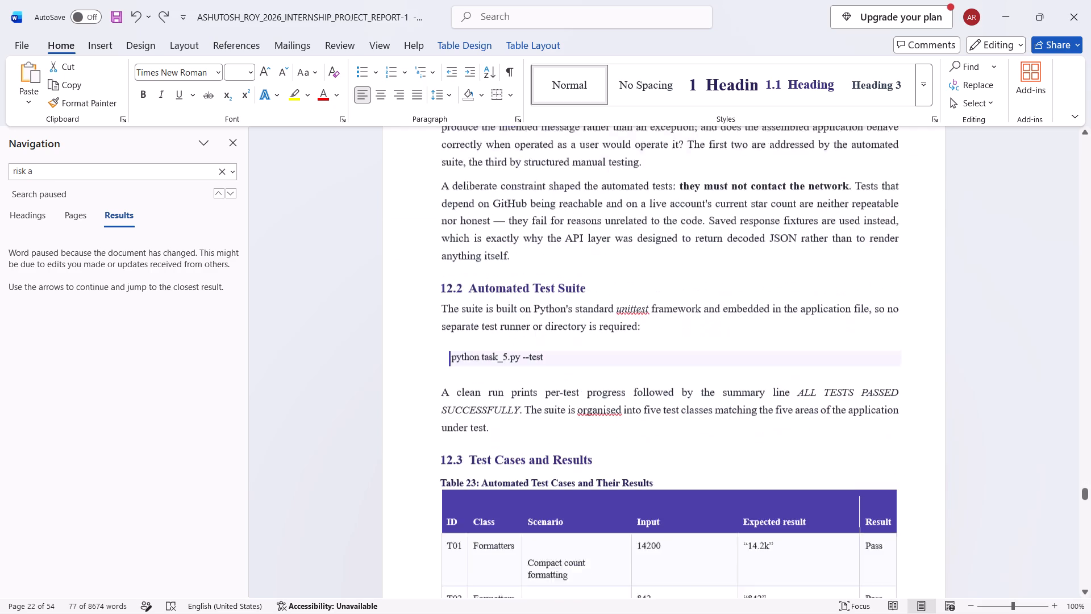
scroll(968, 546, down, 20)
scroll(968, 546, down, 3)
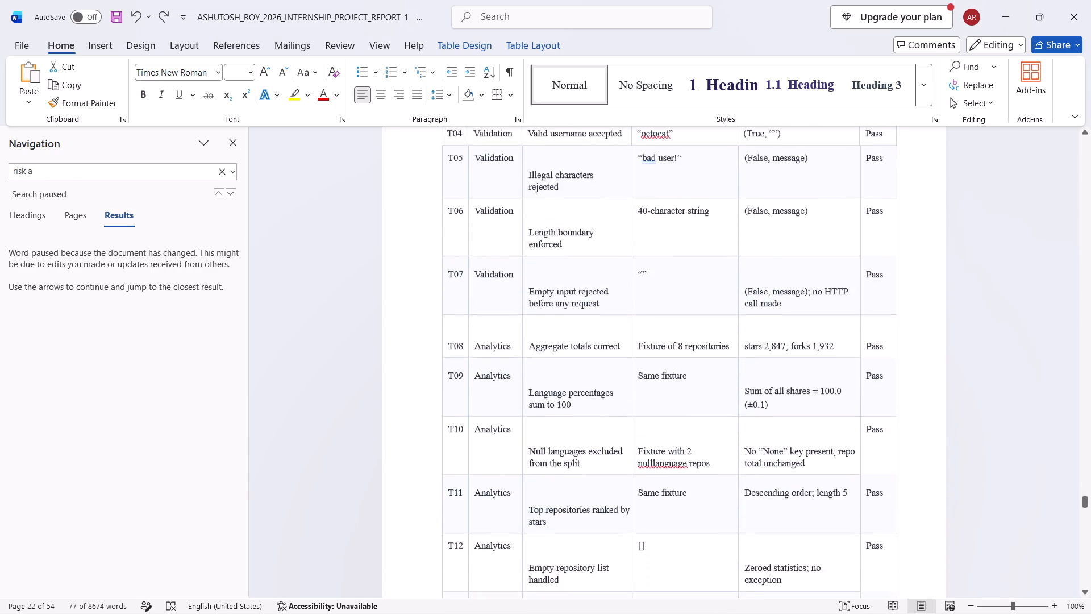
scroll(968, 546, down, 6)
scroll(946, 466, down, 13)
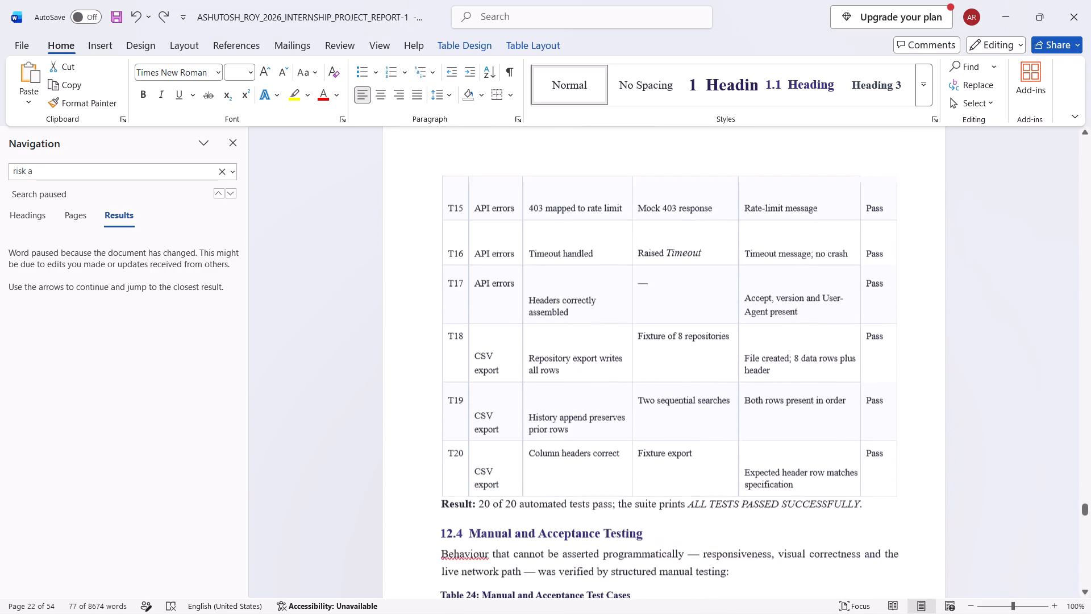
scroll(944, 466, down, 4)
drag(911, 303, 909, 302)
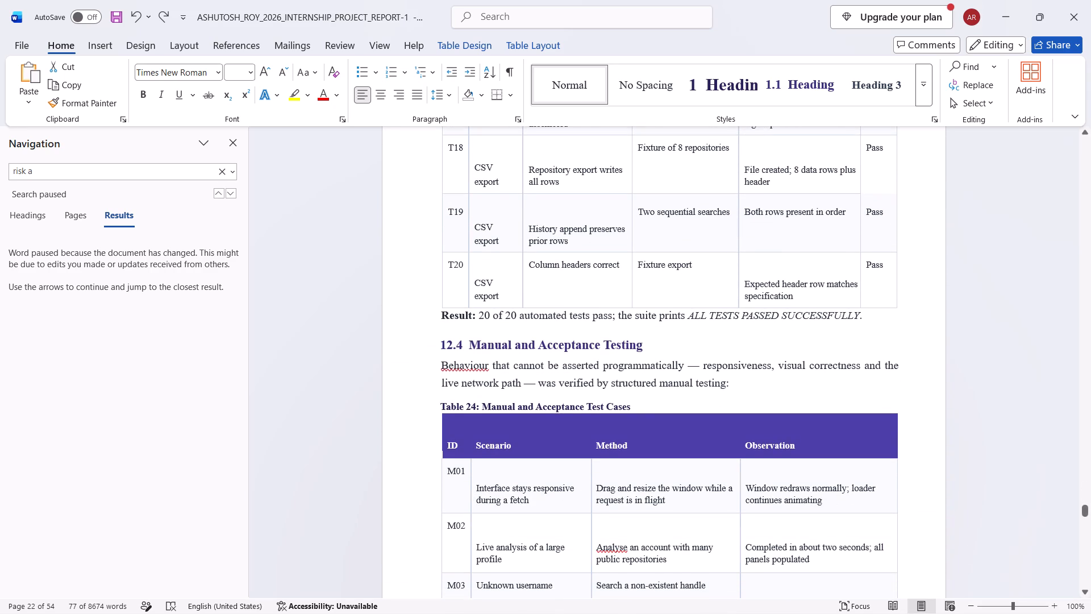
drag(909, 302, 402, 392)
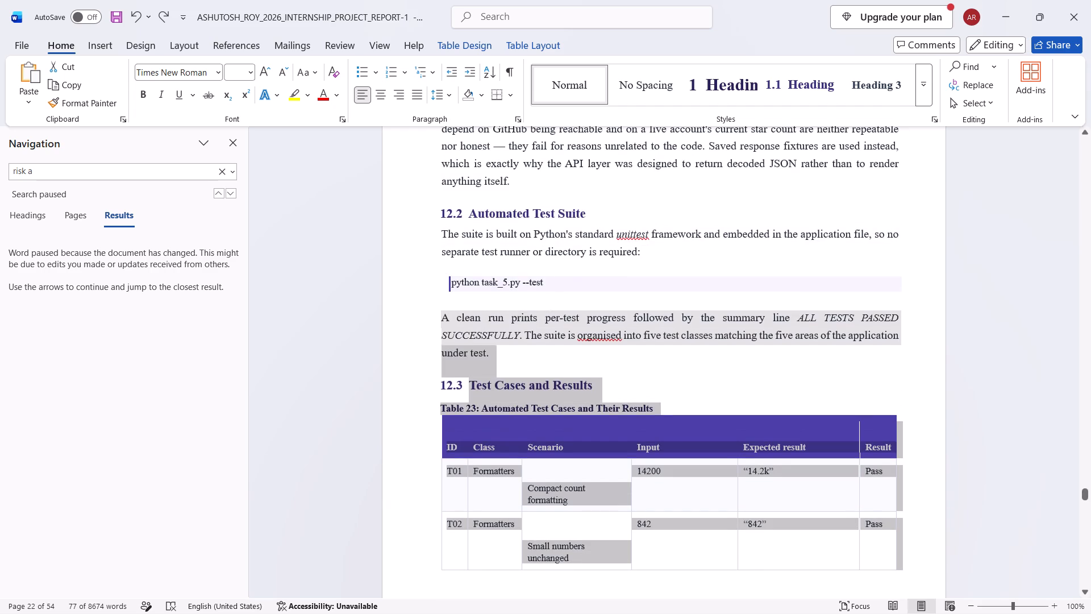
drag(402, 392, 402, 417)
key(ctrl+c)
key(ctrl+c)
In the DevScope report, replace the broken automated test case table in section 12.3 with the copied Table 23.
key(alt+Tab)
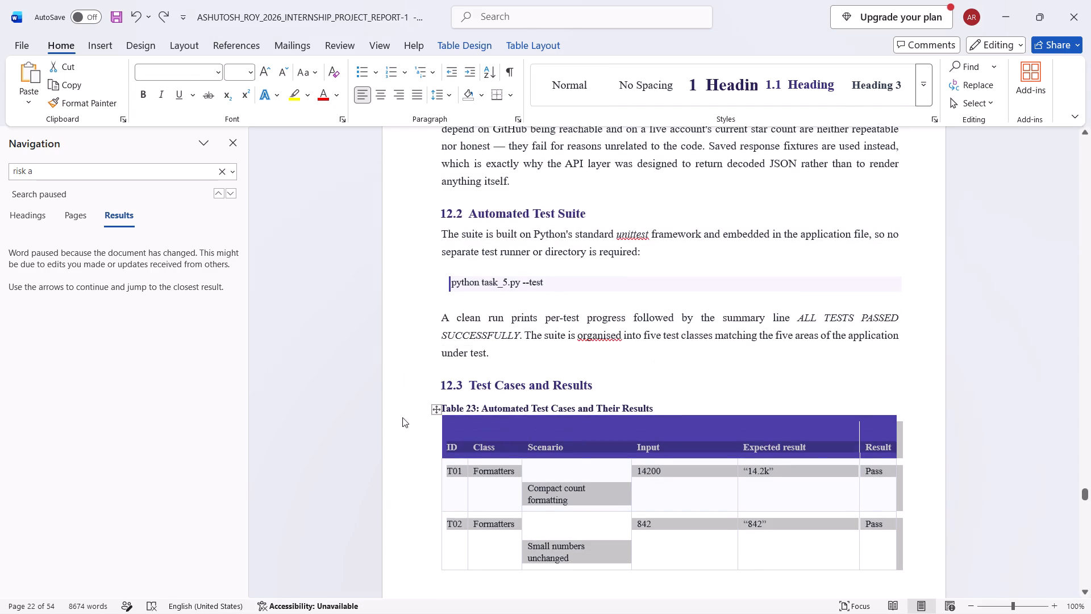
drag(413, 339, 767, 613)
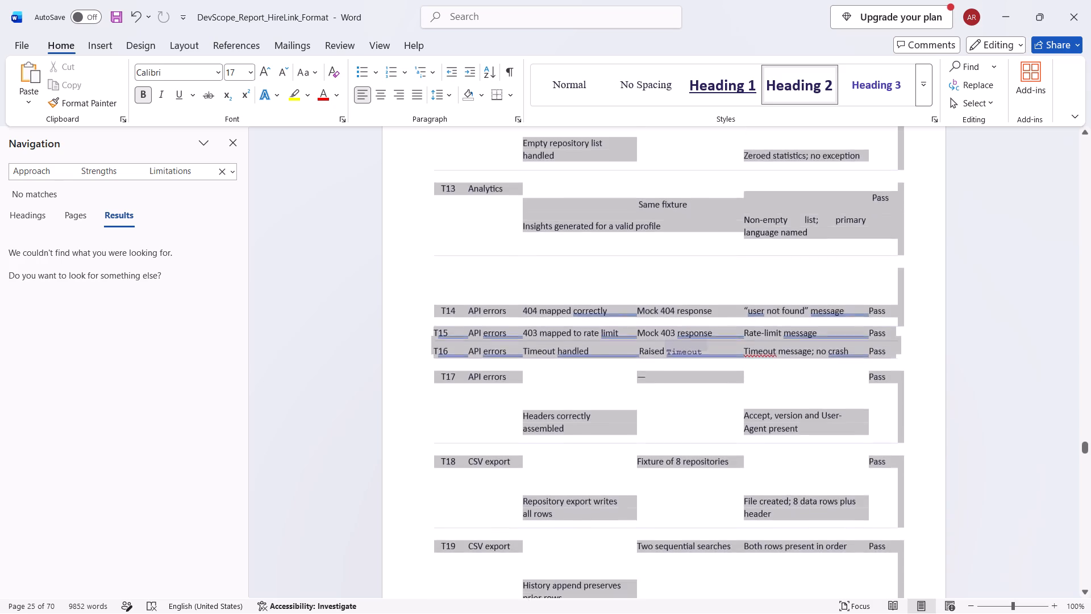
drag(767, 613, 806, 316)
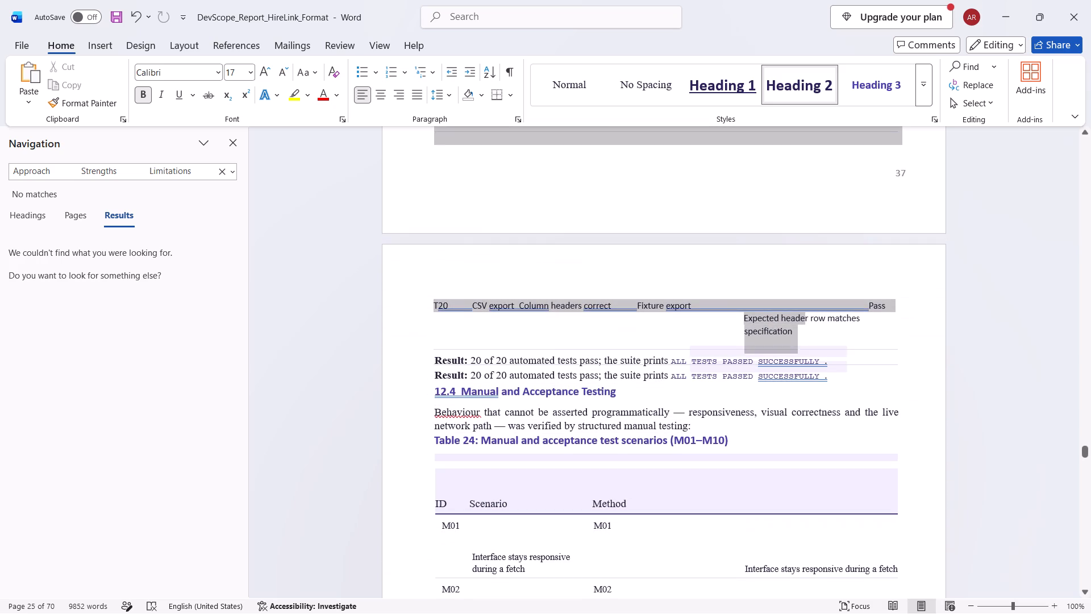
drag(806, 316, 914, 331)
key(ctrl+v)
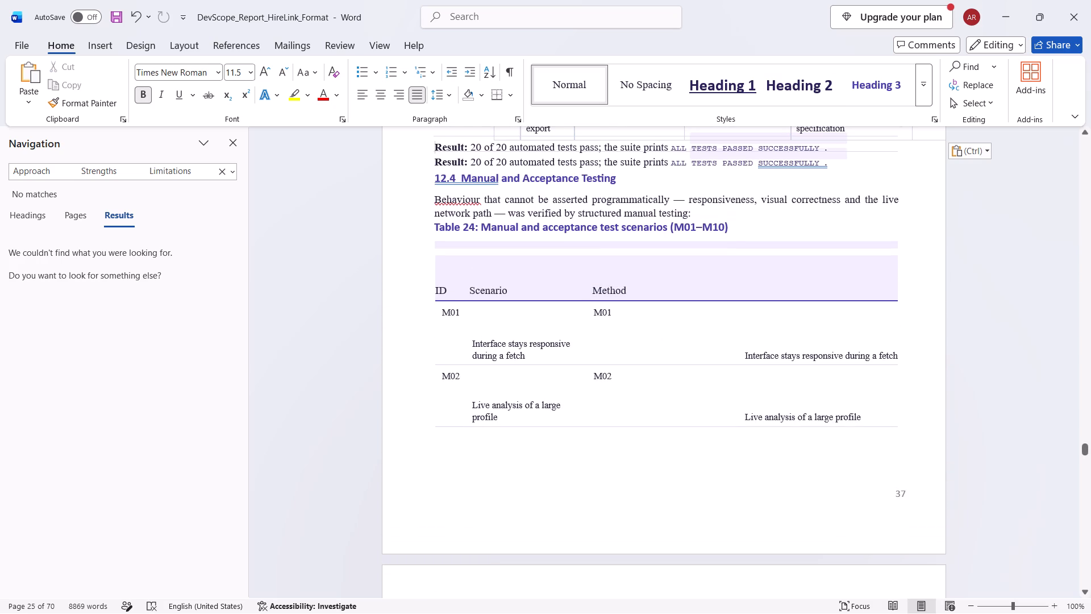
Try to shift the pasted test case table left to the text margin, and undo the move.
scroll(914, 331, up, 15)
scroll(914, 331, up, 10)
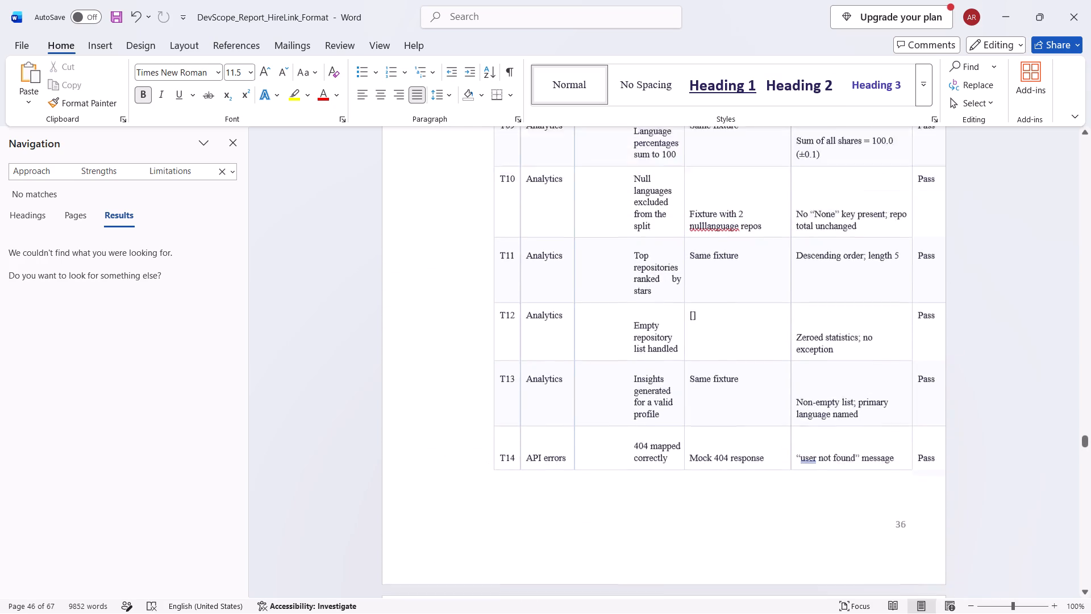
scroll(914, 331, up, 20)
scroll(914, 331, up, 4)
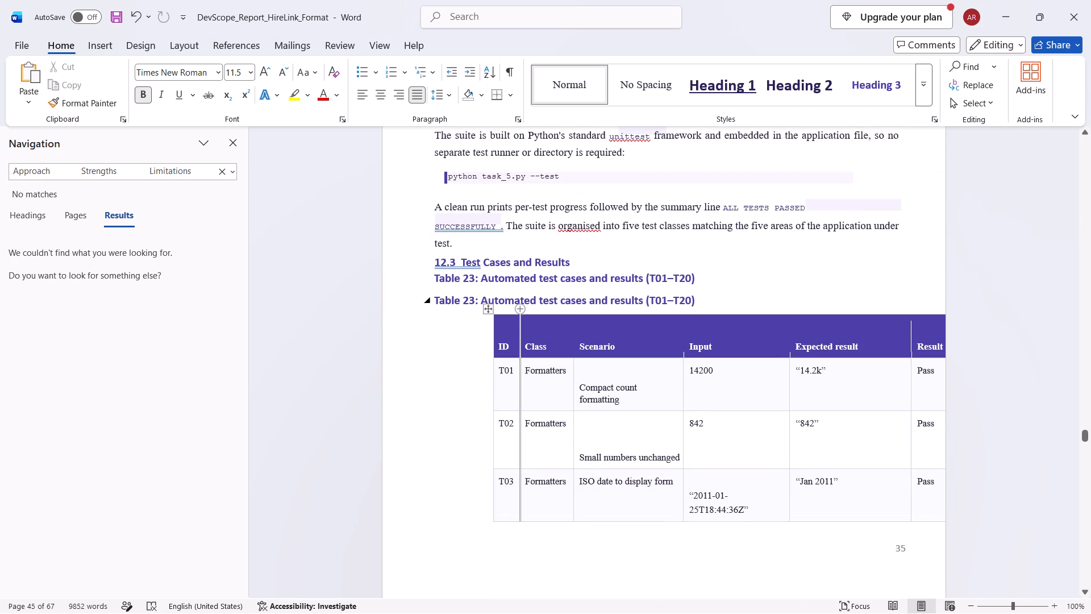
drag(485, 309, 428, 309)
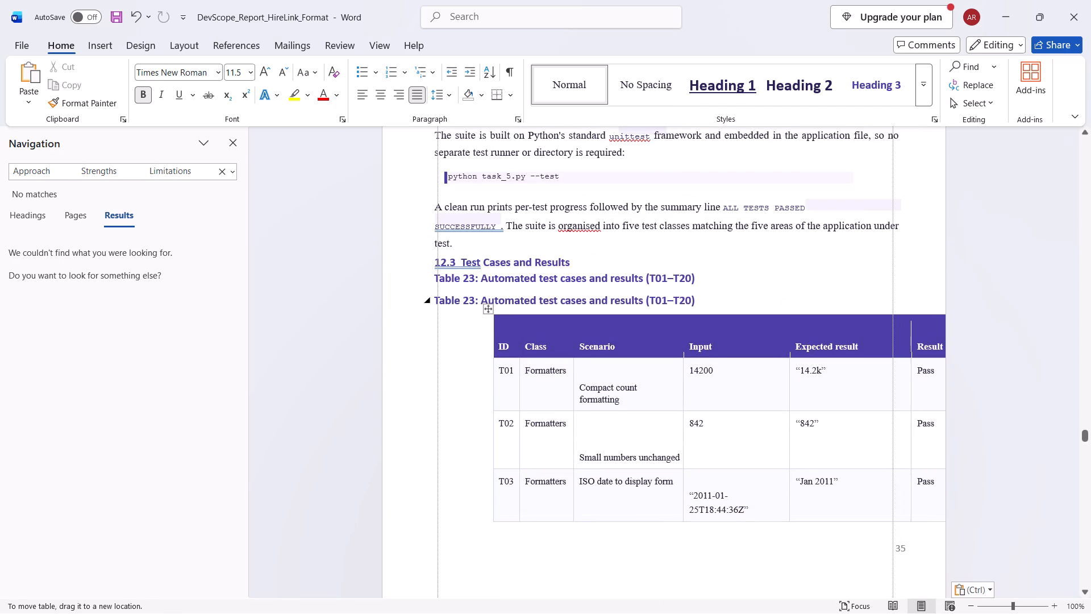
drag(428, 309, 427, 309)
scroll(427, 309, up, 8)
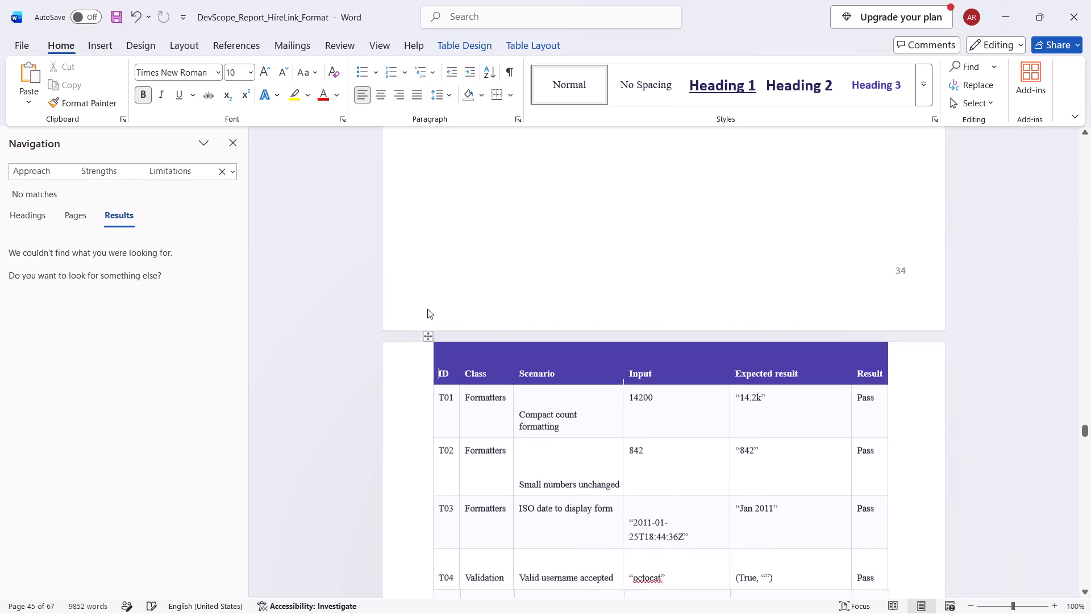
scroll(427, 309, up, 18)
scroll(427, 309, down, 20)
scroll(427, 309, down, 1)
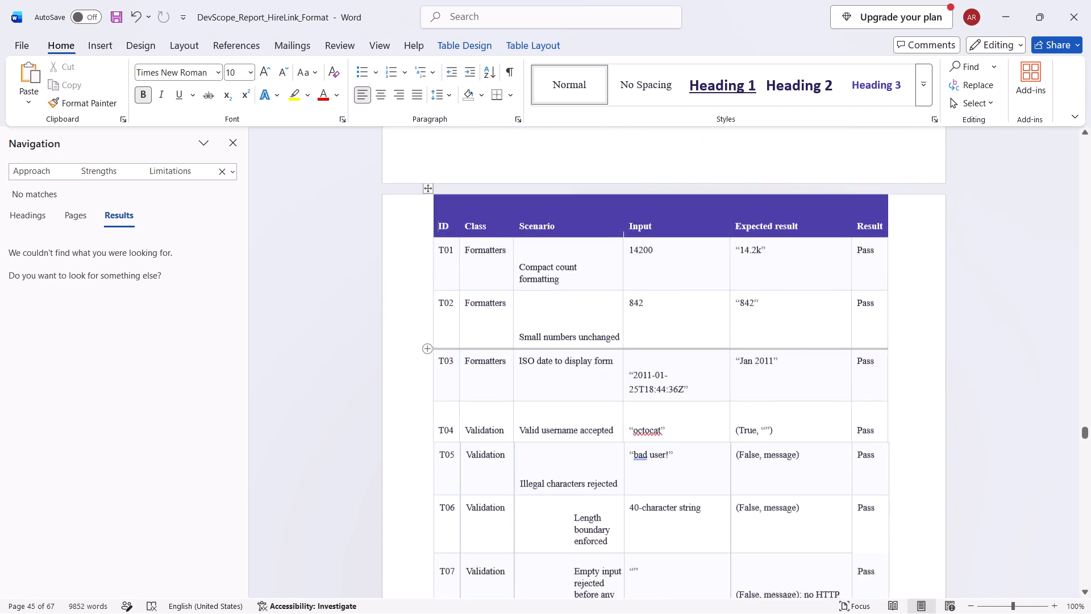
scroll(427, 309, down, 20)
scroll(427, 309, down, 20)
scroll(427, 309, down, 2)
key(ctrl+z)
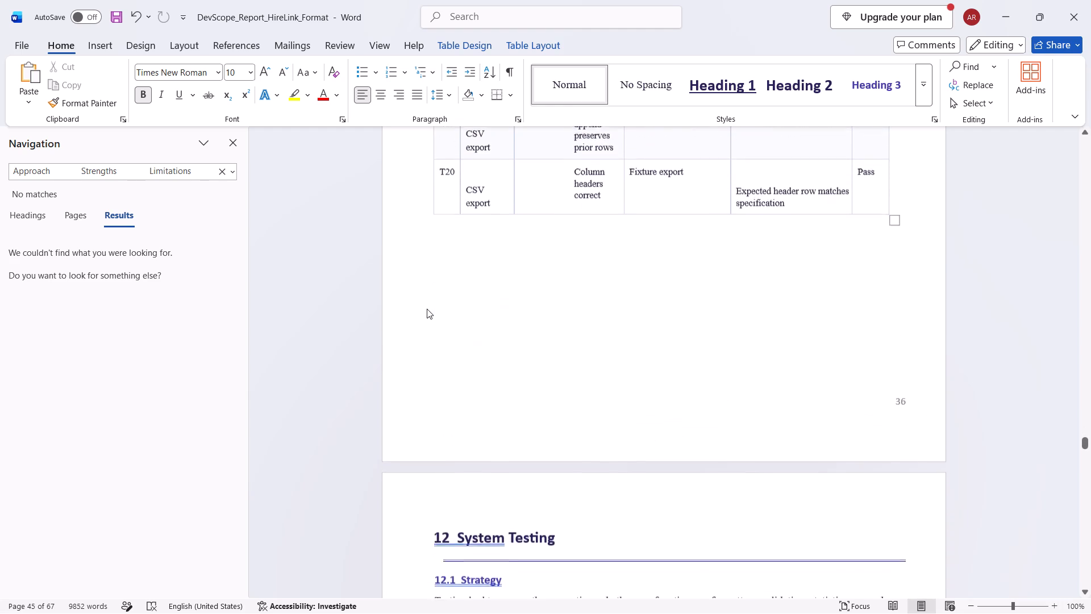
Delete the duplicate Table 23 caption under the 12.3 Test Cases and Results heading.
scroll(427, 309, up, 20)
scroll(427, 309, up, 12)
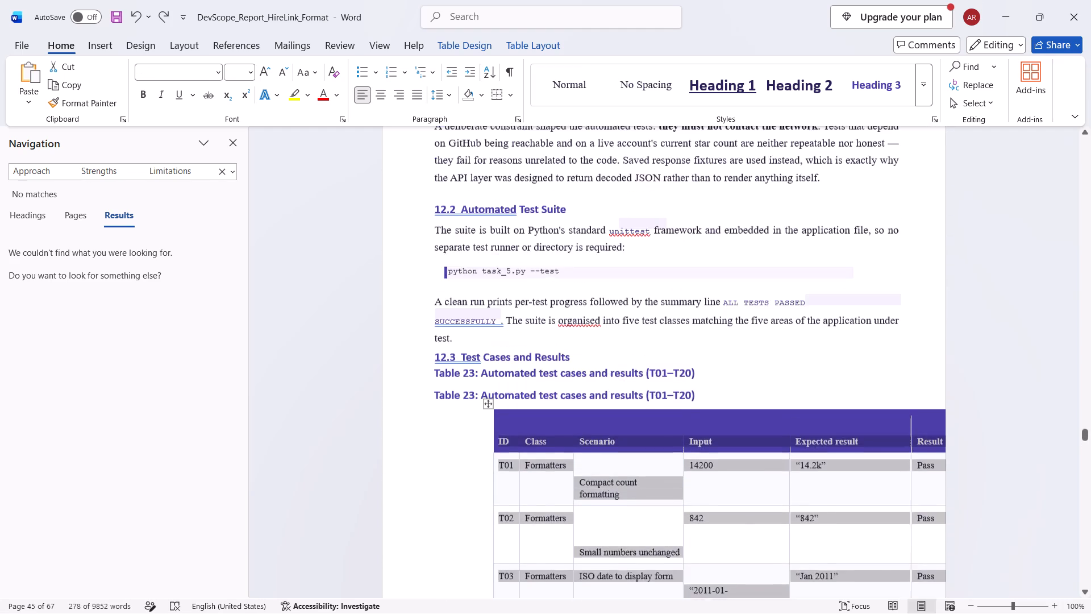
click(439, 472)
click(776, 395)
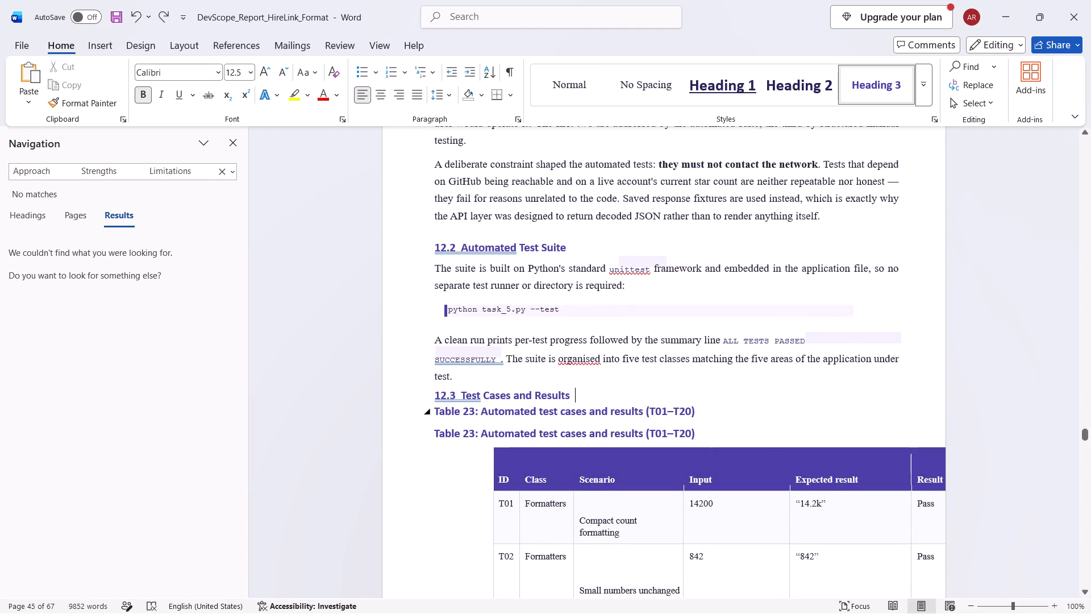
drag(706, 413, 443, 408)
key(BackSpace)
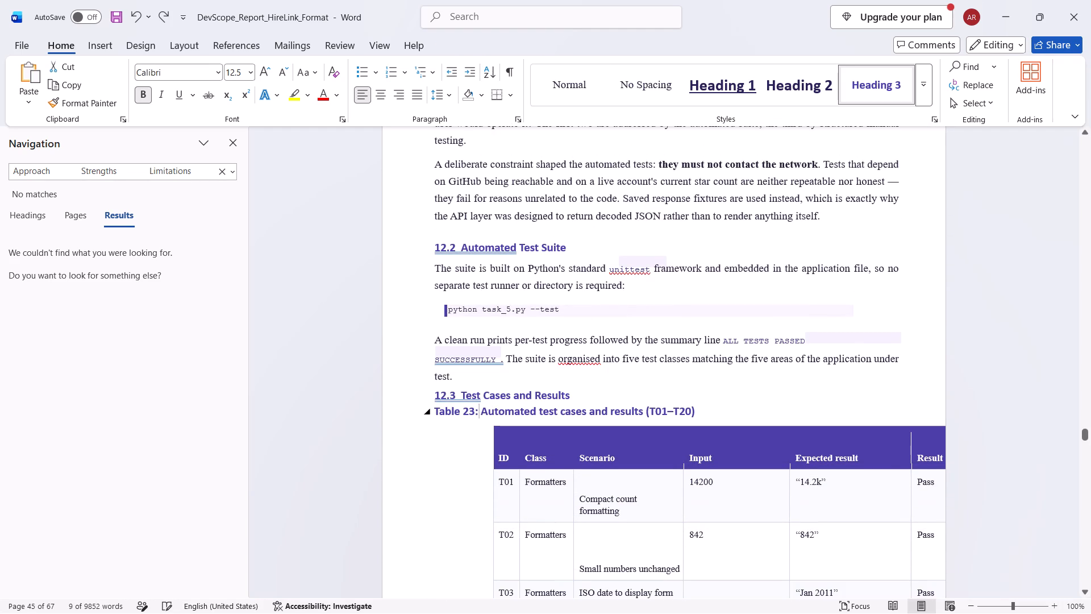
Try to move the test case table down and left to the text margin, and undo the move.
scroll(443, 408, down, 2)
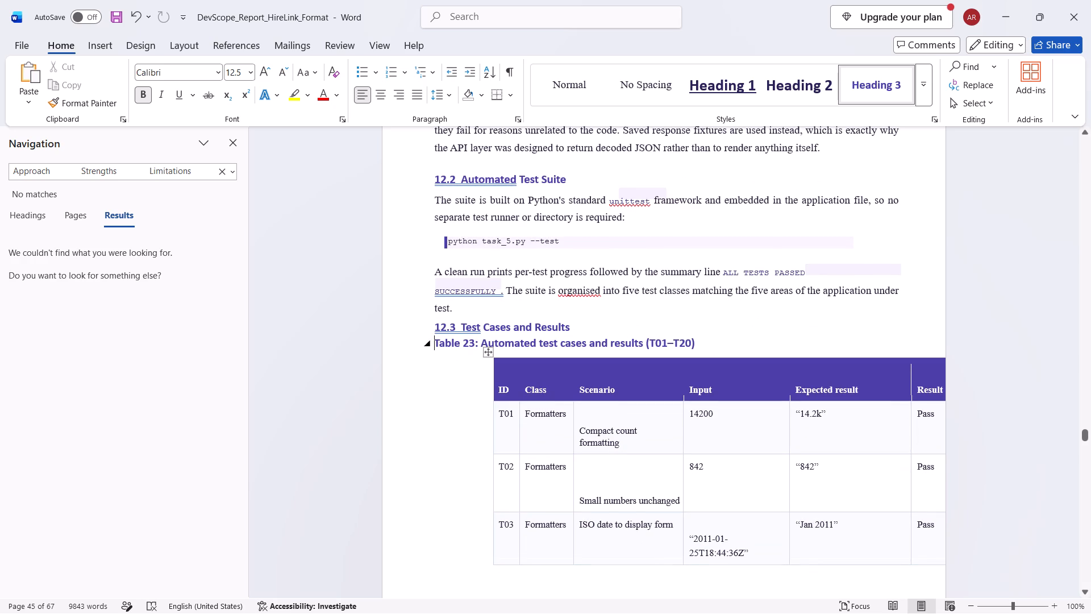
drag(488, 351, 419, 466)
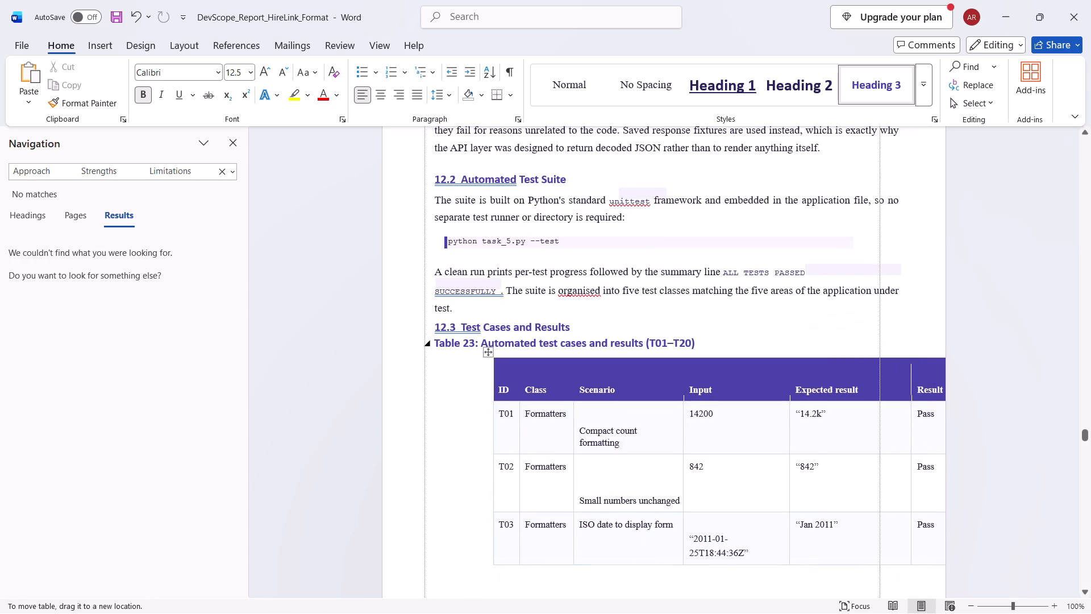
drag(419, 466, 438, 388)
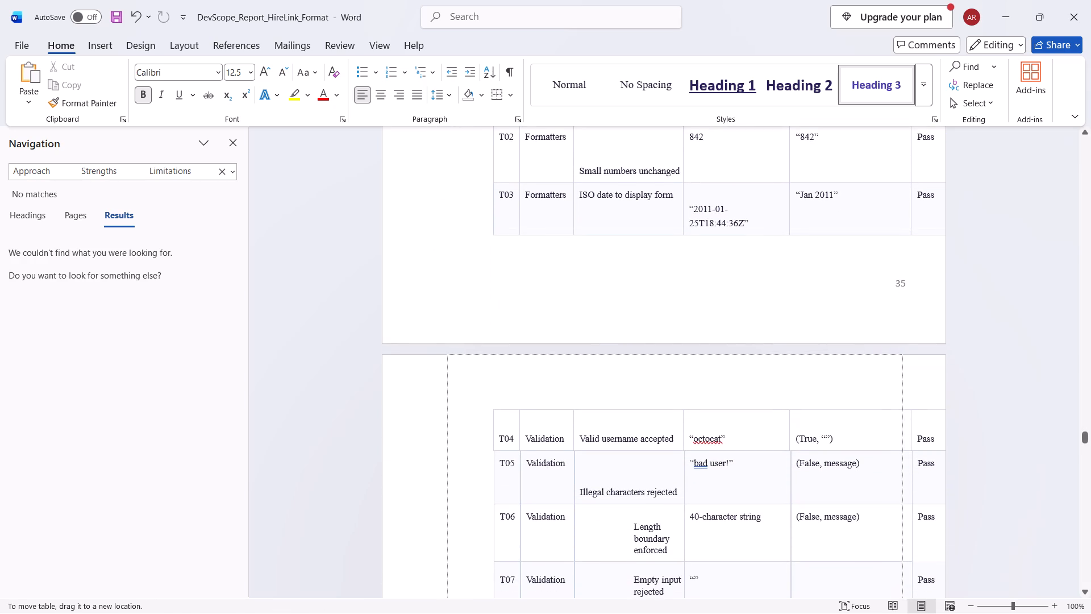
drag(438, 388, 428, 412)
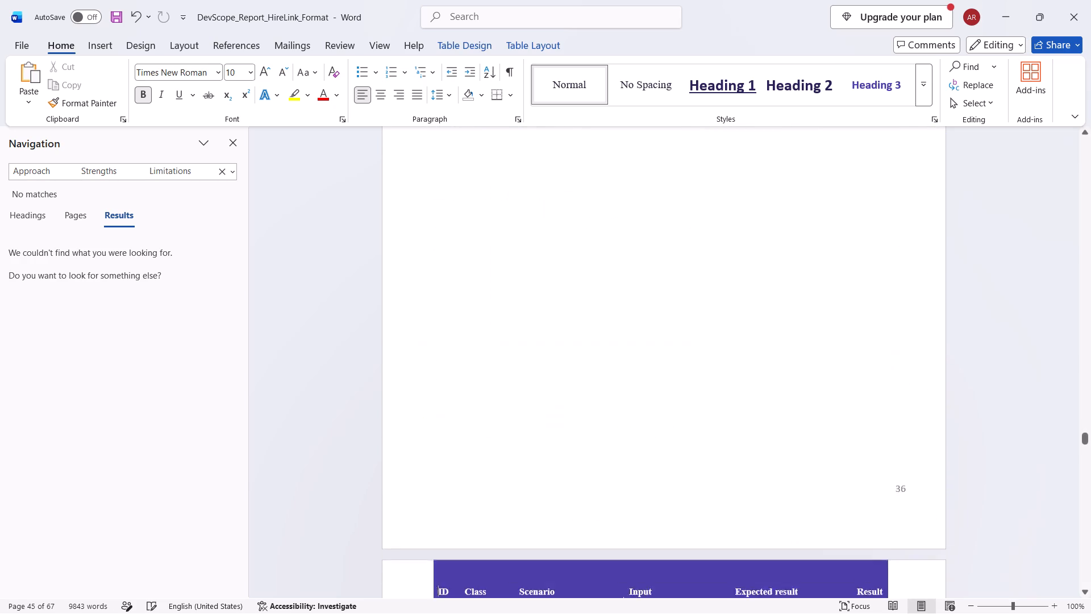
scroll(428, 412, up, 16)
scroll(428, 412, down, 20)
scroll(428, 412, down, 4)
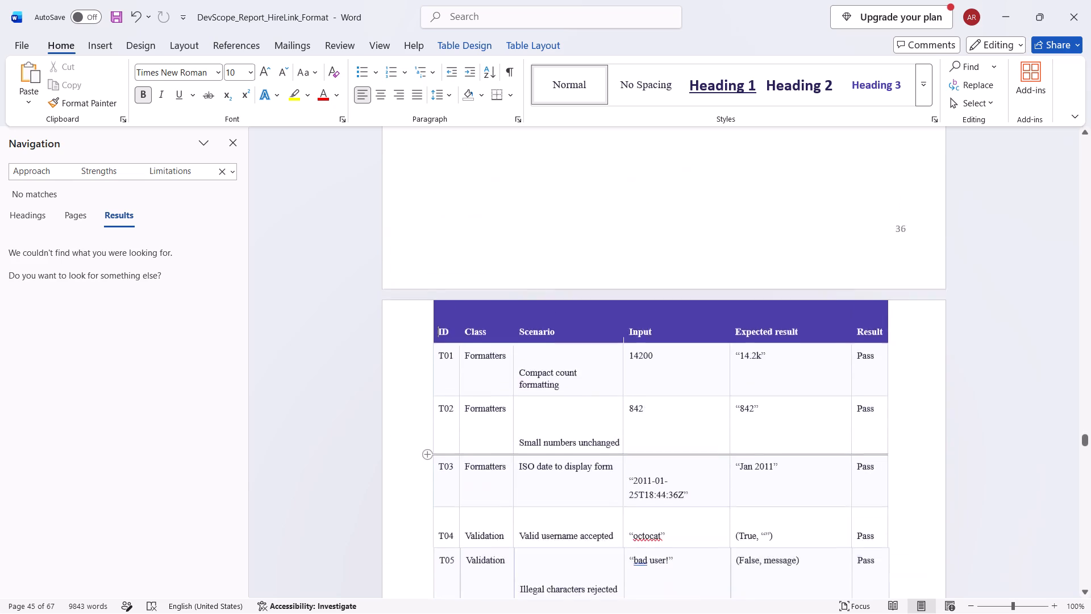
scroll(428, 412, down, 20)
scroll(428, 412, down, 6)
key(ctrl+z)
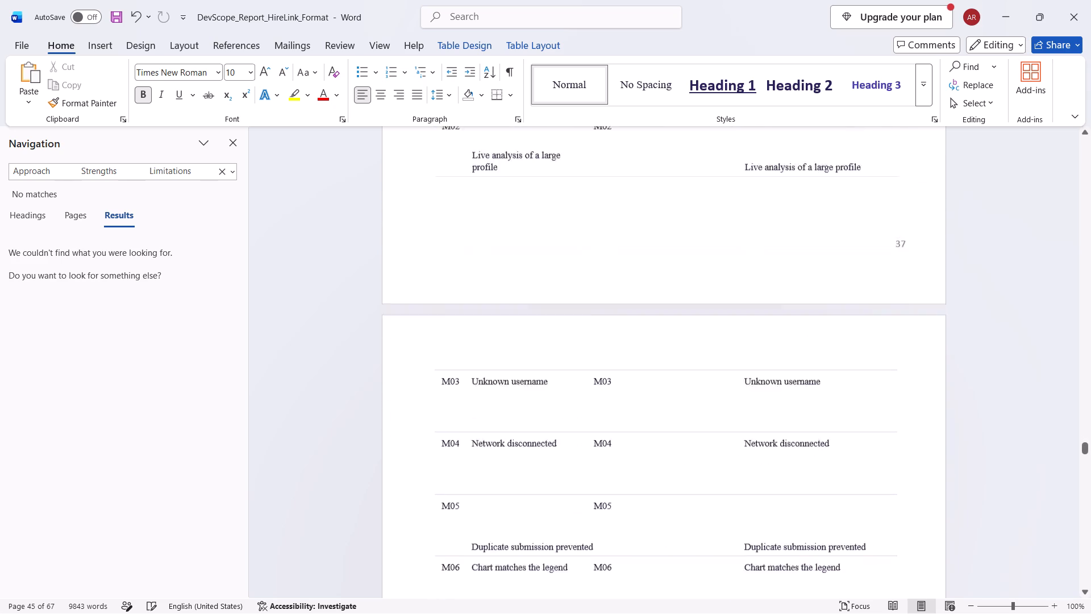
Examine the layout of the manual test scenarios in Table 24 and the defects in Table 25.
scroll(555, 281, down, 10)
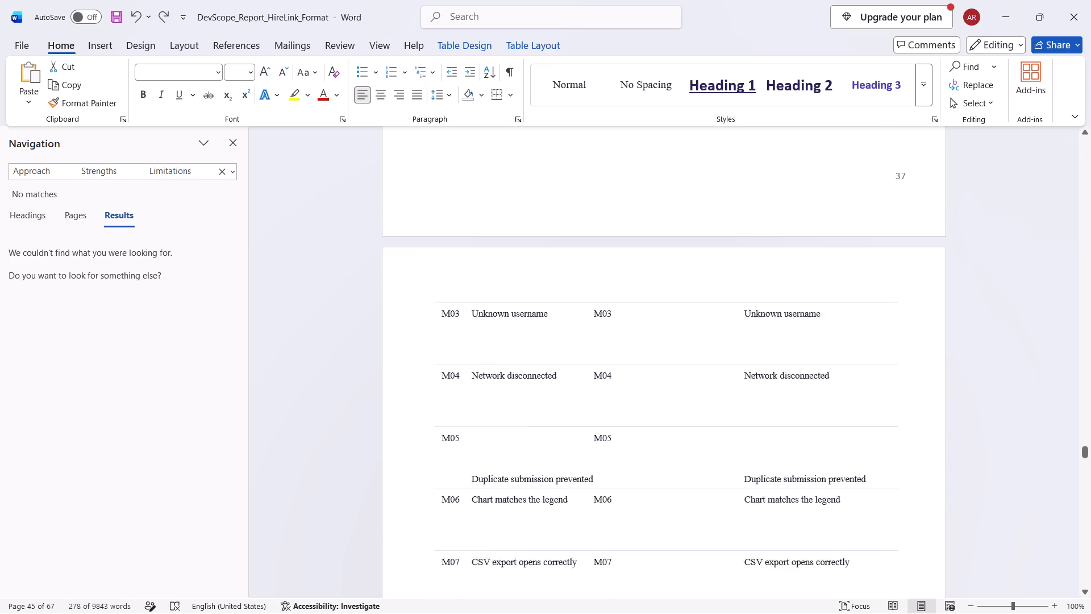
scroll(555, 281, down, 20)
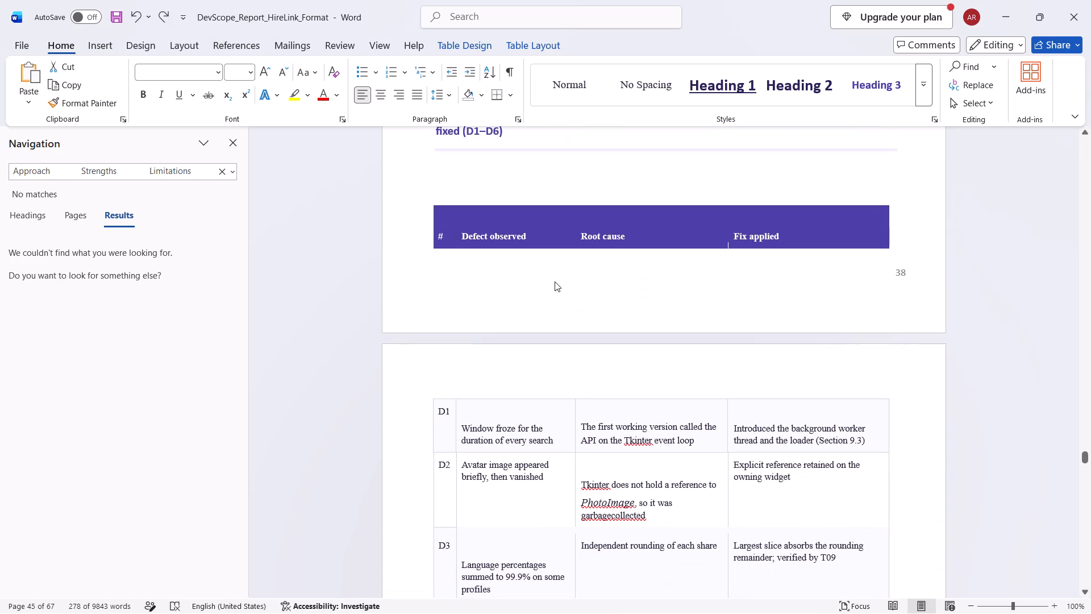
scroll(555, 281, up, 10)
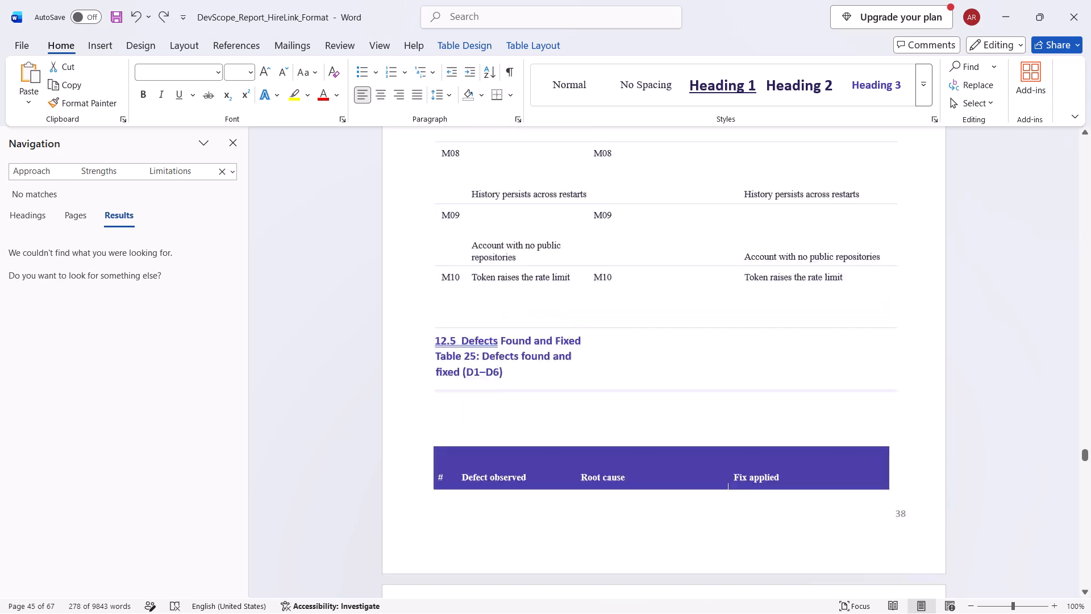
scroll(555, 281, up, 20)
scroll(555, 281, up, 9)
scroll(555, 281, down, 6)
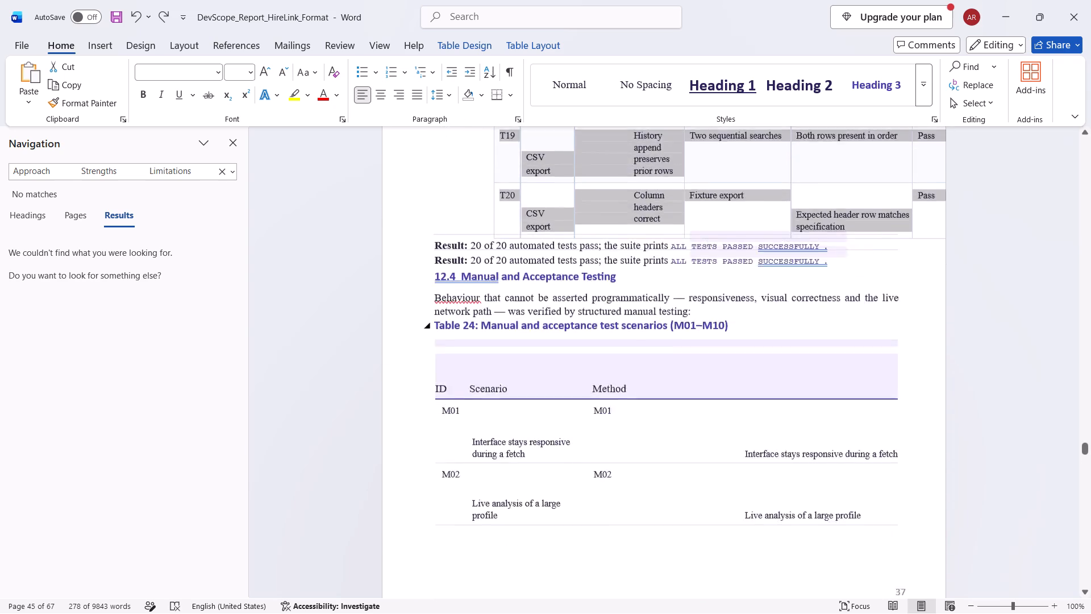
scroll(555, 281, down, 6)
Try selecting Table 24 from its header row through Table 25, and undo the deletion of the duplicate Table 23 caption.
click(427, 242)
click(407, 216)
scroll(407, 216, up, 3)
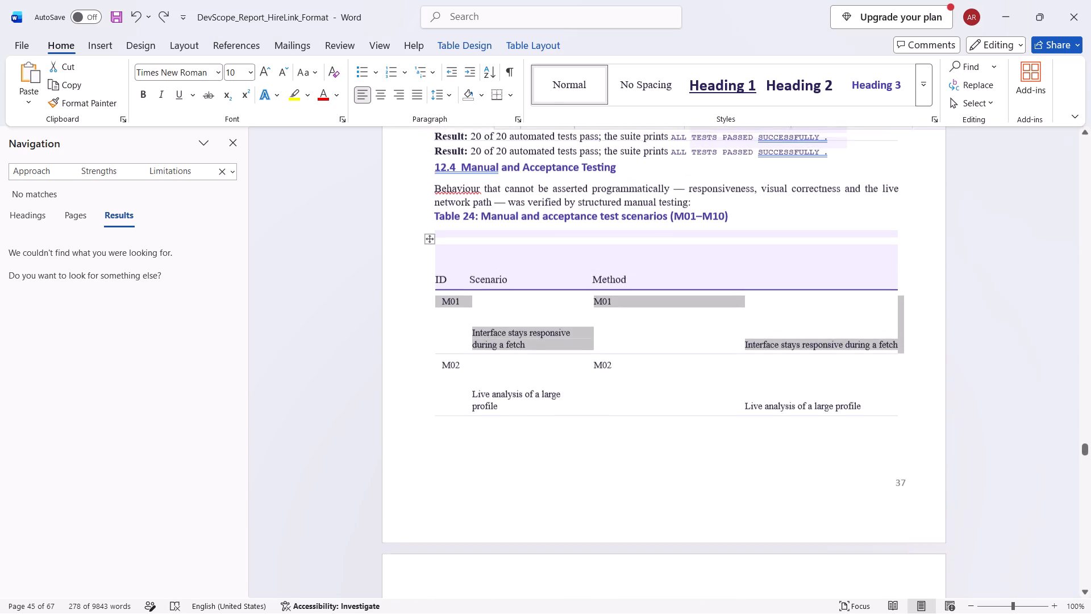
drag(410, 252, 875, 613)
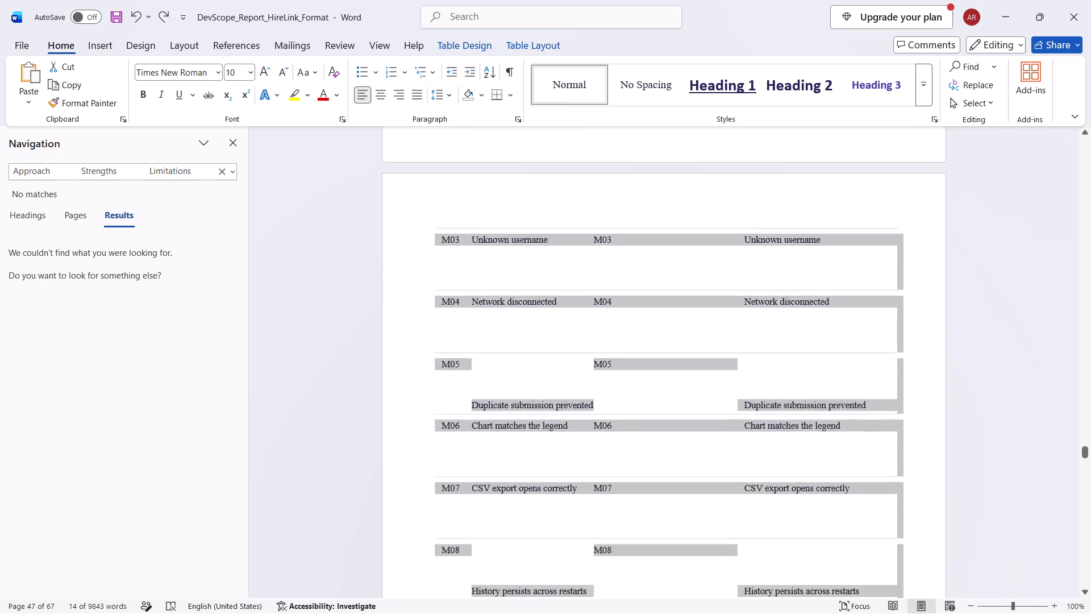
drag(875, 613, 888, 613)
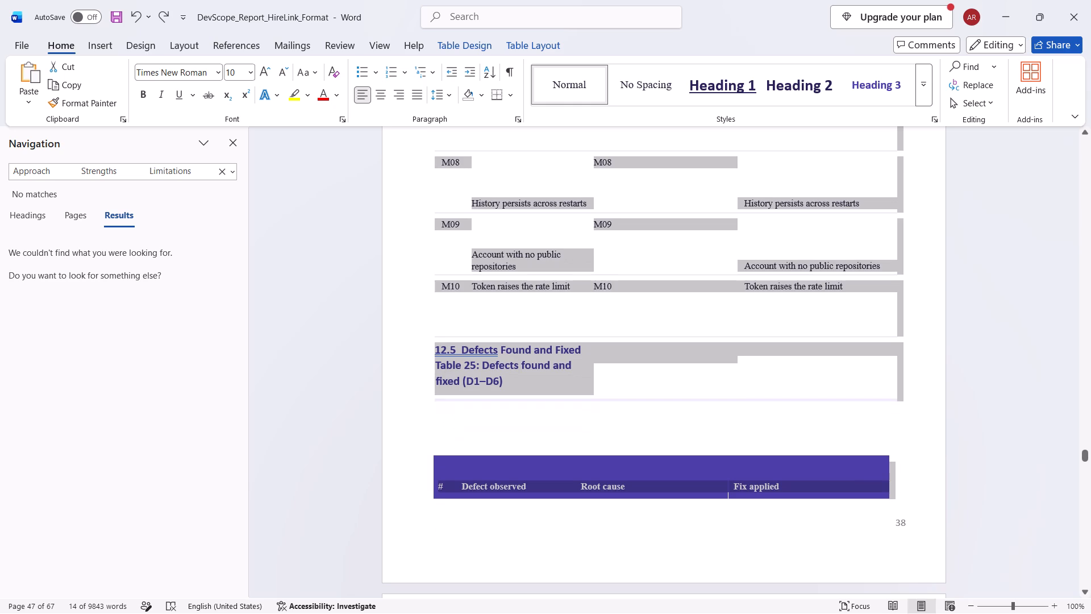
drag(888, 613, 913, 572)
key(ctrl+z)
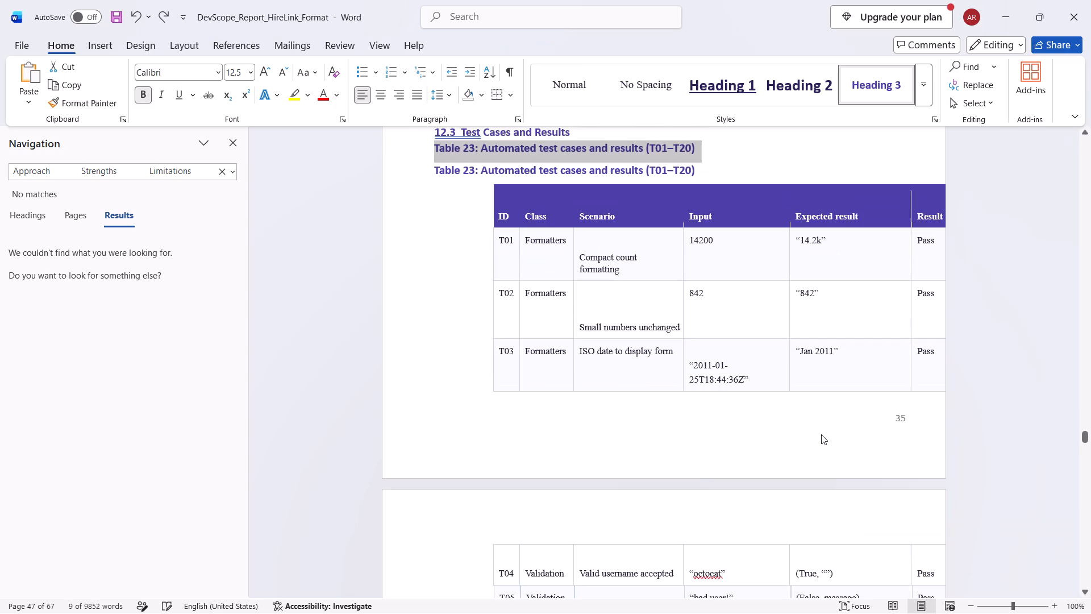
Delete the duplicate Table 23 caption below the 12.3 Test Cases and Results heading.
scroll(821, 434, up, 3)
click(759, 230)
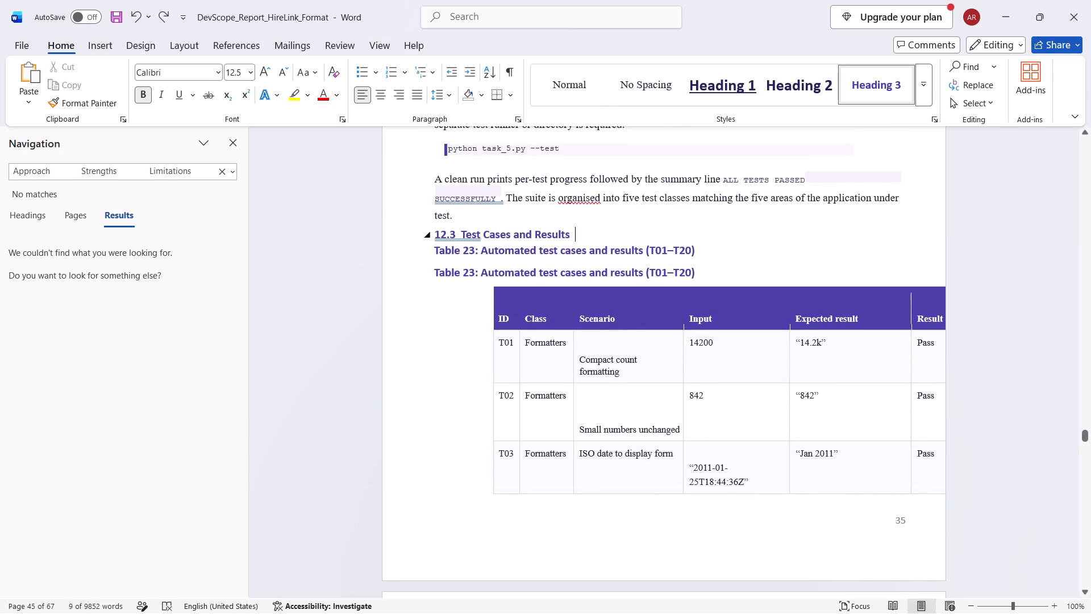
drag(727, 252, 420, 246)
key(BackSpace)
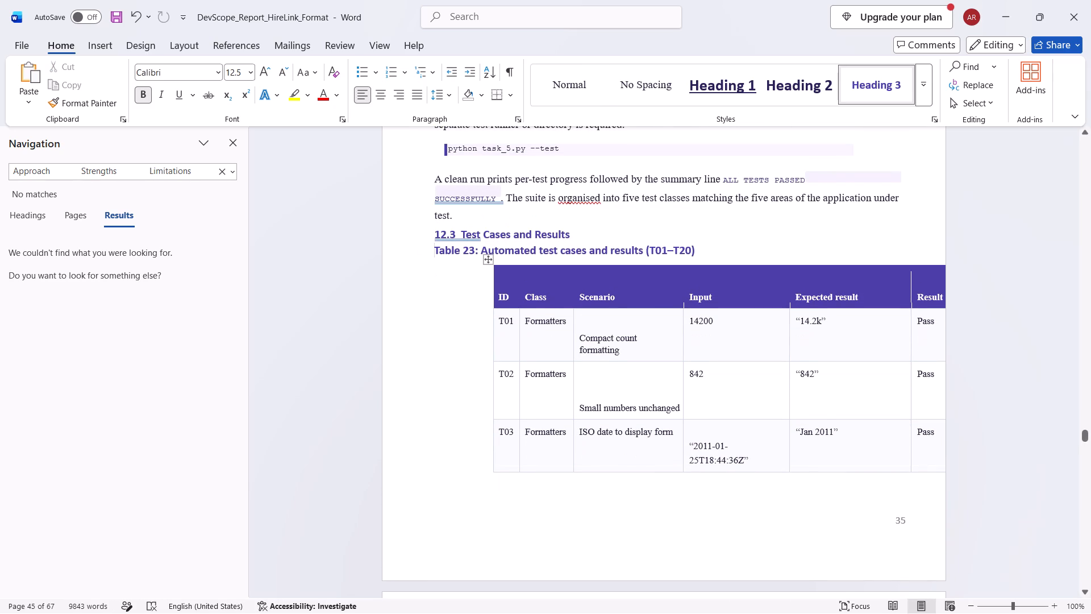
Move the automated test case table left so all its columns fit on the page.
drag(488, 263, 458, 262)
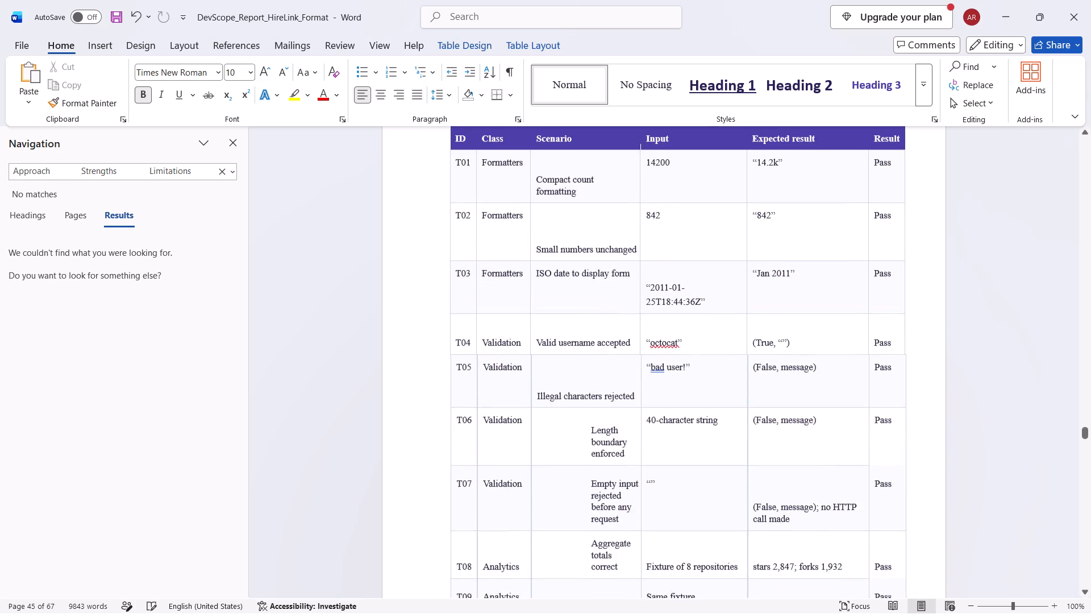
Check the page layout around the moved test case table, from section 11.6 through the Table 25 caption.
scroll(458, 262, up, 20)
scroll(458, 262, up, 8)
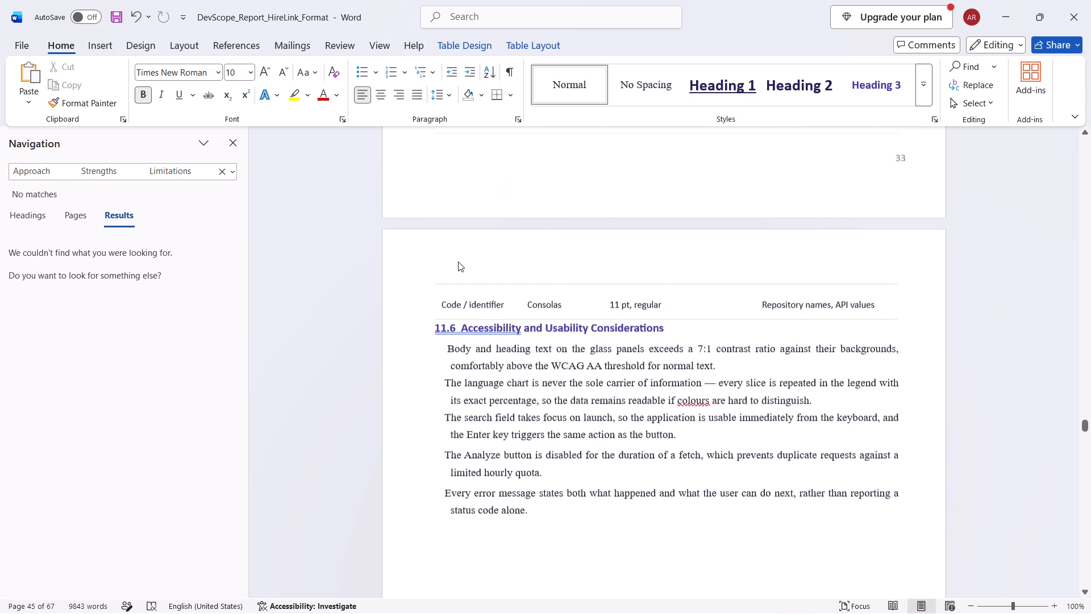
scroll(458, 262, down, 20)
scroll(458, 262, down, 20)
scroll(458, 262, down, 13)
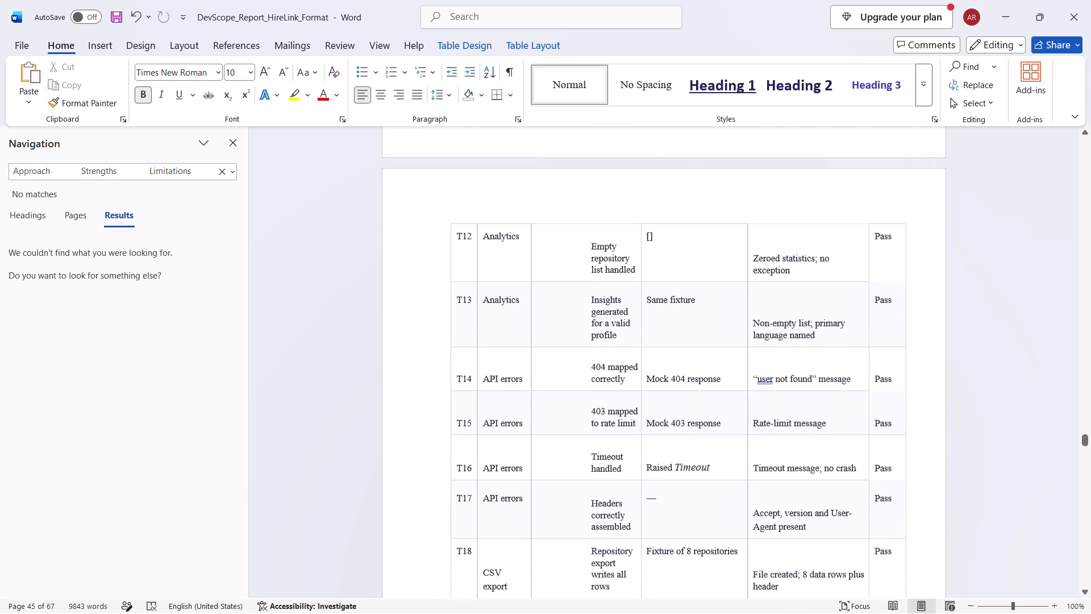
scroll(458, 262, down, 20)
scroll(458, 262, down, 20)
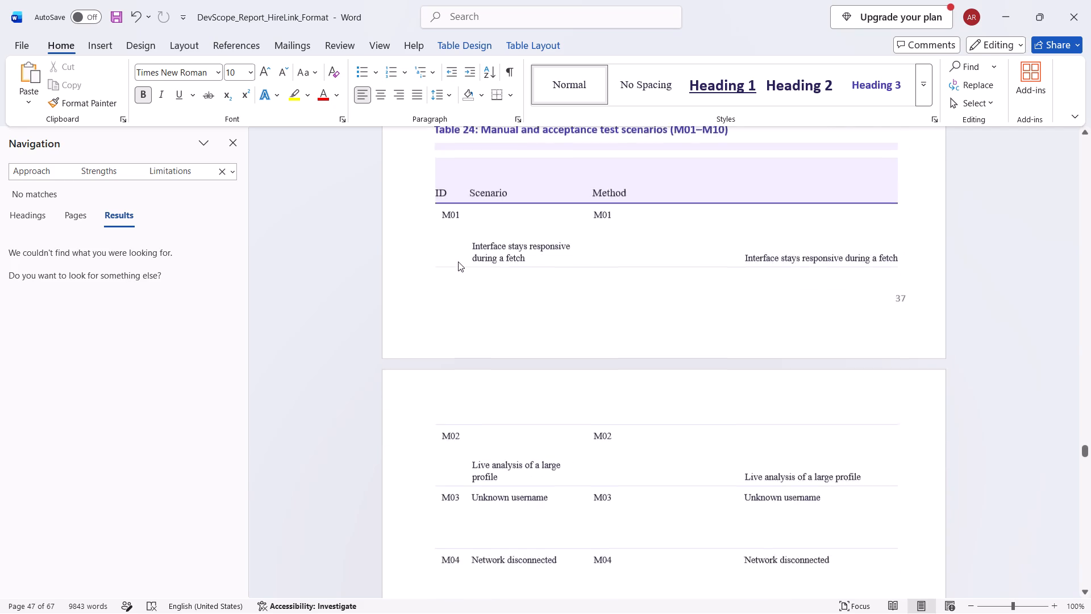
scroll(458, 262, down, 4)
scroll(458, 262, up, 9)
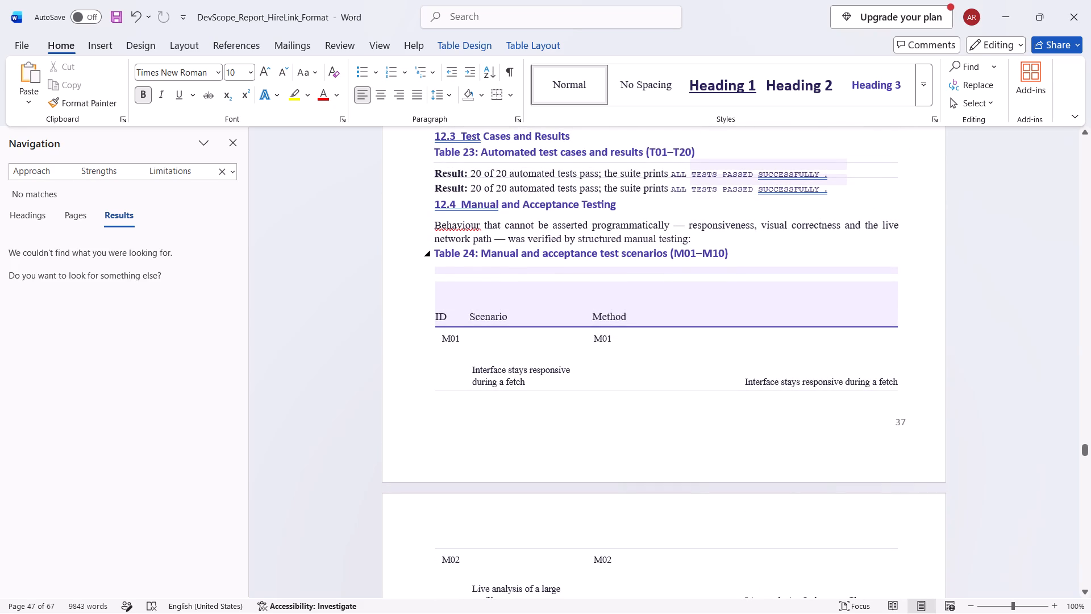
scroll(458, 262, down, 20)
scroll(458, 262, down, 4)
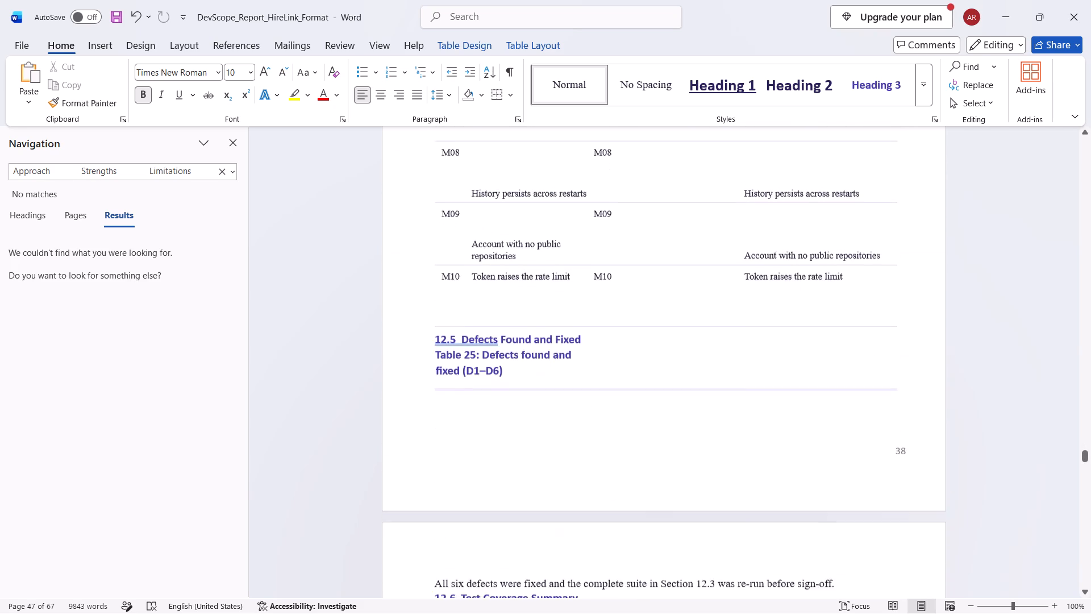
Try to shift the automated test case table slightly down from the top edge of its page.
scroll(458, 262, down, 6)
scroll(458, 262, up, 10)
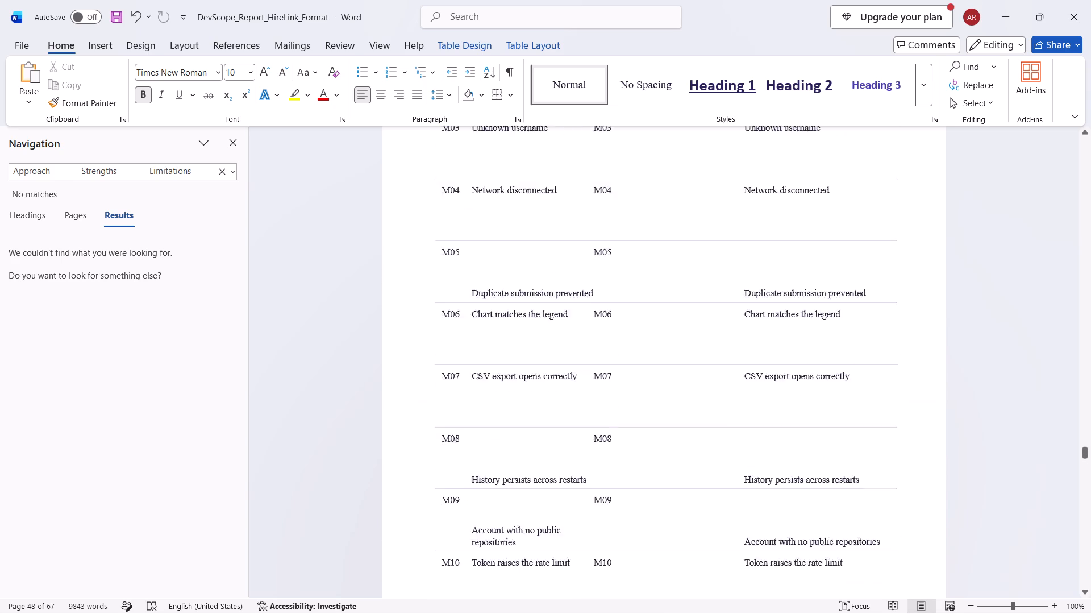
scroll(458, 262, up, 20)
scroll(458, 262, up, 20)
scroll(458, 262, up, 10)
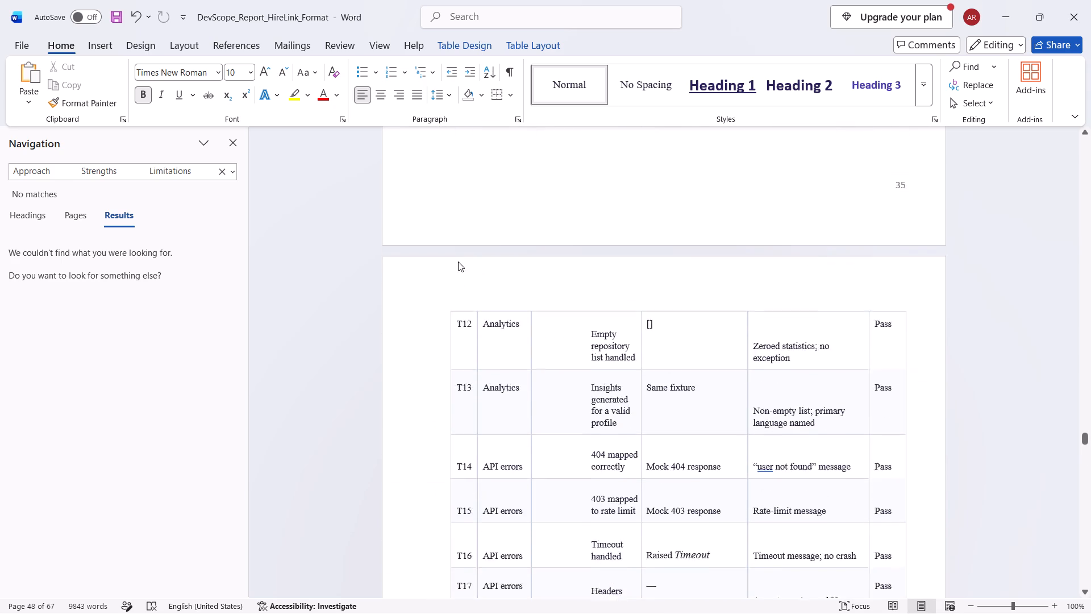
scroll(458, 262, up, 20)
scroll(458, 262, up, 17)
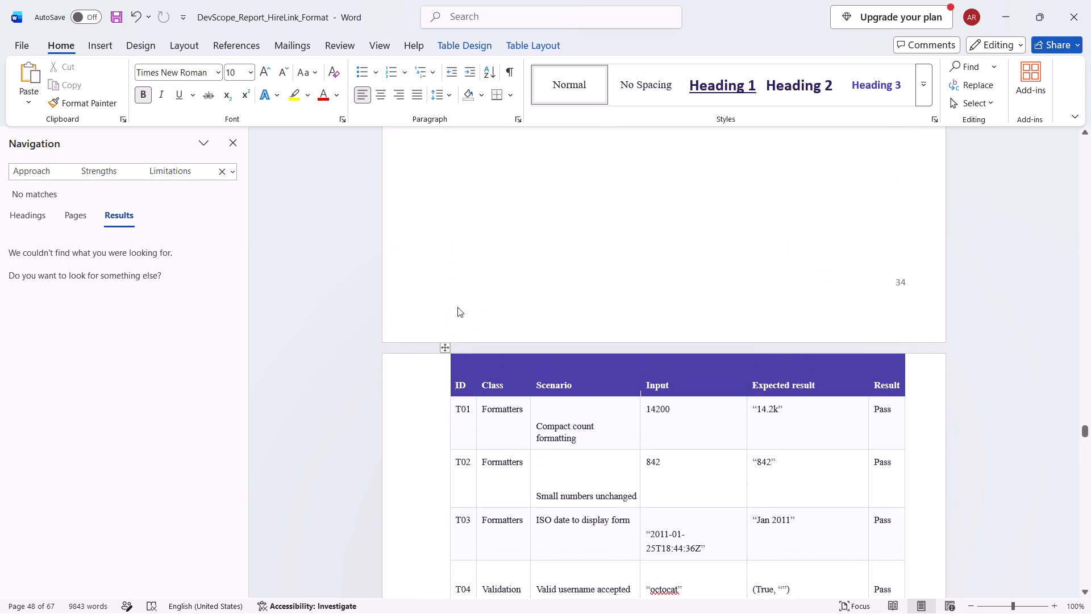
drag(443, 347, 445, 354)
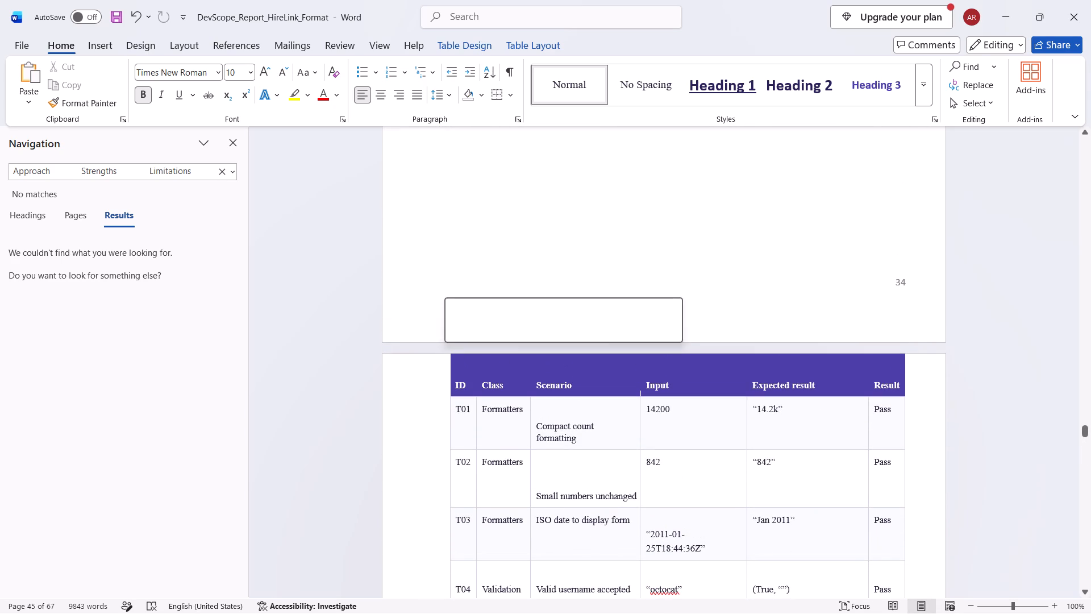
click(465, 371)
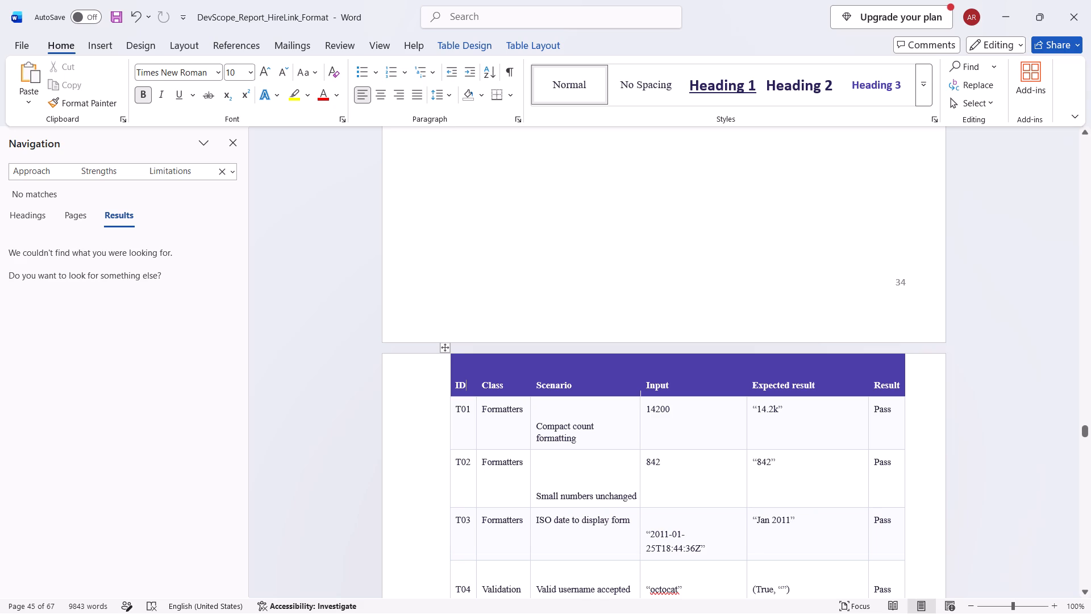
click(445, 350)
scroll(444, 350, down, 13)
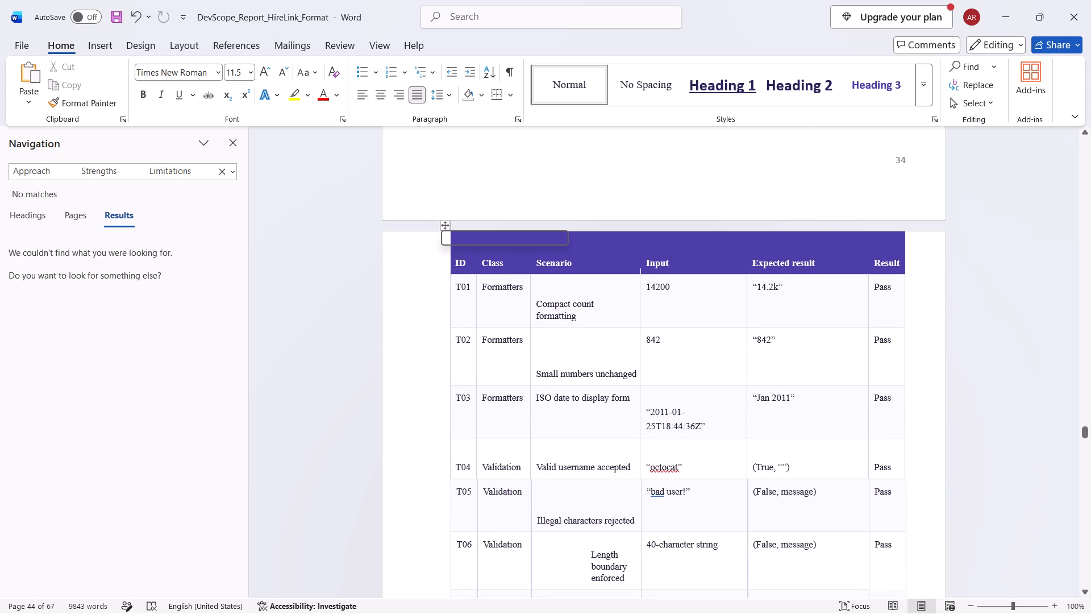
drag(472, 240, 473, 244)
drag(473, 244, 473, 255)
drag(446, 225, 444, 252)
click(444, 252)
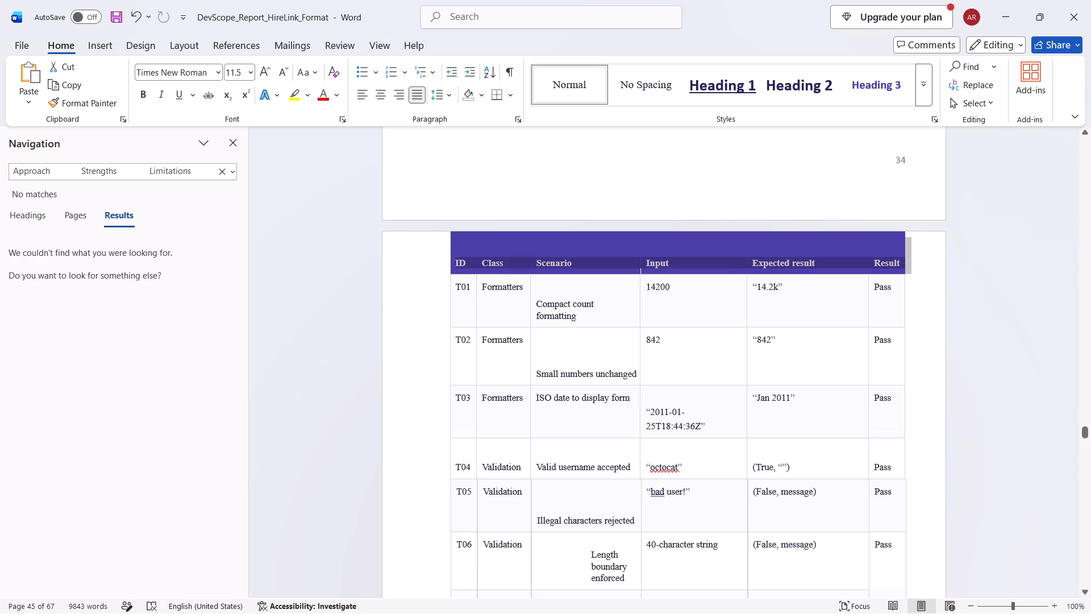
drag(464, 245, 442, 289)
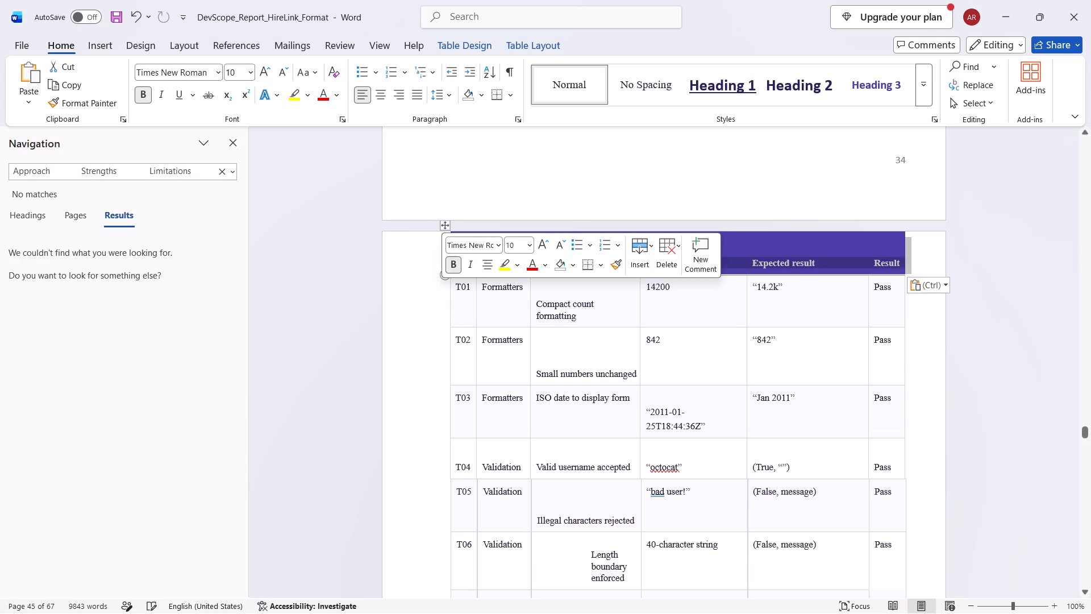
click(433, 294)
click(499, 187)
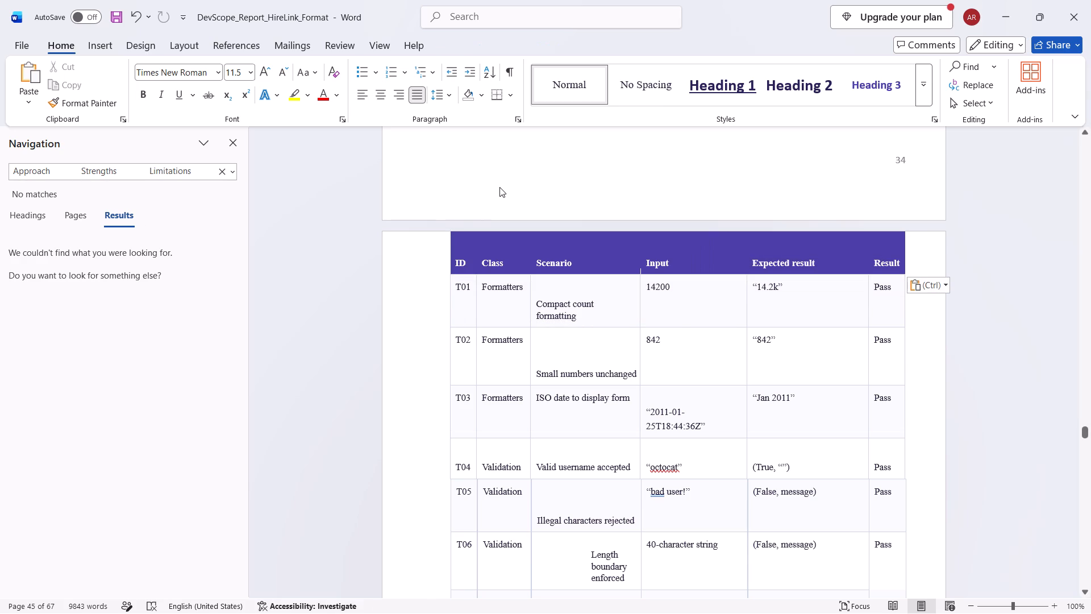
Undo the latest moves of the automated test case table.
key(ctrl+z)
key(ctrl+z)
scroll(499, 187, up, 20)
scroll(499, 187, up, 20)
scroll(499, 187, up, 4)
scroll(499, 187, down, 6)
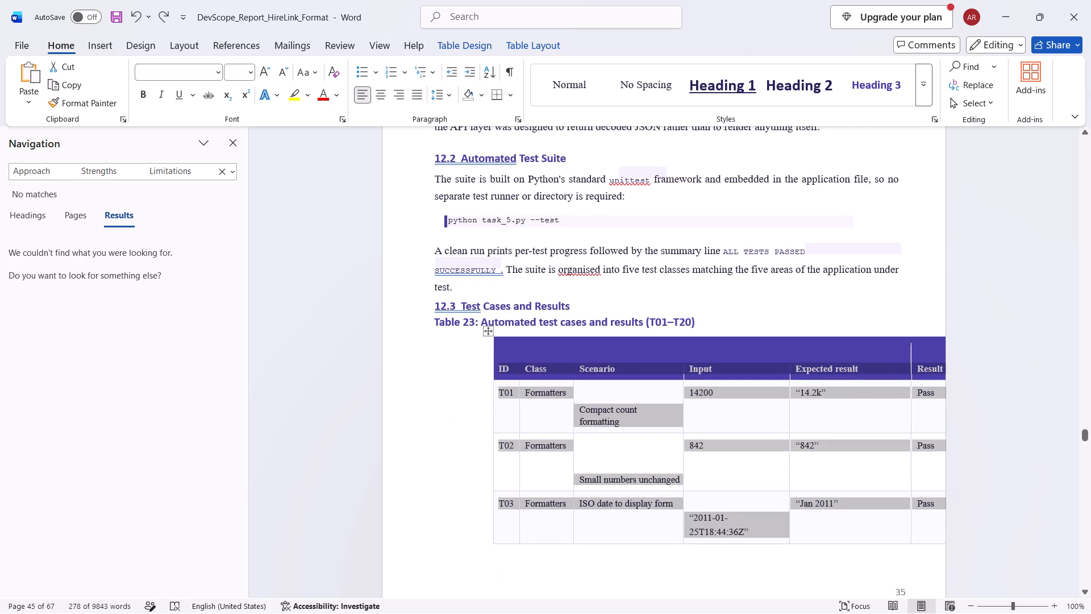
Delete the selected automated test case table and paste a fresh copy below the Table 23 caption.
key(BackSpace)
key(ctrl+v)
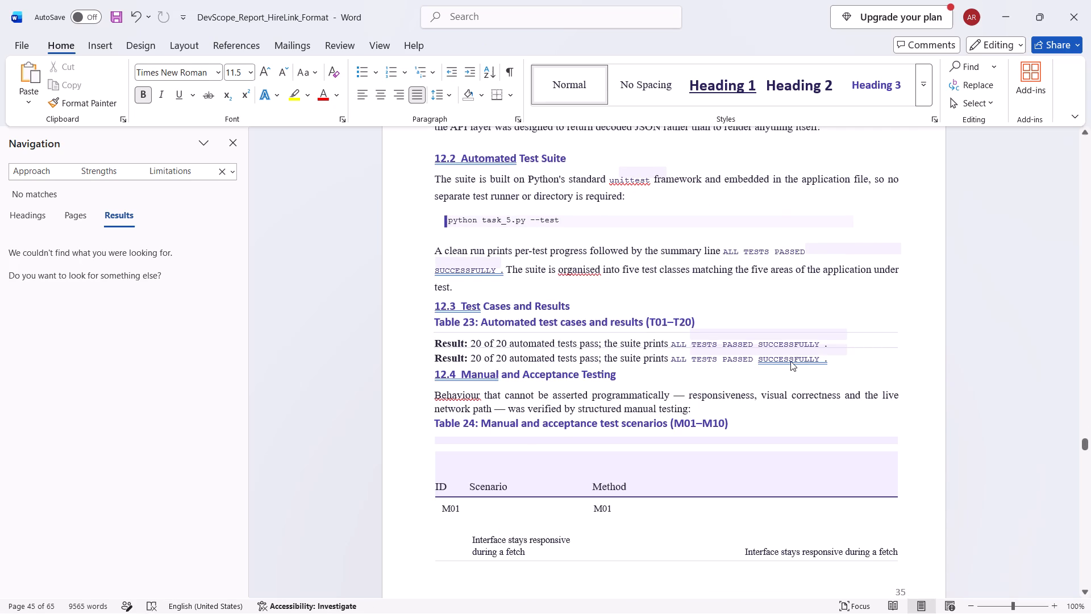
Move the pasted automated test case table left to the text margin so its Result column fits on the page.
scroll(790, 361, up, 14)
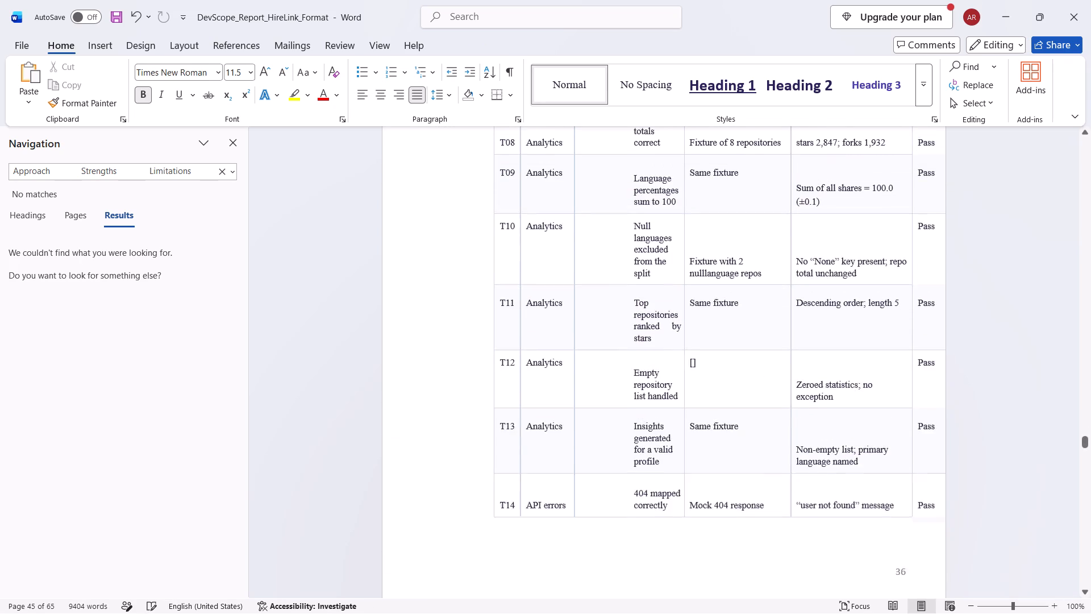
scroll(551, 345, up, 11)
scroll(494, 302, up, 11)
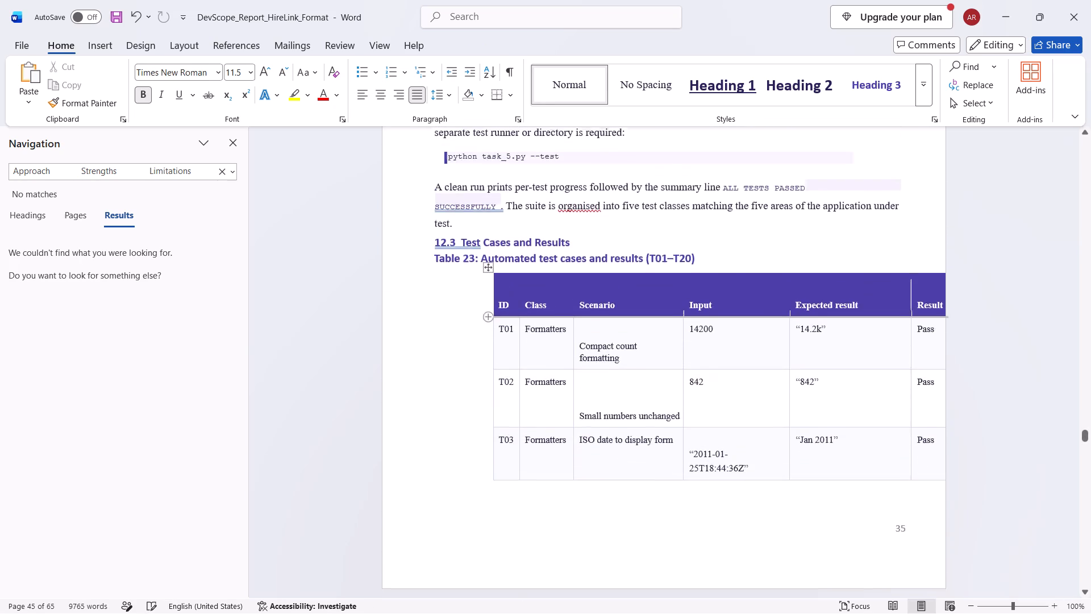
drag(485, 272, 417, 331)
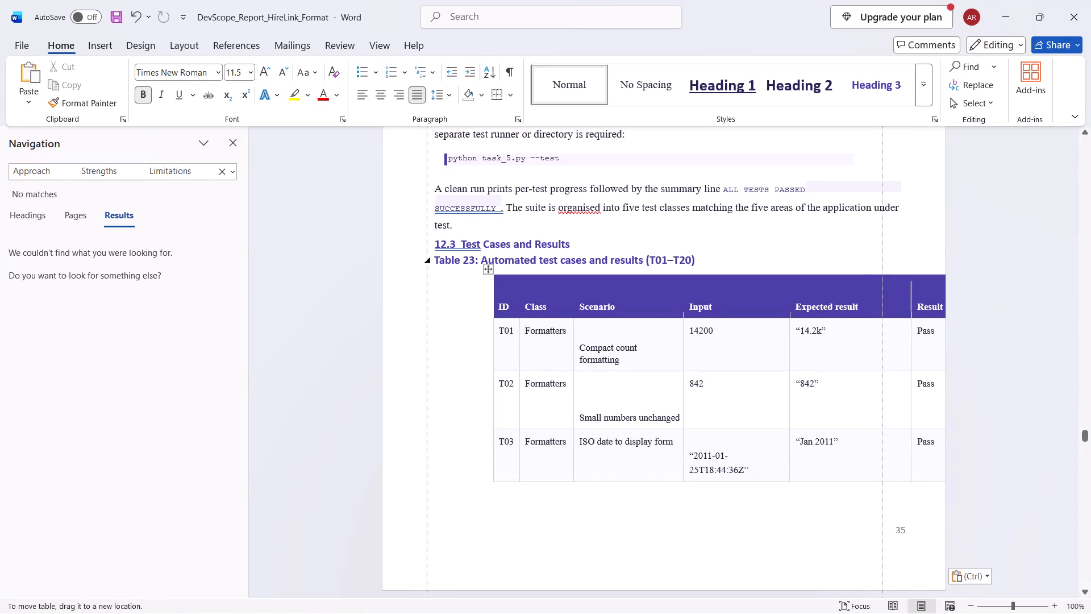
drag(417, 331, 491, 202)
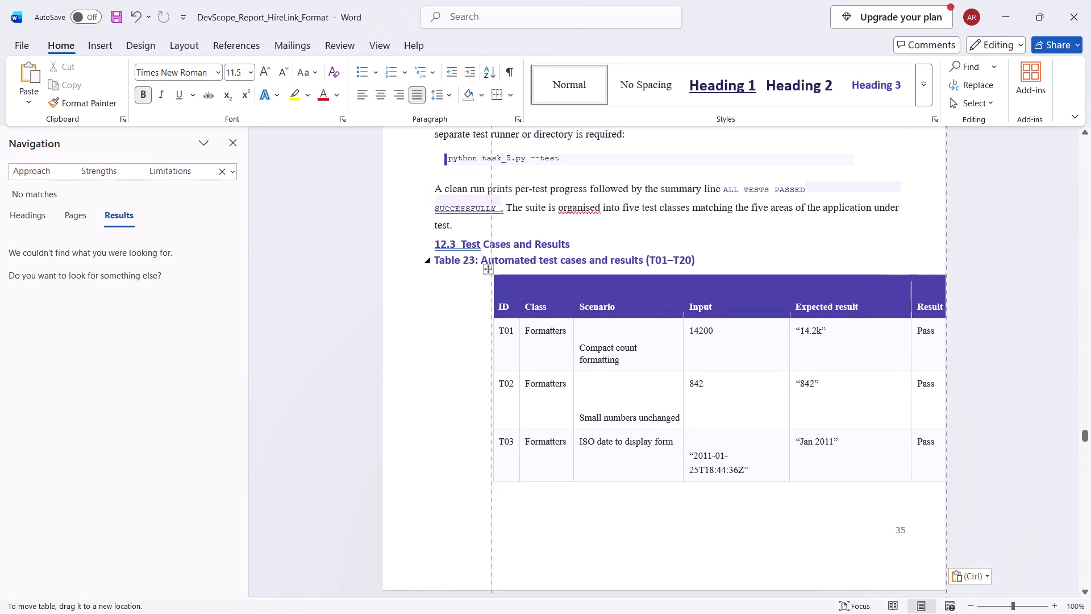
drag(491, 202, 98, 613)
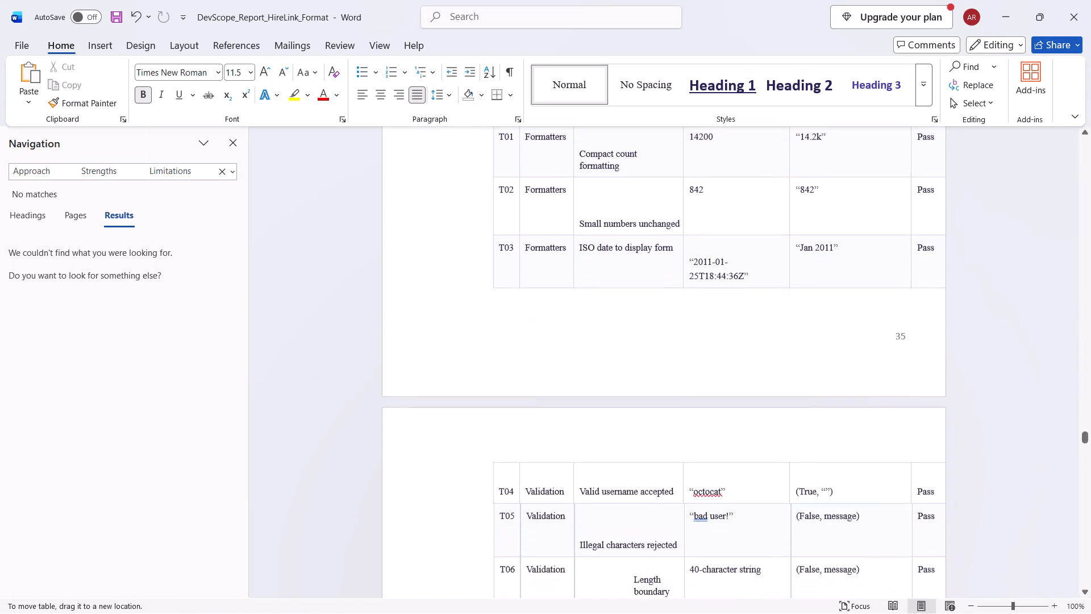
drag(98, 613, 101, 600)
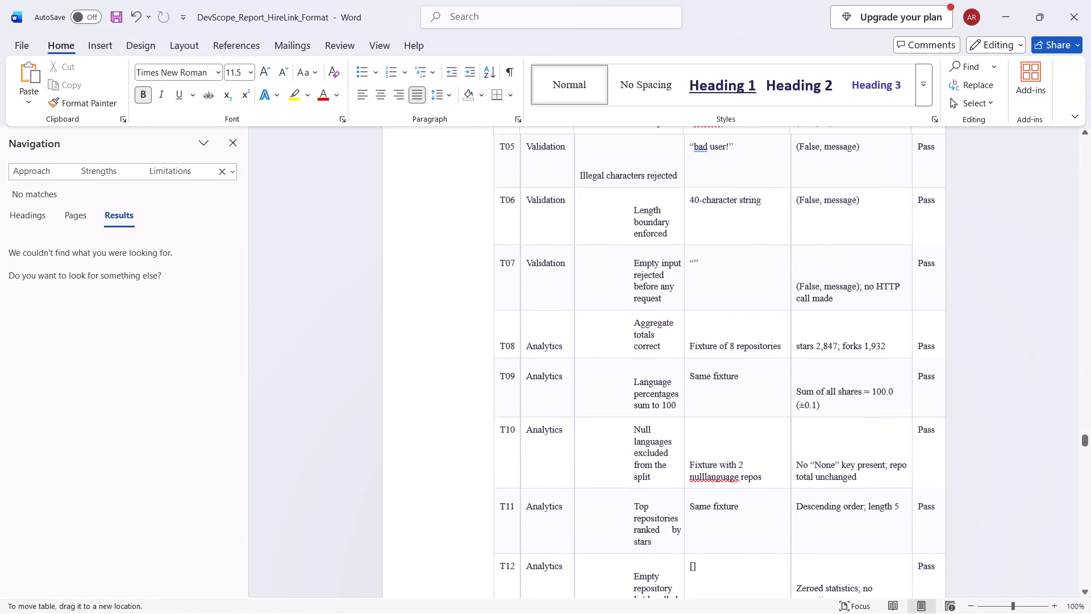
drag(101, 600, 436, 331)
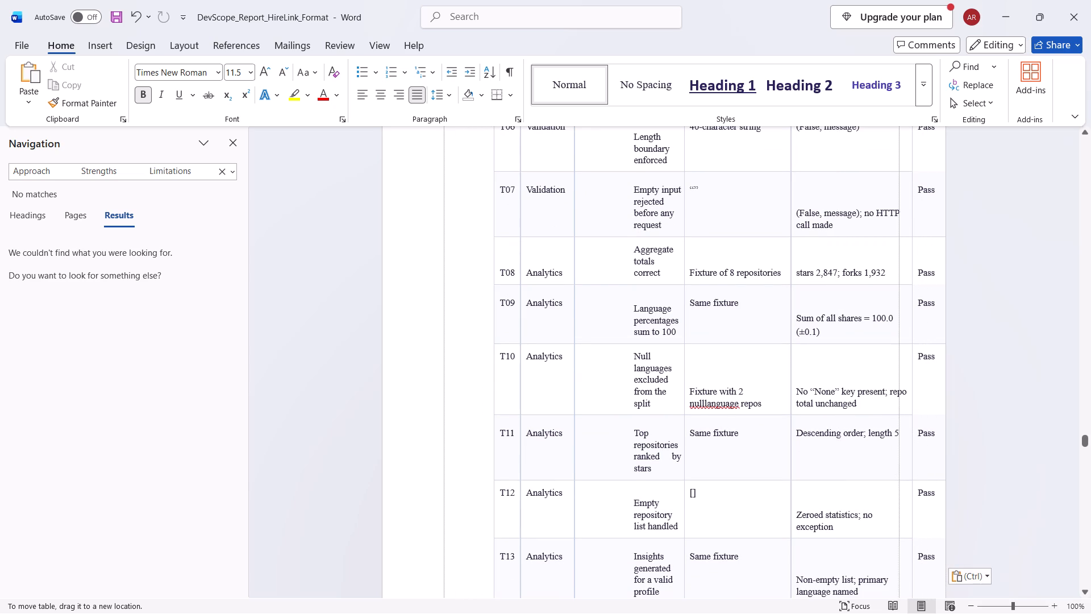
drag(436, 331, 436, 331)
Check the page layout around the moved table, from the 12.3 Test Cases and Results heading to the Result lines below row T20.
scroll(436, 331, up, 18)
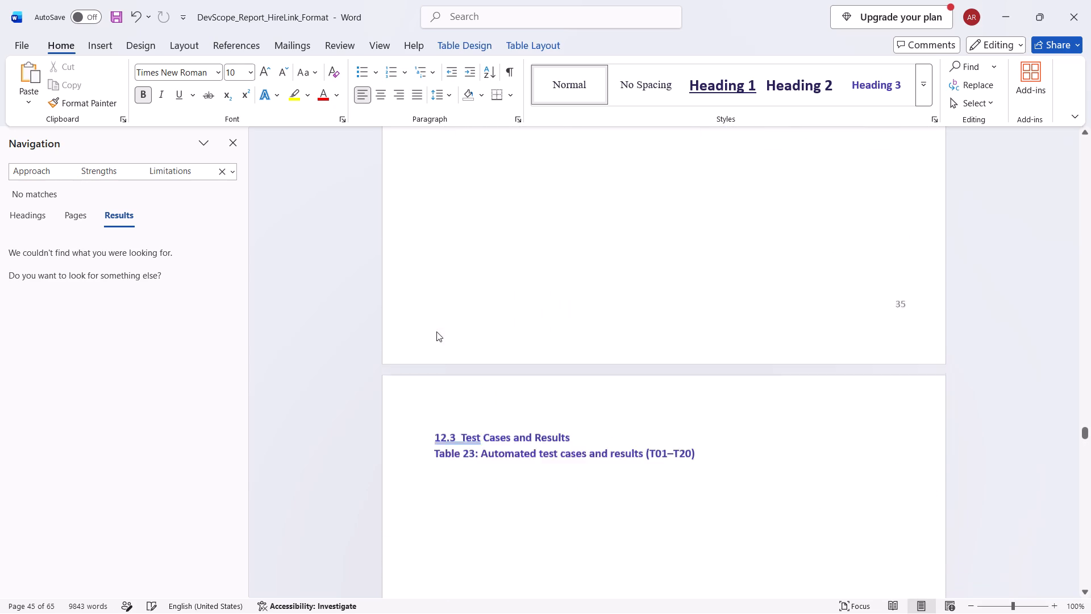
scroll(436, 331, up, 13)
scroll(436, 331, down, 19)
scroll(436, 331, down, 6)
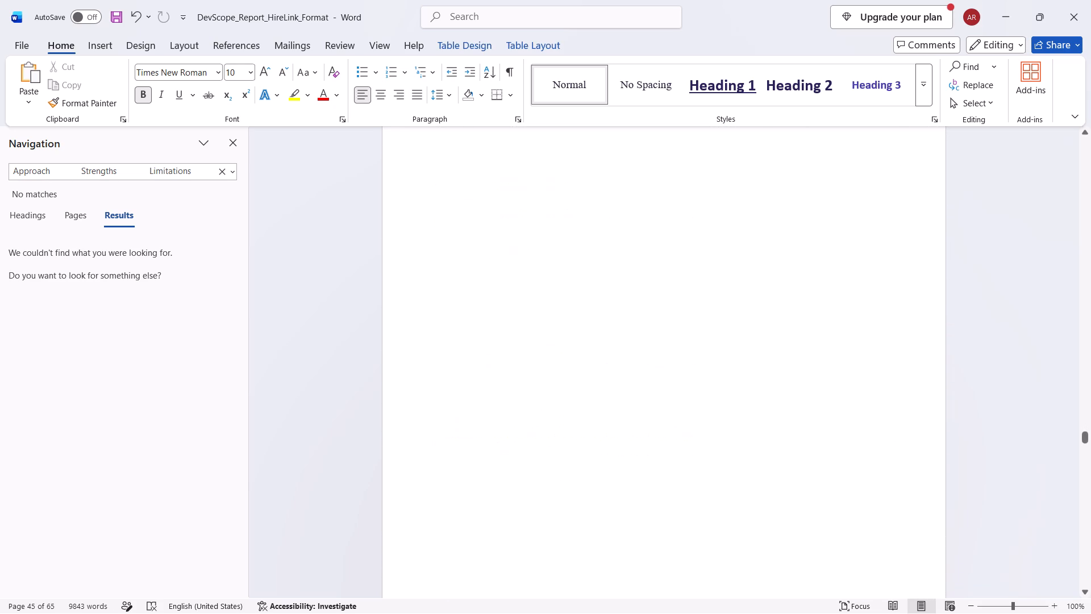
scroll(436, 331, down, 16)
scroll(436, 331, down, 20)
scroll(436, 331, down, 4)
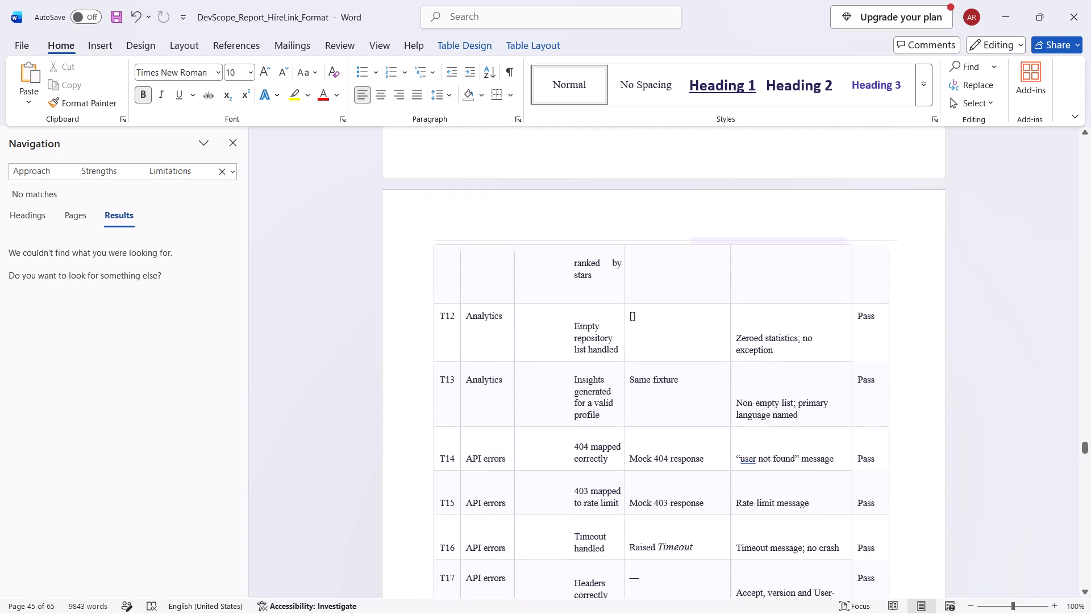
scroll(436, 331, down, 20)
scroll(436, 332, up, 15)
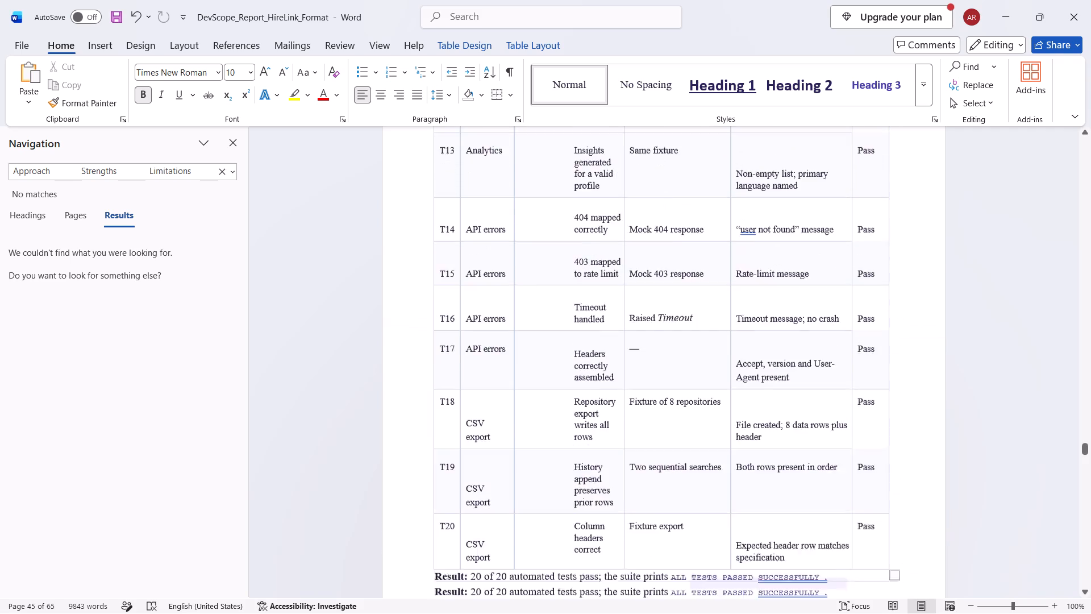
scroll(436, 332, up, 3)
scroll(436, 332, up, 20)
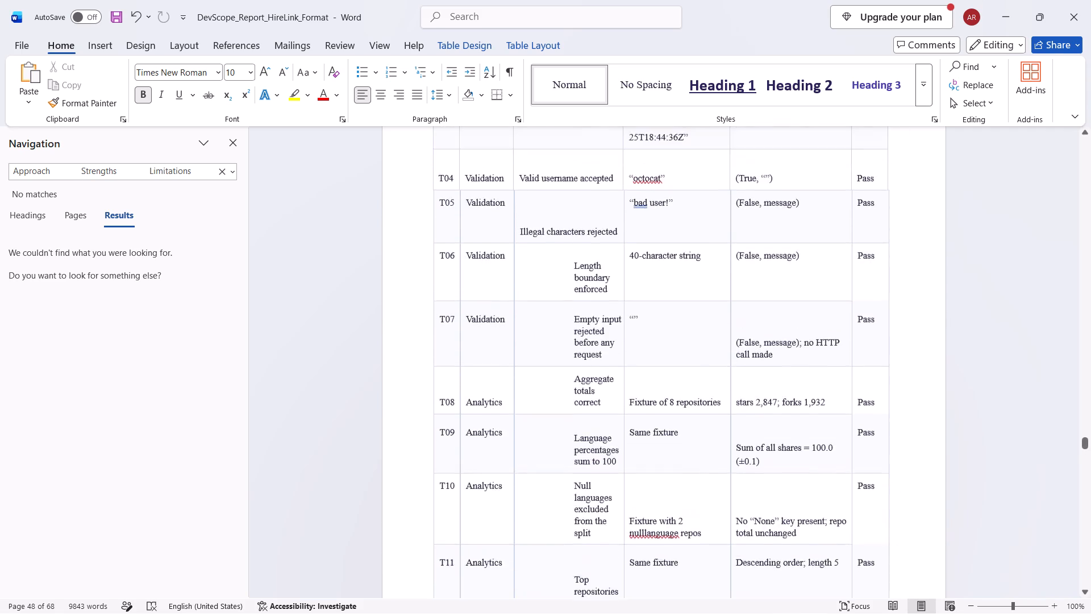
scroll(436, 332, up, 7)
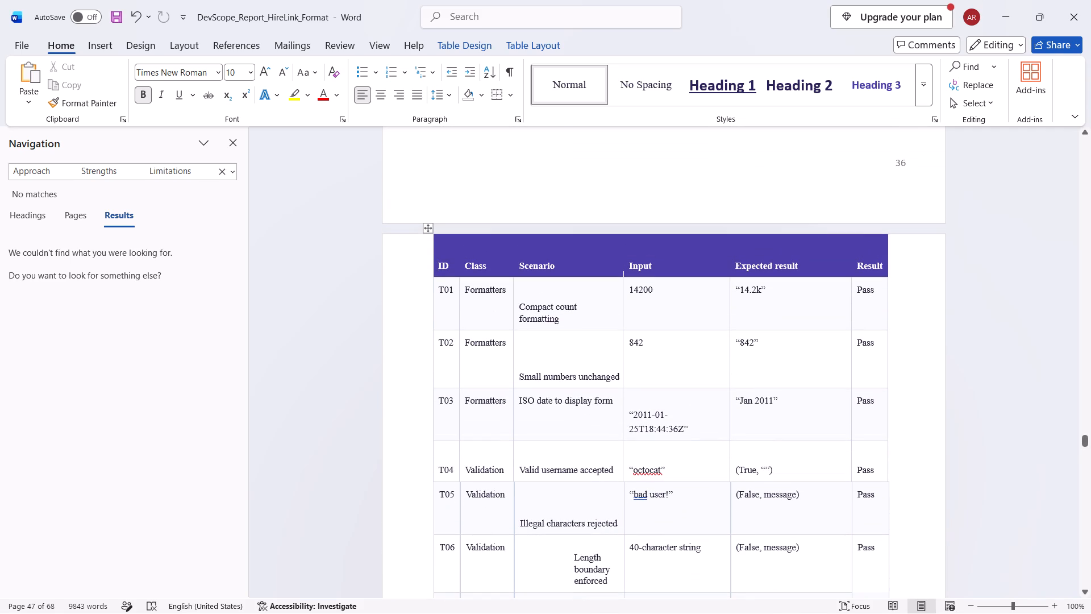
Shrink the heights of rows T02 and T03 in the automated test case table to fit their text, and try row T04.
drag(543, 388, 532, 359)
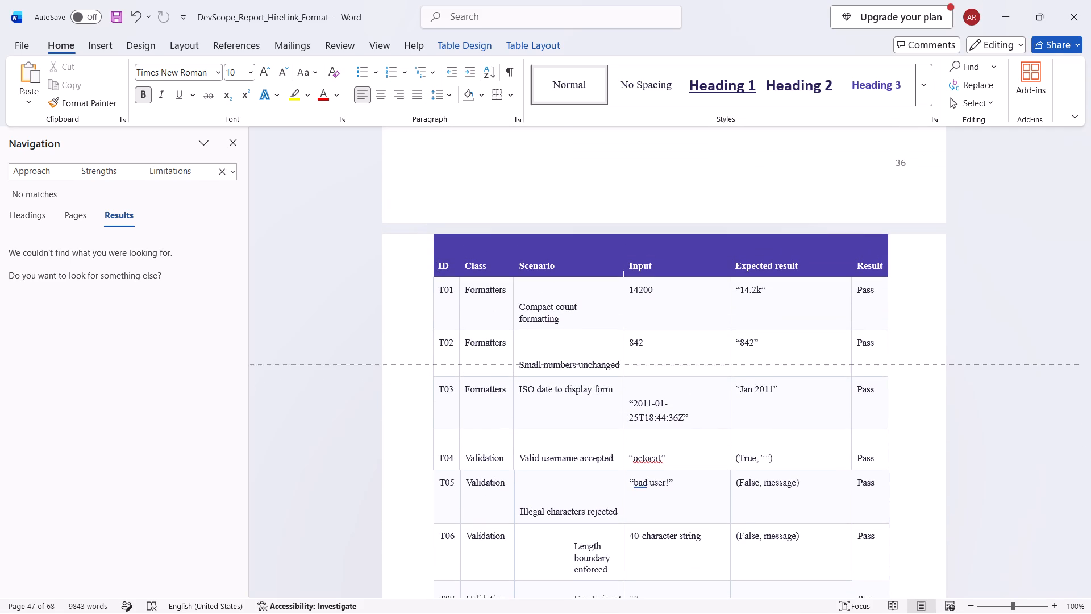
drag(532, 359, 528, 345)
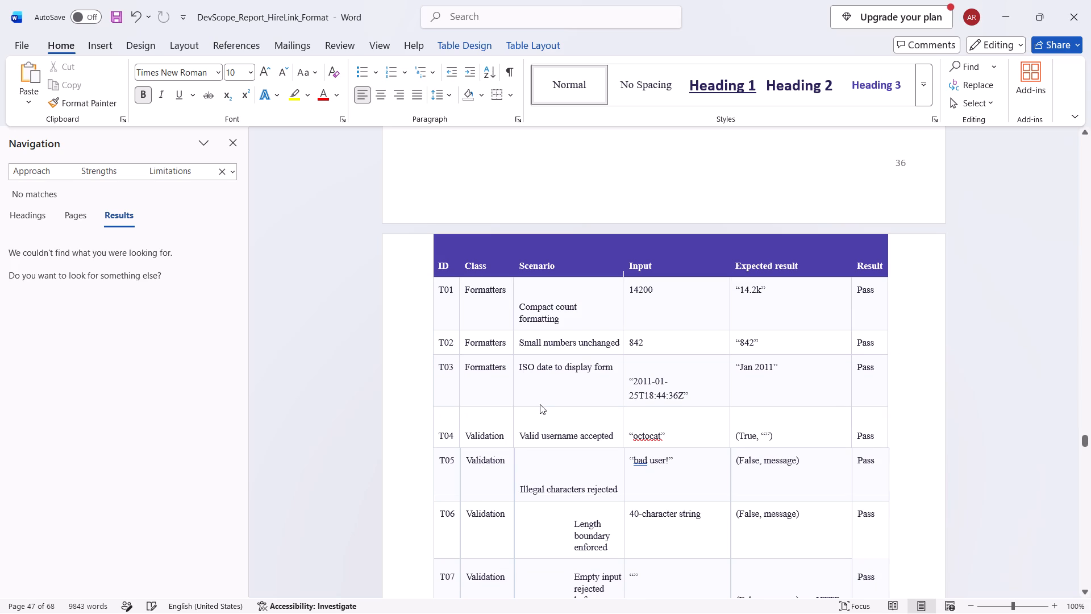
drag(545, 406, 538, 377)
drag(559, 428, 555, 399)
click(406, 414)
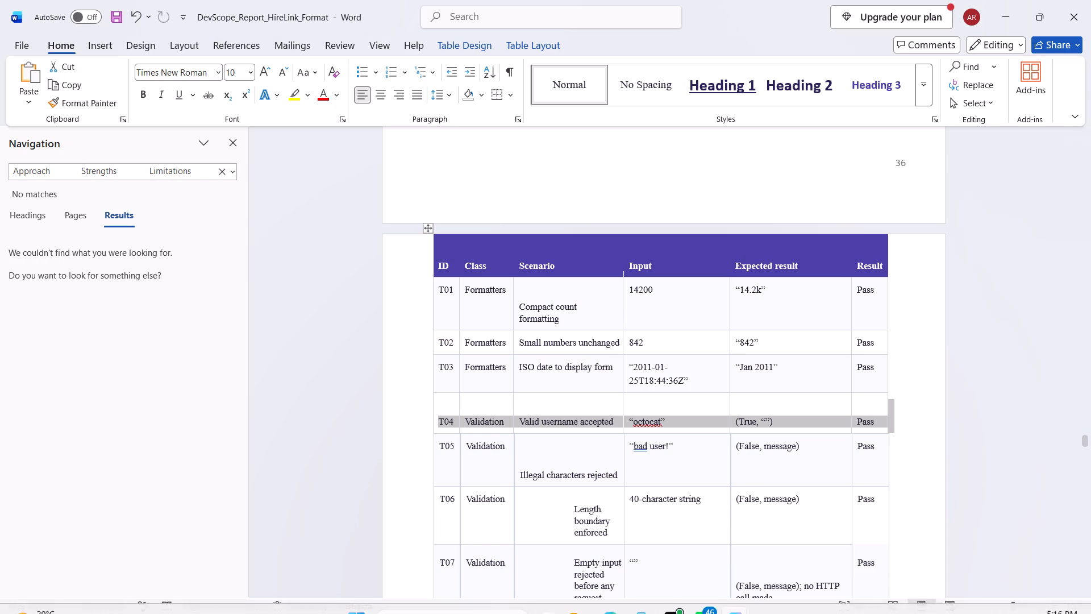
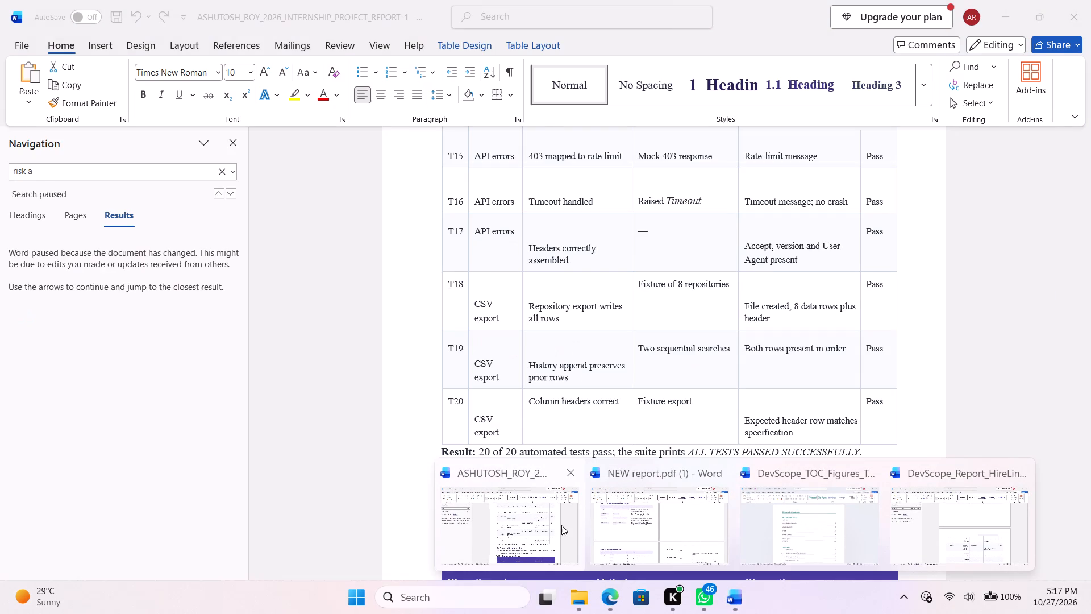
click(905, 508)
scroll(742, 329, down, 16)
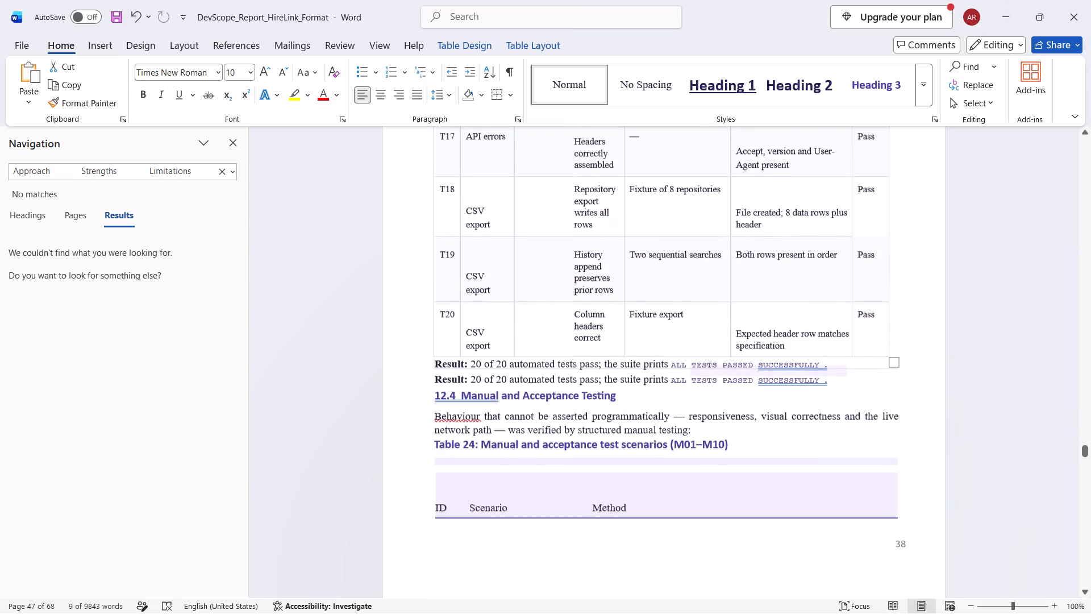
scroll(740, 328, up, 20)
scroll(740, 328, up, 20)
scroll(740, 328, up, 14)
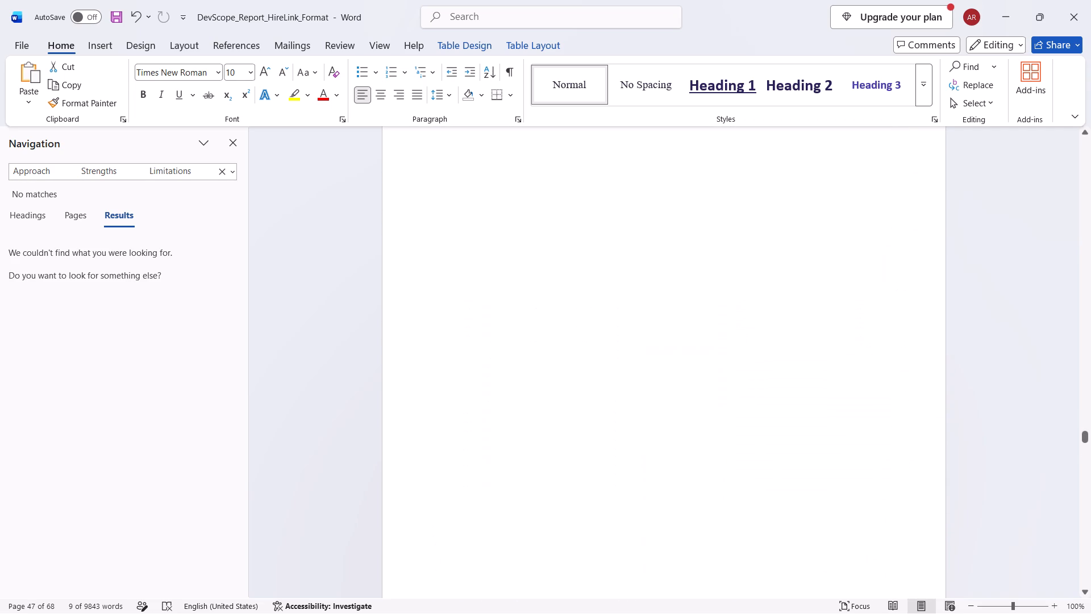
scroll(740, 328, up, 20)
scroll(740, 328, up, 6)
scroll(740, 328, down, 13)
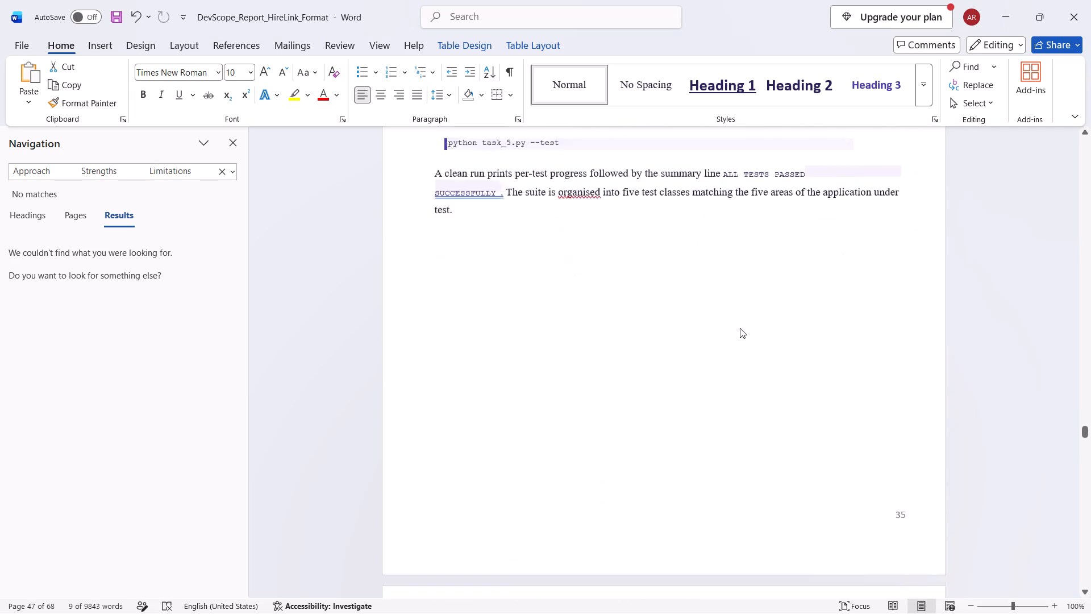
scroll(740, 328, down, 20)
click(740, 328)
key(ctrl+z)
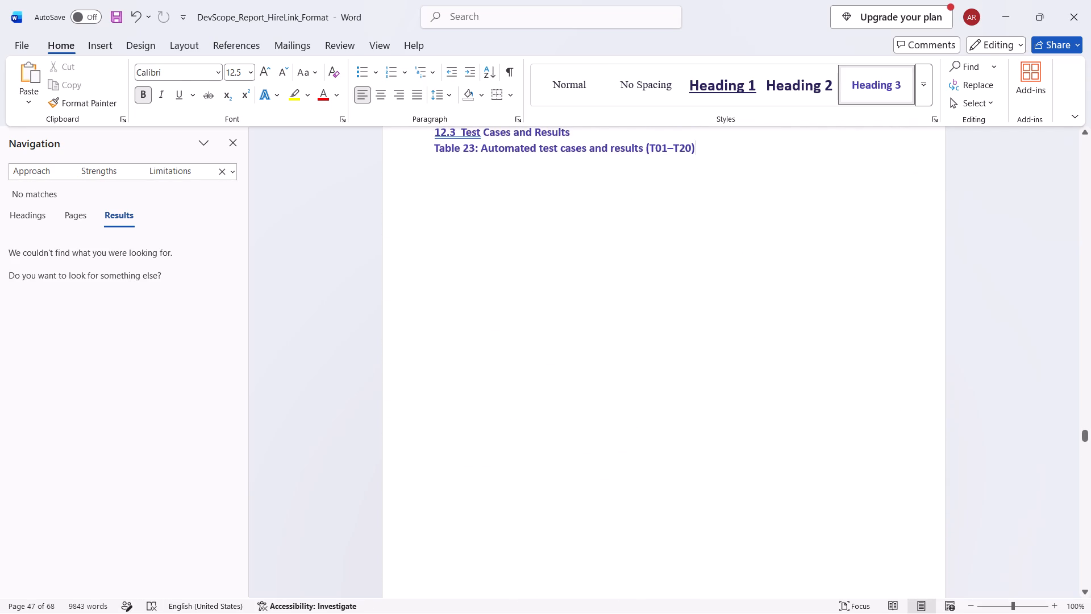
key(ctrl+z)
key(ctrl+z)
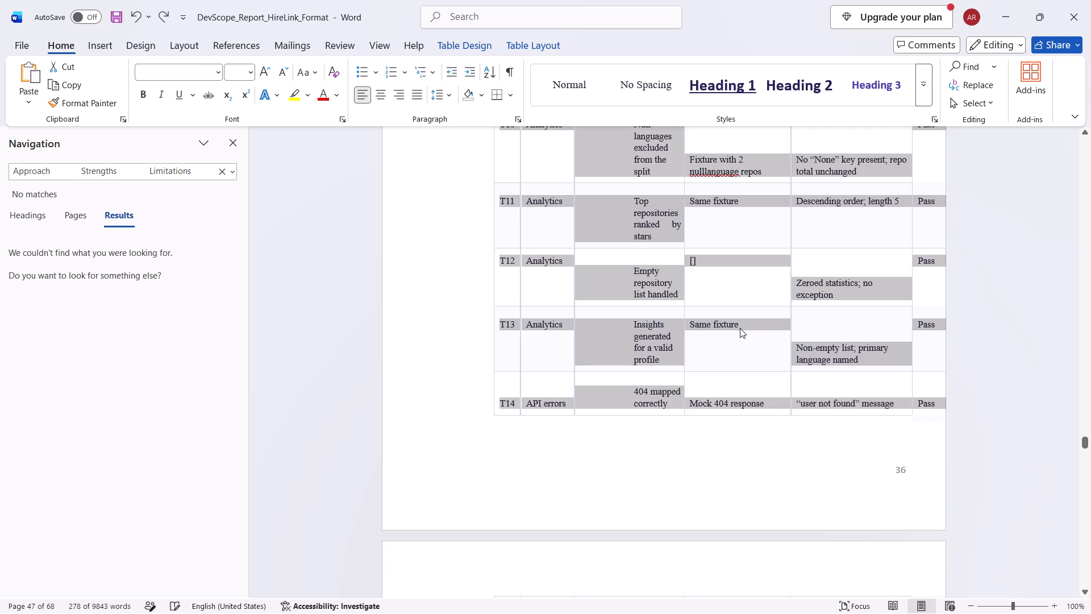
scroll(740, 328, up, 20)
scroll(740, 328, up, 4)
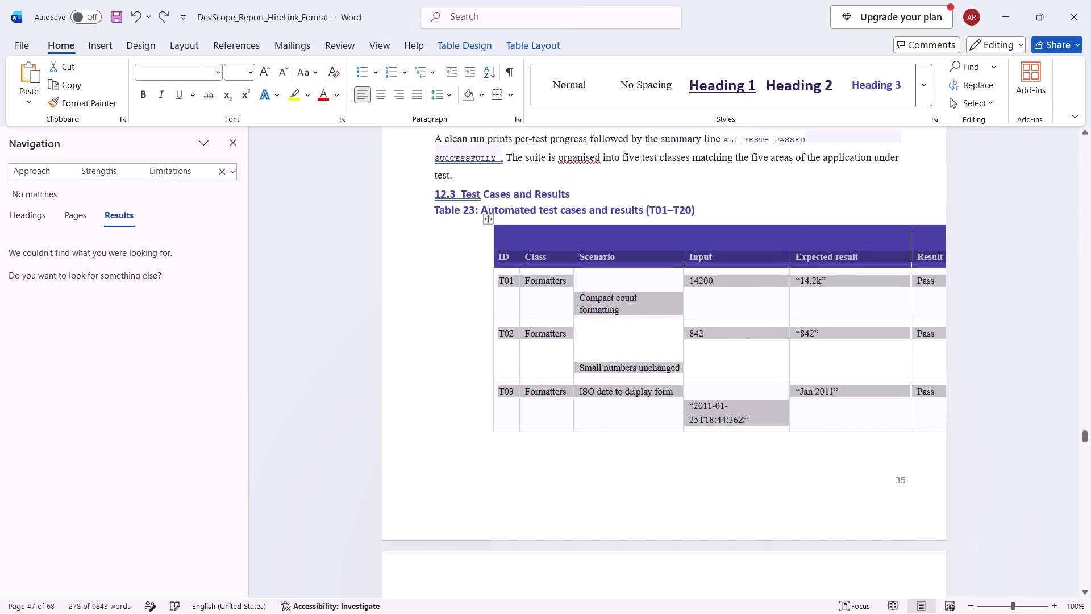
click(927, 347)
click(981, 344)
Delete the duplicate "Result: 20 of 20 automated tests pass" line above heading 12.4 Manual and Acceptance Testing.
scroll(981, 344, down, 20)
scroll(981, 344, down, 8)
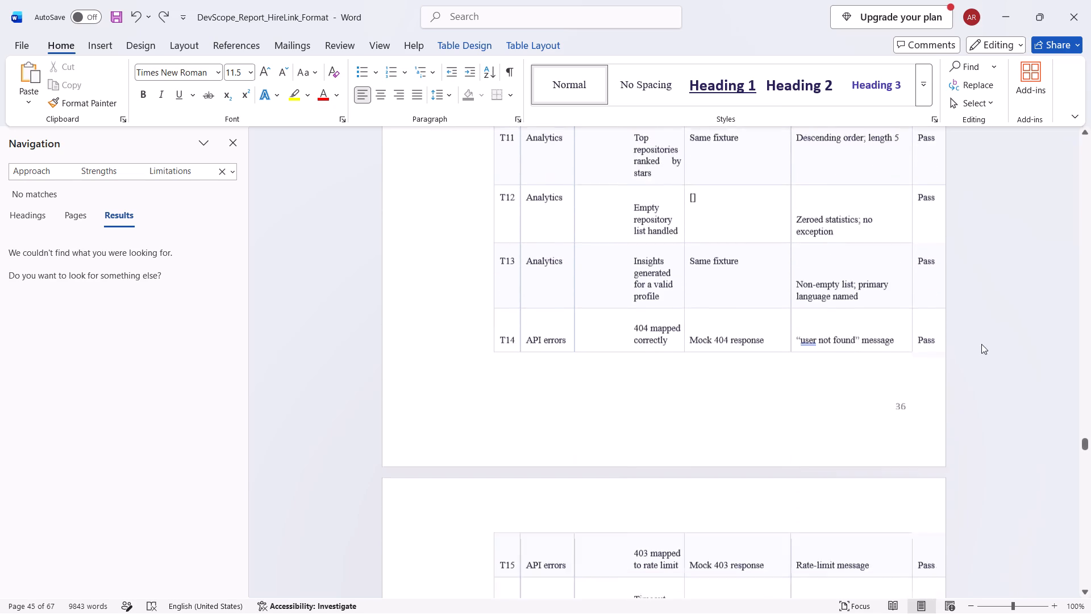
scroll(981, 344, down, 20)
scroll(981, 344, down, 18)
scroll(981, 344, up, 4)
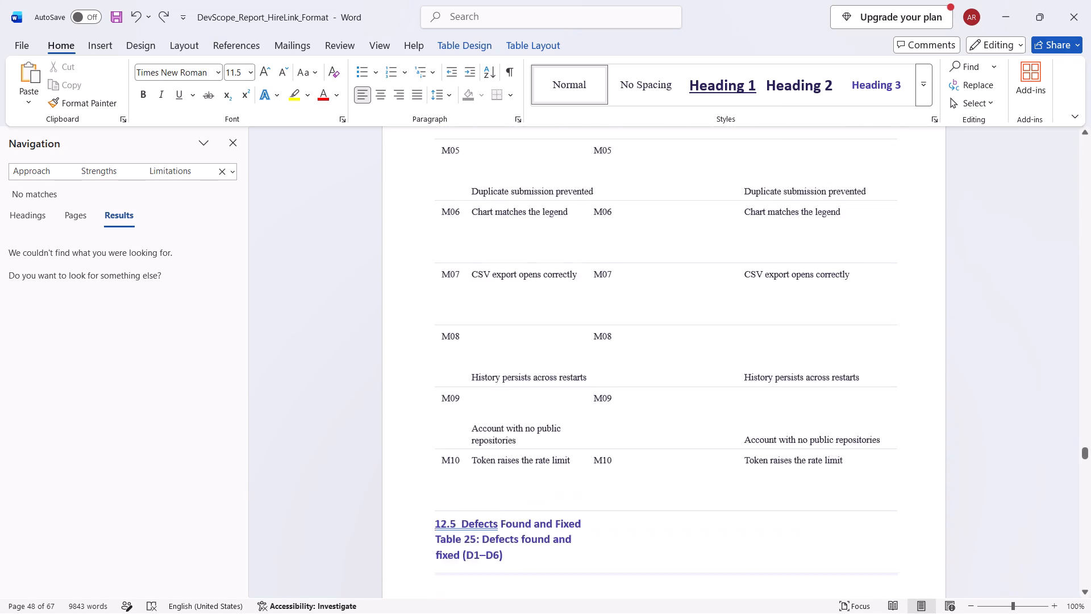
scroll(981, 344, up, 18)
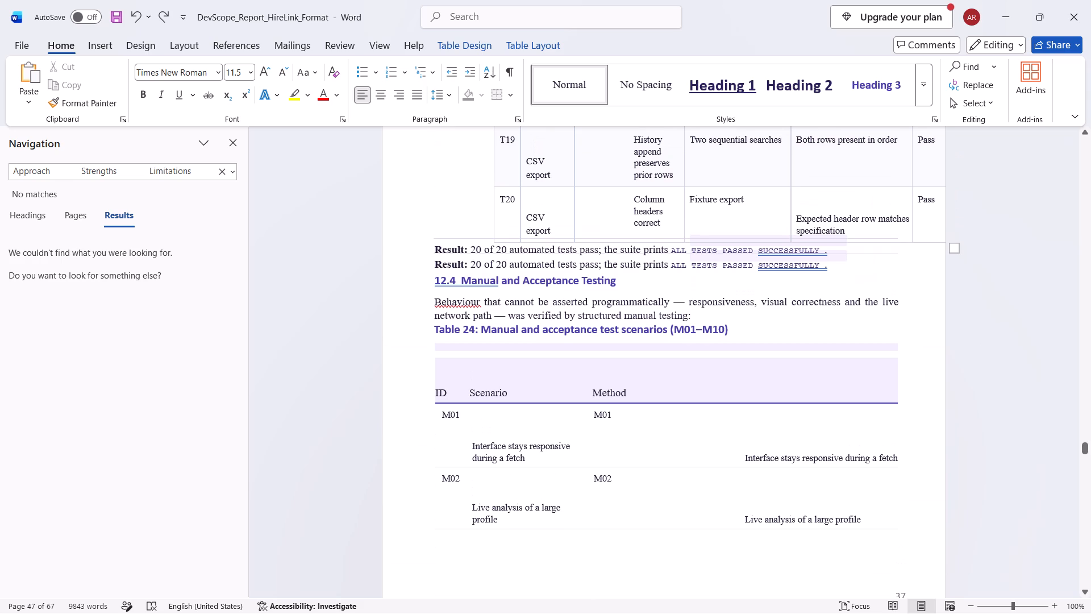
drag(834, 272, 664, 268)
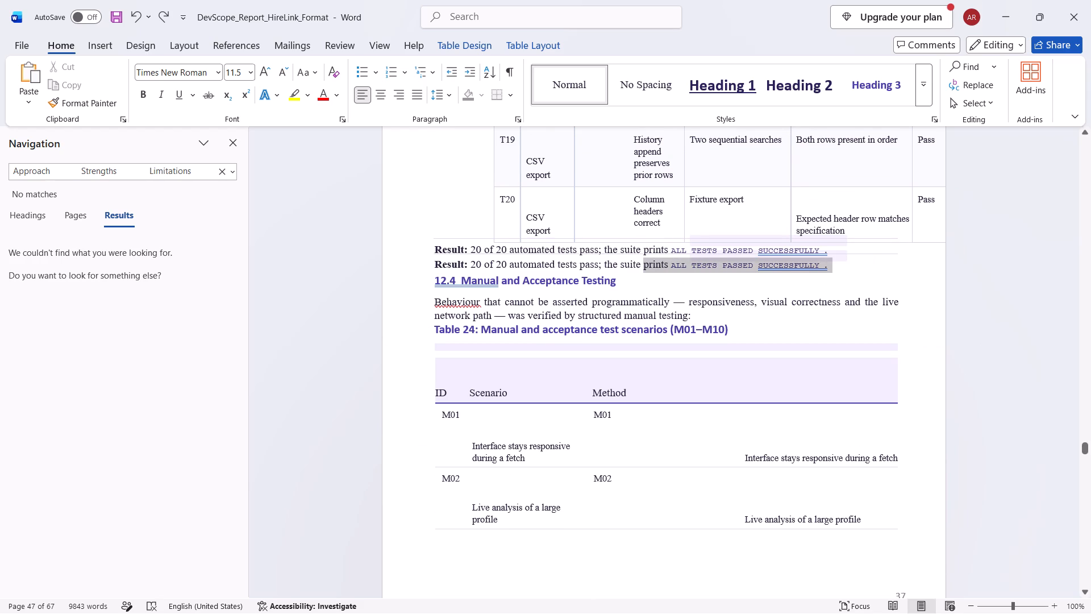
drag(664, 268, 431, 268)
key(BackSpace)
Reduce the heights of rows T01, T02 and T03 in Table 23 to fit their text.
scroll(431, 268, up, 18)
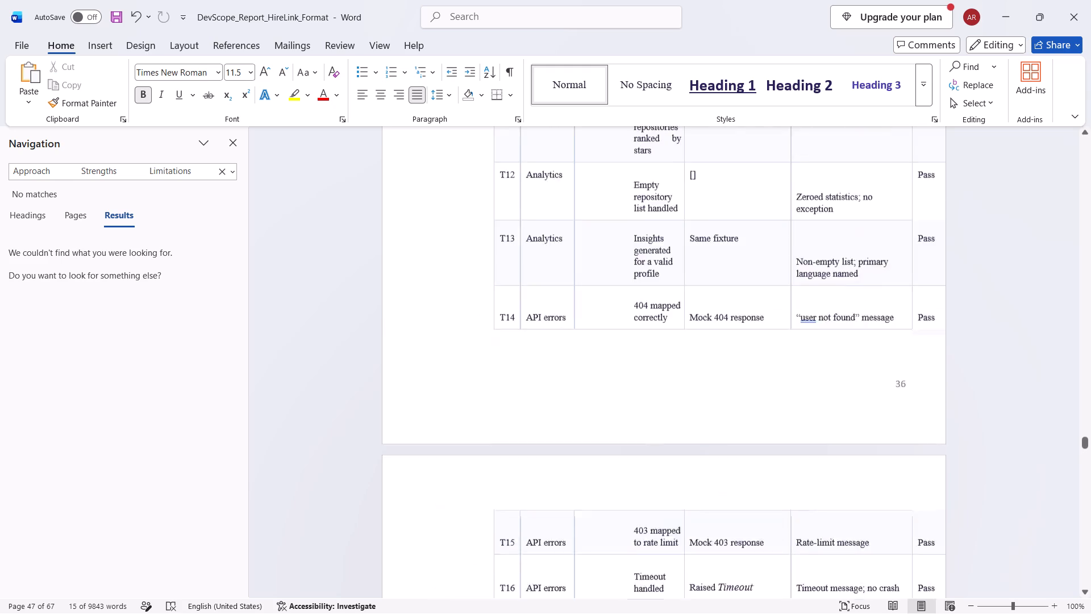
scroll(431, 268, up, 20)
scroll(431, 268, up, 10)
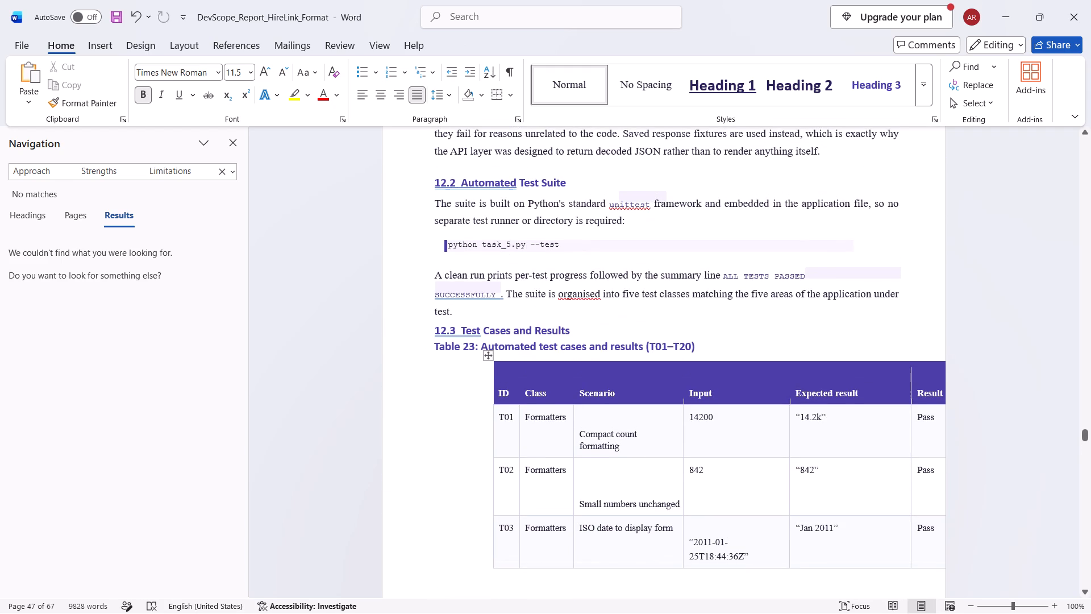
drag(697, 458, 693, 433)
click(711, 497)
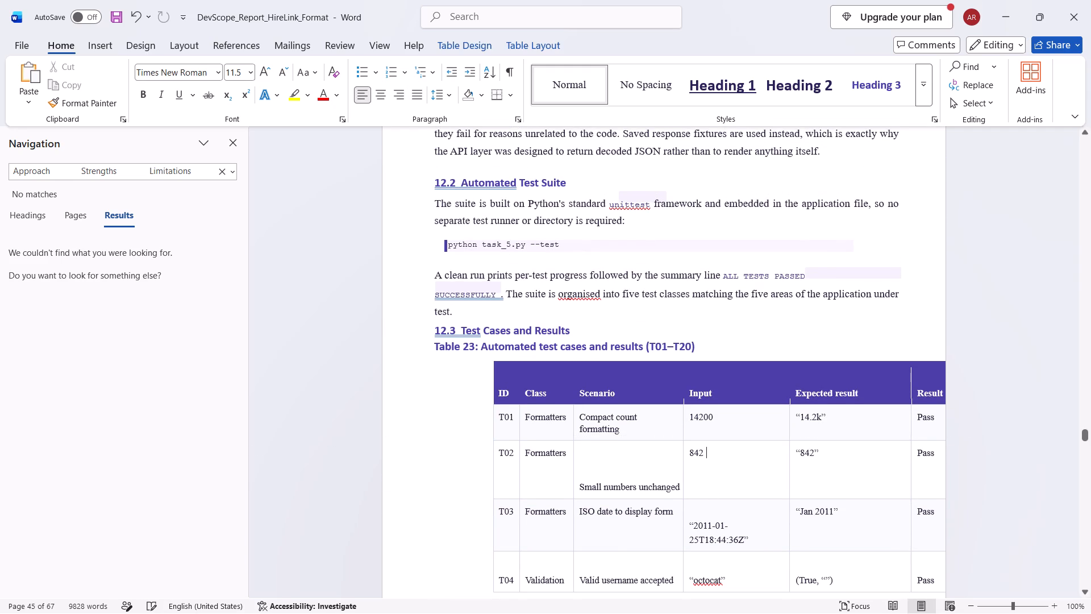
drag(706, 501, 705, 468)
drag(715, 526, 718, 500)
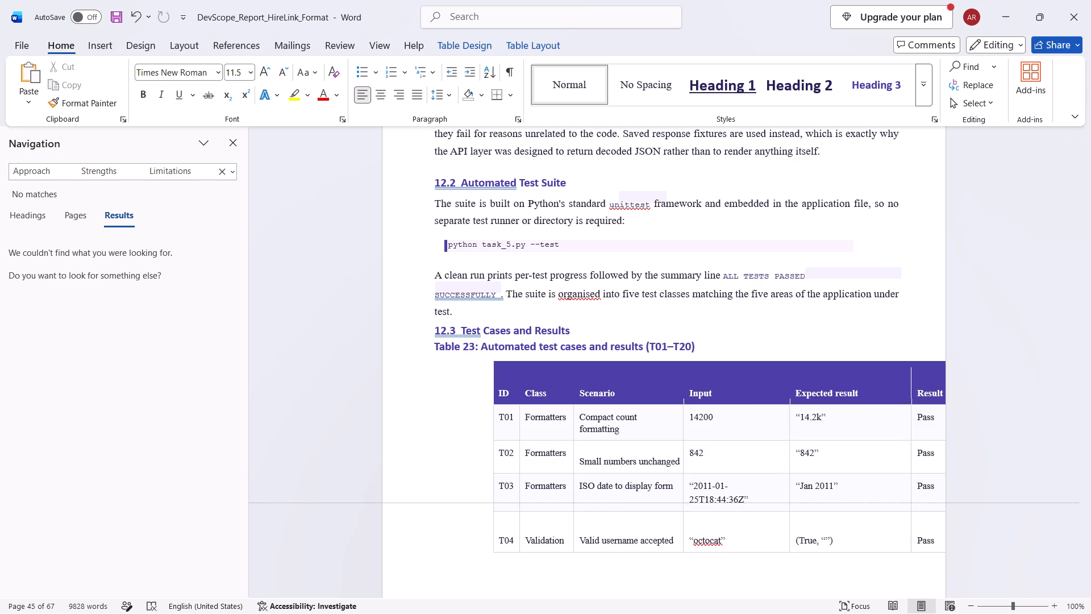
drag(718, 500, 718, 493)
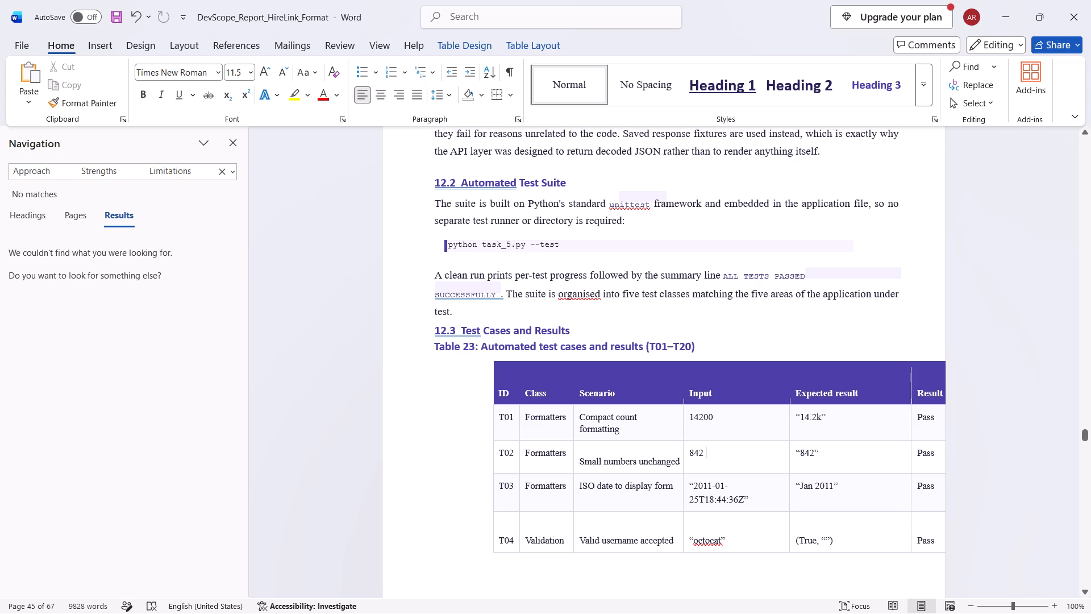
Reduce the height of row T06 in Table 23 and try to shorten row T07.
scroll(751, 553, down, 13)
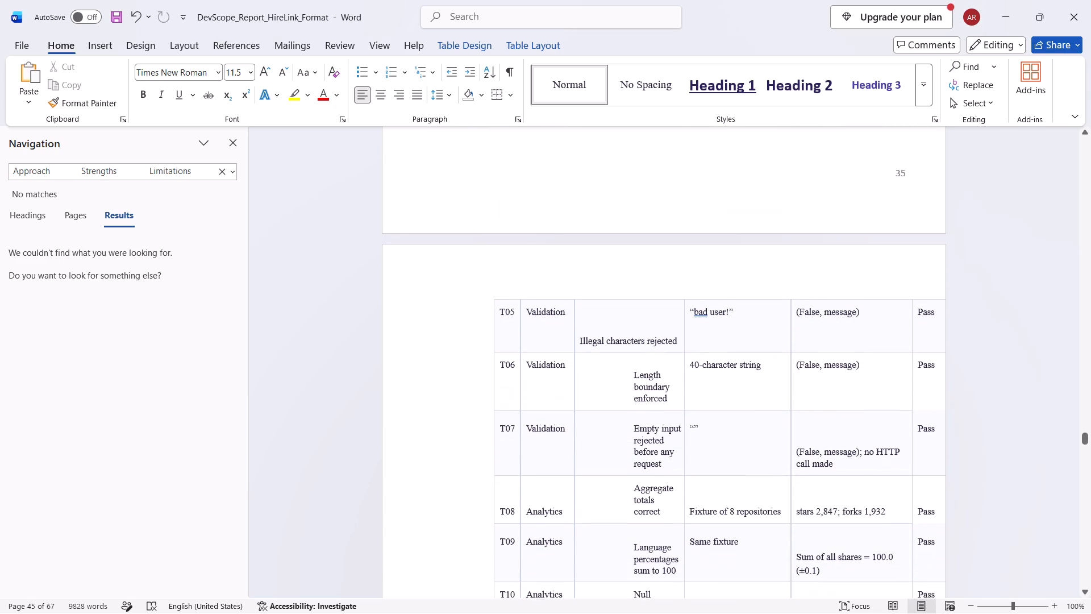
drag(721, 410, 721, 383)
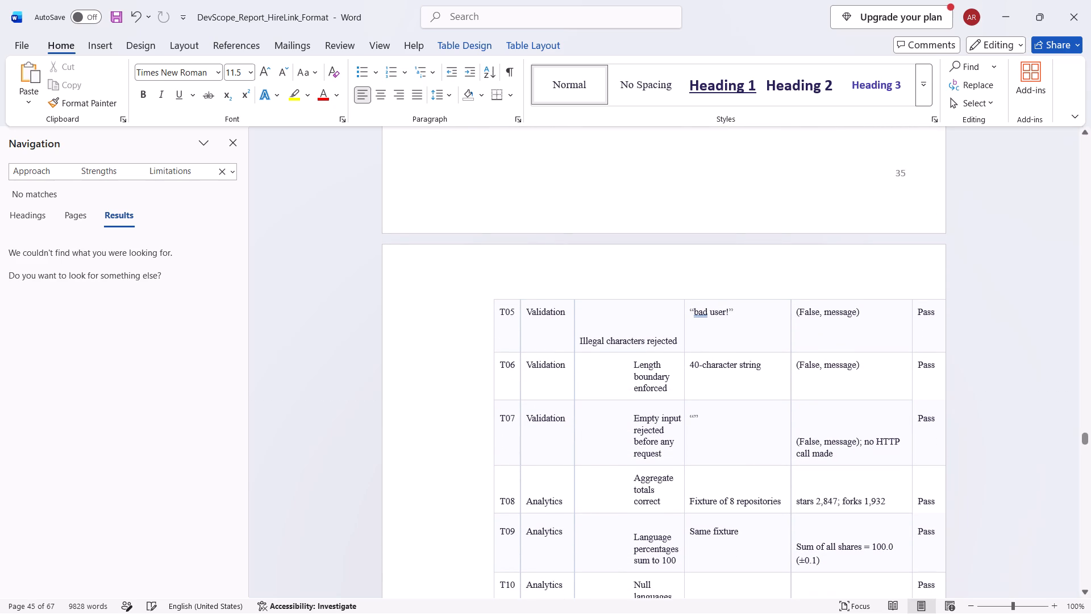
drag(744, 468, 745, 464)
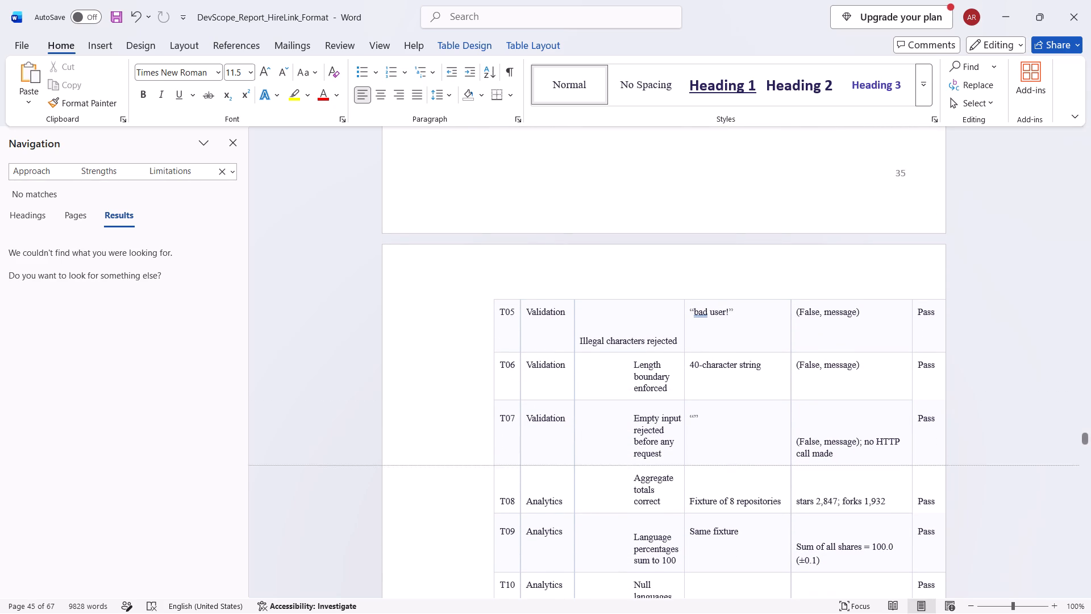
drag(745, 464, 745, 438)
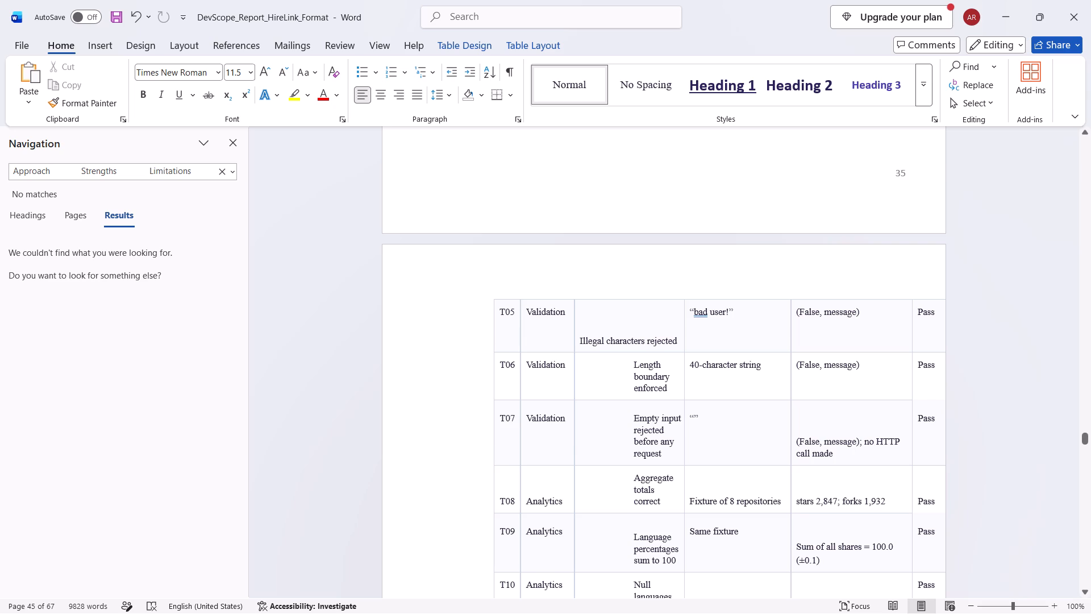
Examine the layout of the tables following Table 23, from section 12.4 to chapter 14 Documentation & User Guide.
scroll(723, 410, down, 20)
scroll(723, 410, down, 15)
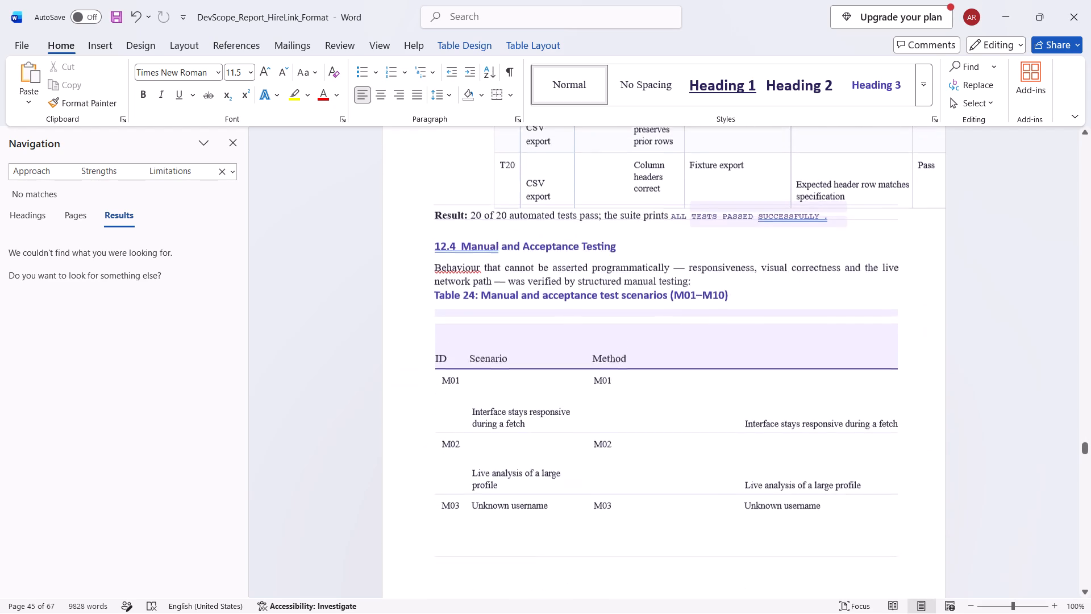
scroll(723, 410, down, 13)
scroll(723, 410, down, 17)
scroll(723, 410, up, 12)
scroll(723, 410, down, 20)
scroll(723, 410, down, 13)
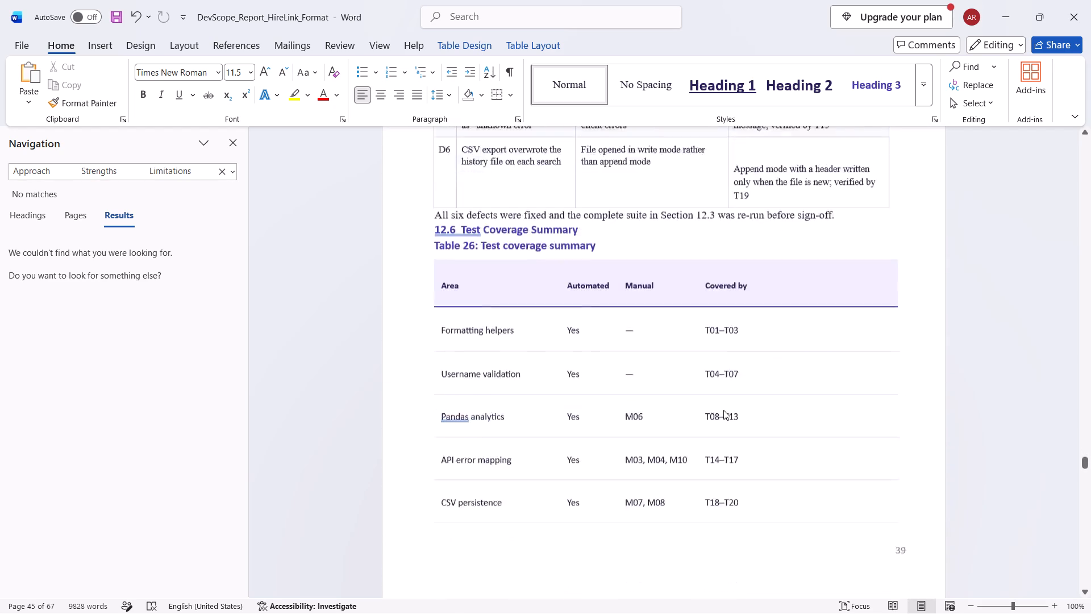
scroll(723, 410, down, 8)
scroll(723, 410, down, 20)
scroll(723, 410, down, 20)
scroll(723, 410, down, 5)
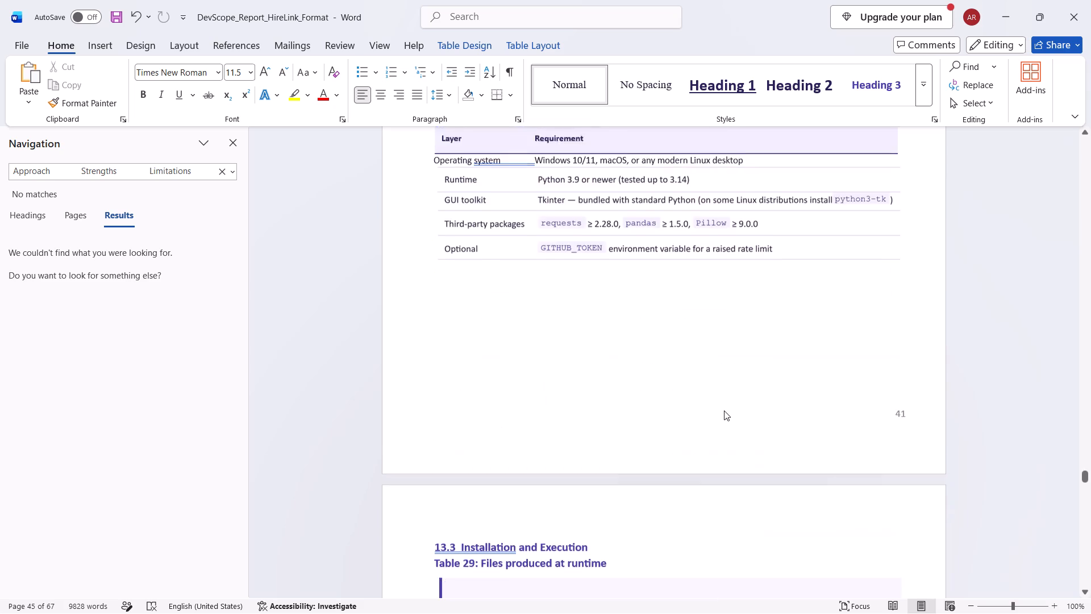
scroll(724, 410, down, 20)
scroll(724, 410, down, 10)
scroll(724, 410, down, 20)
scroll(724, 410, down, 5)
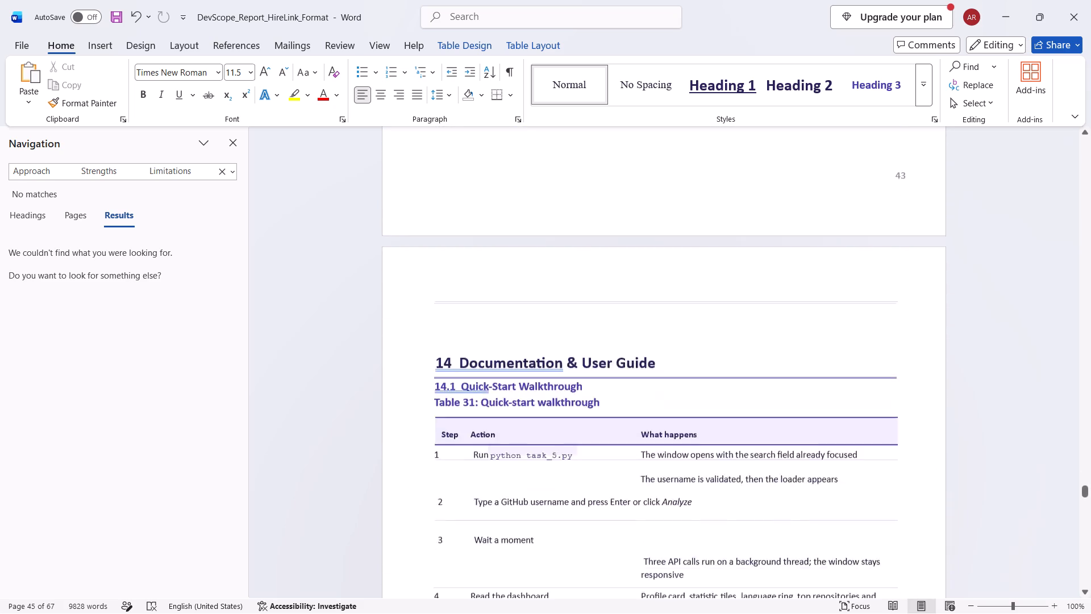
Examine the layout of the remaining tables and code listings from chapter 15 through Appendix B.
scroll(724, 412, down, 20)
scroll(724, 412, down, 20)
scroll(724, 412, down, 20)
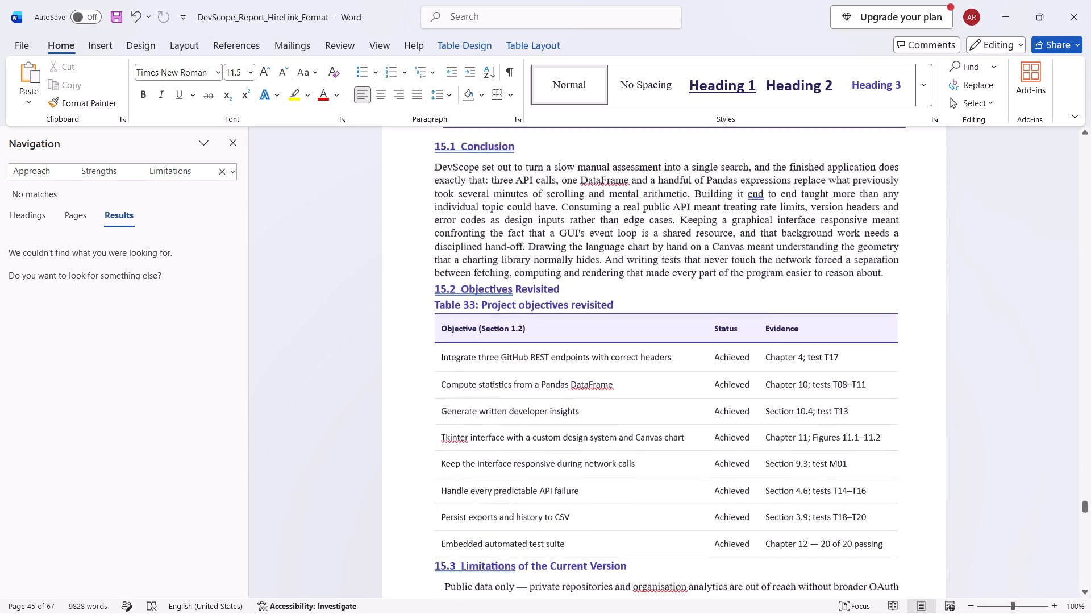
scroll(724, 412, down, 20)
scroll(724, 412, down, 20)
scroll(724, 412, down, 20)
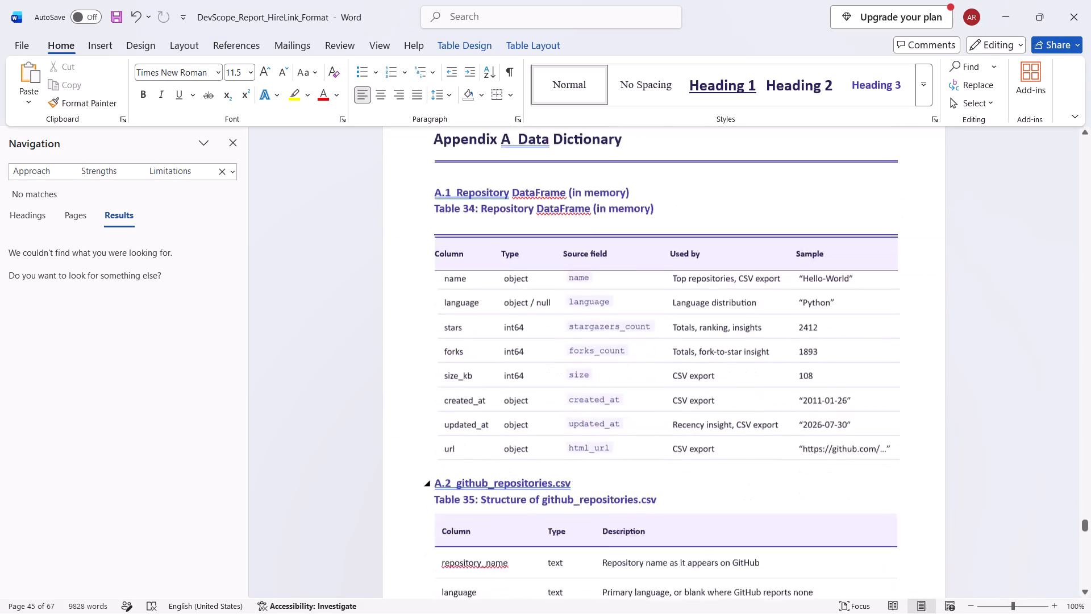
scroll(724, 413, down, 20)
scroll(724, 413, down, 20)
scroll(724, 413, down, 20)
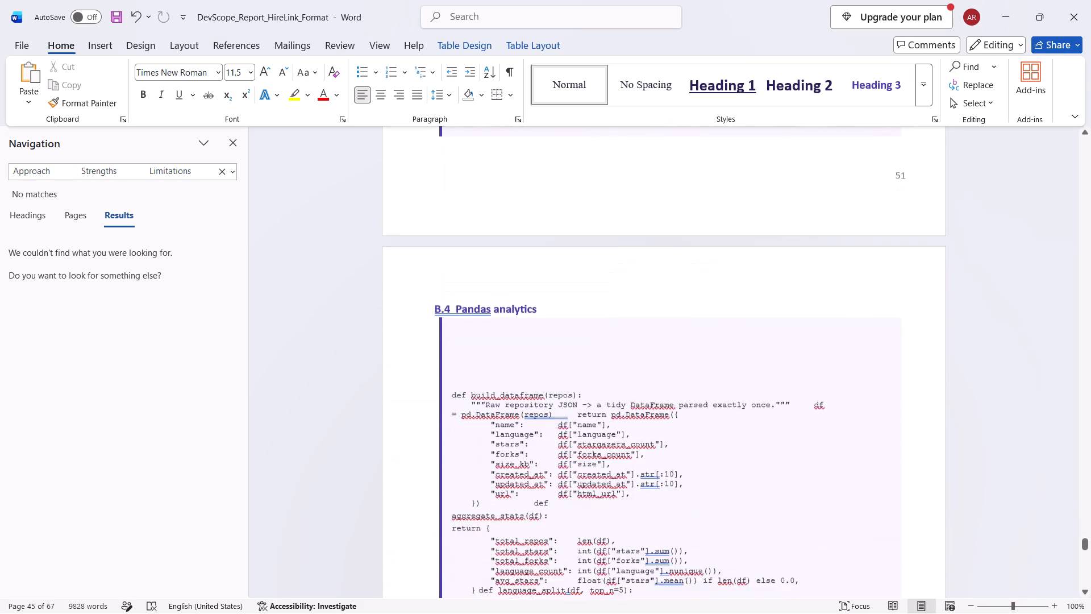
scroll(724, 415, down, 20)
scroll(724, 415, down, 20)
scroll(724, 415, down, 20)
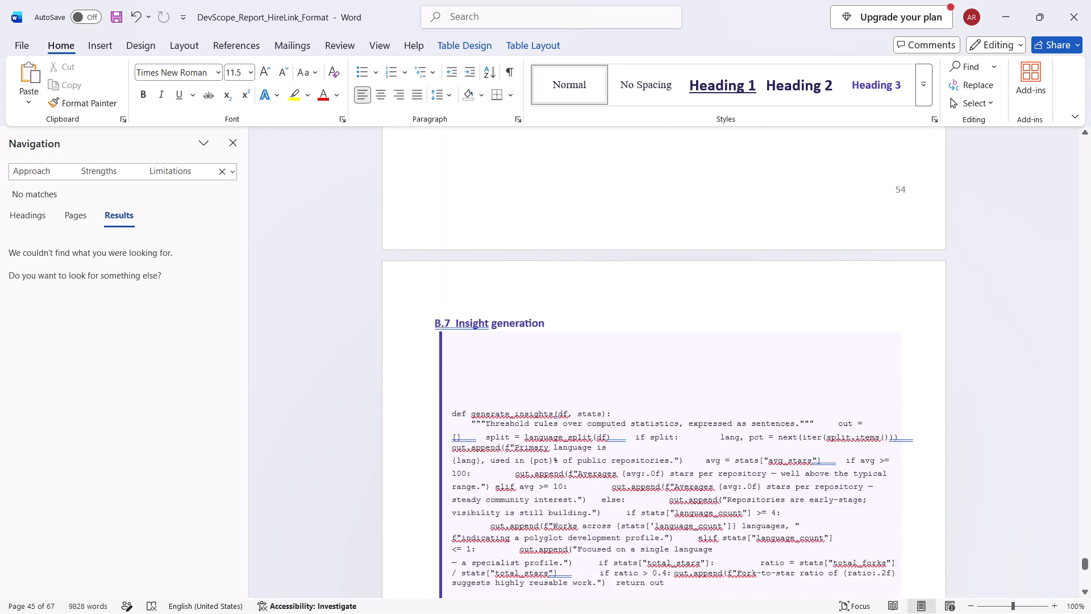
scroll(724, 417, down, 17)
Delete the Acknowledgement's second paragraph, which begins "I would like to extend my sincere gratitude".
drag(1086, 570, 1090, 136)
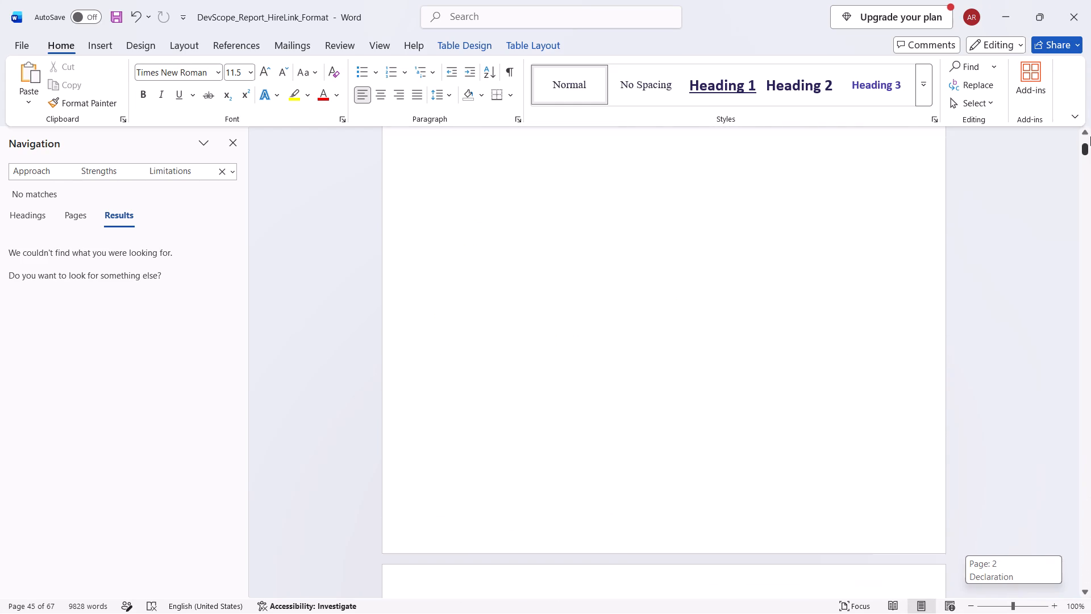
drag(1090, 136, 1090, 128)
scroll(724, 278, down, 20)
scroll(724, 278, down, 6)
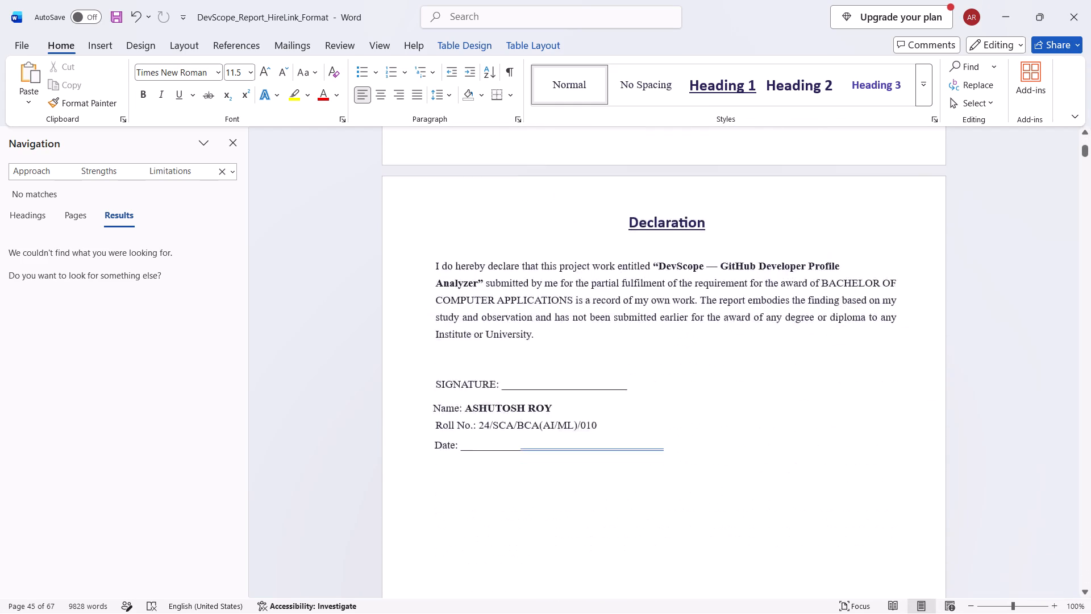
scroll(746, 295, down, 20)
scroll(746, 295, down, 20)
scroll(746, 295, down, 4)
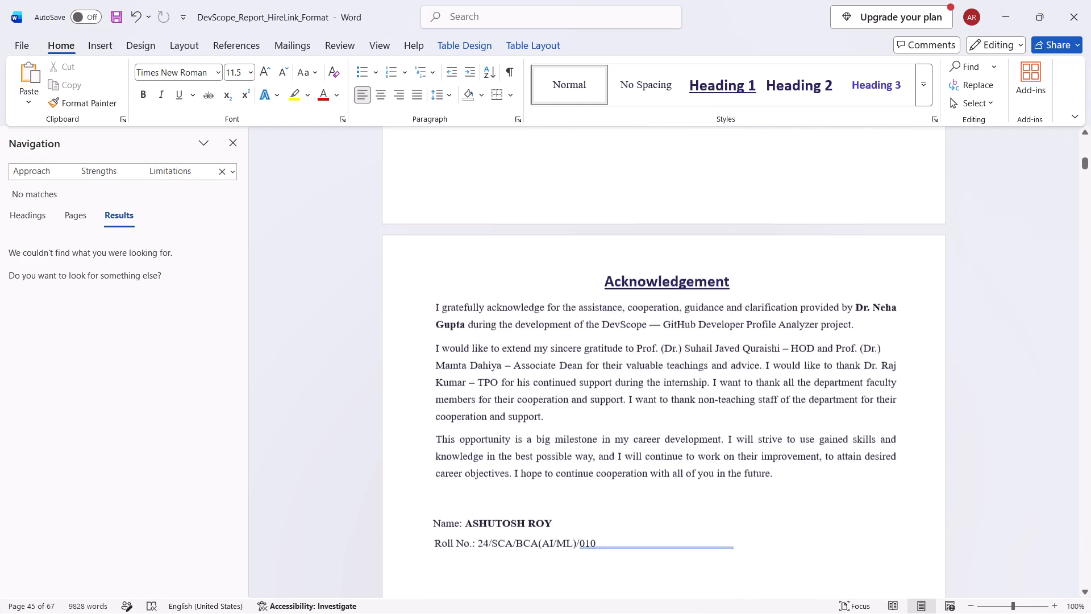
drag(435, 288, 468, 311)
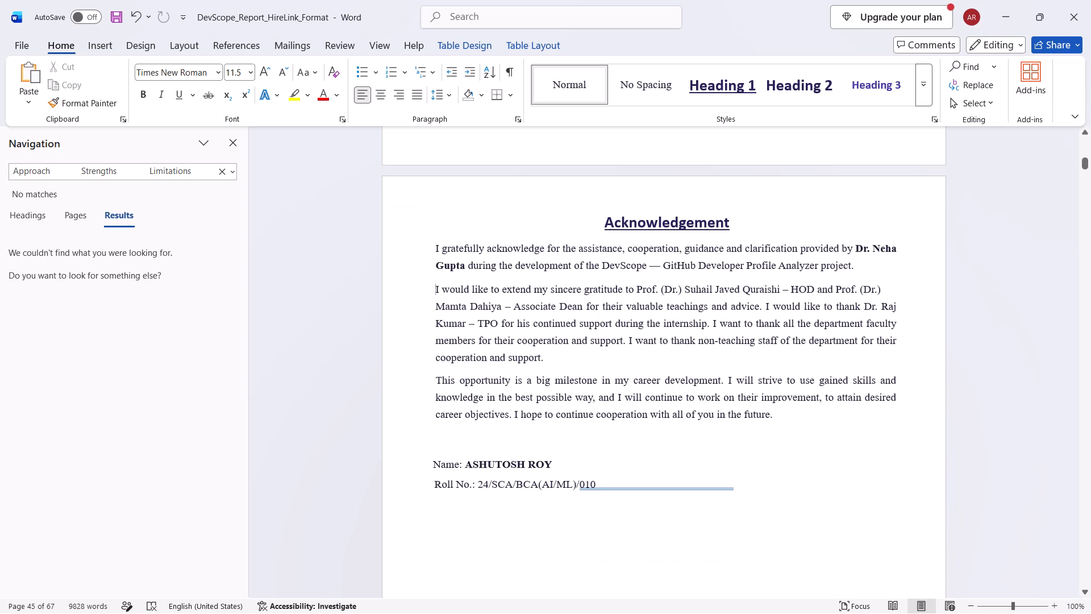
drag(468, 311, 544, 362)
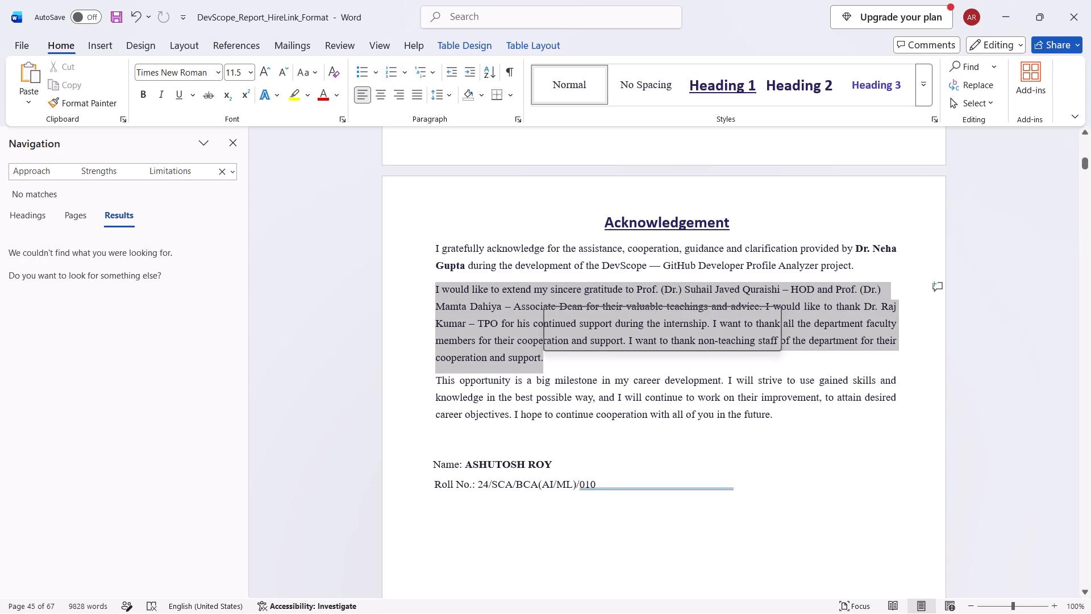
key(BackSpace)
key(BackSpace)
key(BackSpace)
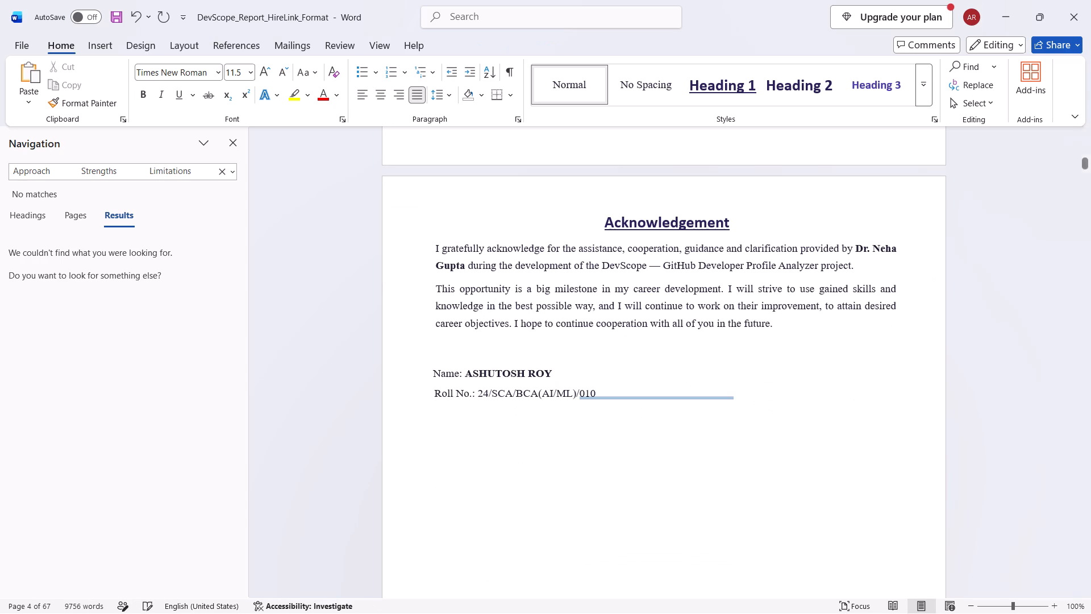
Delete empty lines in the blank area after the Abstract's keywords, before the Table of Contents.
scroll(544, 362, down, 20)
scroll(544, 362, down, 11)
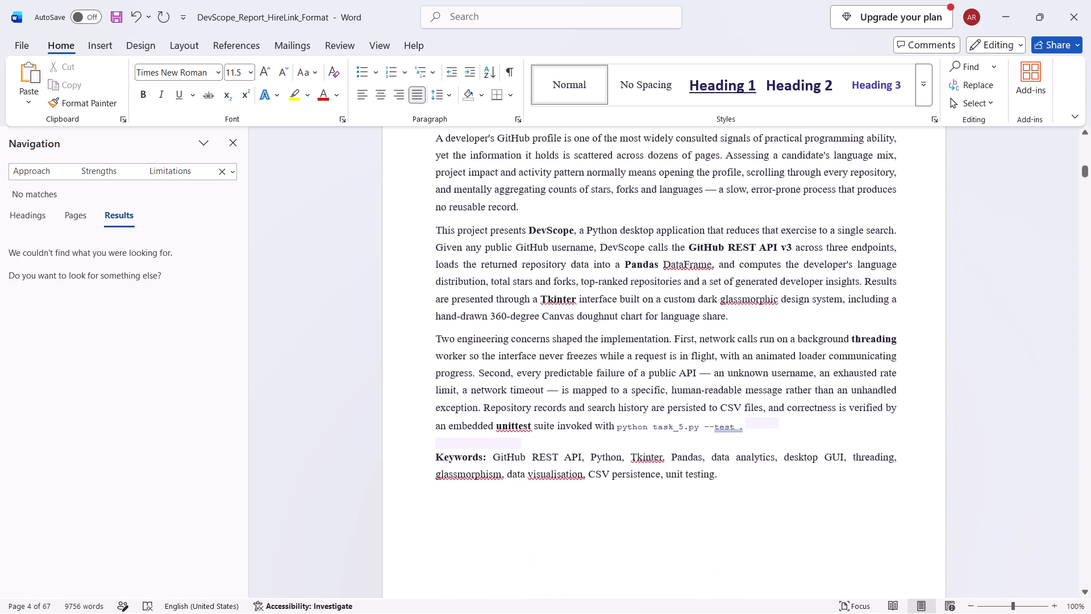
scroll(544, 362, down, 20)
scroll(544, 362, down, 12)
click(507, 280)
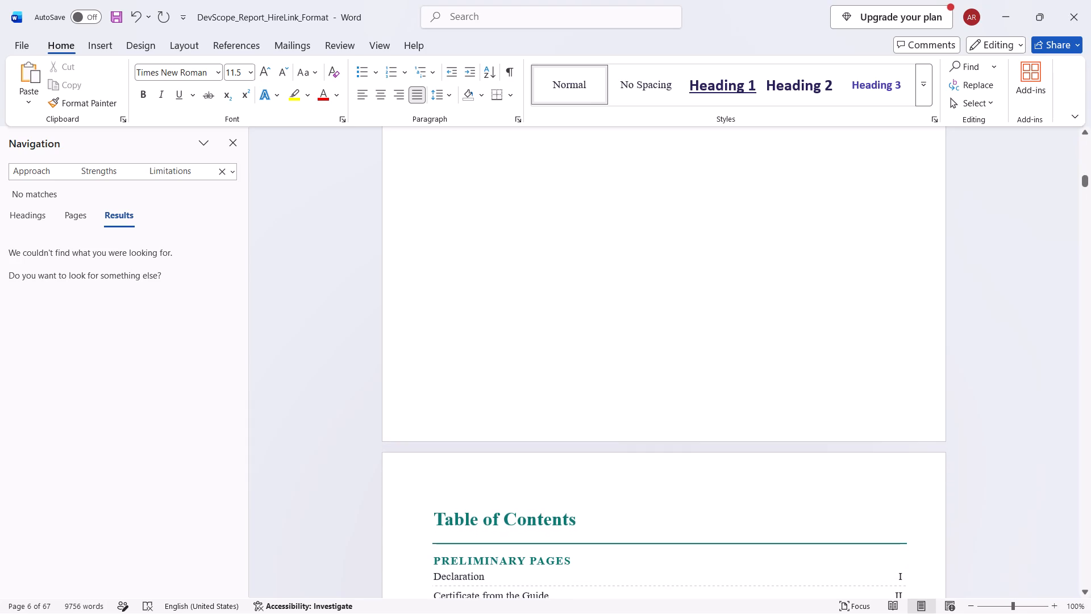
key(BackSpace)
key(BackSpace)
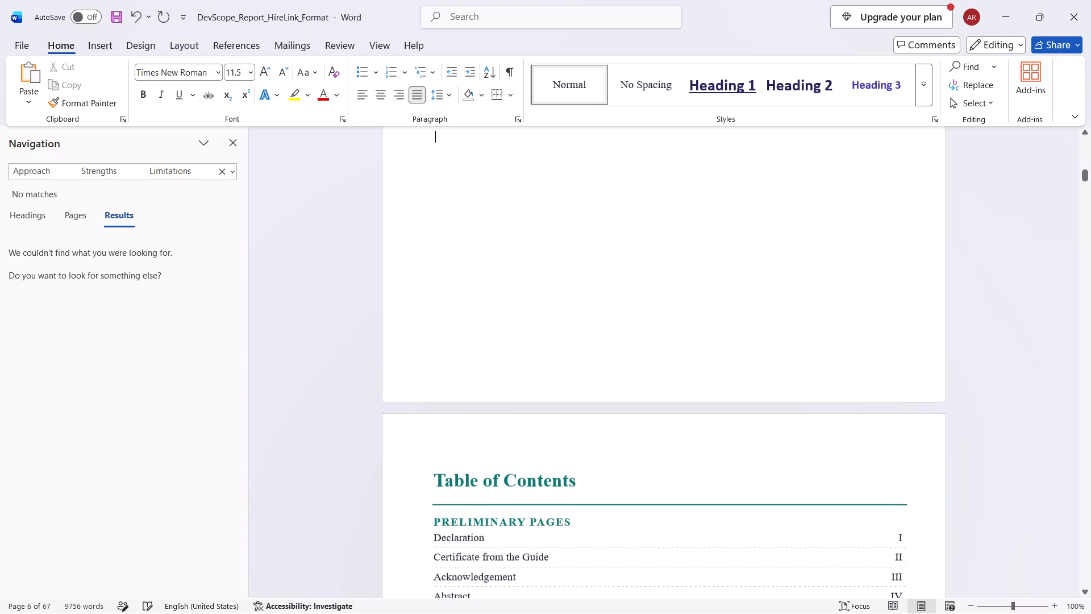
Check the preliminary pages between the cover page and the Table of Contents.
scroll(508, 279, up, 10)
scroll(508, 279, down, 20)
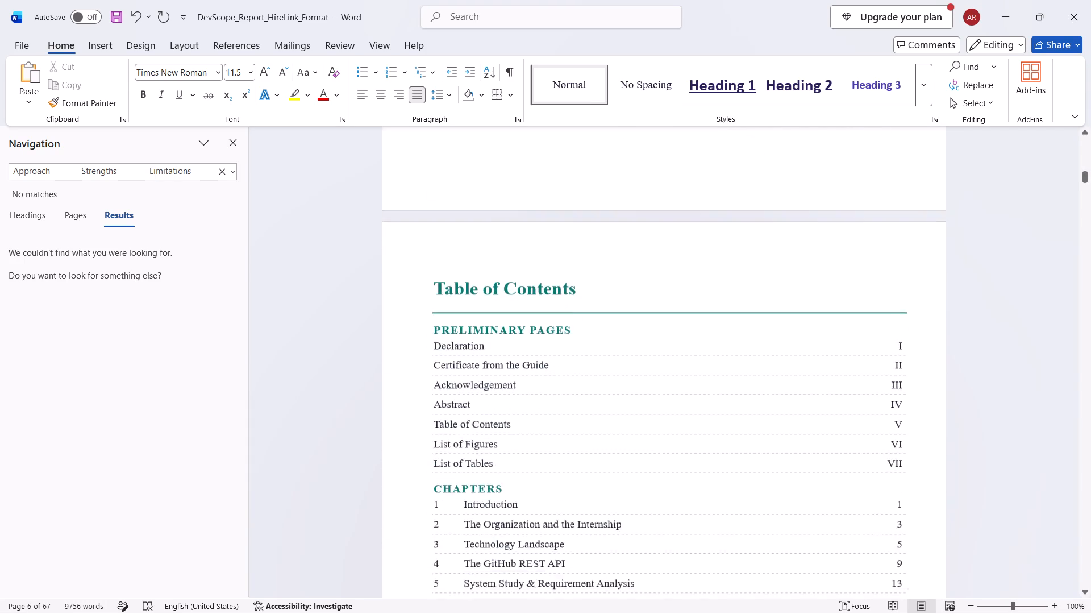
scroll(508, 279, down, 16)
scroll(508, 279, up, 17)
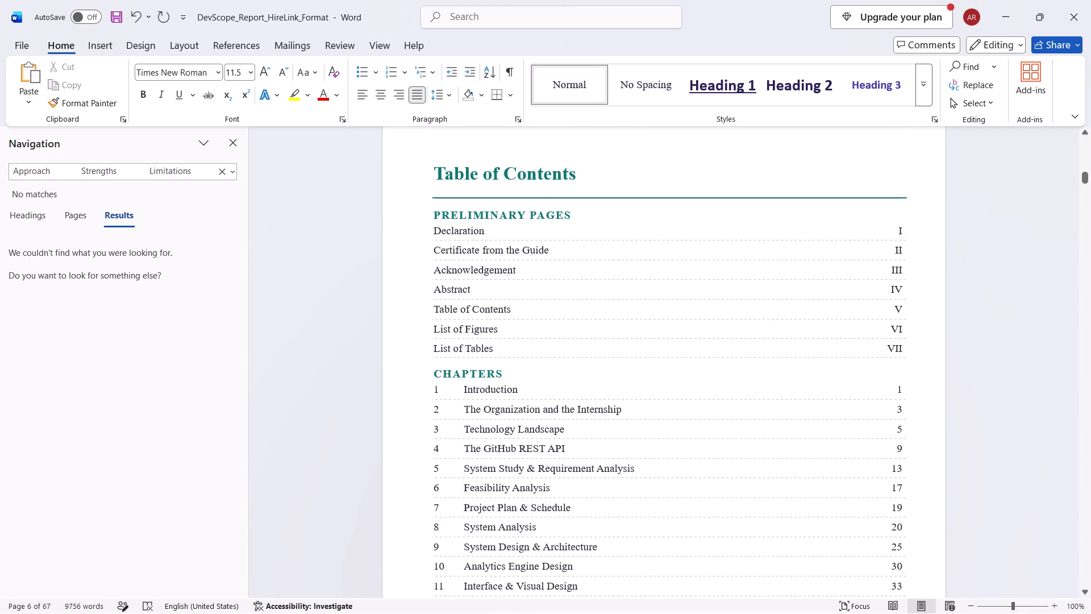
scroll(508, 279, up, 20)
scroll(508, 279, up, 20)
scroll(508, 279, up, 20)
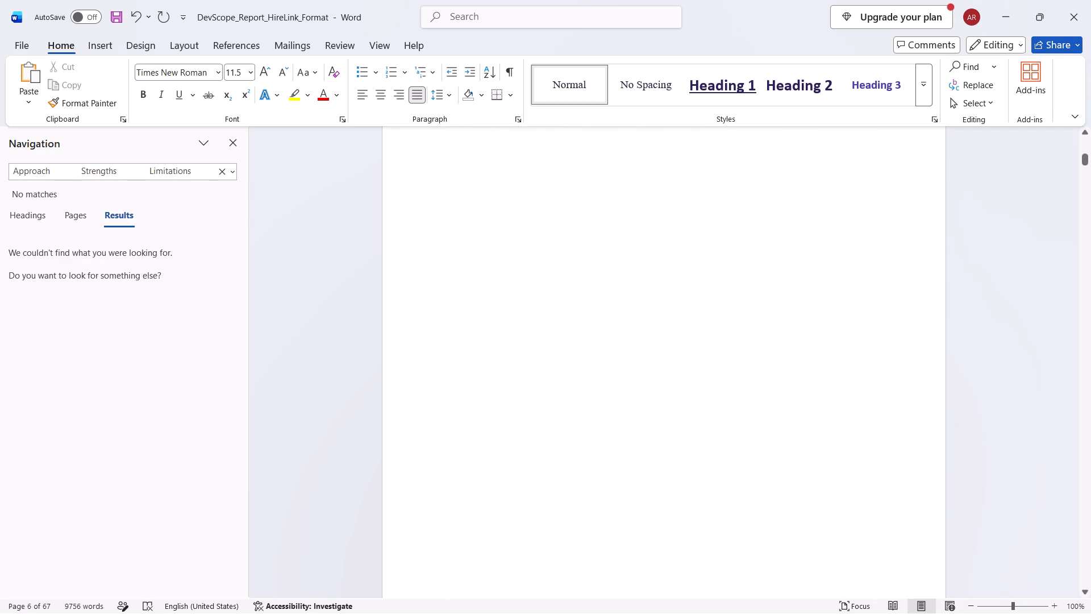
scroll(508, 279, up, 20)
scroll(508, 279, up, 20)
scroll(508, 279, up, 20)
scroll(508, 279, down, 6)
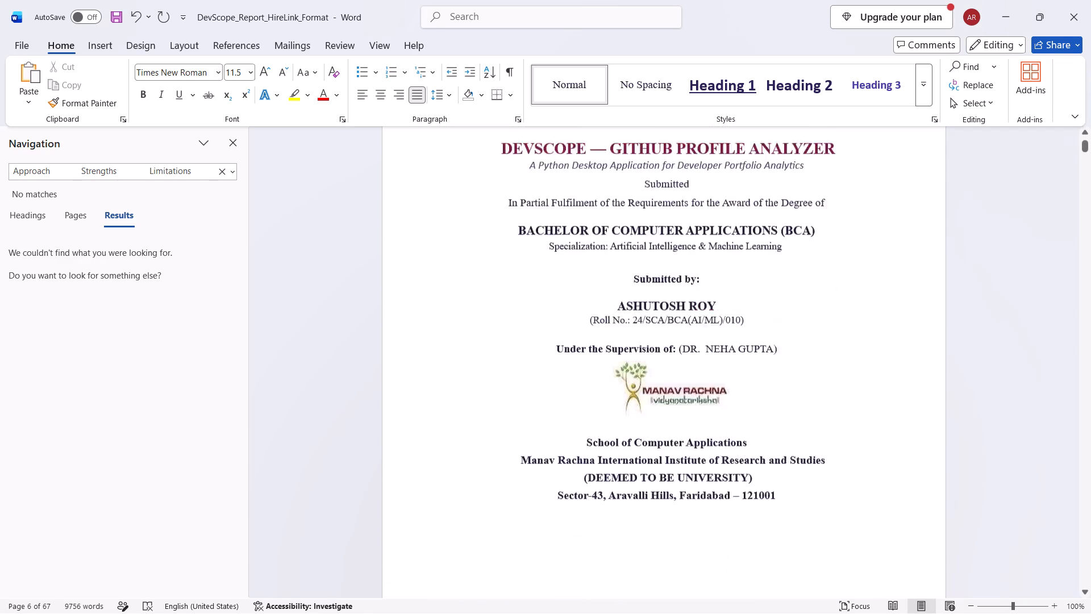
scroll(508, 279, down, 16)
scroll(508, 279, down, 20)
scroll(508, 279, down, 13)
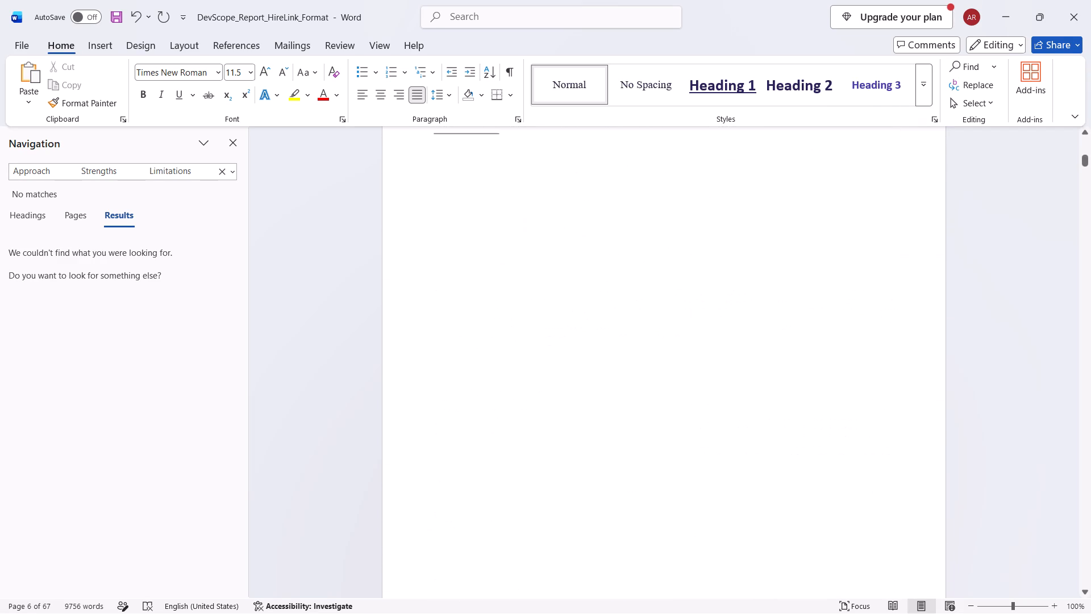
scroll(508, 279, down, 20)
scroll(508, 279, down, 20)
scroll(508, 279, down, 9)
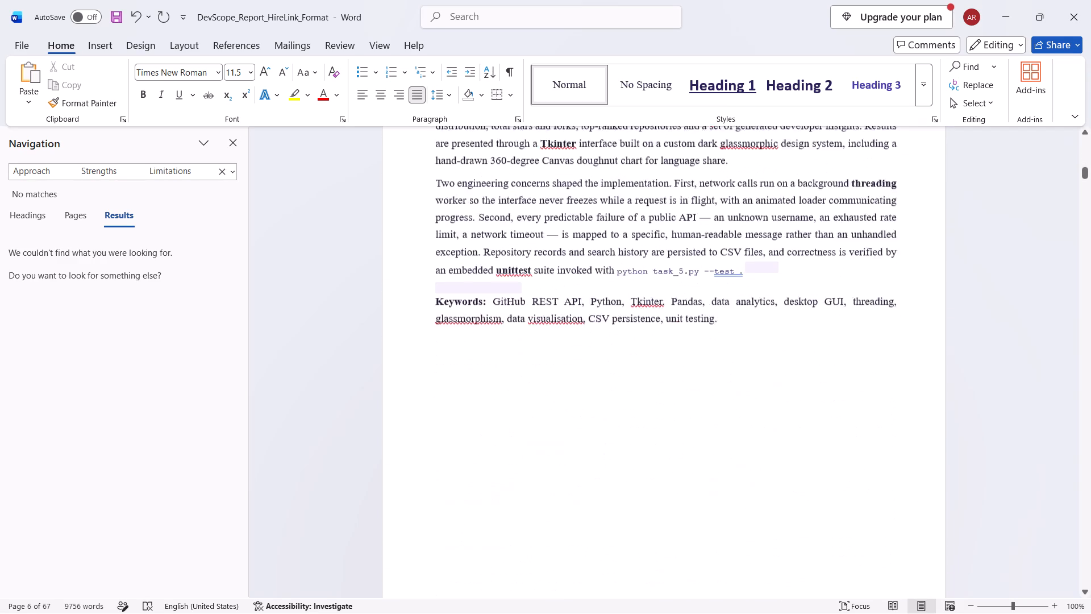
Examine the Table of Contents, List of Figures and List of Tables up to chapter 1 Introduction.
scroll(508, 279, up, 1)
scroll(508, 279, down, 17)
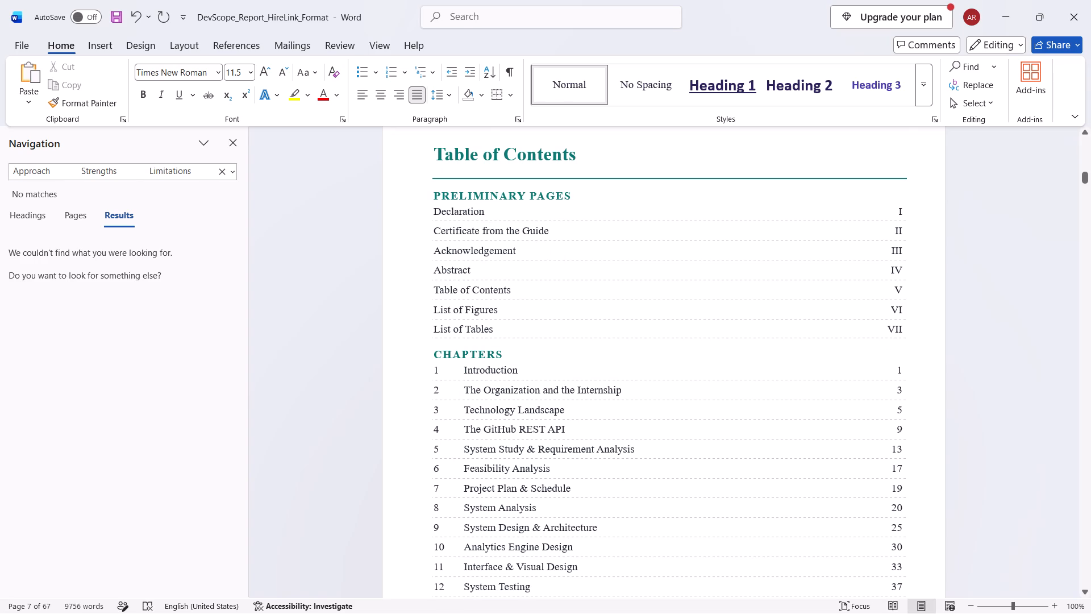
scroll(542, 329, down, 20)
scroll(542, 329, down, 19)
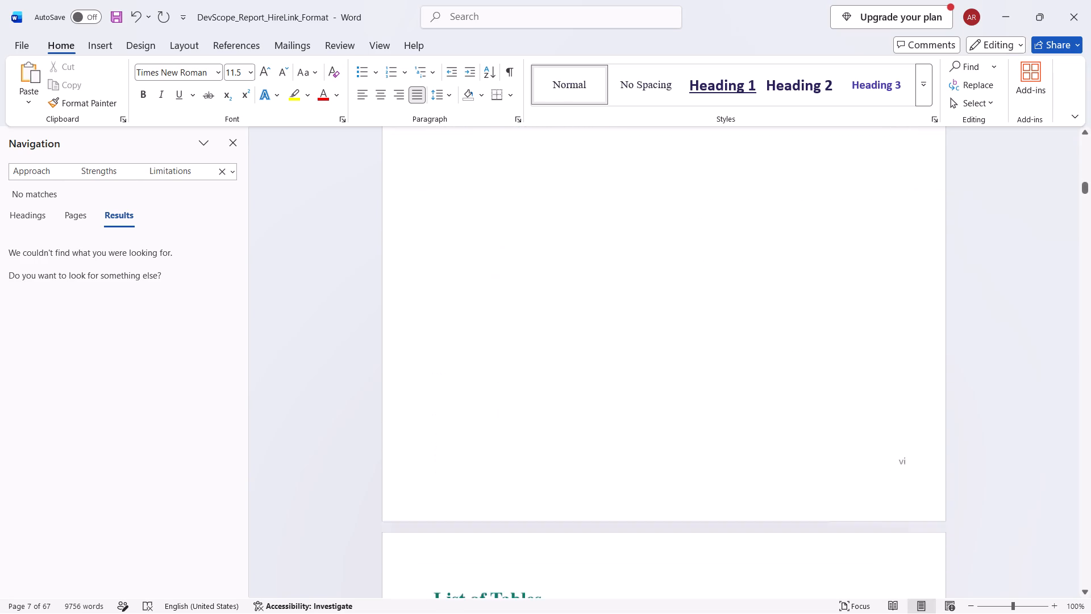
scroll(542, 329, down, 4)
scroll(542, 329, down, 20)
scroll(542, 329, down, 4)
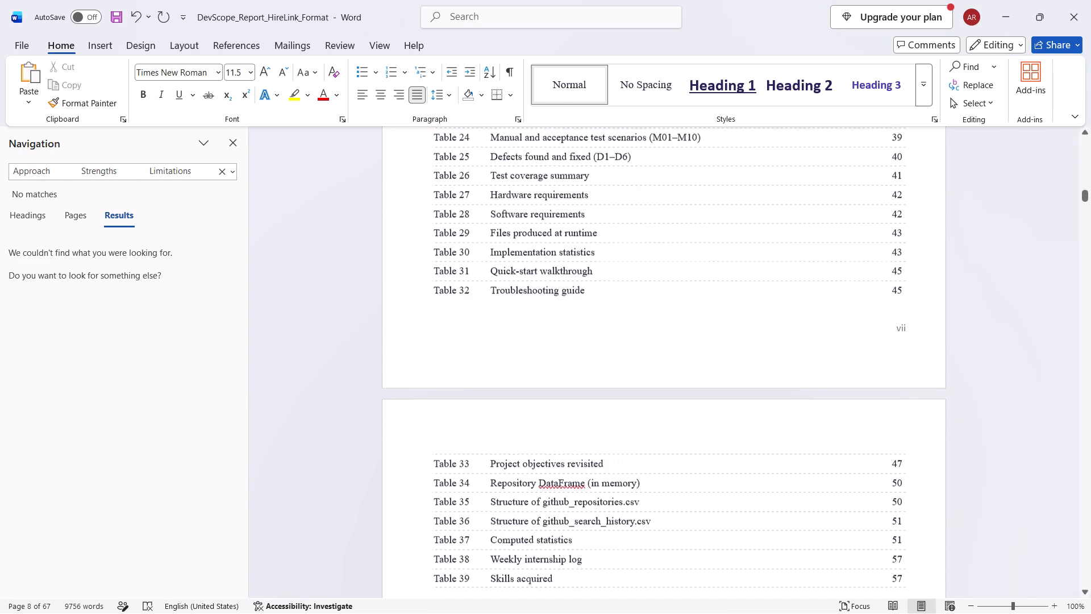
scroll(542, 329, down, 3)
scroll(542, 329, down, 20)
scroll(542, 329, down, 2)
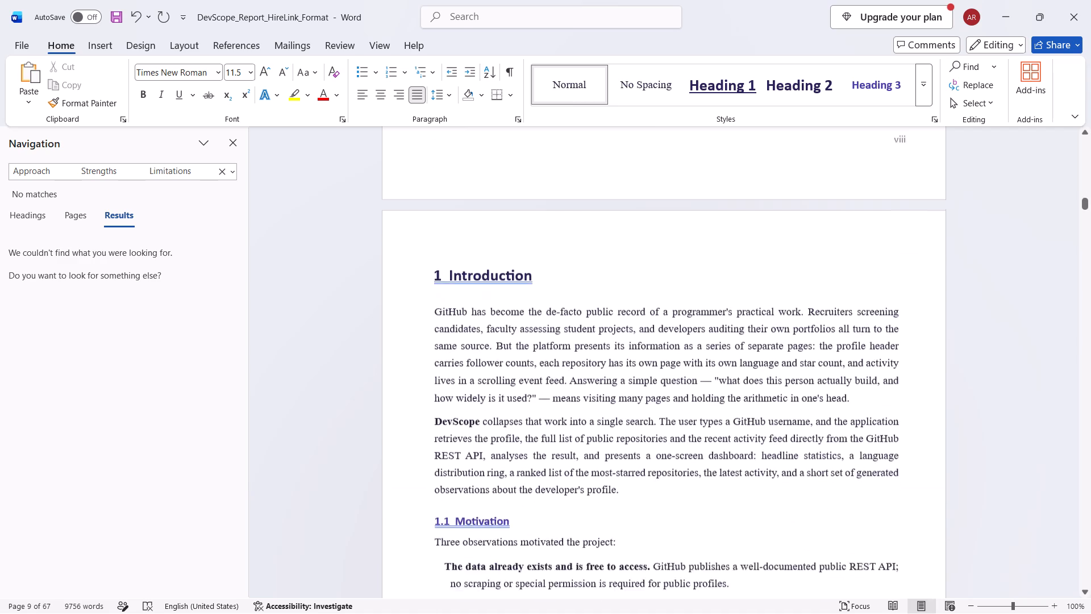
Examine the preliminary pages again, from the List of Figures back to the cover page.
scroll(542, 329, up, 20)
scroll(542, 329, up, 20)
scroll(542, 329, up, 20)
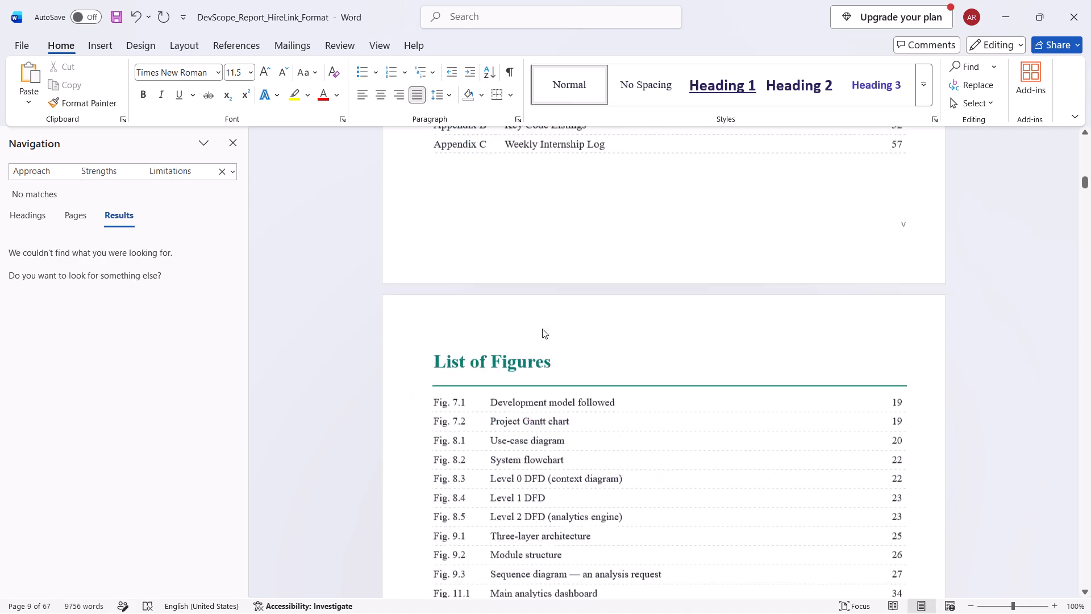
scroll(542, 329, up, 20)
scroll(542, 329, up, 20)
scroll(542, 329, up, 15)
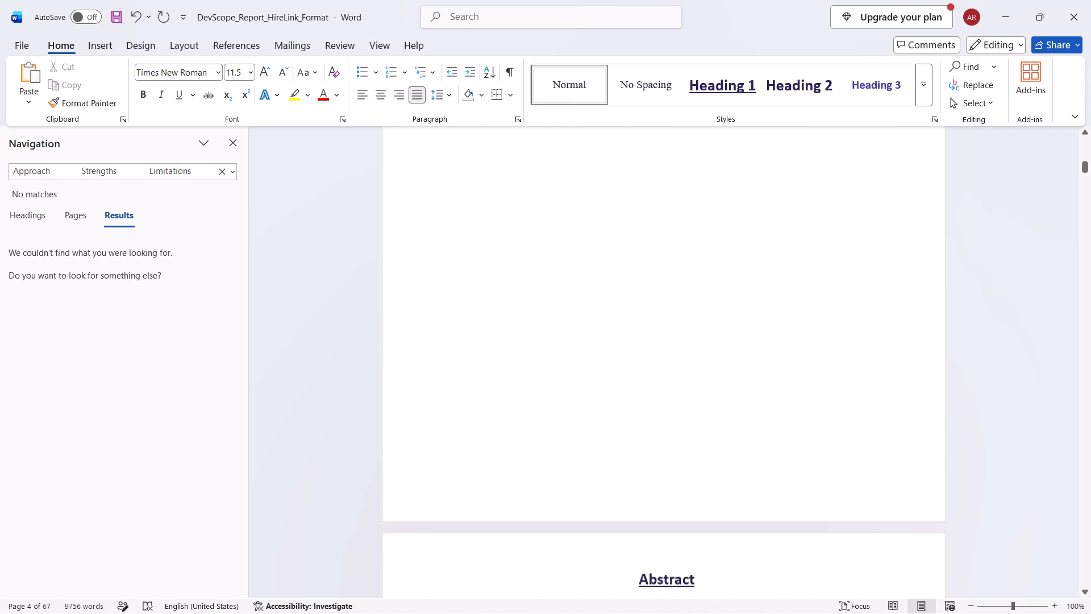
scroll(542, 329, up, 20)
scroll(542, 329, up, 20)
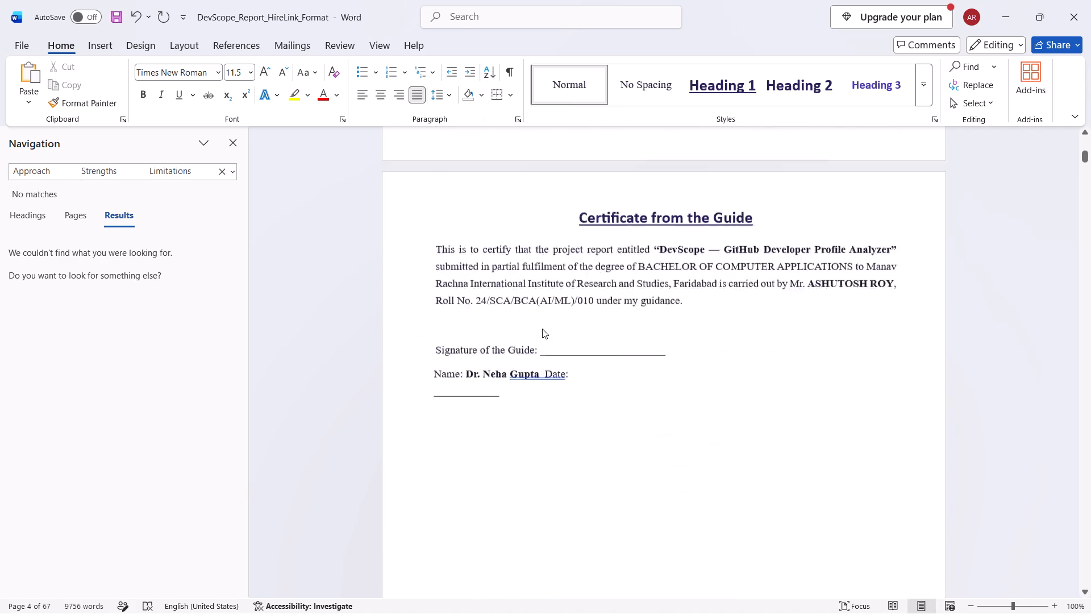
scroll(542, 329, up, 20)
scroll(542, 329, up, 19)
scroll(542, 329, down, 3)
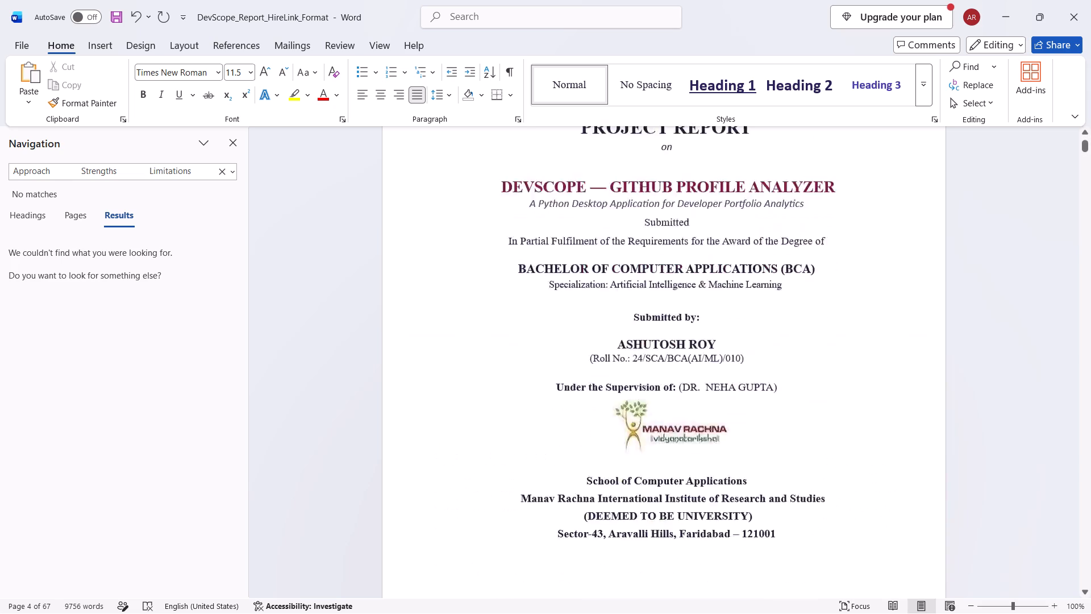
scroll(542, 329, down, 20)
scroll(542, 329, down, 11)
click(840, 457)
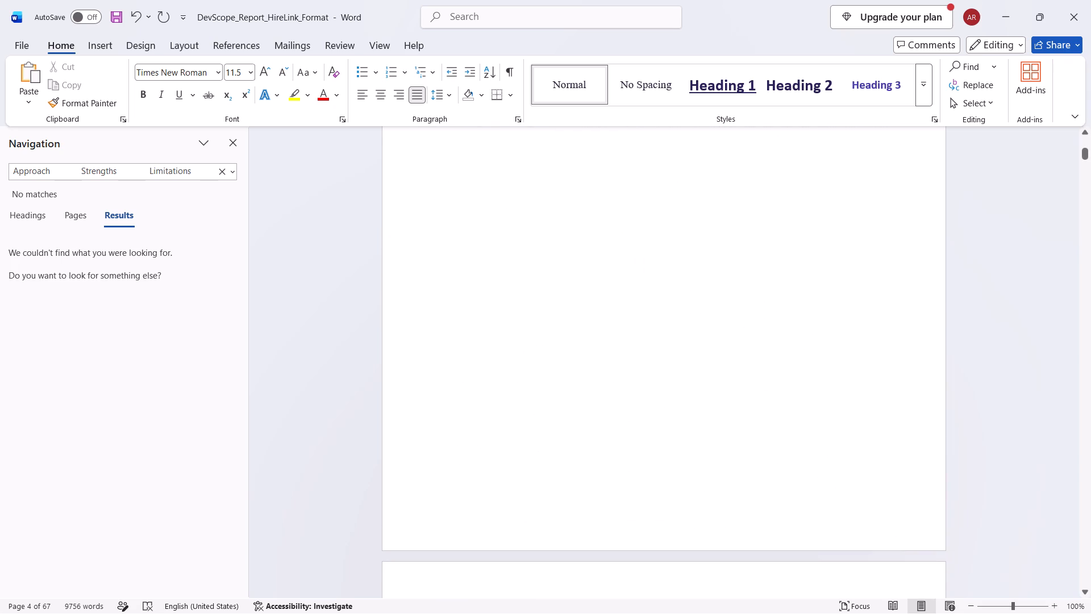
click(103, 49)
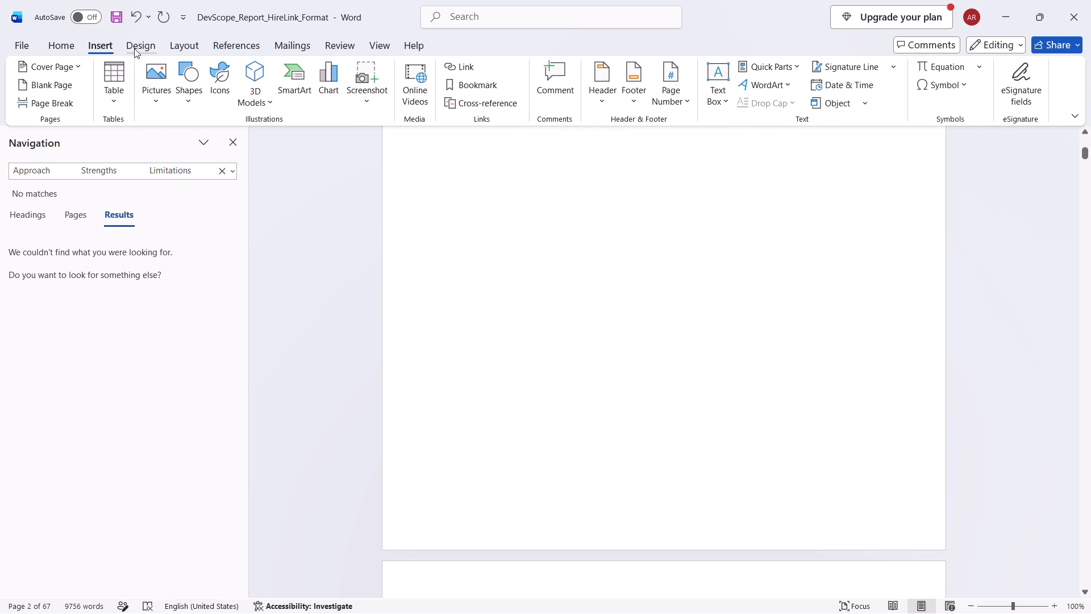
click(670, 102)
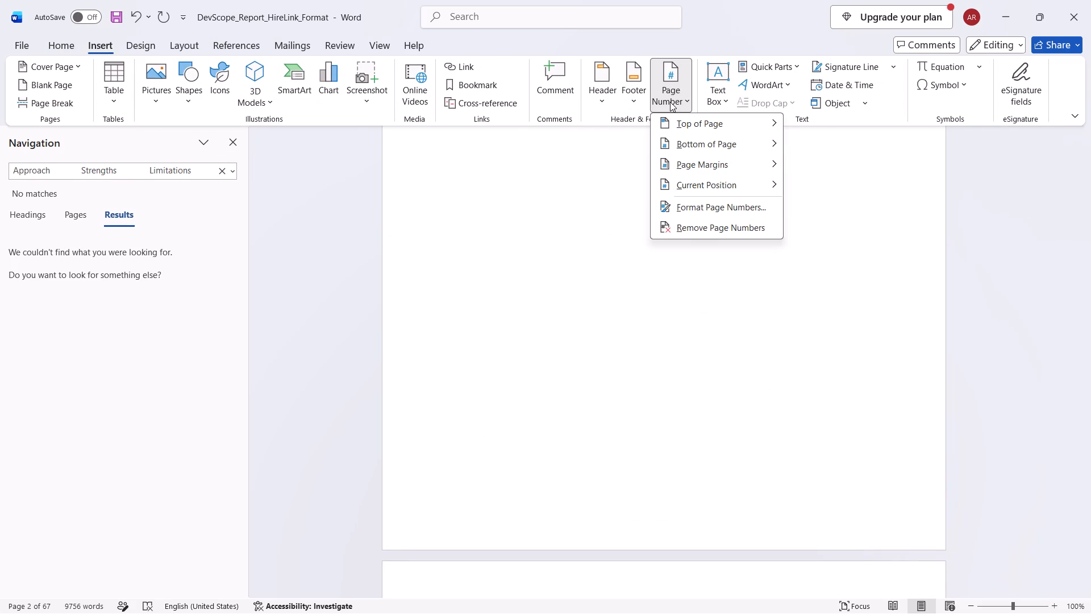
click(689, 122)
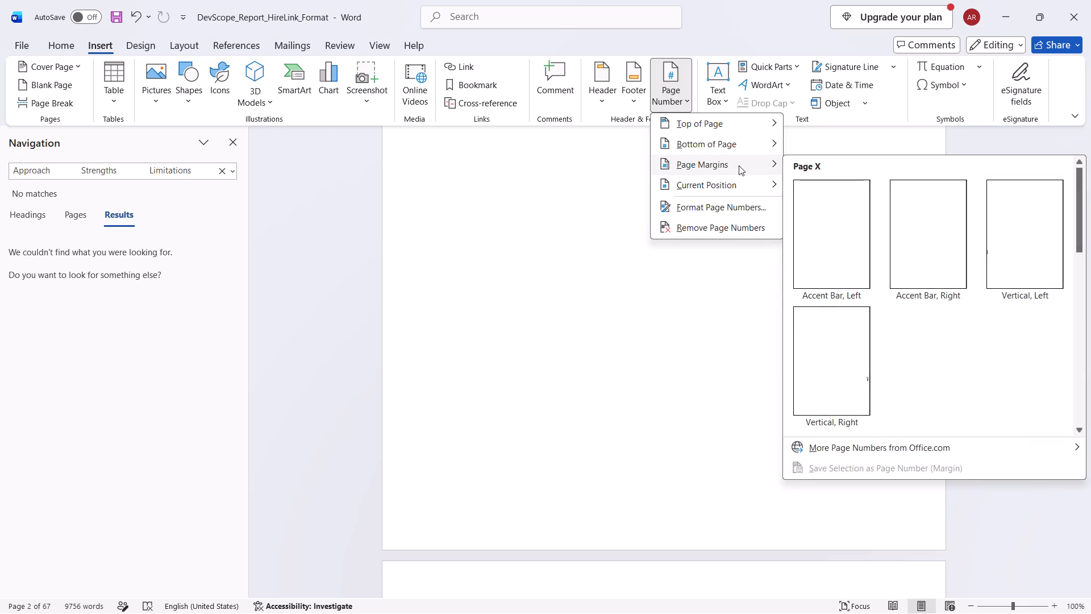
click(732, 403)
Check the Certificate from the Guide, Declaration and cover pages along with the available page number options.
scroll(732, 401, down, 15)
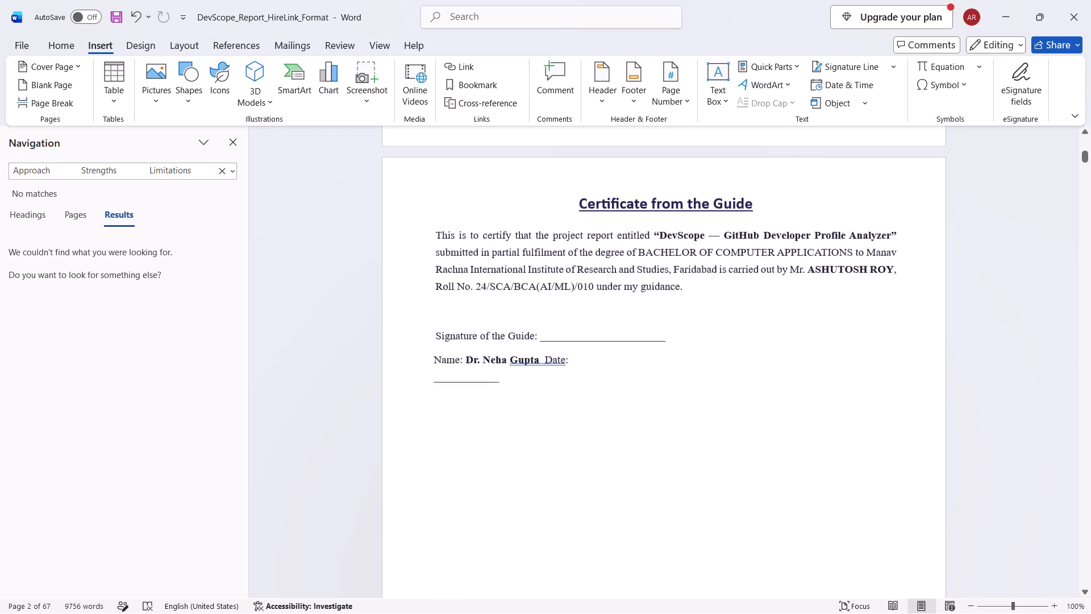
scroll(732, 401, down, 16)
scroll(730, 404, up, 20)
scroll(730, 404, up, 15)
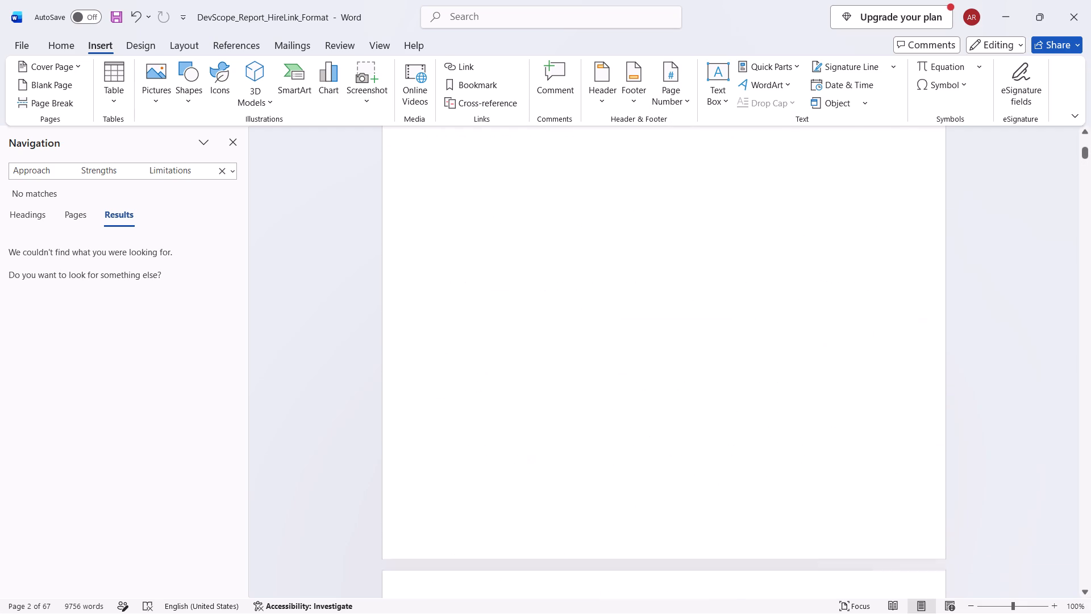
scroll(728, 404, up, 17)
scroll(728, 404, up, 5)
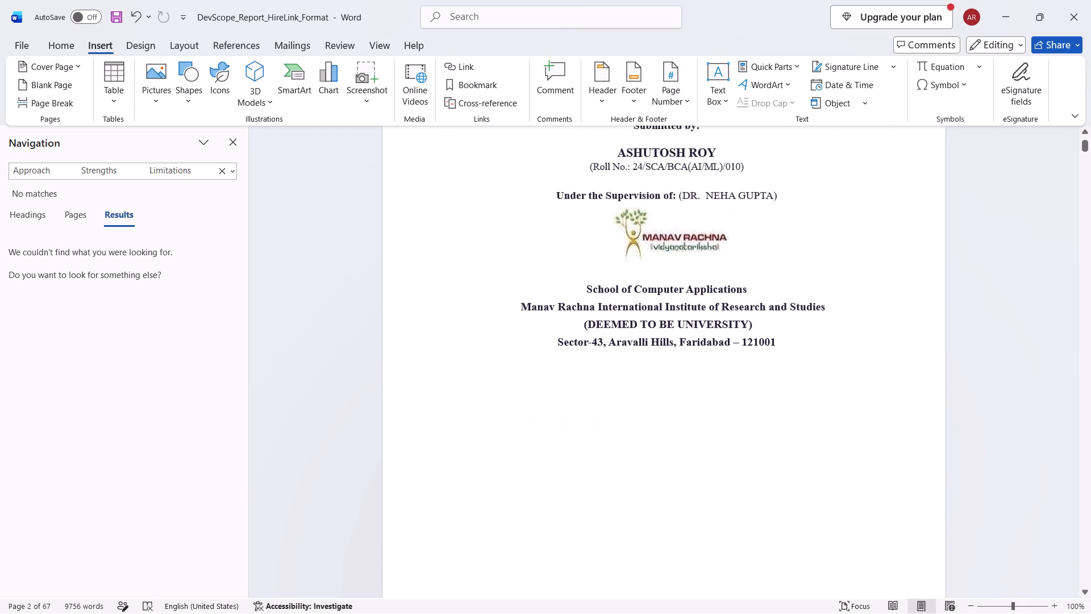
click(668, 97)
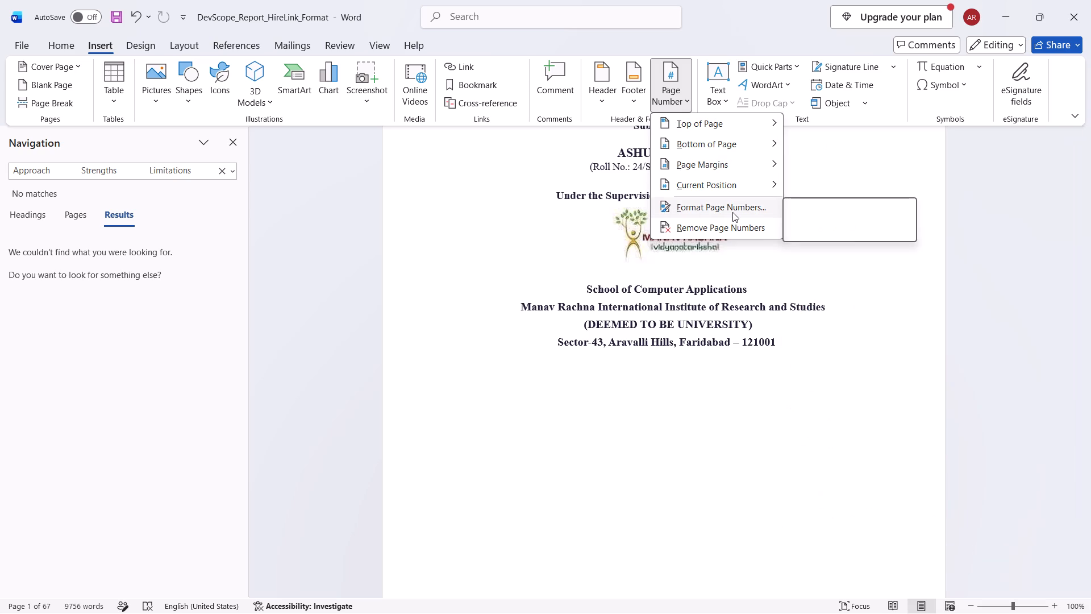
scroll(732, 212, down, 7)
click(734, 416)
Examine the preliminary pages between the cover page and the Table of Contents, checking the blank bottom area of each page.
scroll(734, 416, down, 9)
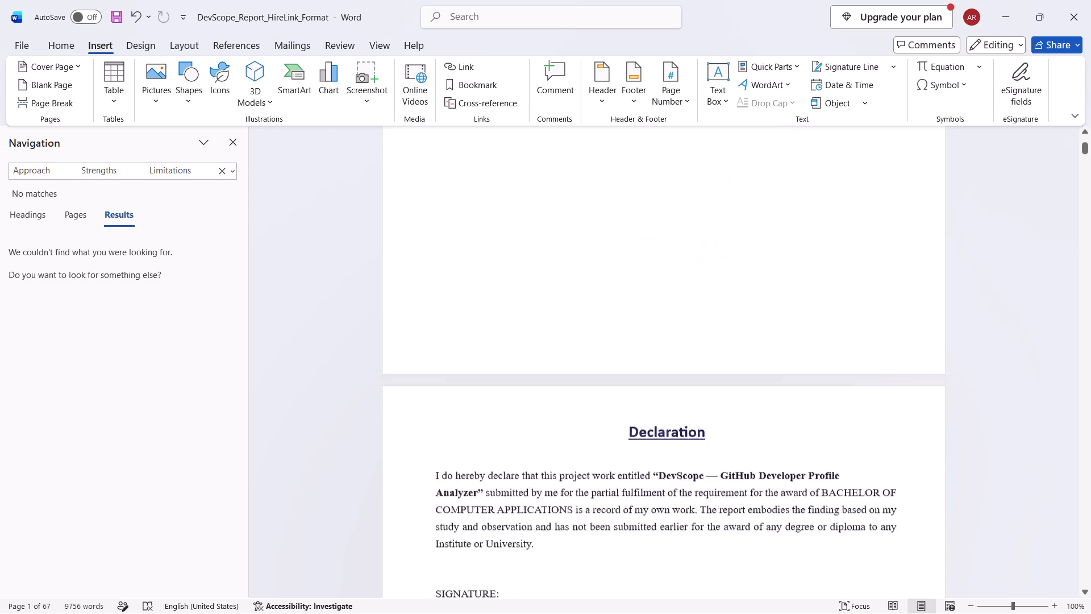
scroll(734, 413, down, 20)
scroll(734, 413, down, 20)
scroll(734, 413, down, 5)
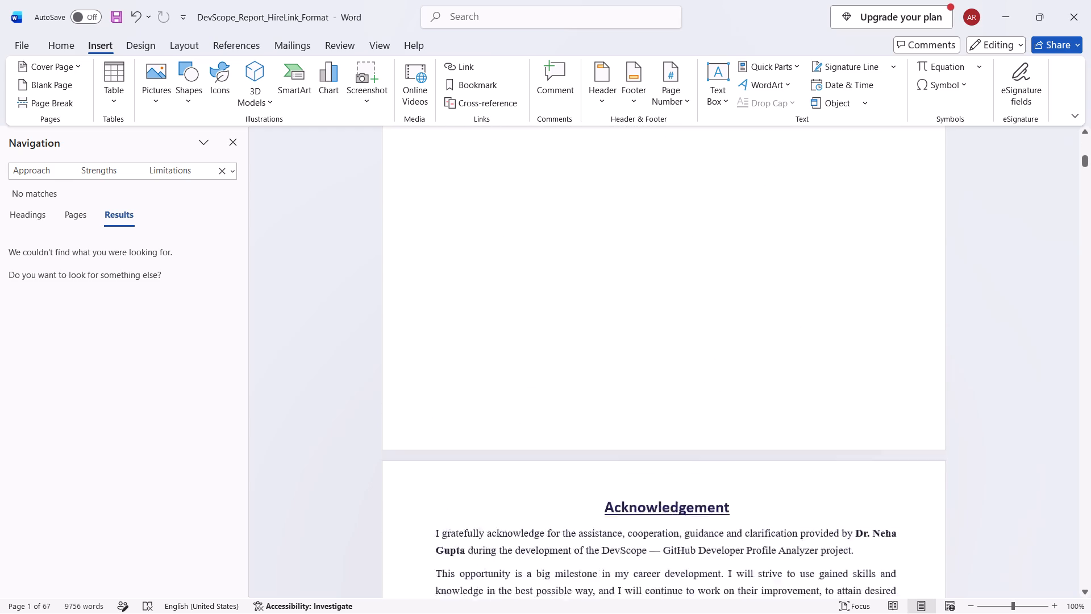
scroll(735, 412, down, 12)
scroll(735, 412, down, 13)
scroll(735, 409, up, 15)
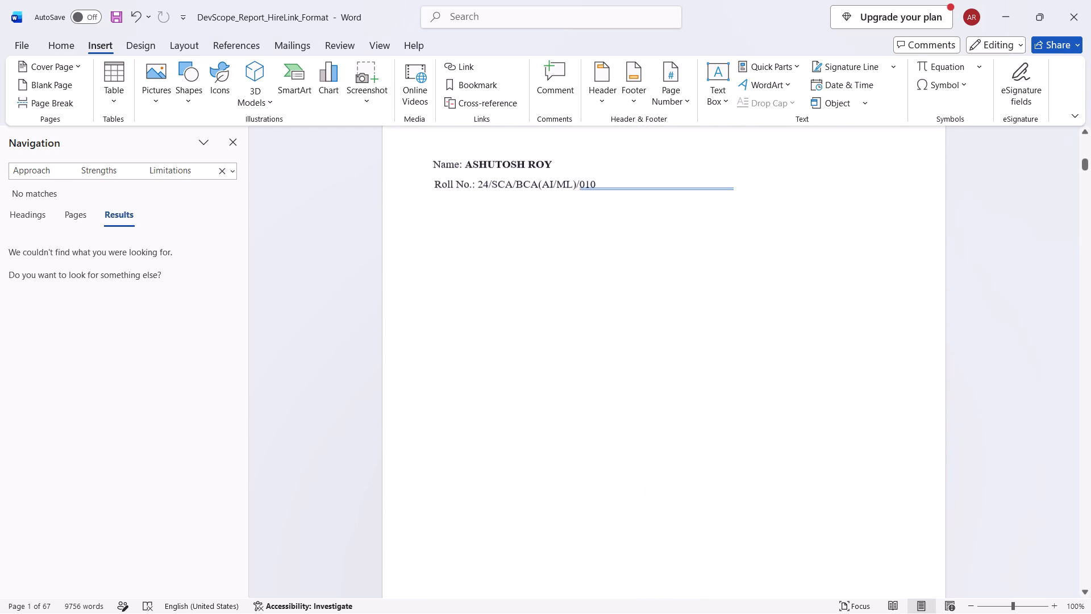
scroll(741, 408, up, 20)
scroll(741, 408, up, 5)
scroll(742, 408, up, 19)
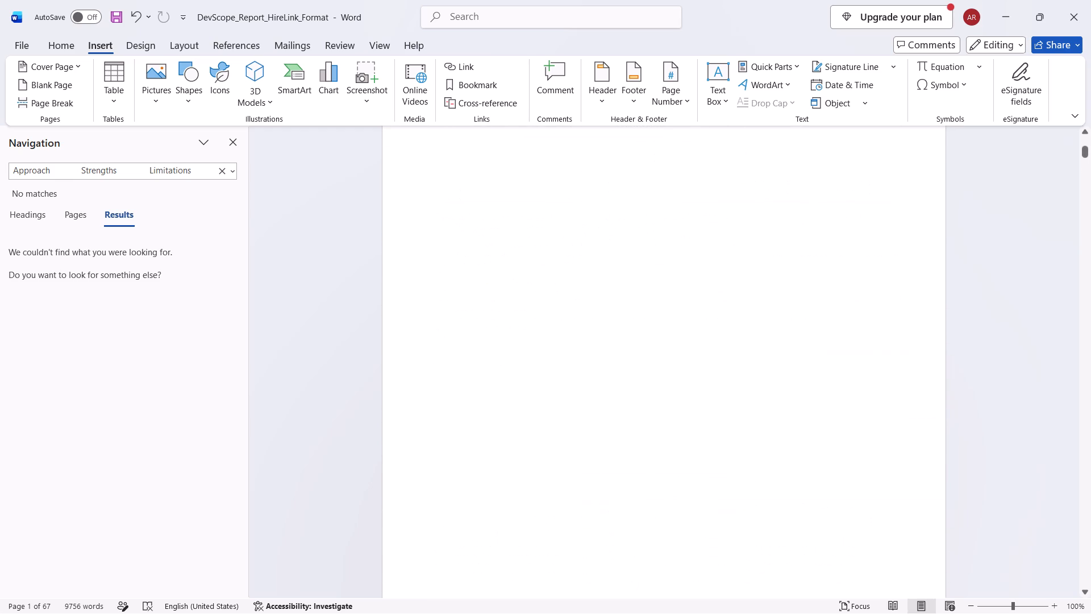
scroll(742, 408, up, 10)
scroll(742, 408, down, 9)
scroll(742, 408, up, 20)
scroll(742, 408, up, 5)
scroll(742, 404, down, 5)
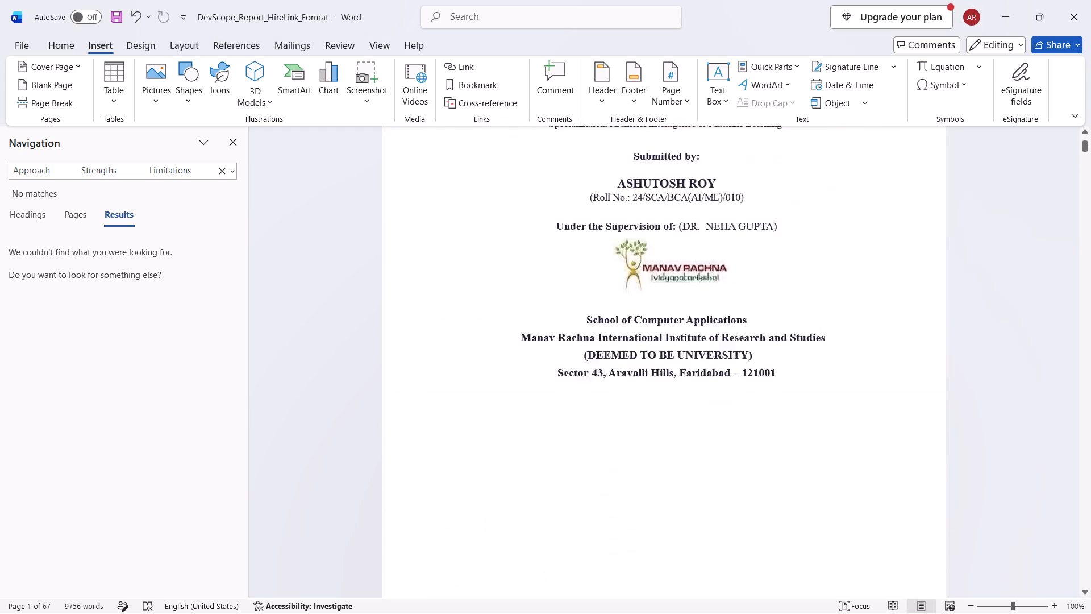
scroll(742, 404, down, 17)
scroll(742, 404, up, 15)
scroll(742, 404, down, 12)
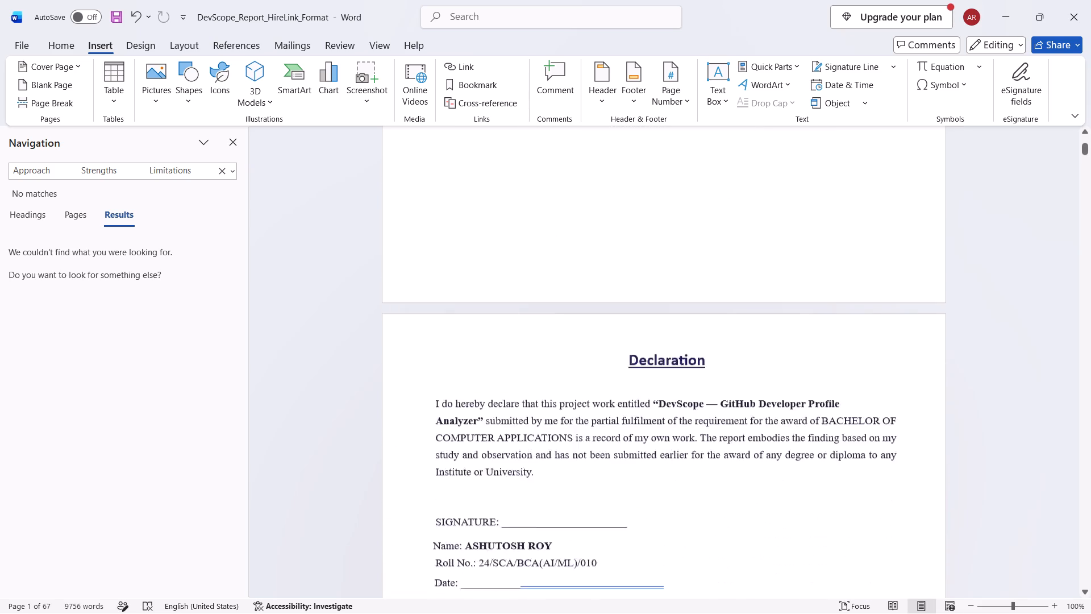
scroll(742, 404, down, 20)
scroll(742, 404, down, 20)
scroll(742, 404, down, 14)
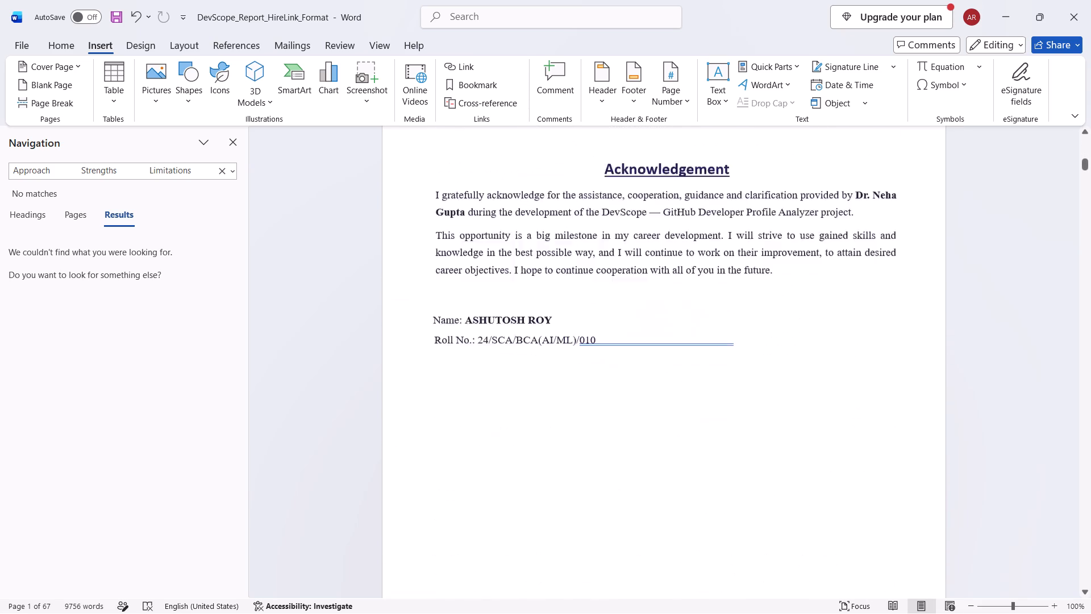
scroll(742, 404, down, 20)
scroll(742, 404, down, 20)
scroll(742, 404, down, 3)
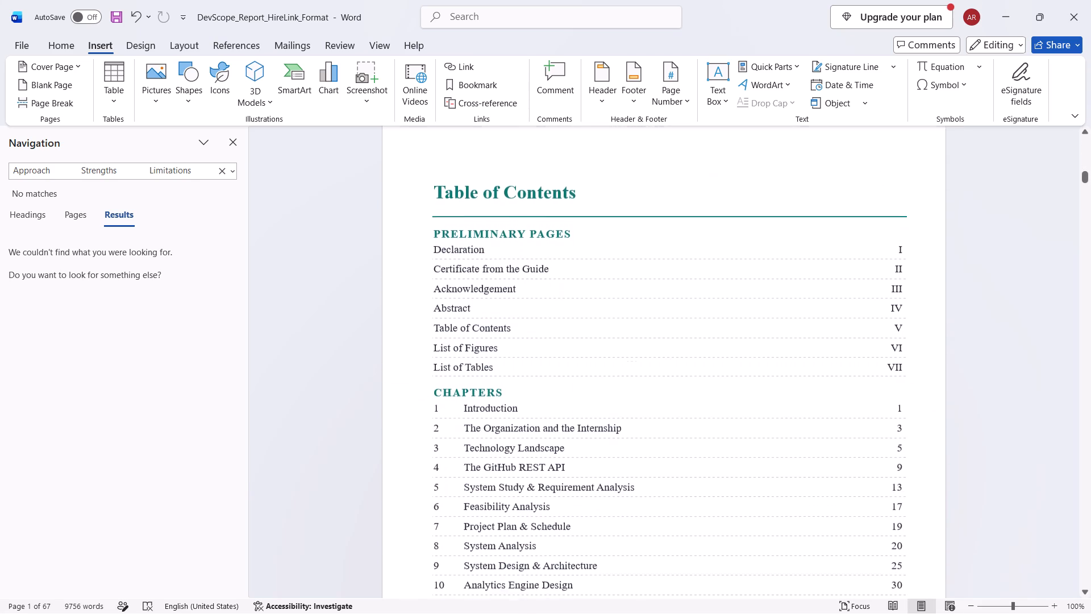
scroll(742, 404, up, 20)
scroll(742, 404, up, 20)
scroll(742, 404, up, 4)
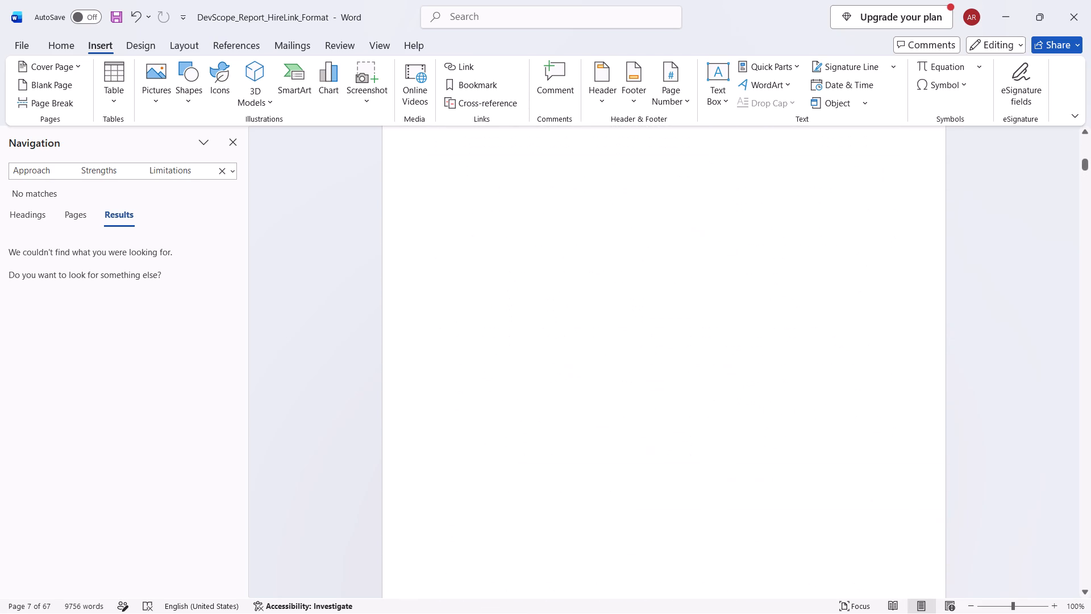
scroll(742, 404, up, 20)
scroll(742, 404, up, 20)
scroll(742, 404, up, 20)
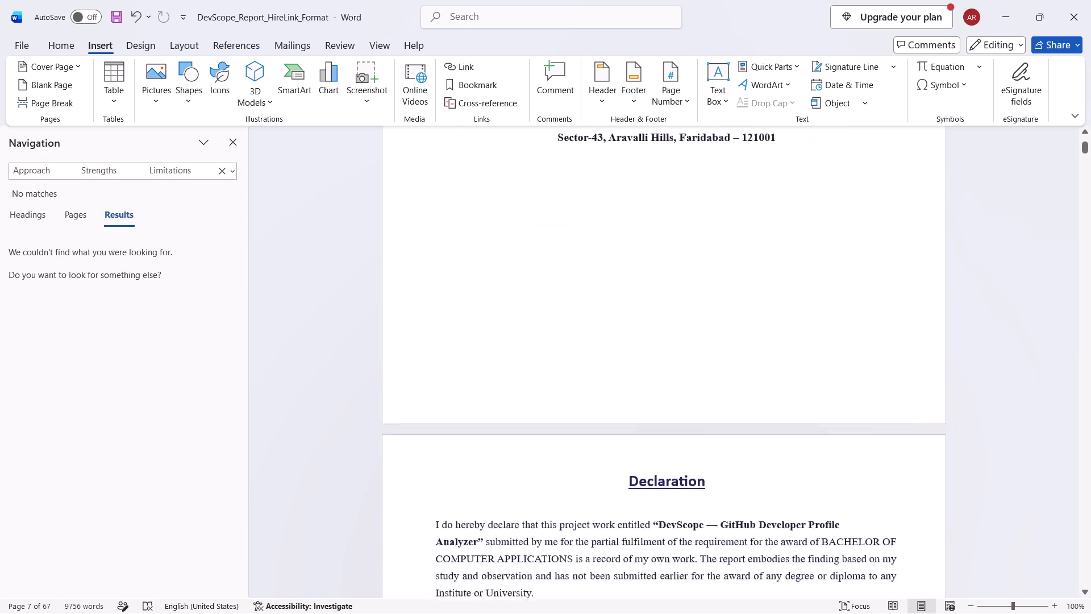
scroll(742, 404, up, 5)
scroll(742, 404, down, 20)
scroll(742, 404, down, 13)
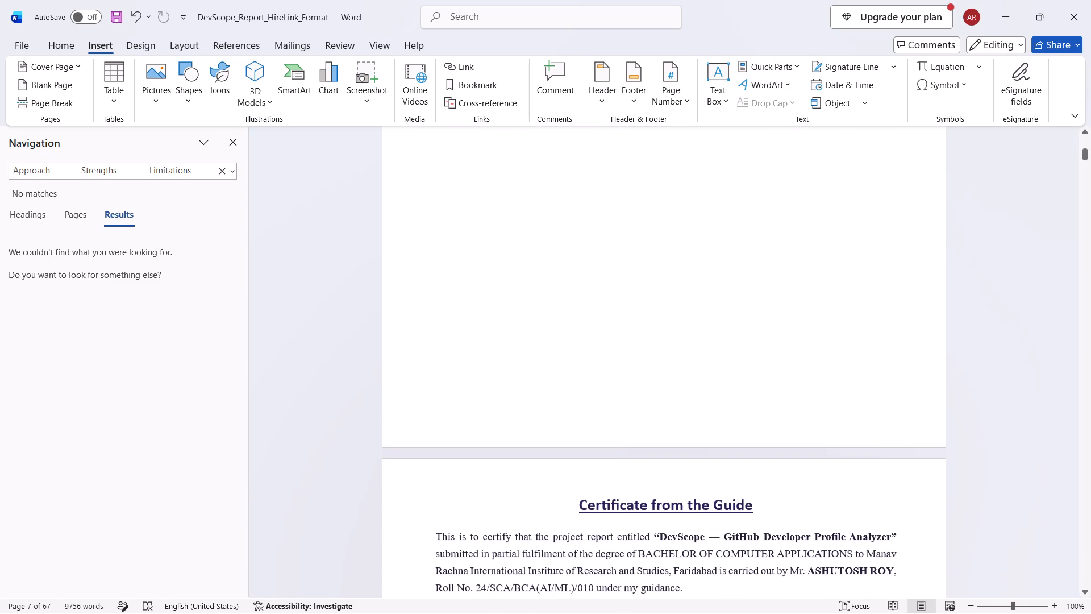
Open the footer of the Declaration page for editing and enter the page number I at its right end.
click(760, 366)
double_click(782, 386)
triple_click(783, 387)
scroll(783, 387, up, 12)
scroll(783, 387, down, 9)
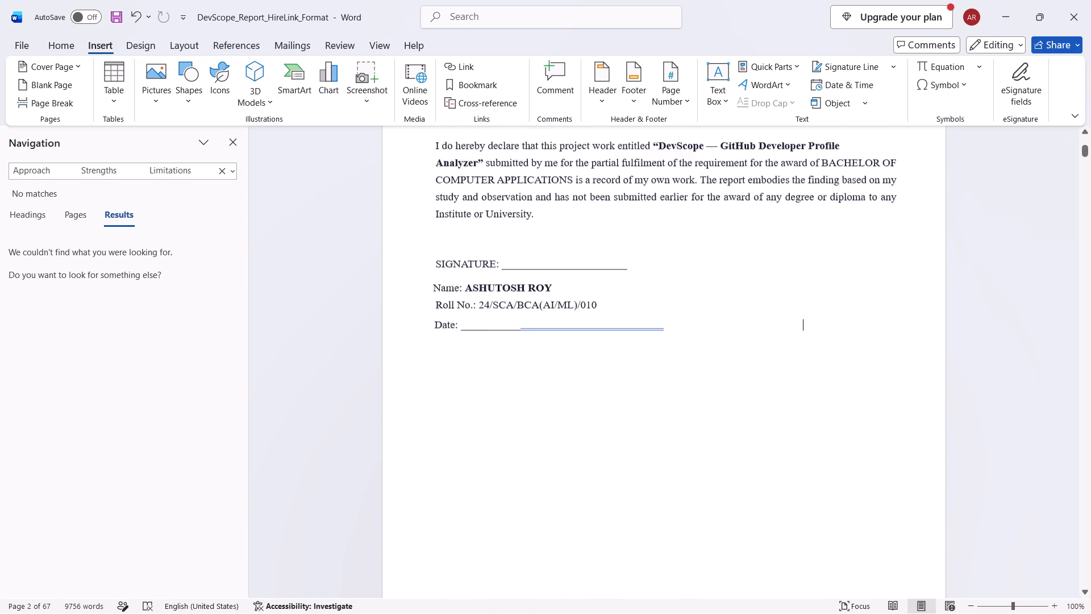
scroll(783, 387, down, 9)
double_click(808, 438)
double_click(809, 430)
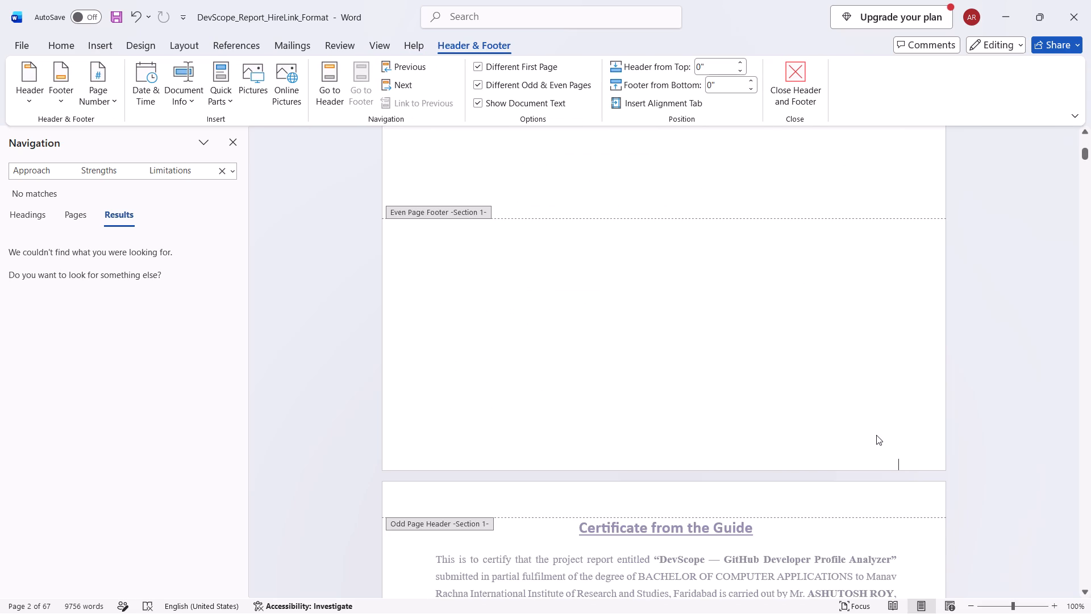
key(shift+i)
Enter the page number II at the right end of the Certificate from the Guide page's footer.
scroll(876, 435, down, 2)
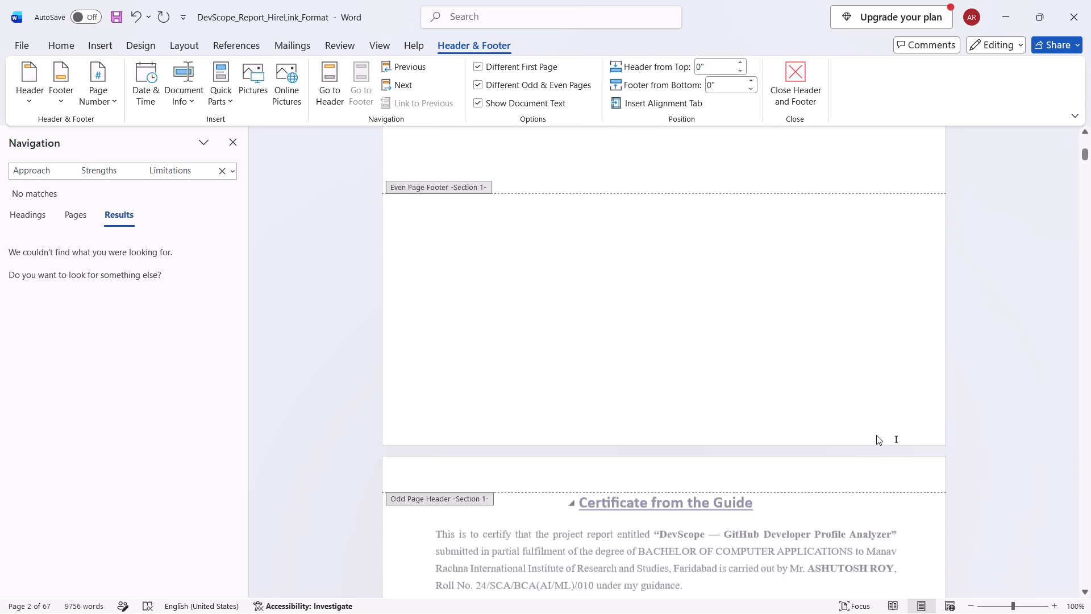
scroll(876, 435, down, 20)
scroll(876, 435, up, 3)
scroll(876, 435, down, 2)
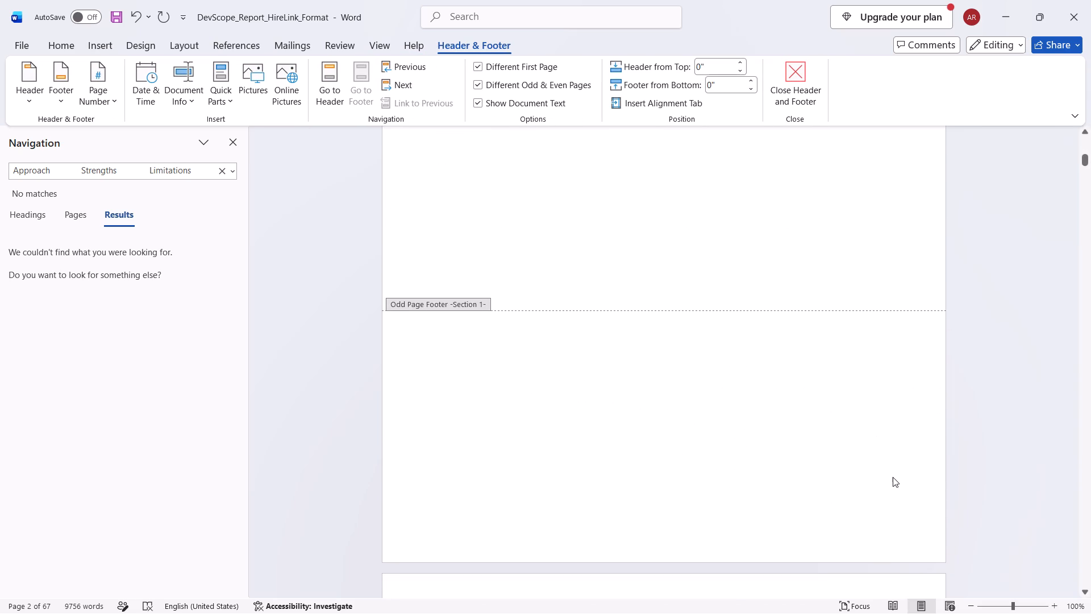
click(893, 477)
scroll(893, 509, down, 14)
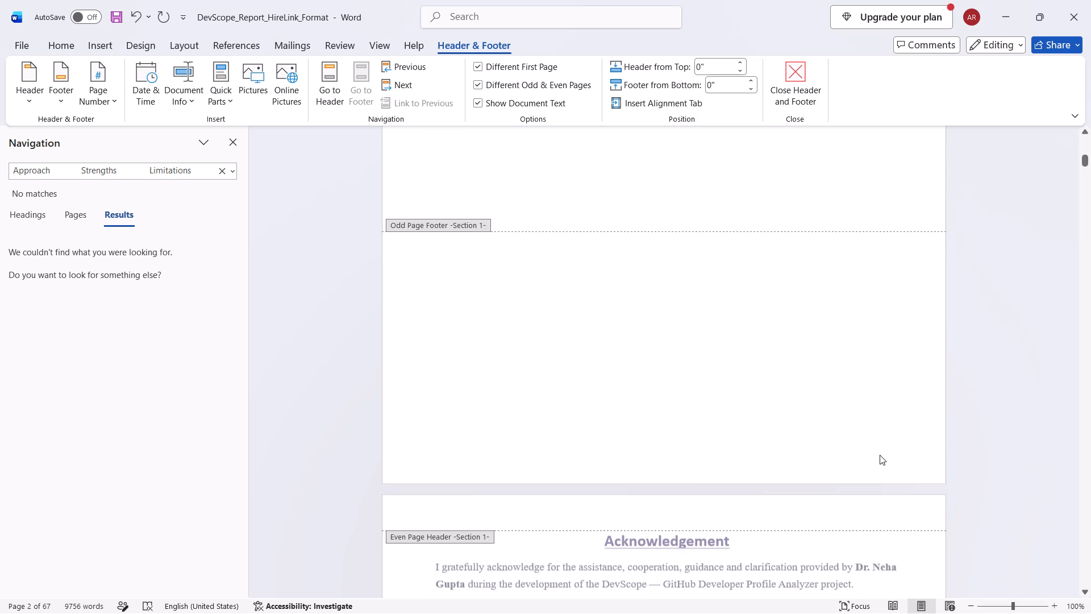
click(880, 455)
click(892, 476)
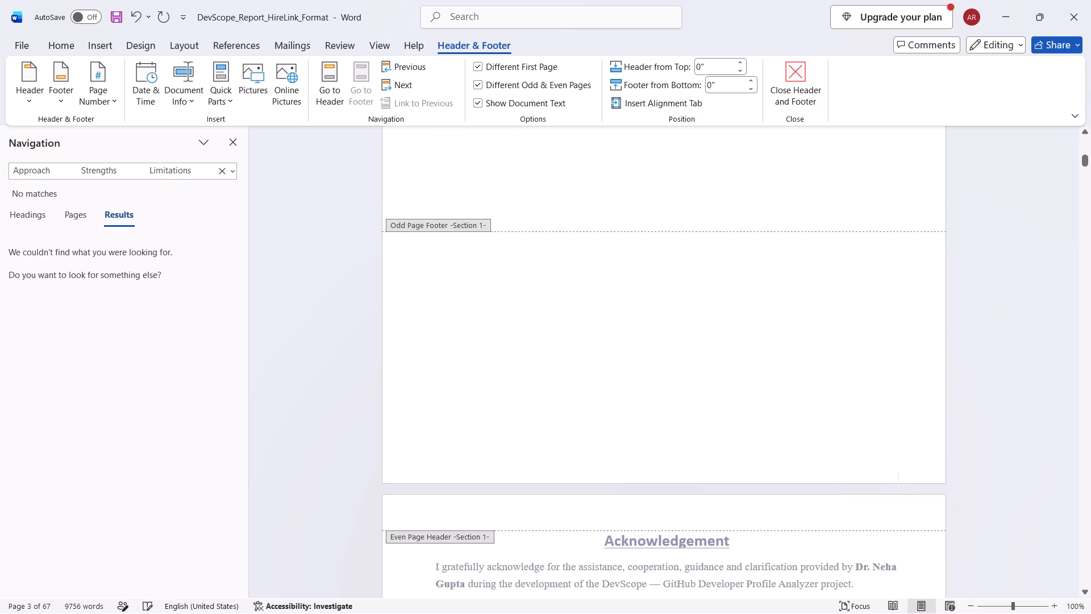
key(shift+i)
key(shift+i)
Replace the page number in the Acknowledgement page's footer with III.
scroll(889, 504, down, 19)
scroll(889, 507, down, 2)
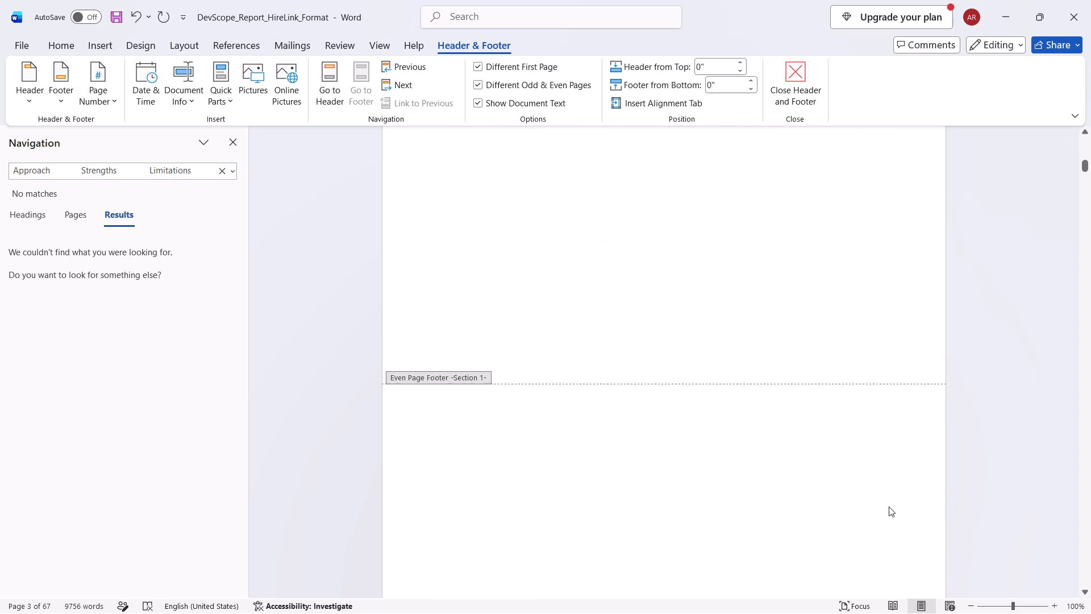
scroll(889, 507, down, 2)
drag(907, 499, 893, 500)
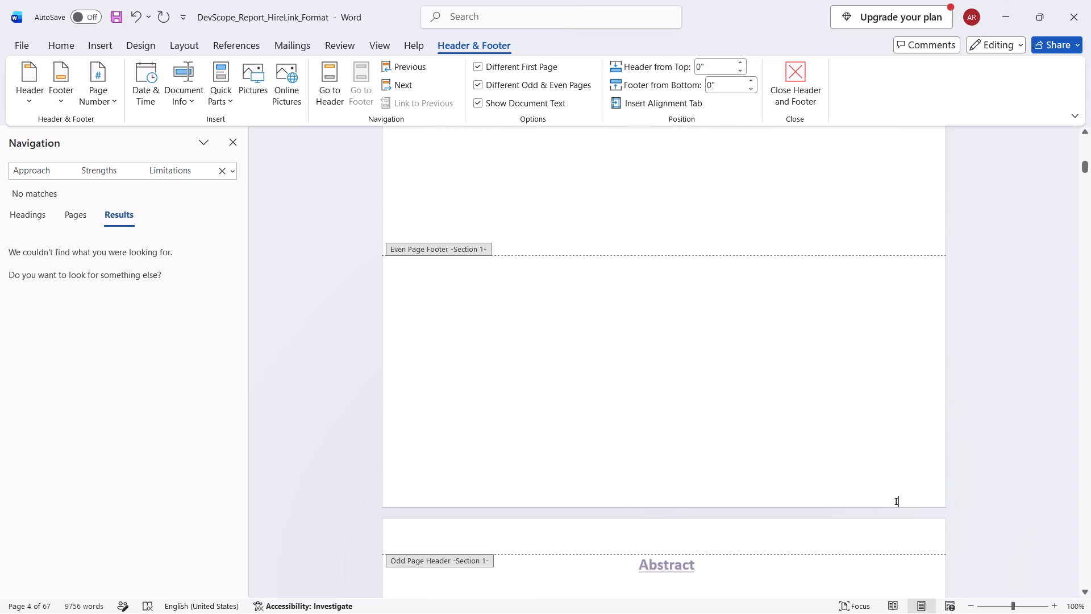
drag(893, 500, 884, 500)
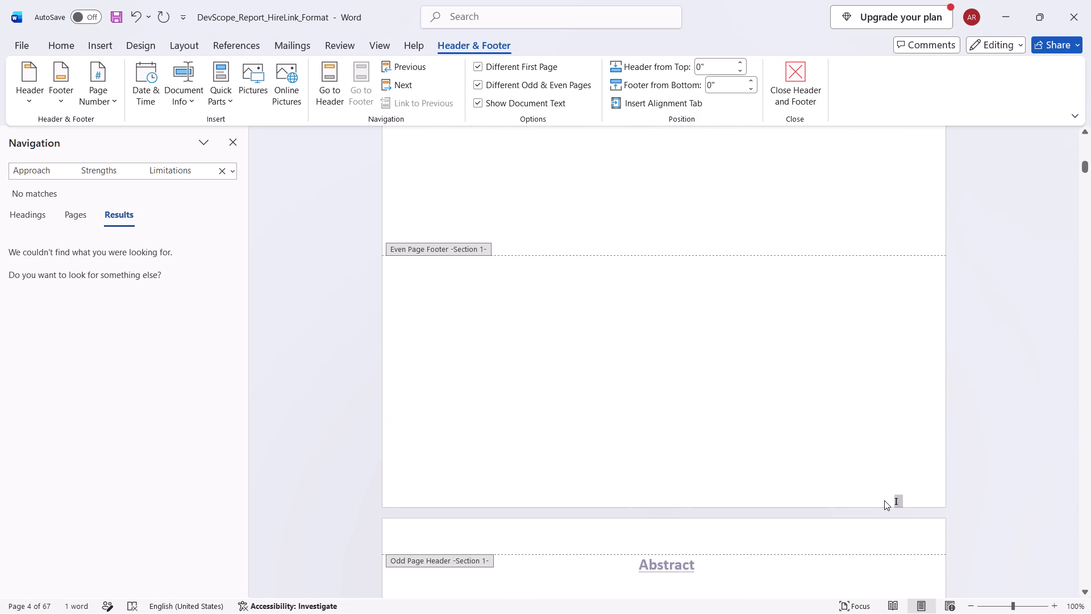
text(III)
Replace the page number in the Abstract page's footer with IV.
scroll(884, 500, down, 7)
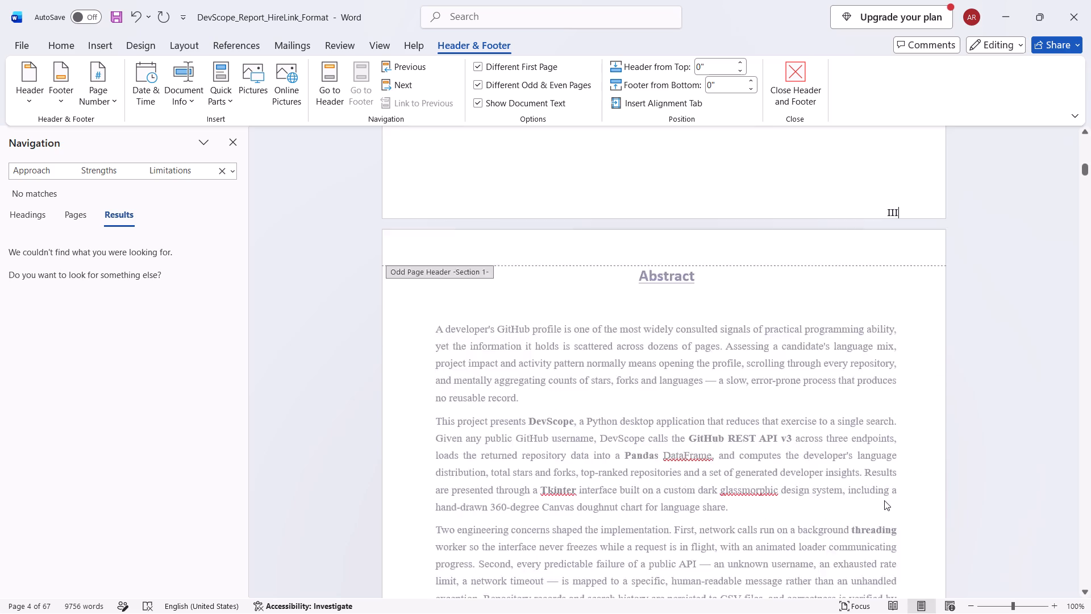
scroll(884, 500, down, 13)
scroll(876, 423, down, 7)
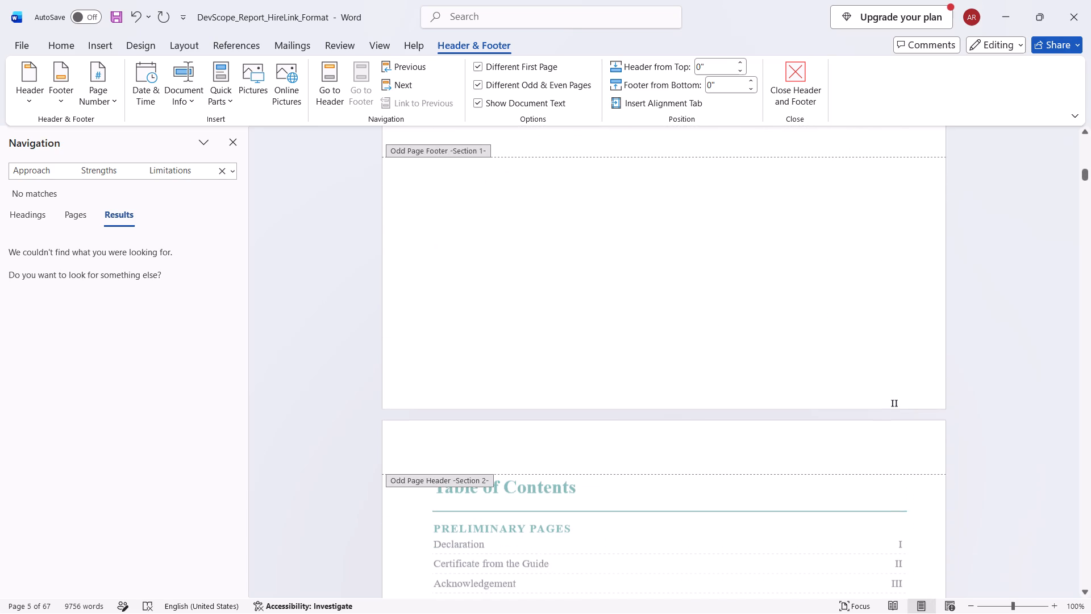
drag(906, 392, 888, 391)
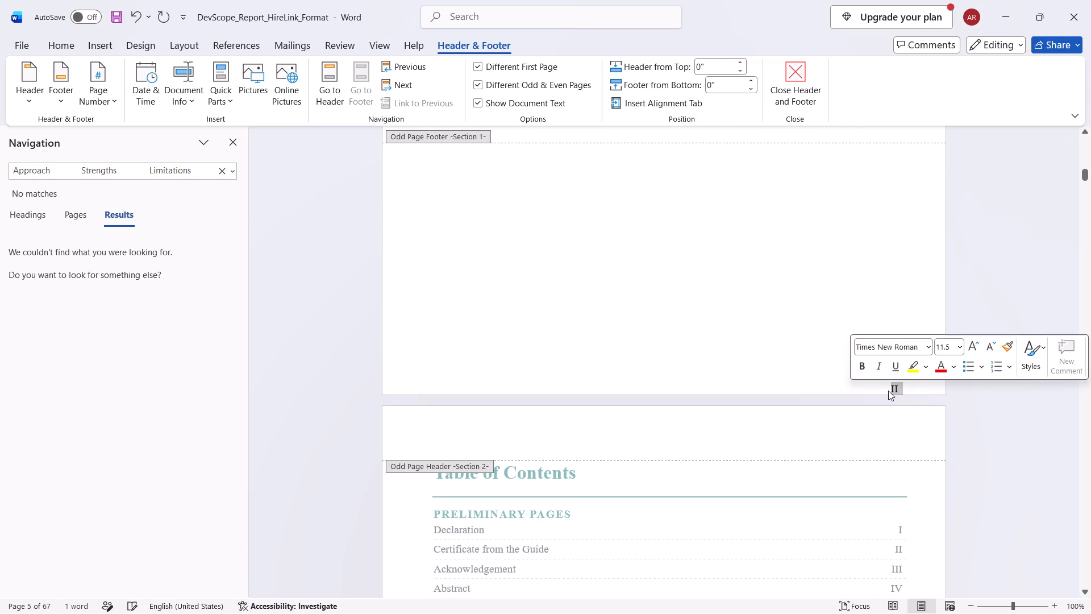
key(BackSpace)
key(shift+i)
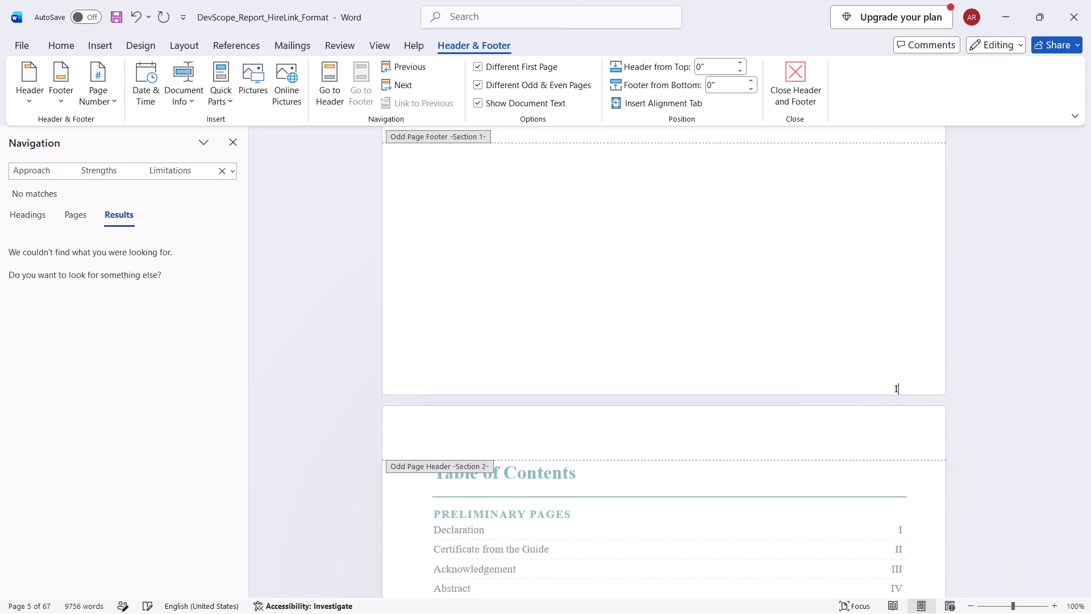
key(shift+v)
Review the page numbers in the footers from the Table of Contents through the first chapter page, and leave footer editing.
scroll(888, 391, down, 5)
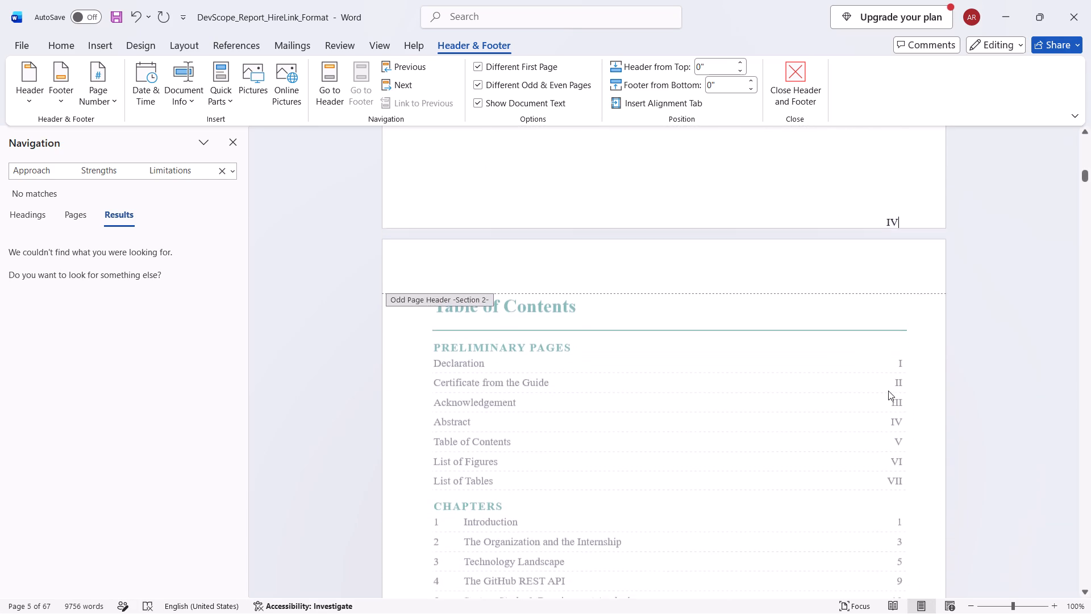
scroll(888, 391, down, 20)
scroll(888, 391, down, 9)
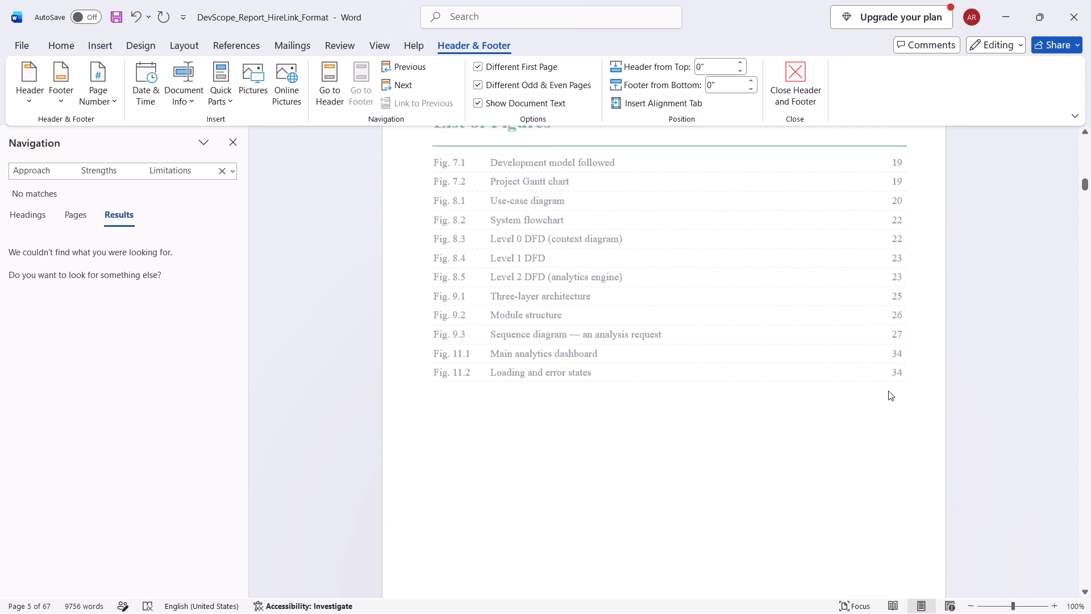
scroll(888, 391, up, 7)
scroll(888, 391, up, 17)
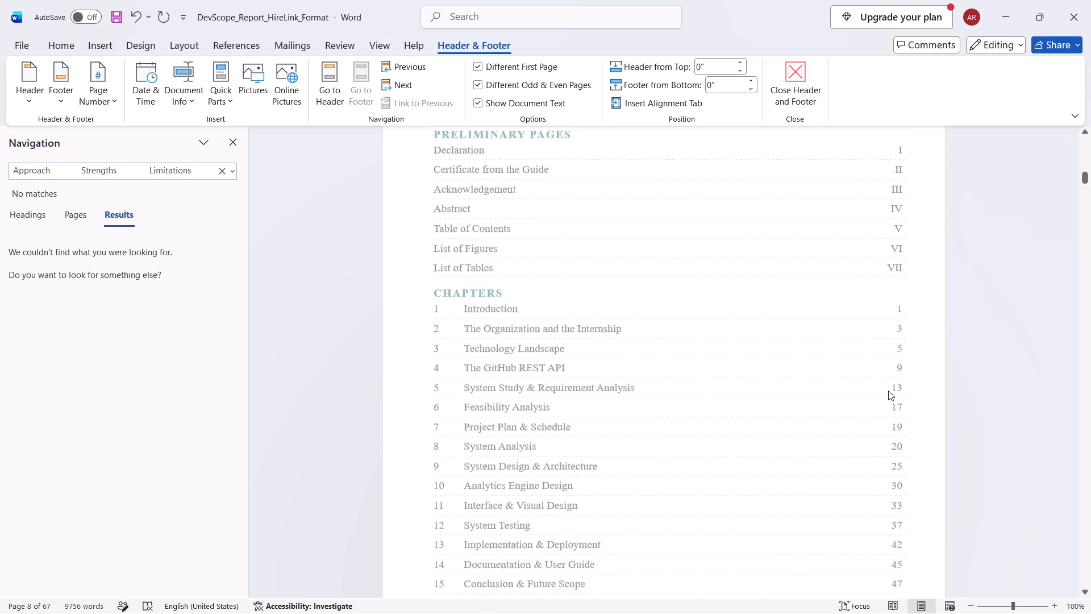
scroll(888, 391, down, 4)
scroll(888, 391, up, 7)
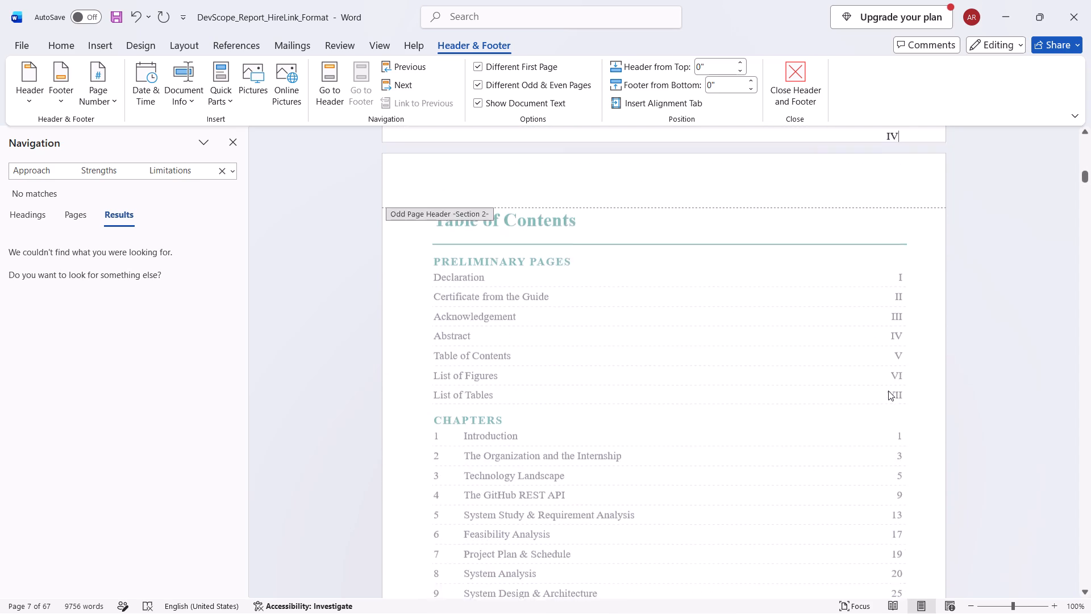
scroll(888, 391, down, 15)
scroll(888, 391, down, 20)
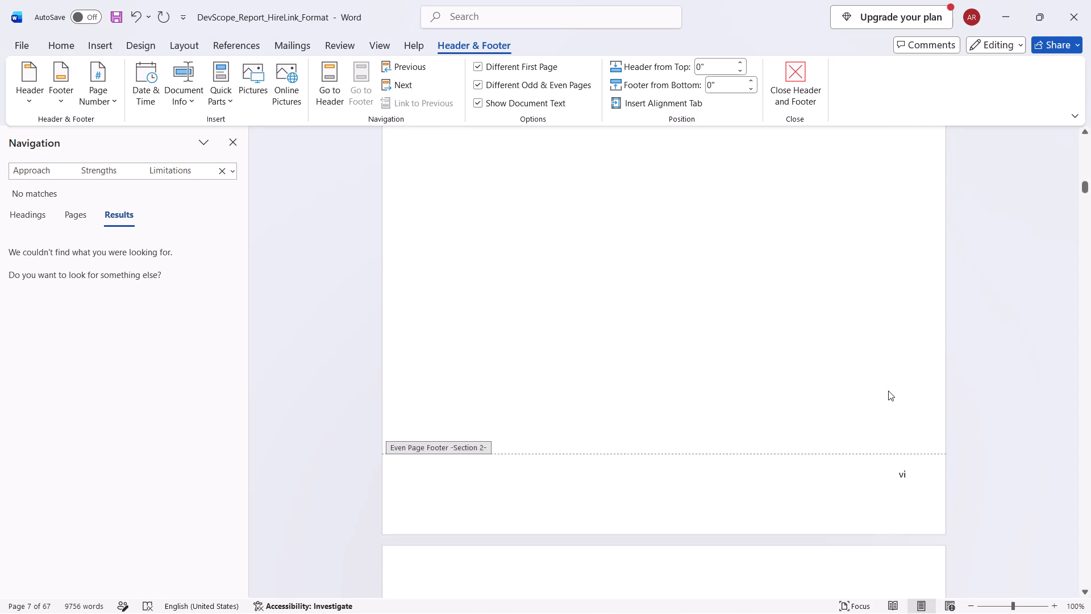
scroll(888, 391, down, 20)
scroll(888, 391, down, 19)
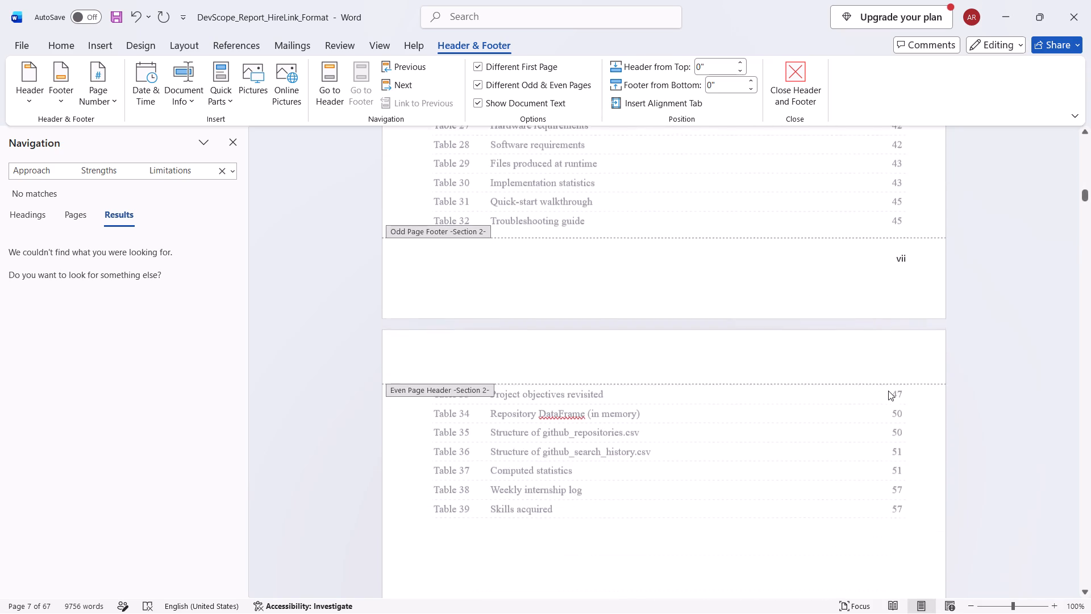
scroll(888, 391, down, 20)
scroll(888, 391, down, 18)
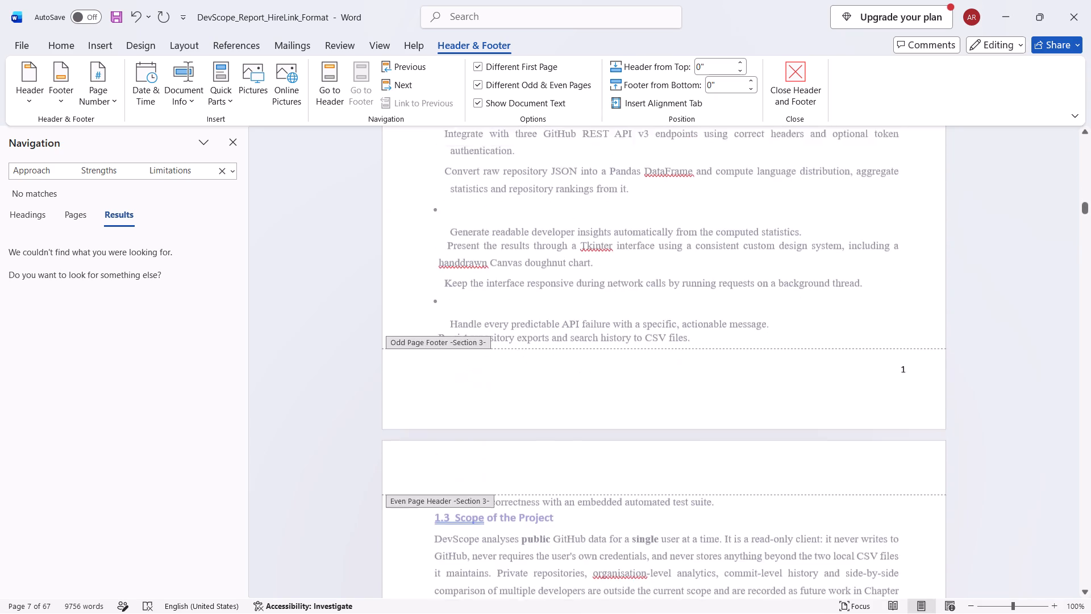
scroll(888, 391, down, 9)
key(Return)
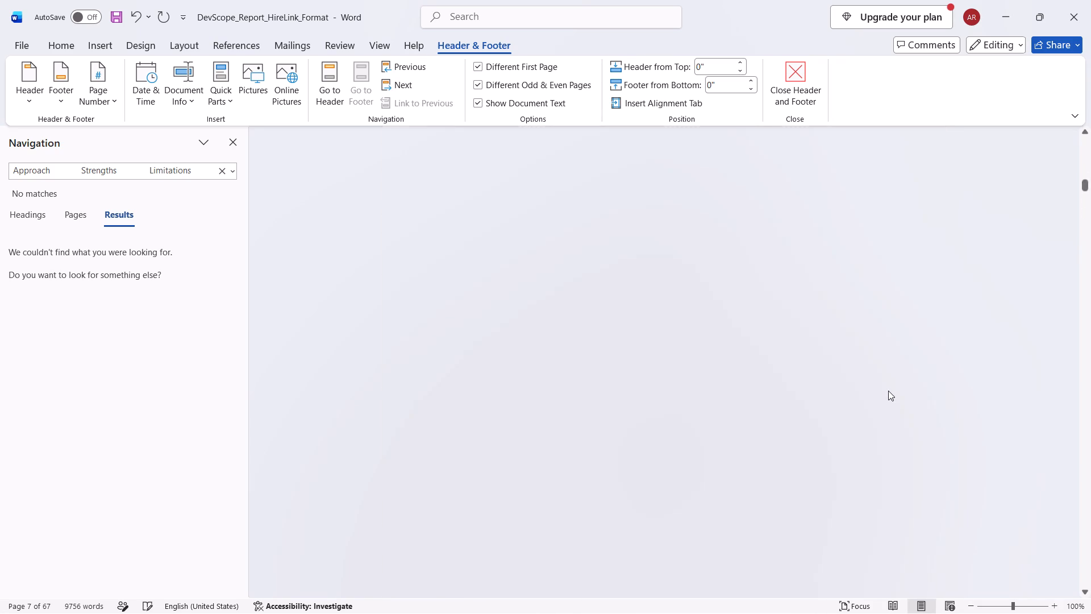
key(Escape)
Switch to the internship project report and copy its entire cover page content, from the PROJECT REPORT heading down to August 2026.
scroll(888, 391, up, 12)
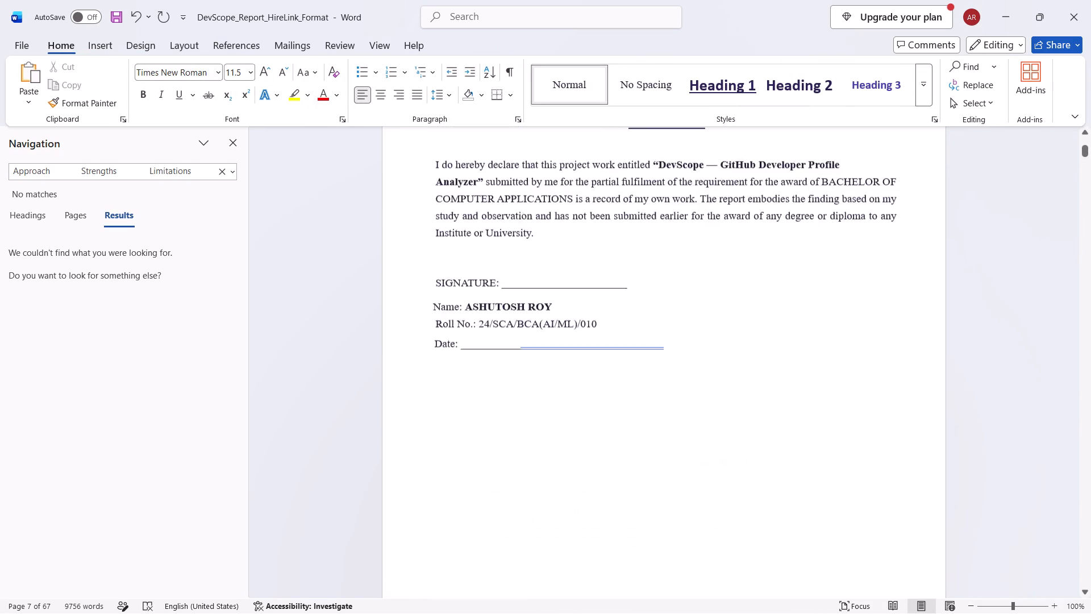
scroll(888, 391, up, 17)
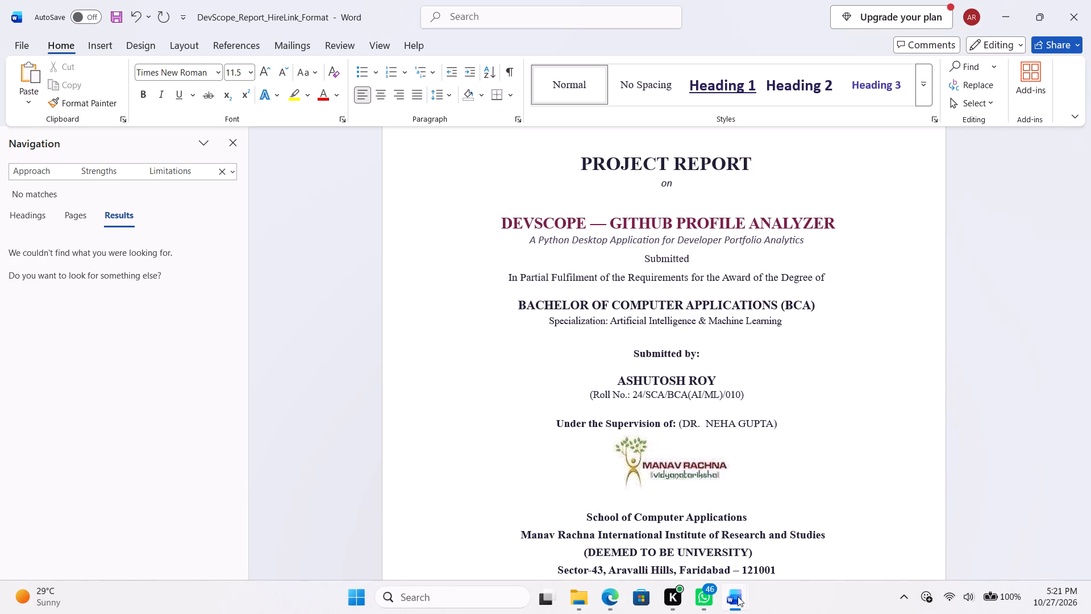
click(728, 600)
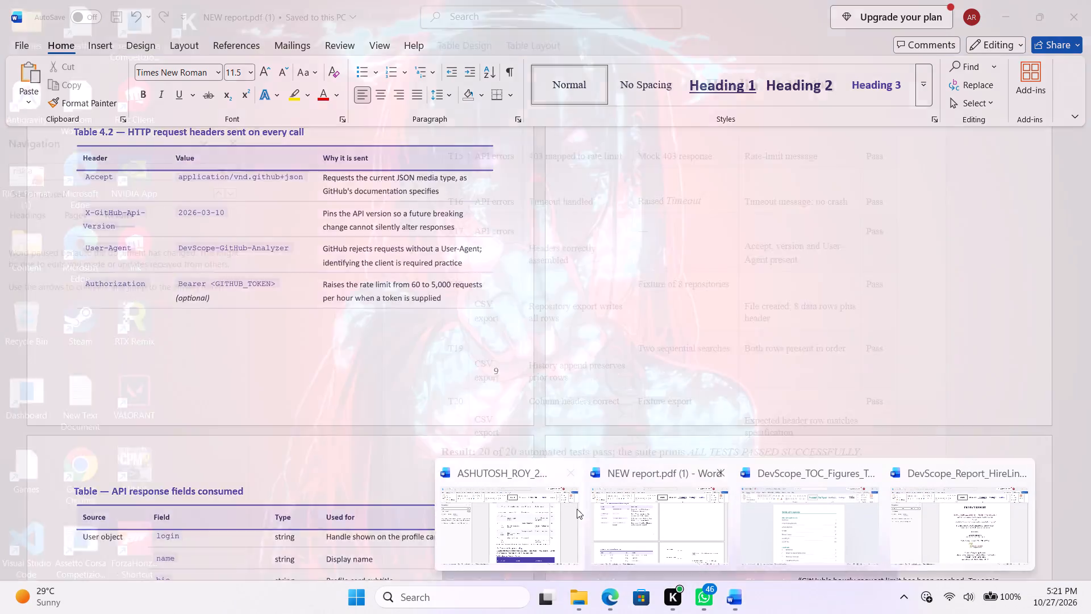
double_click(564, 508)
scroll(564, 508, up, 8)
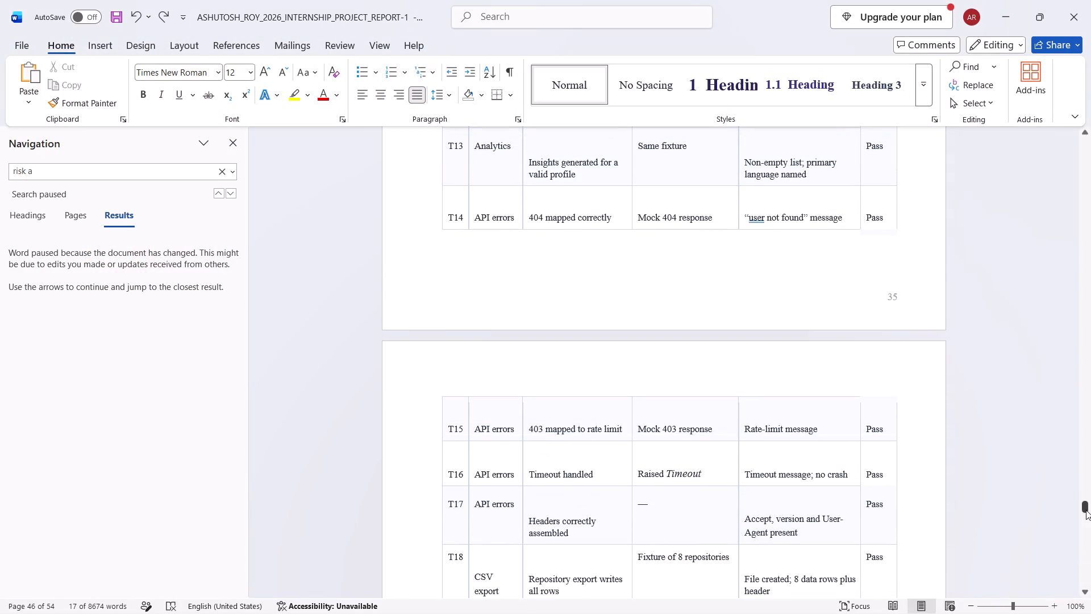
drag(1084, 490, 1090, 197)
click(1090, 190)
click(1089, 179)
drag(1087, 171, 1085, 164)
drag(1085, 164, 1090, 155)
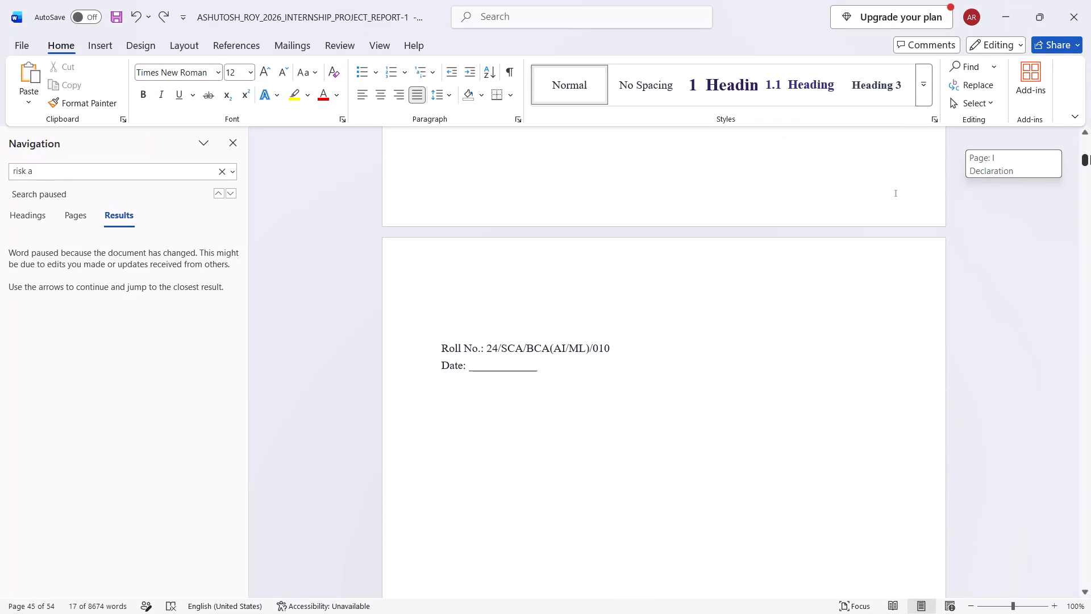
drag(1090, 155, 1090, 136)
drag(563, 231, 700, 547)
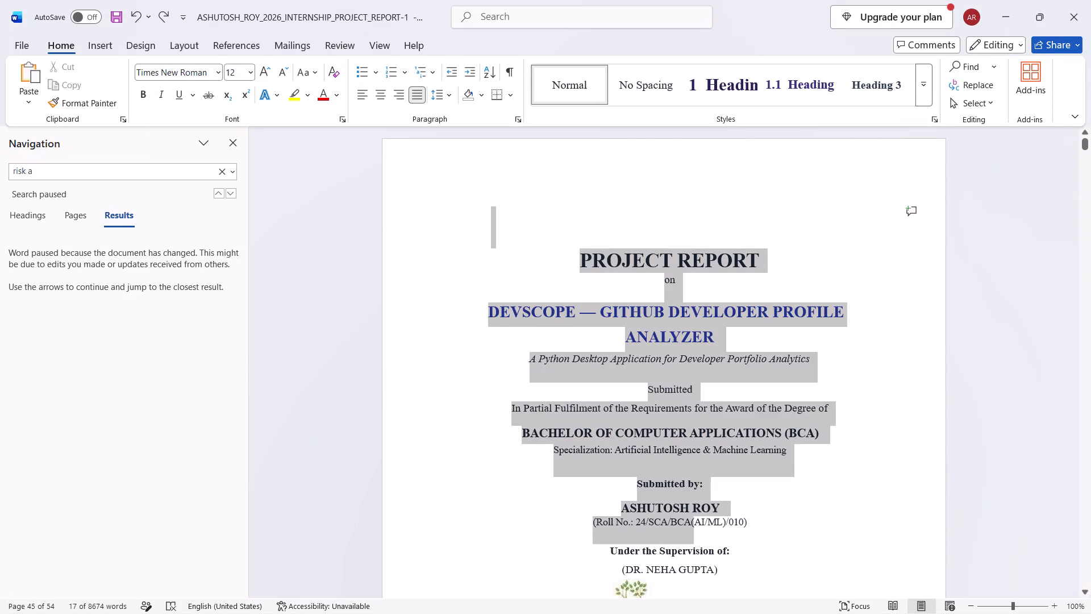
drag(700, 547, 783, 238)
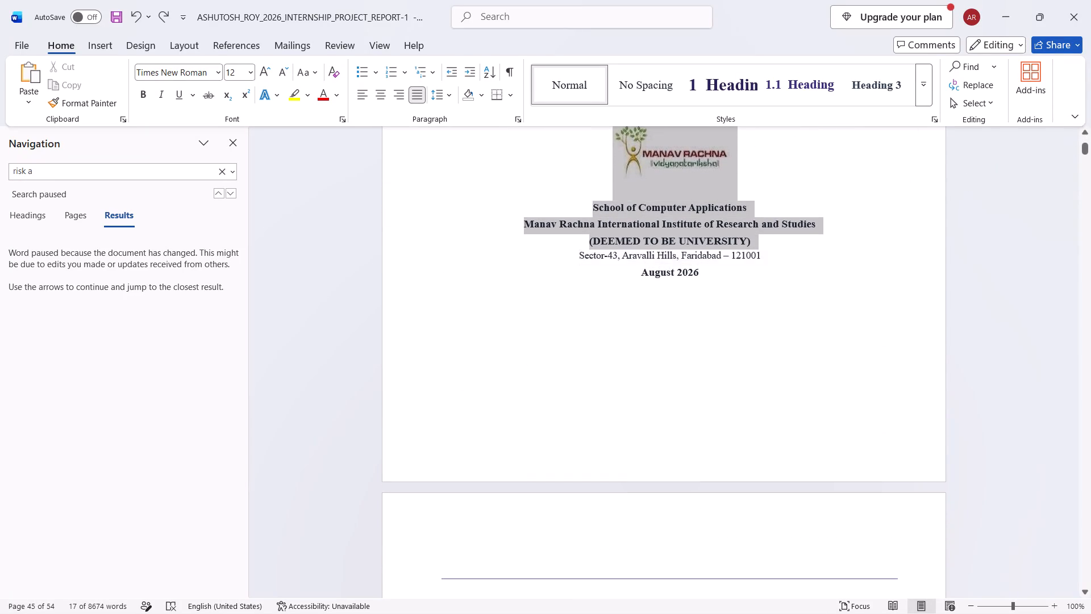
drag(783, 238, 802, 291)
scroll(802, 291, up, 14)
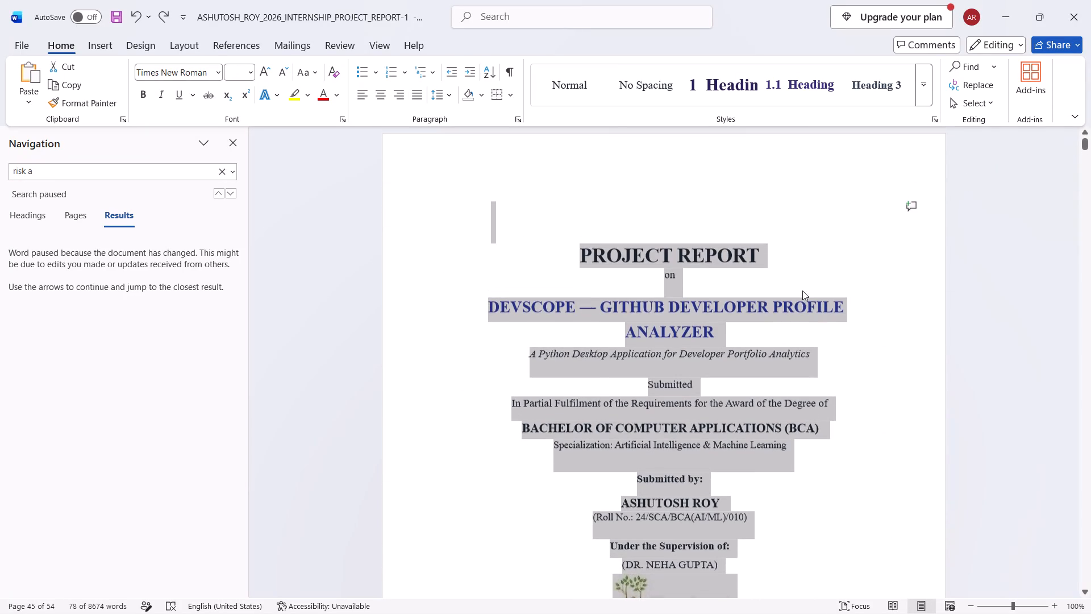
key(ctrl+c)
key(ctrl+c)
Replace the entire cover page content of DevScope_Report_HireLink_Format with the cover page copied from the internship report.
key(alt+Tab)
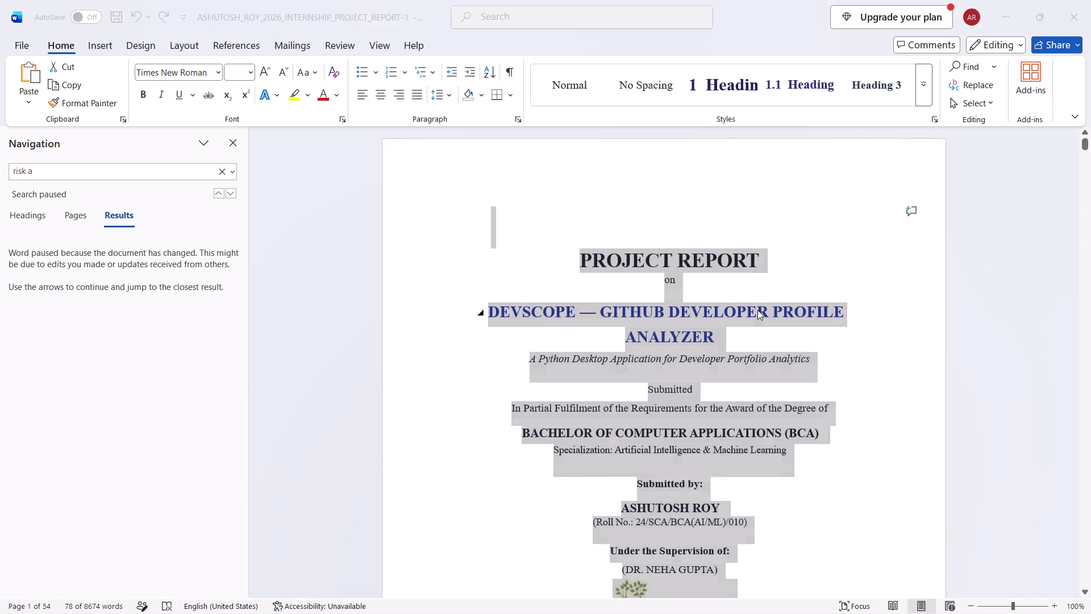
scroll(613, 282, up, 6)
scroll(613, 282, down, 13)
scroll(613, 282, up, 14)
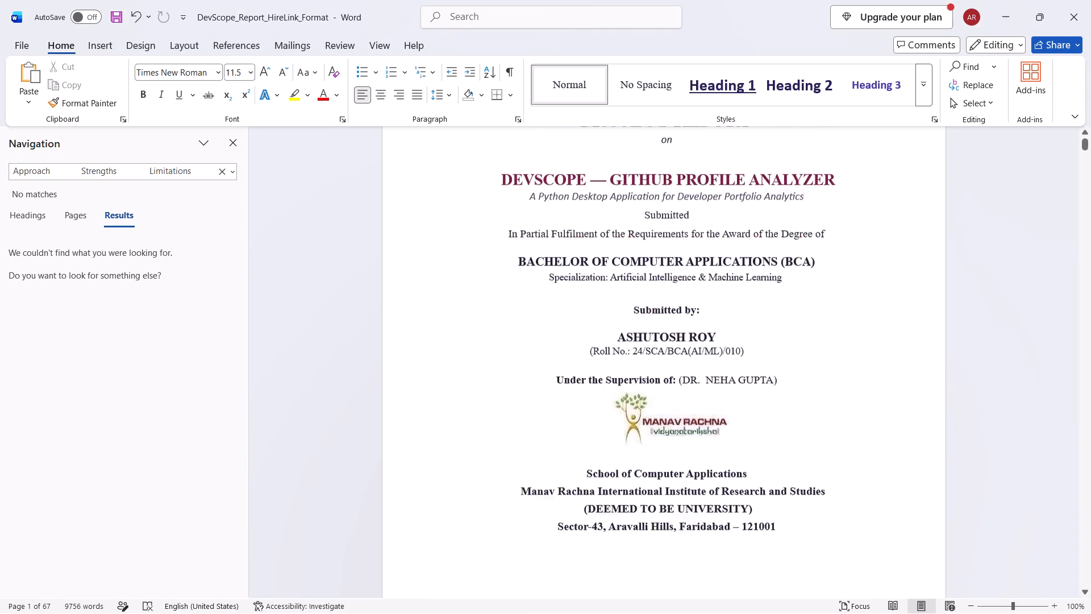
scroll(613, 282, up, 2)
drag(563, 236, 818, 607)
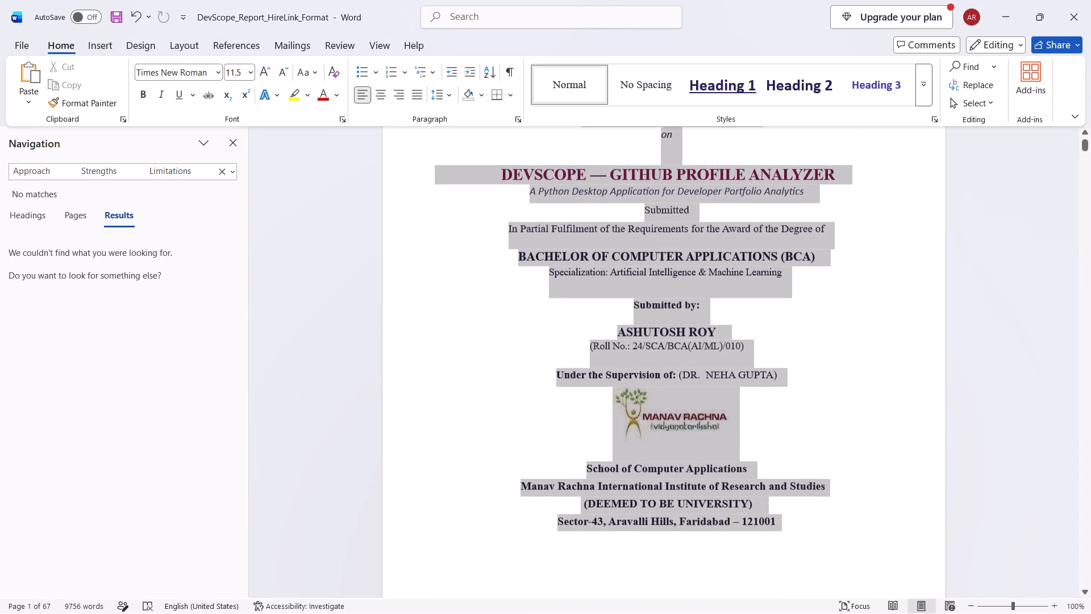
drag(818, 607, 819, 608)
key(ctrl+v)
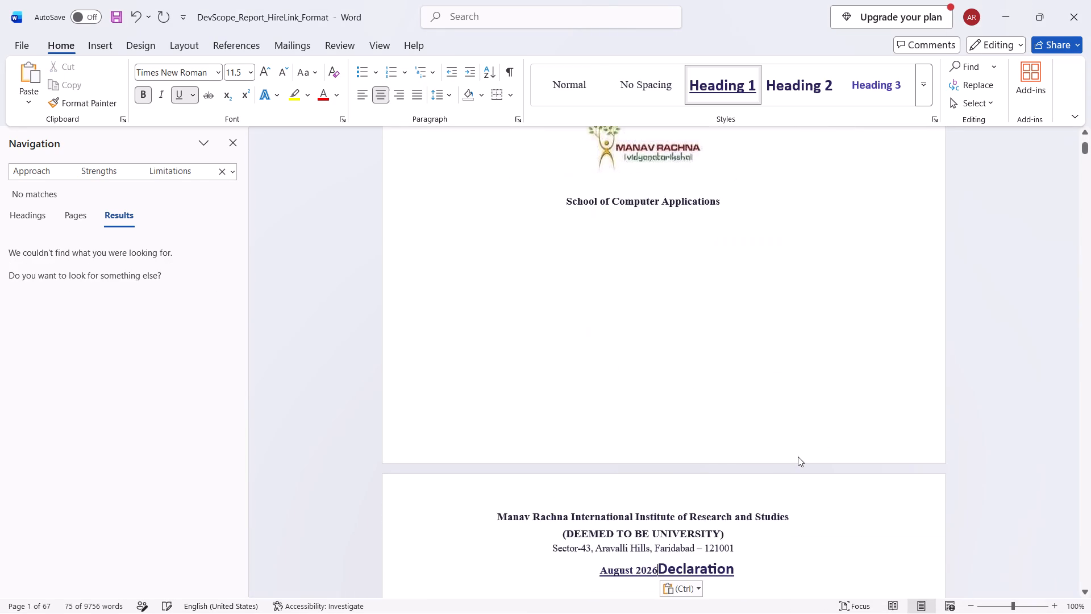
scroll(798, 457, up, 20)
scroll(798, 457, up, 3)
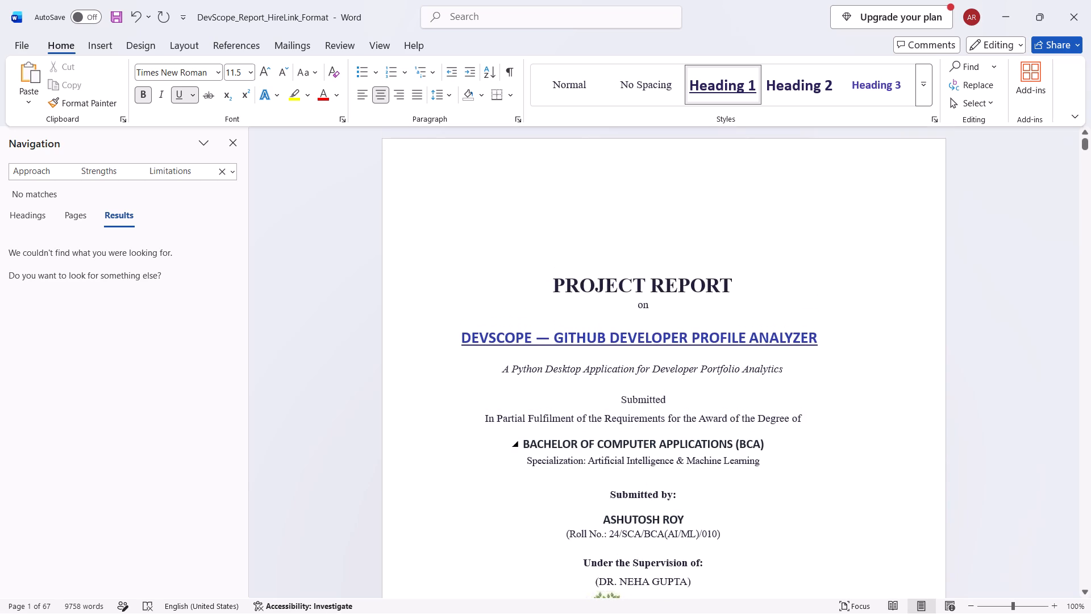
click(928, 297)
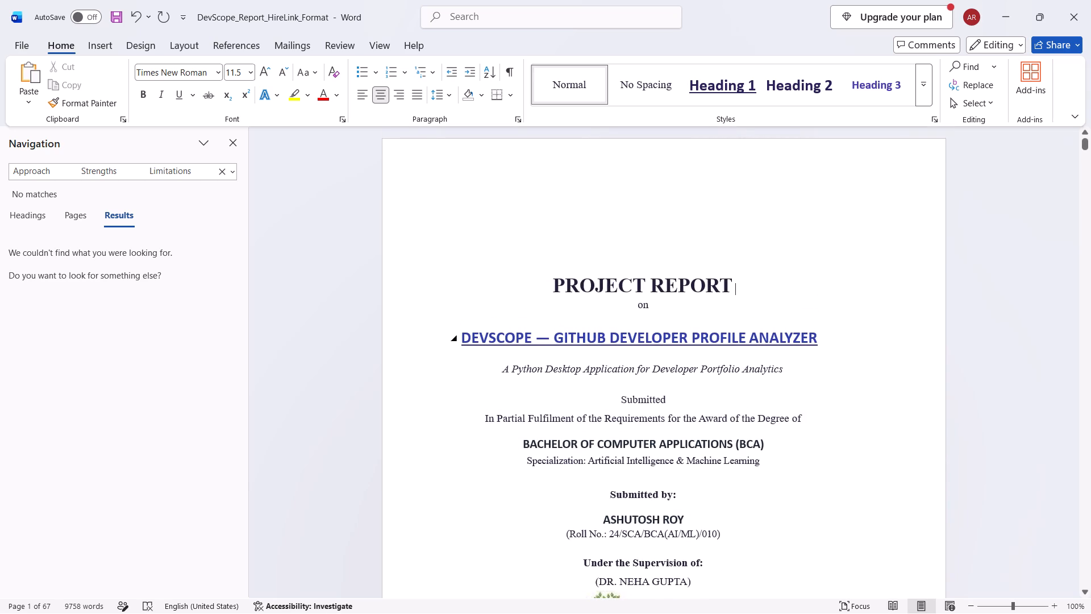
Remove the underline from the cover title DEVSCOPE — GITHUB DEVELOPER PROFILE ANALYZER.
key(alt+Tab)
key(alt+Tab)
drag(829, 339, 501, 329)
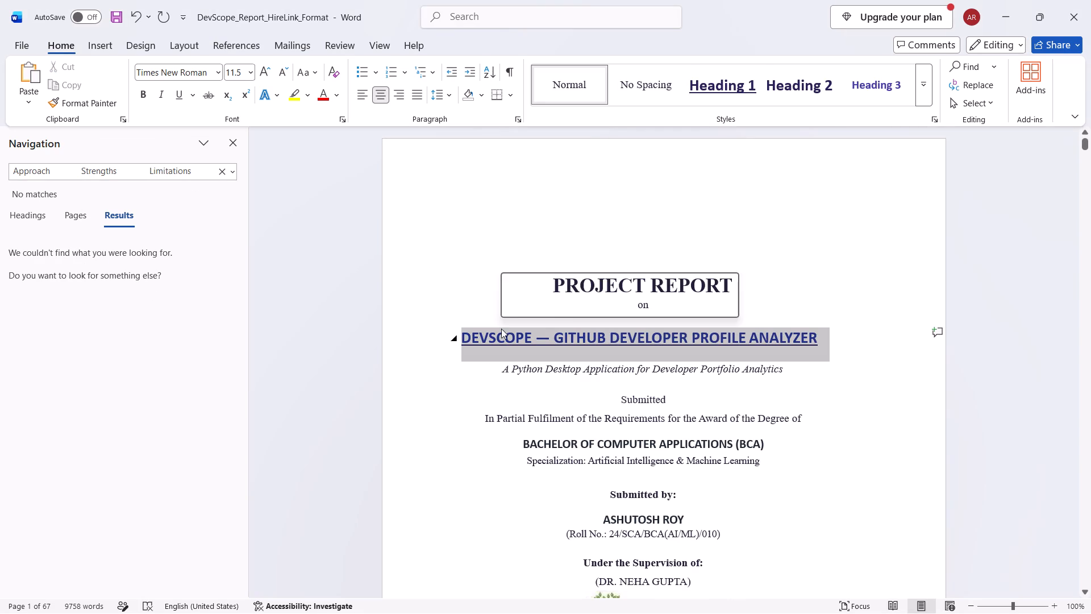
click(180, 95)
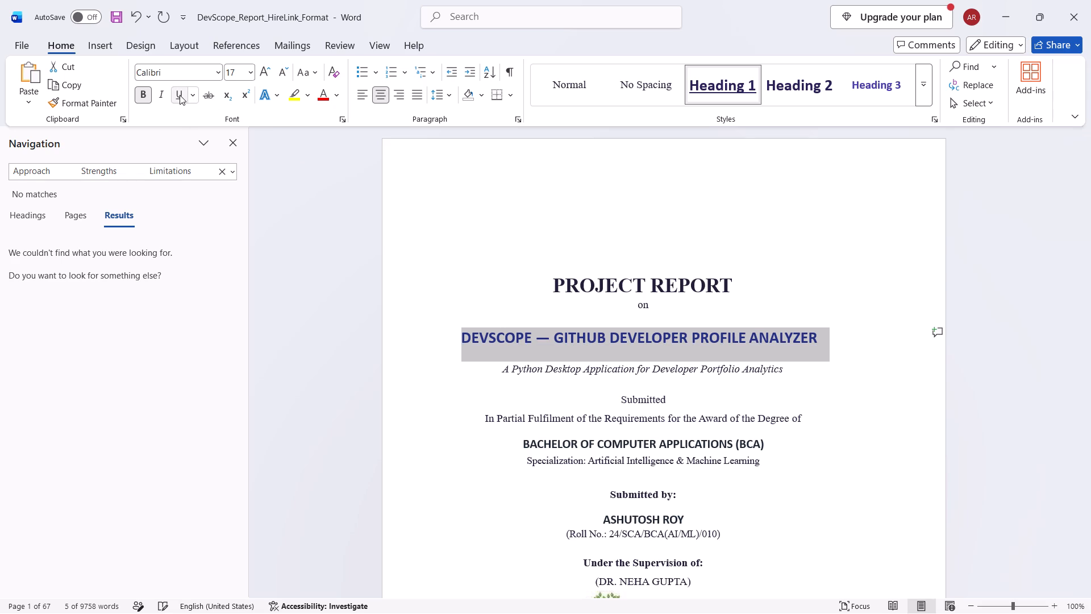
click(877, 329)
Compare the cover with the internship report's and set the DevScope cover title's font size to 20.
scroll(877, 329, down, 7)
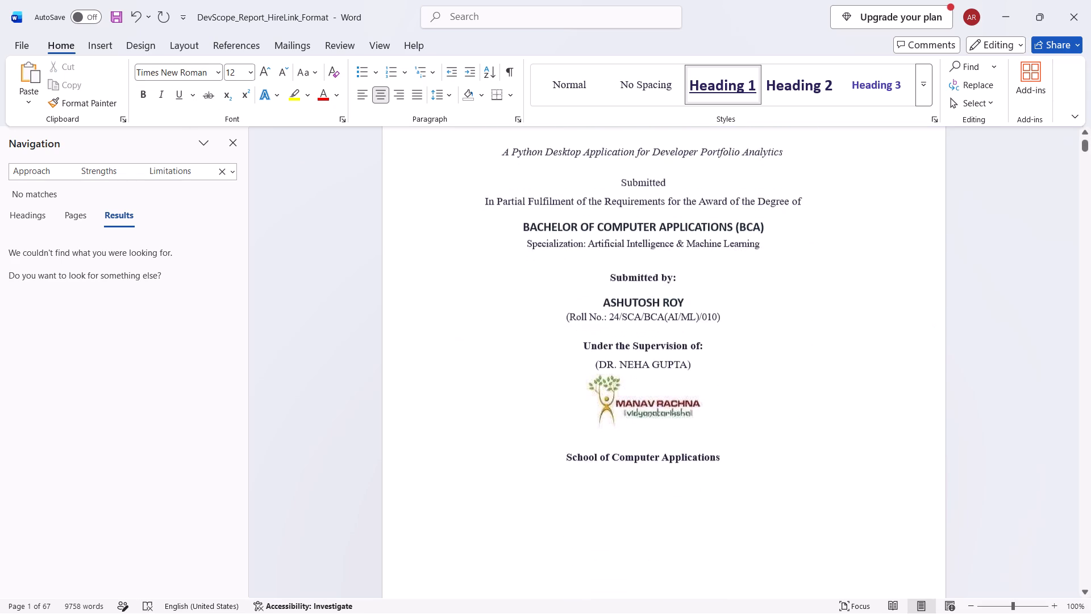
key(alt+Tab)
key(alt+Tab)
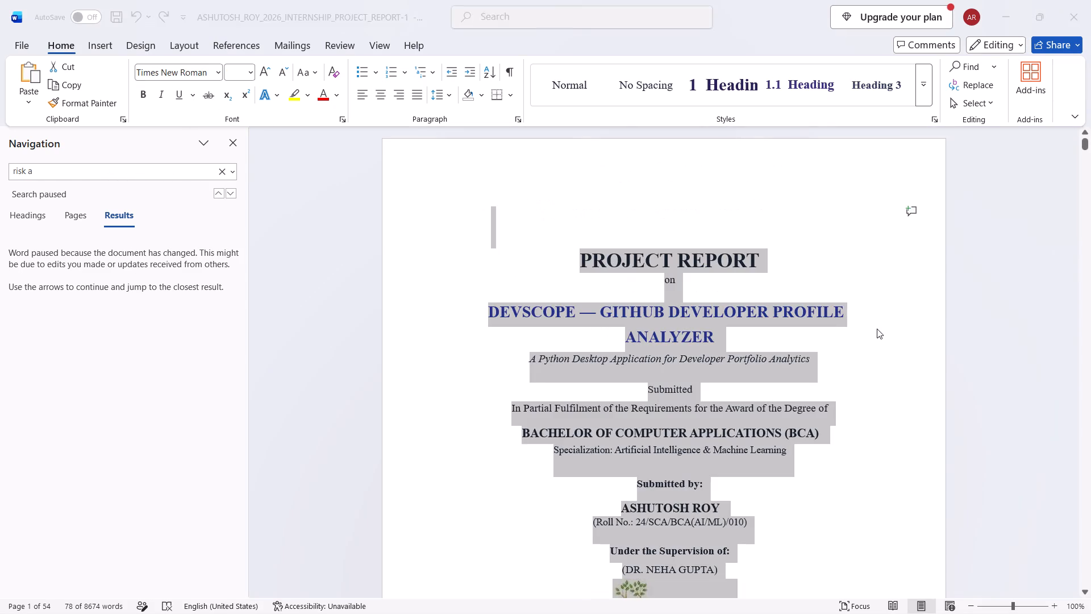
scroll(736, 307, up, 5)
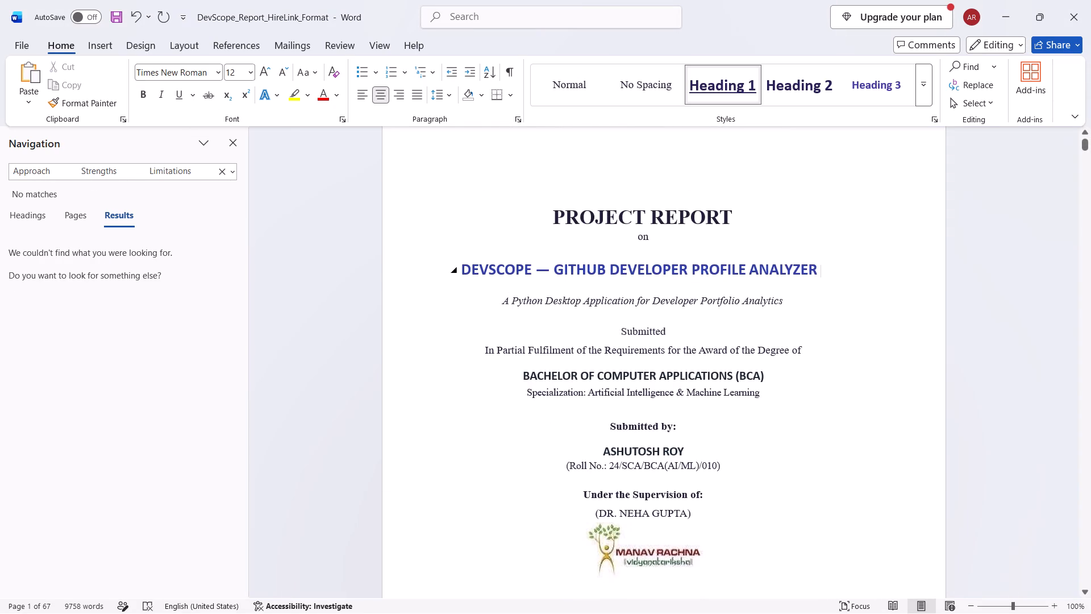
drag(462, 265, 781, 275)
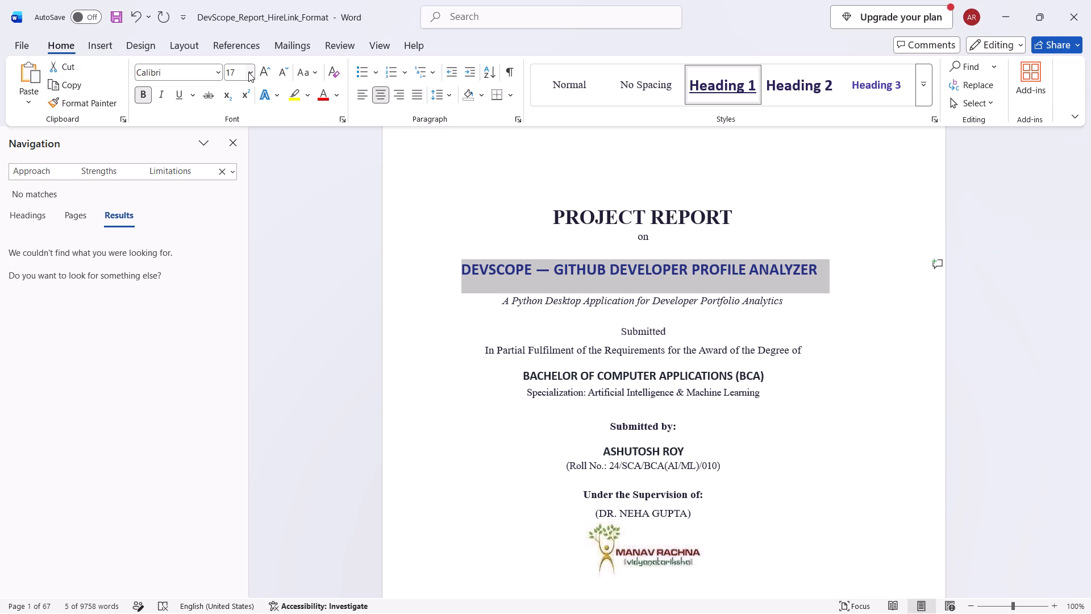
click(253, 72)
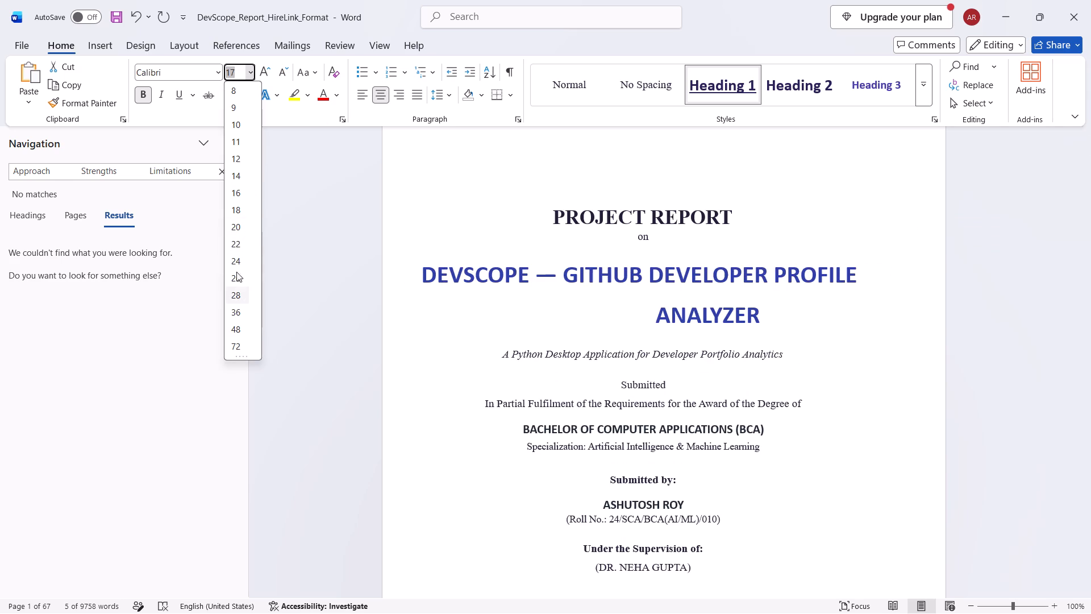
click(242, 233)
click(411, 360)
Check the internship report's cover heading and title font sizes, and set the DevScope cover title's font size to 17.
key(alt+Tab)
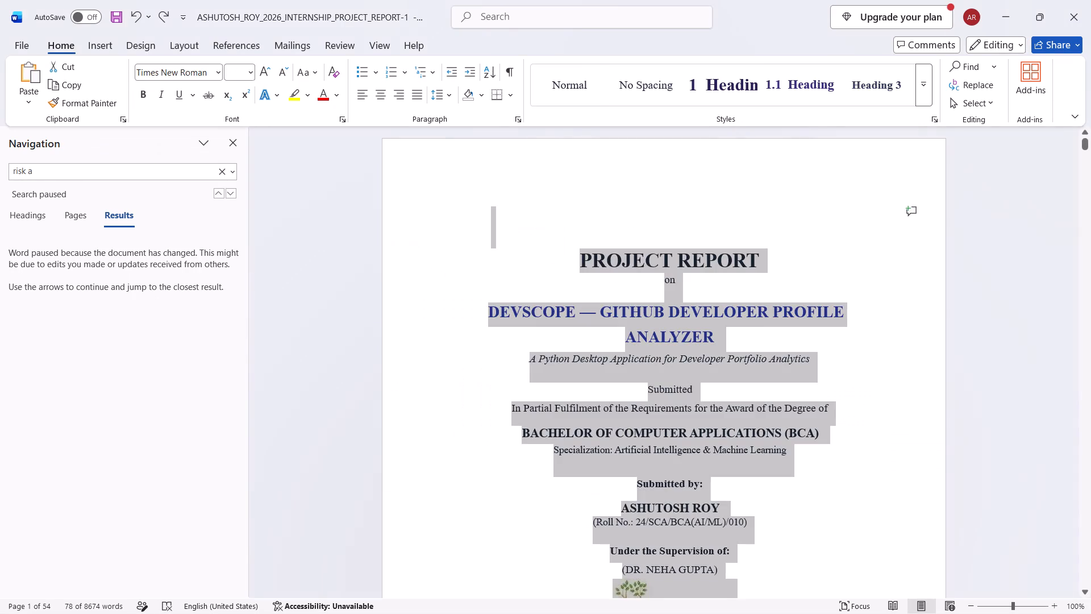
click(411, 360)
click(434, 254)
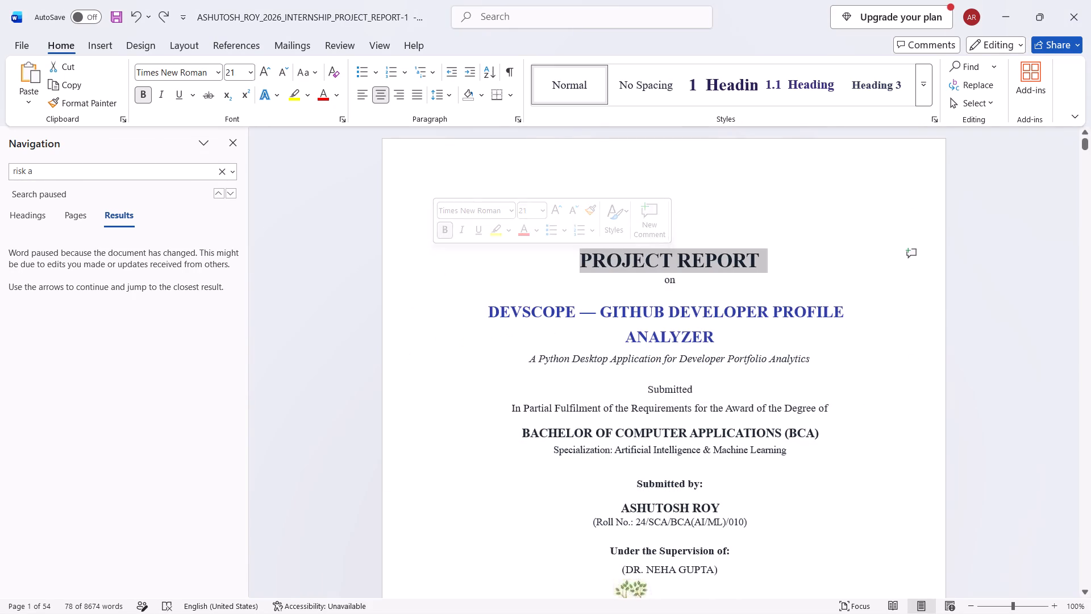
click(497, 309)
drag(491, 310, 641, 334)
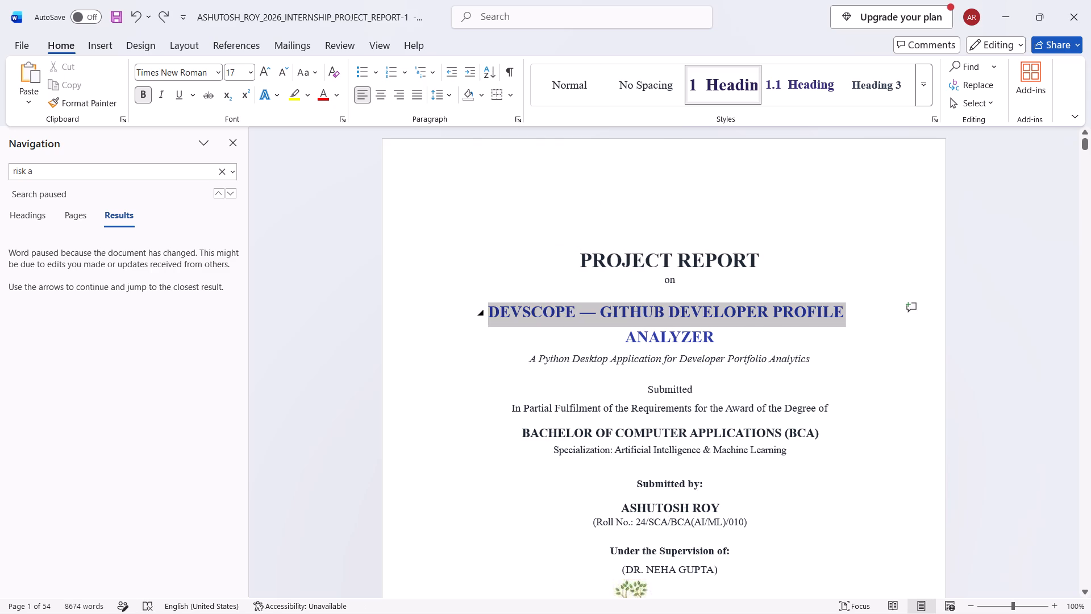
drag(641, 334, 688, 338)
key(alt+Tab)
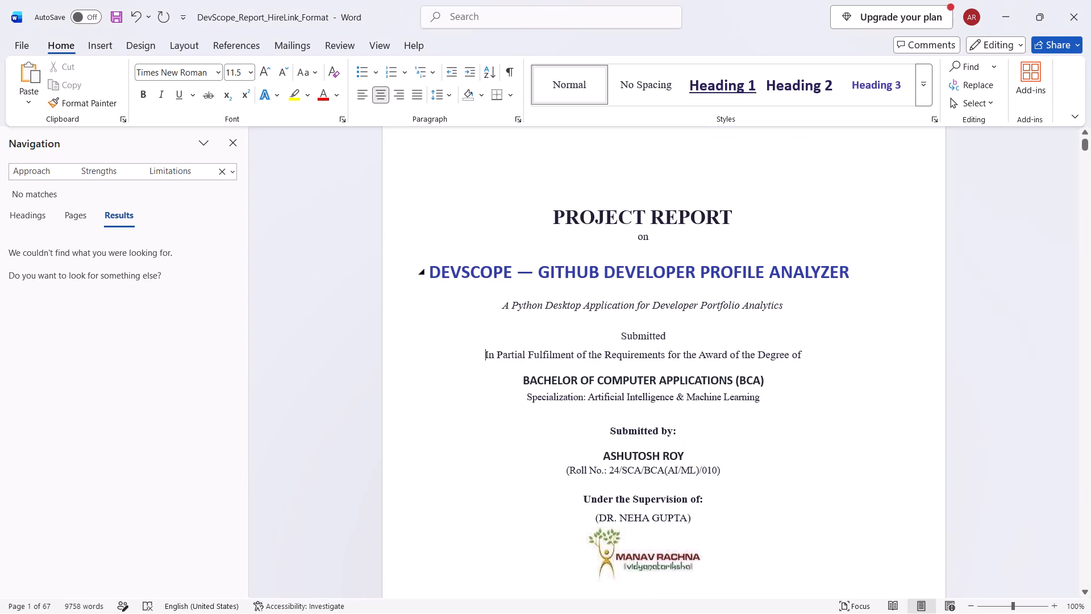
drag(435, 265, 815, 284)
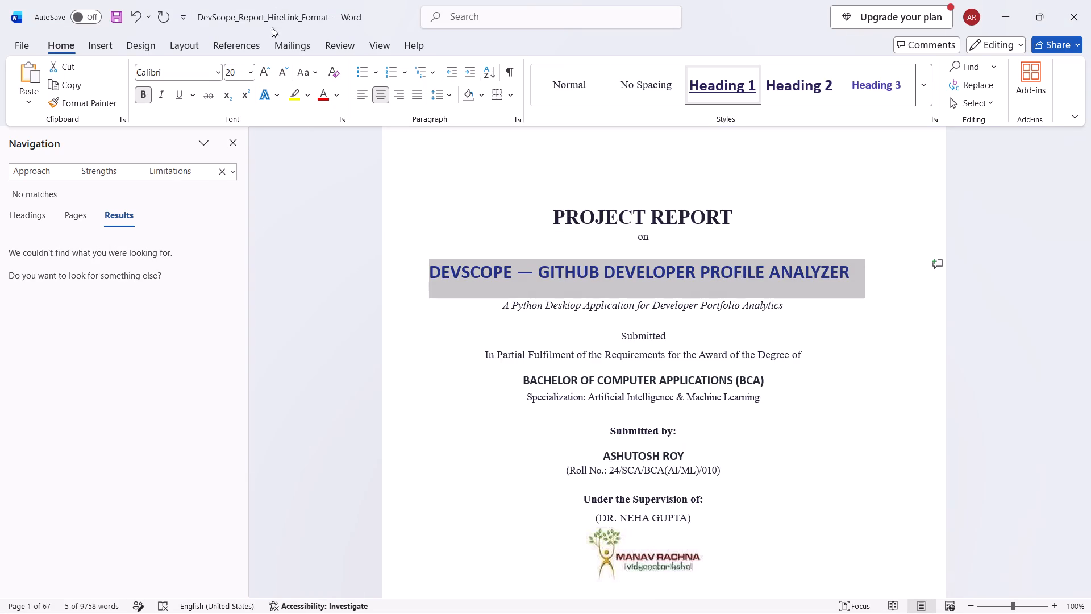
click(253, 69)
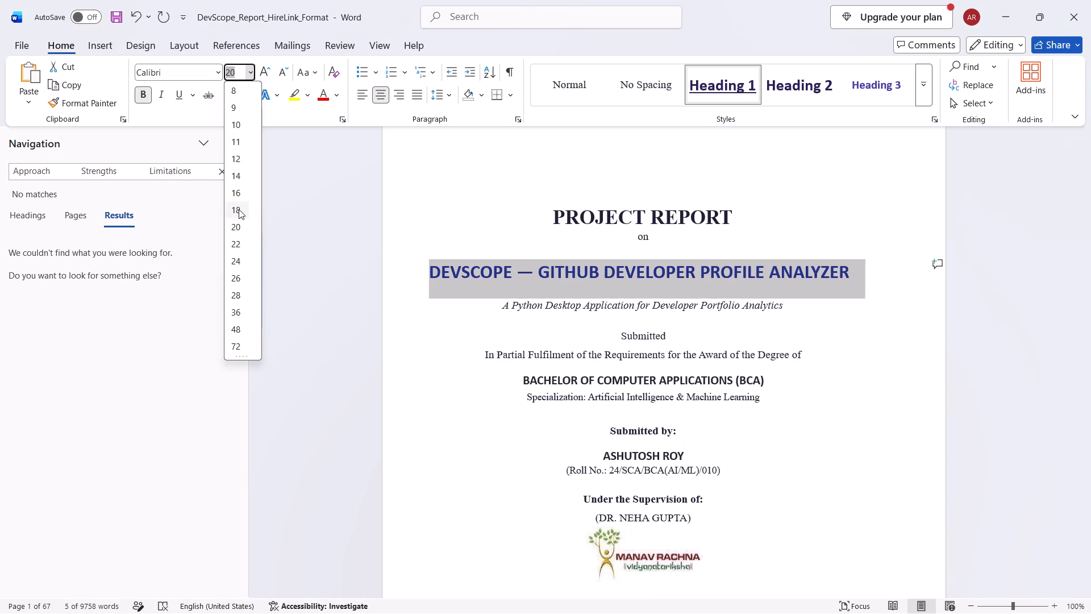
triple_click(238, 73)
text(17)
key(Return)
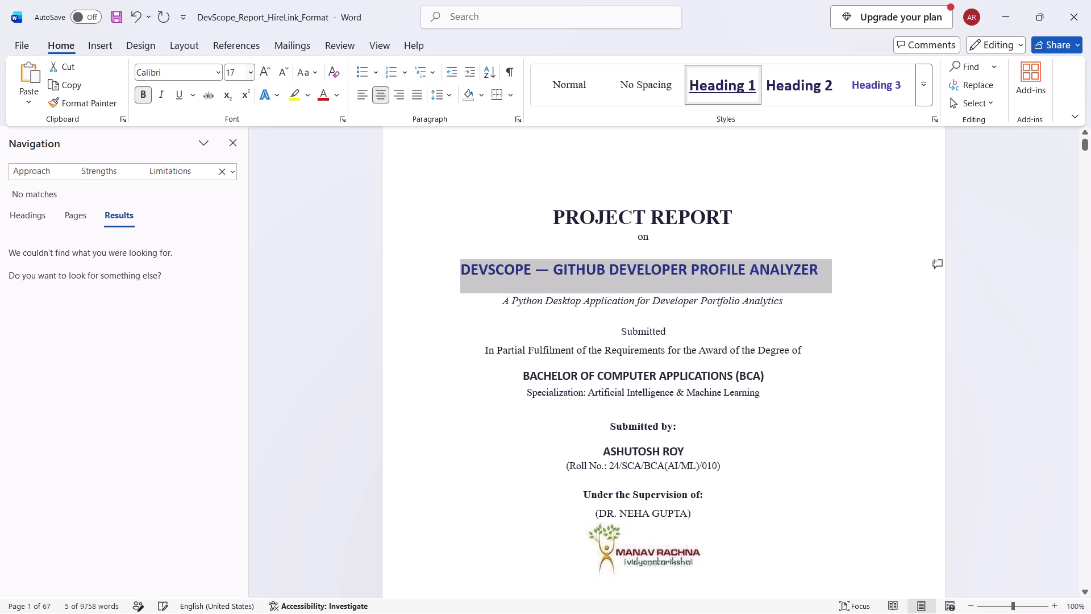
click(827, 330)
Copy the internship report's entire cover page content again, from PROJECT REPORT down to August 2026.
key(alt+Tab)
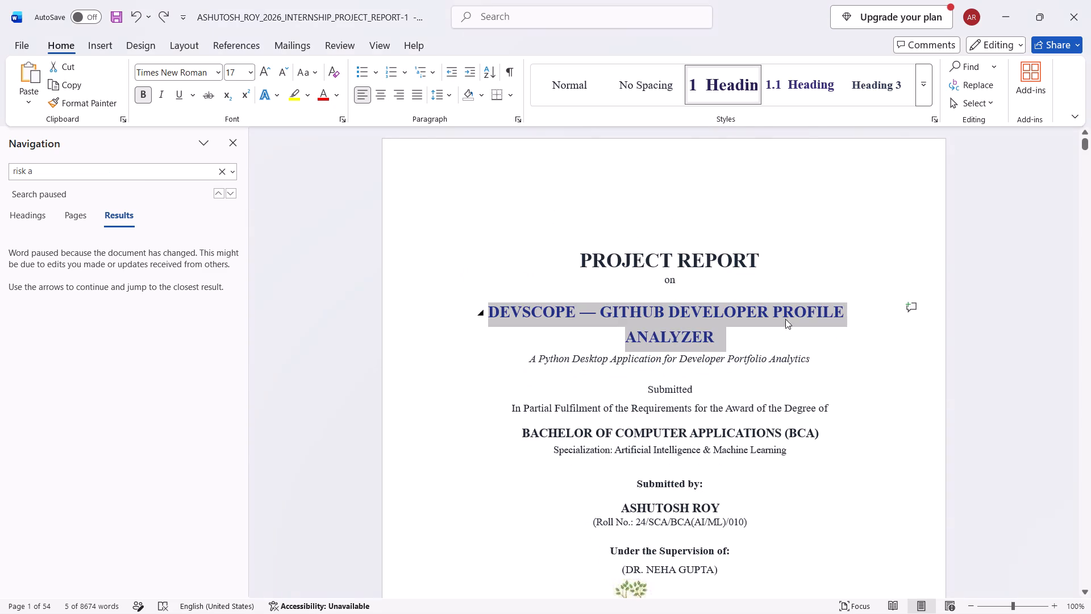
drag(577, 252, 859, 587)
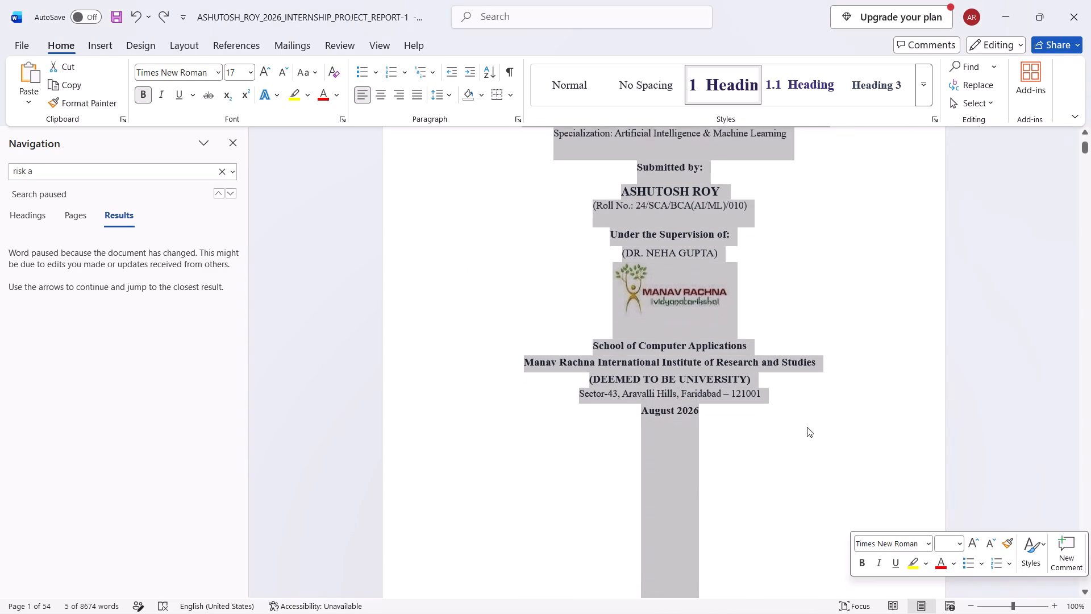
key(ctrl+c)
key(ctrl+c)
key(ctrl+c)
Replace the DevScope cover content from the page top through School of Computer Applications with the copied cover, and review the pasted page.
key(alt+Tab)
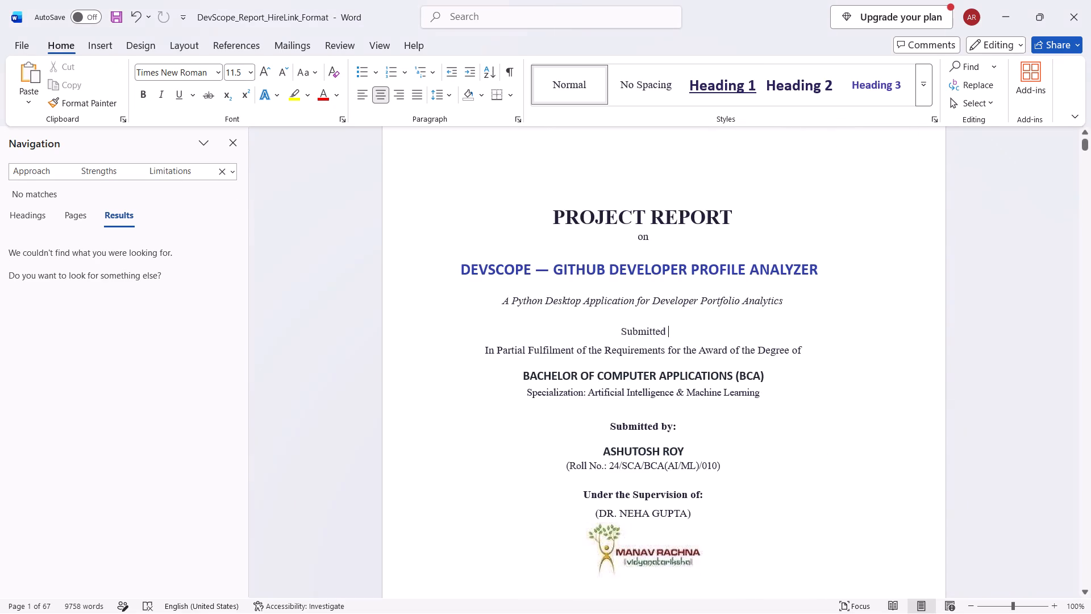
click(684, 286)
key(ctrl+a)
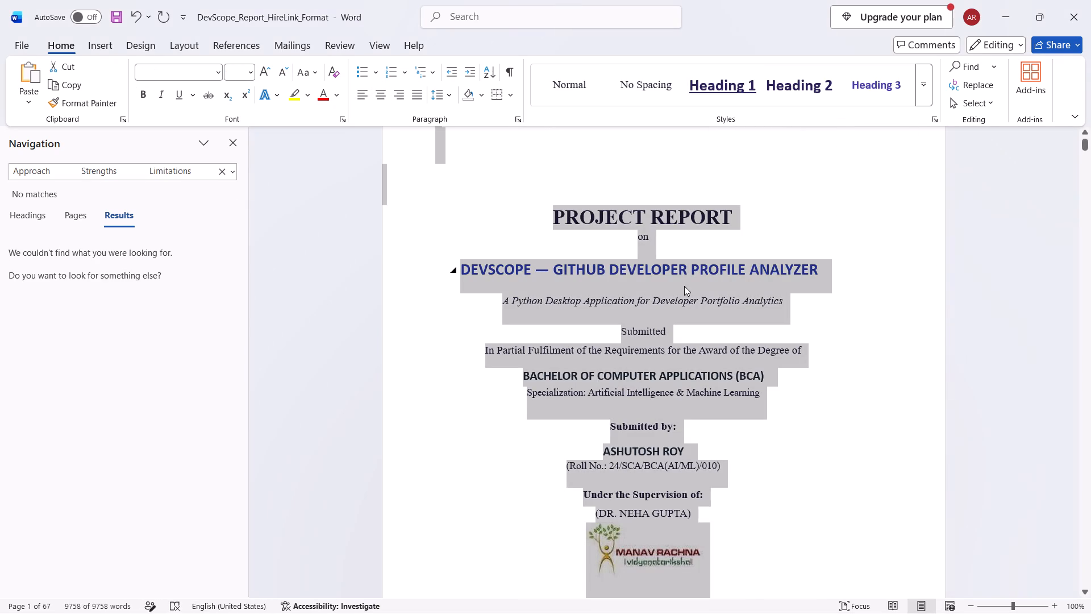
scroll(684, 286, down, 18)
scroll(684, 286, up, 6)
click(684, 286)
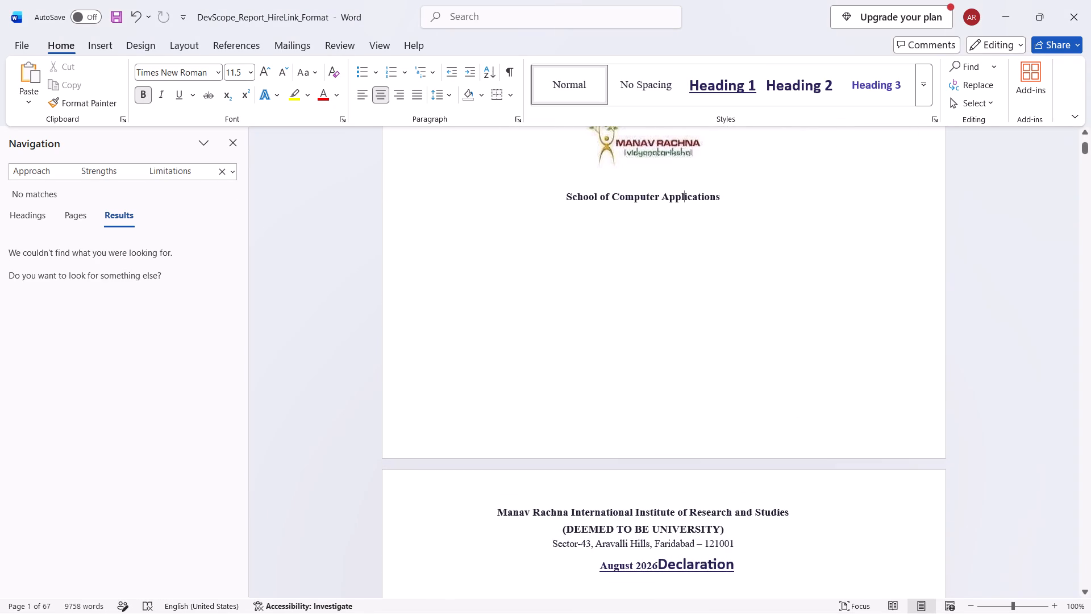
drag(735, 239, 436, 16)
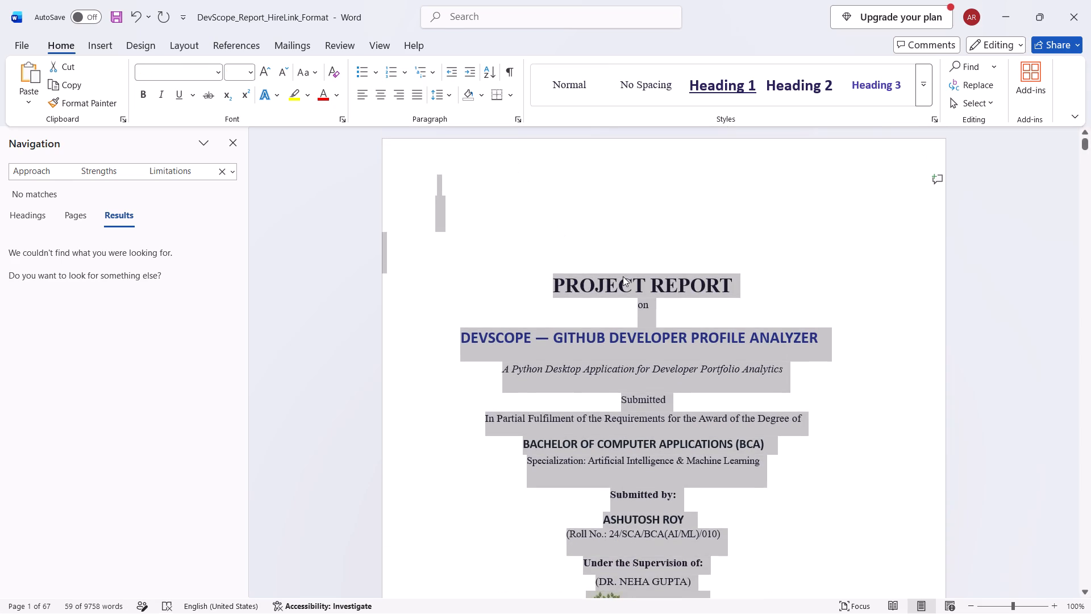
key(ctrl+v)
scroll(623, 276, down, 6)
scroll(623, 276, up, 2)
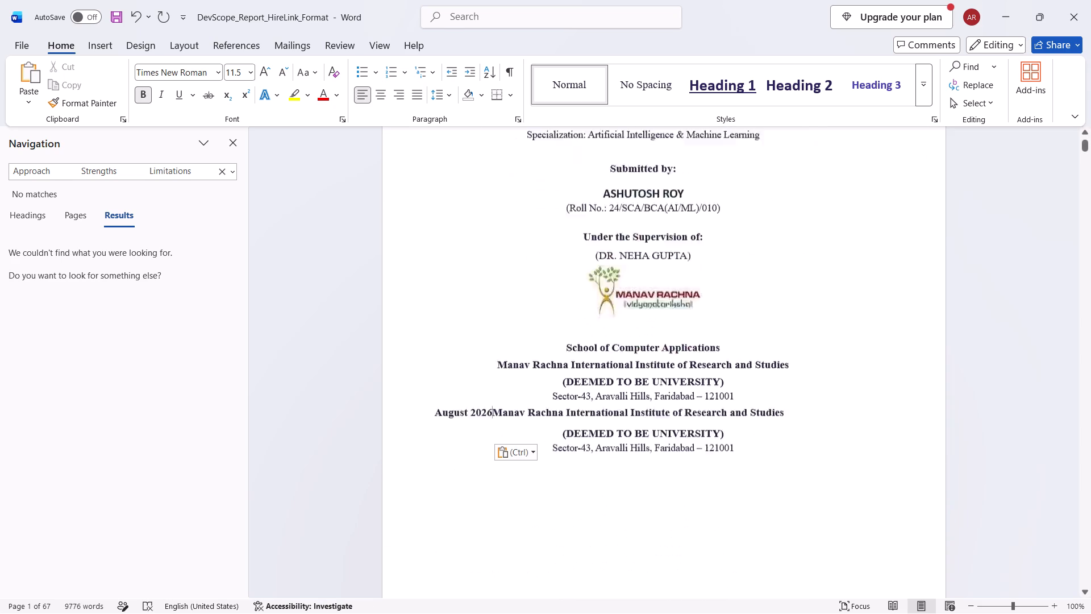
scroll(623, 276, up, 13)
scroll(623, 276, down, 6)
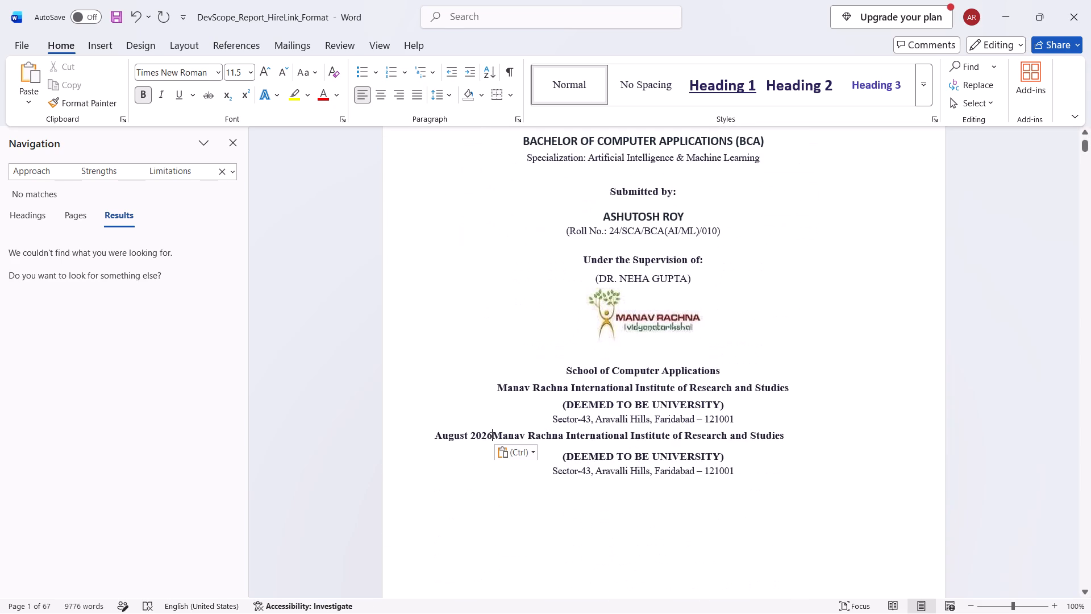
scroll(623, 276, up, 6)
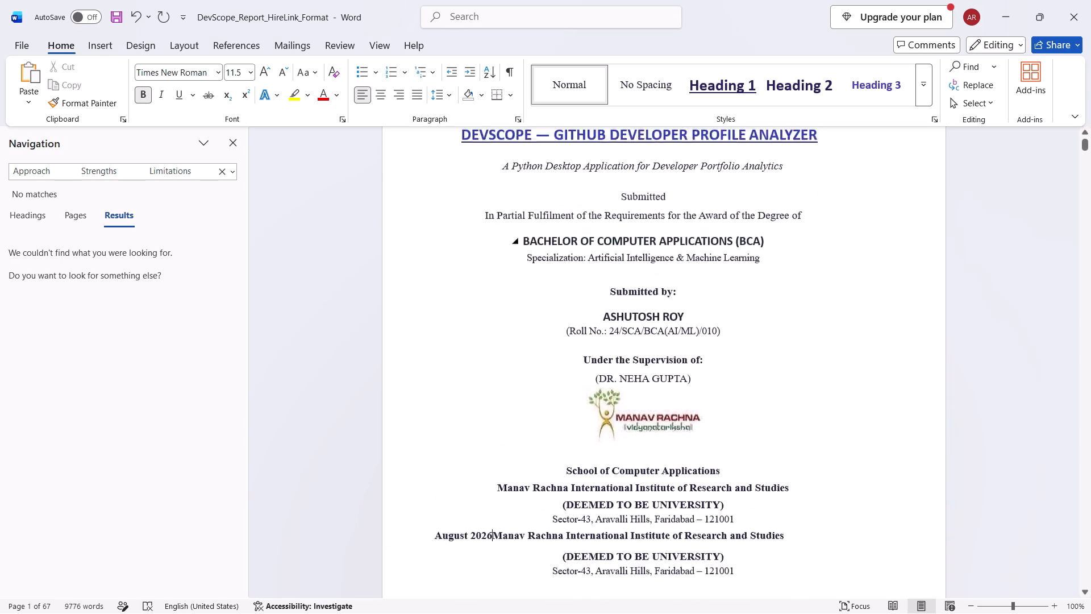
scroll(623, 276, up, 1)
Undo the pasted covers and title formatting back to the original DevScope cover titled DEVSCOPE — GITHUB PROFILE ANALYZER, and look it over.
key(ctrl+z)
scroll(623, 276, down, 10)
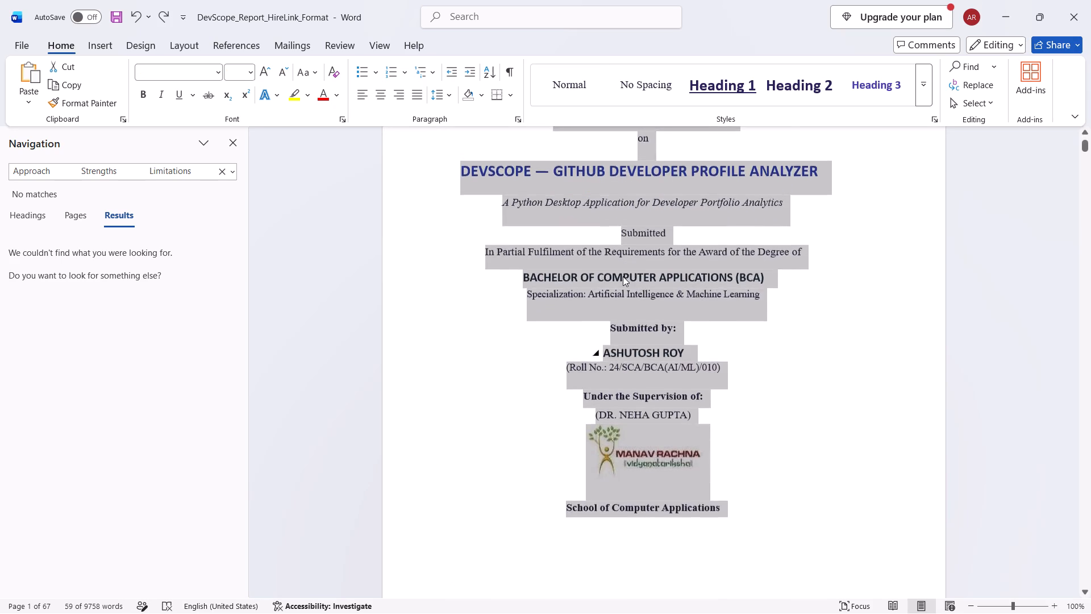
scroll(623, 276, down, 3)
scroll(623, 276, up, 12)
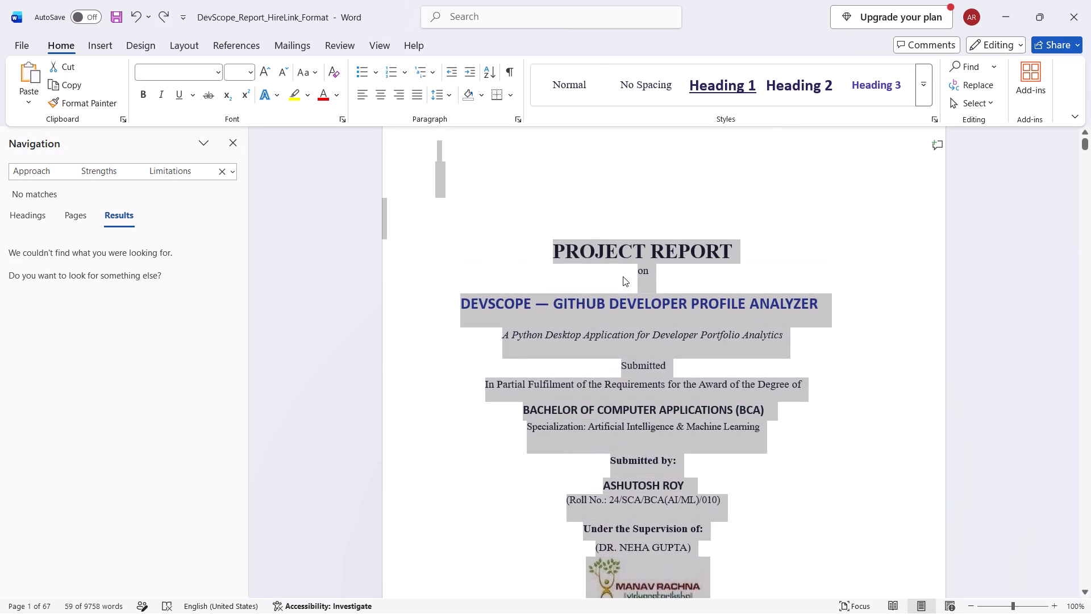
key(ctrl+z)
key(ctrl+z)
key(ctrl+z)
key(ctrl+z)
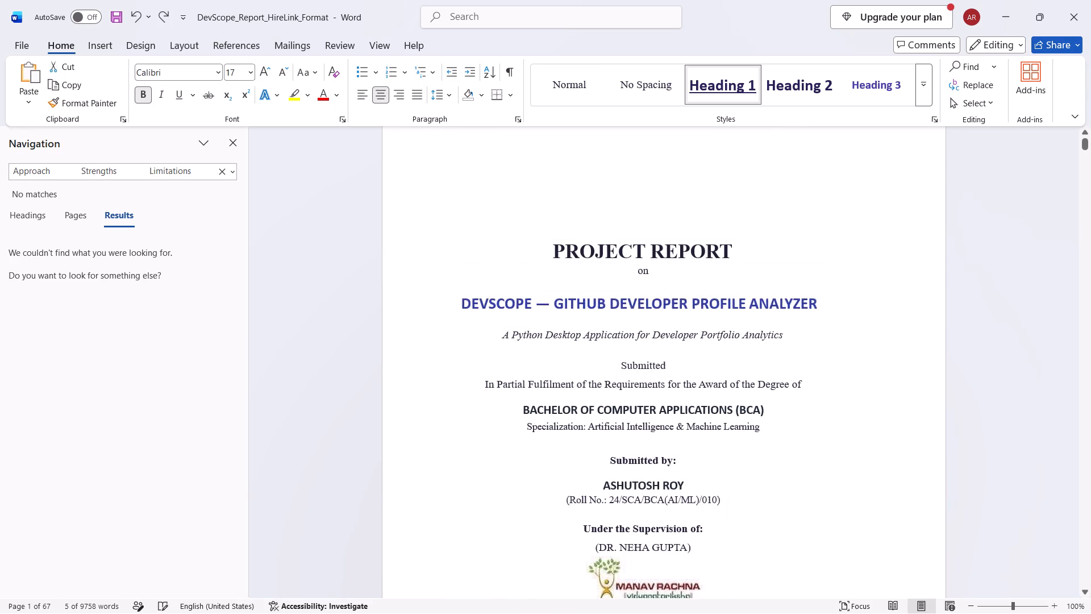
key(ctrl+z)
click(984, 371)
scroll(912, 350, down, 5)
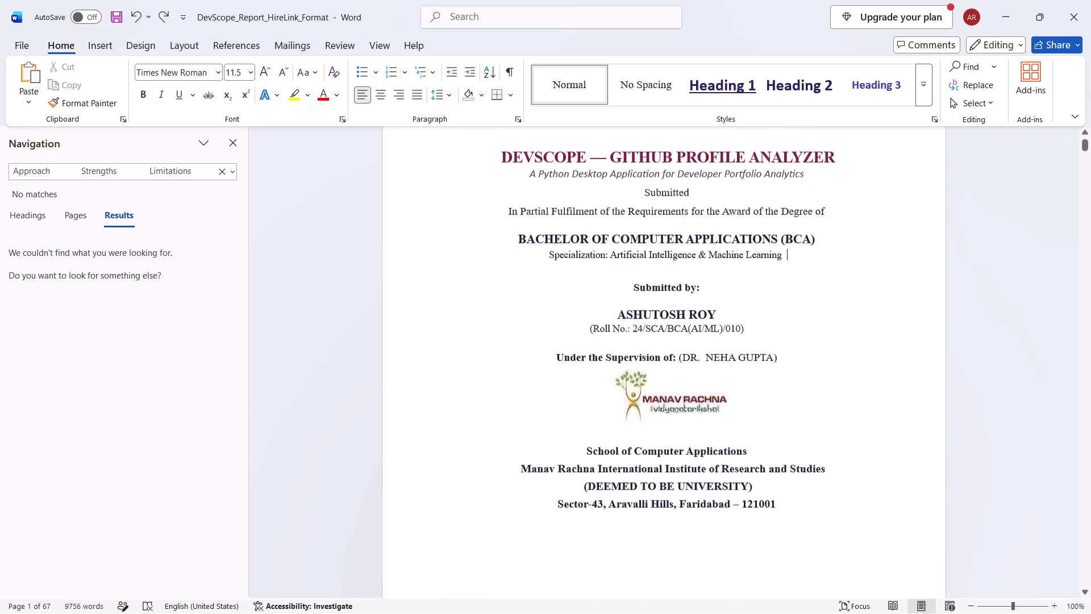
scroll(912, 350, down, 5)
scroll(912, 350, up, 10)
Set the cover title DEVSCOPE — GITHUB PROFILE ANALYZER to font size 20 and center it.
drag(861, 273, 821, 268)
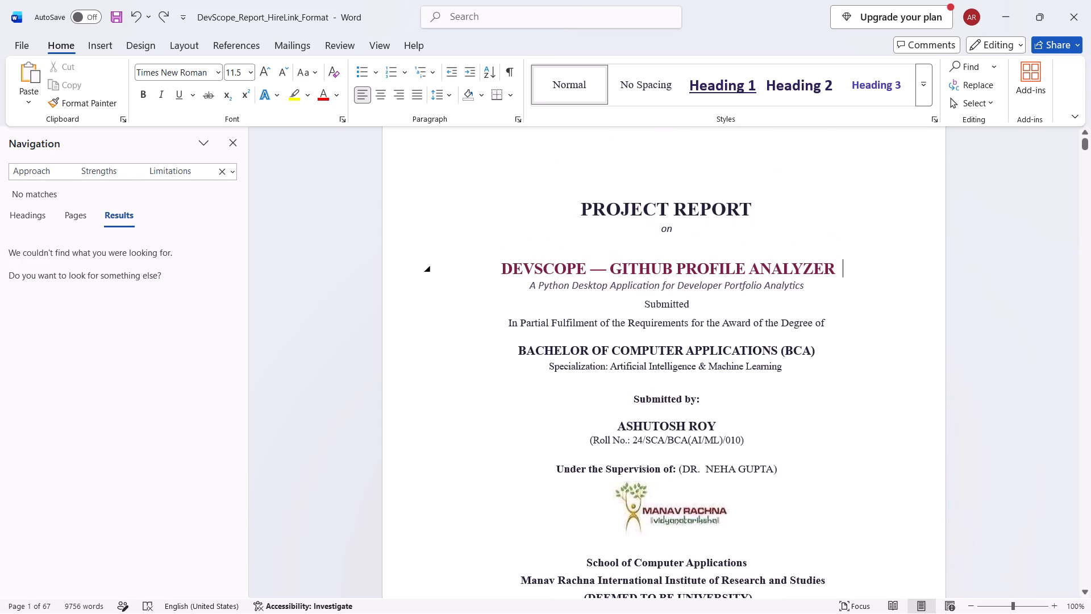
drag(821, 268, 493, 272)
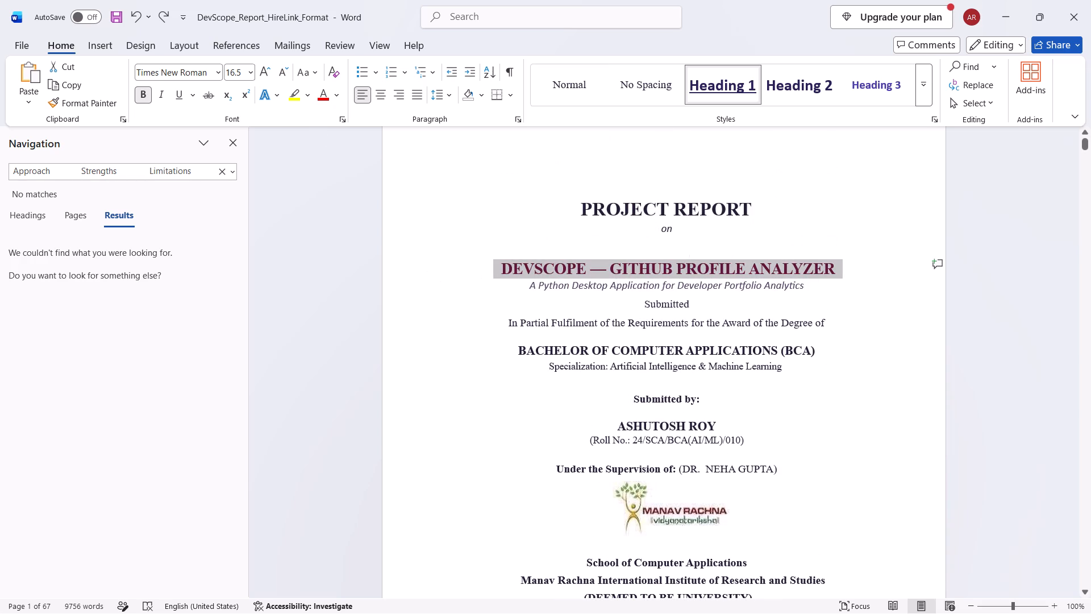
click(248, 69)
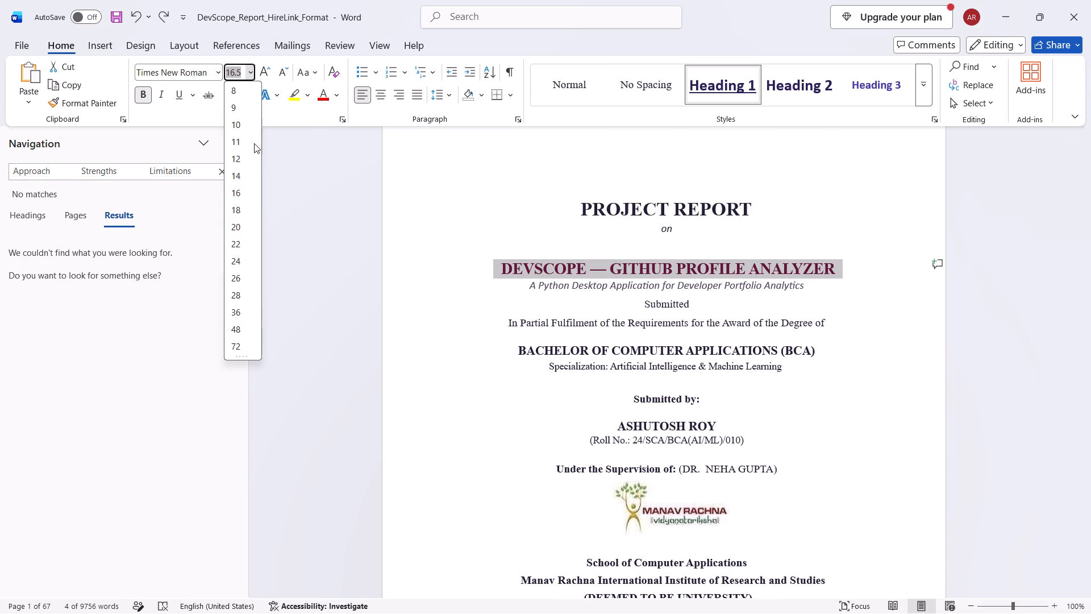
click(239, 231)
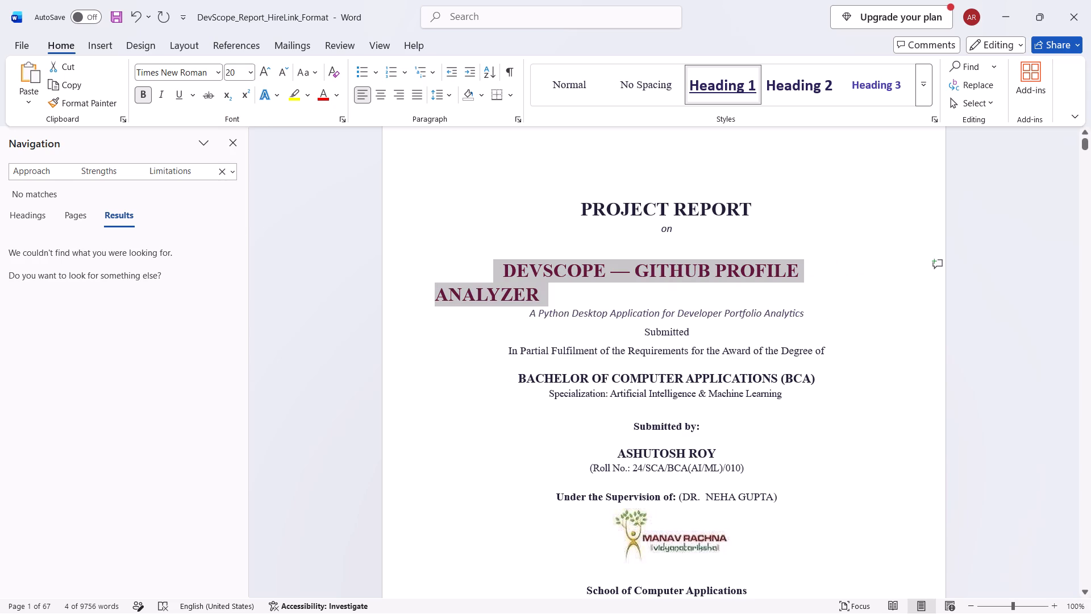
click(497, 343)
drag(543, 299, 437, 296)
click(382, 96)
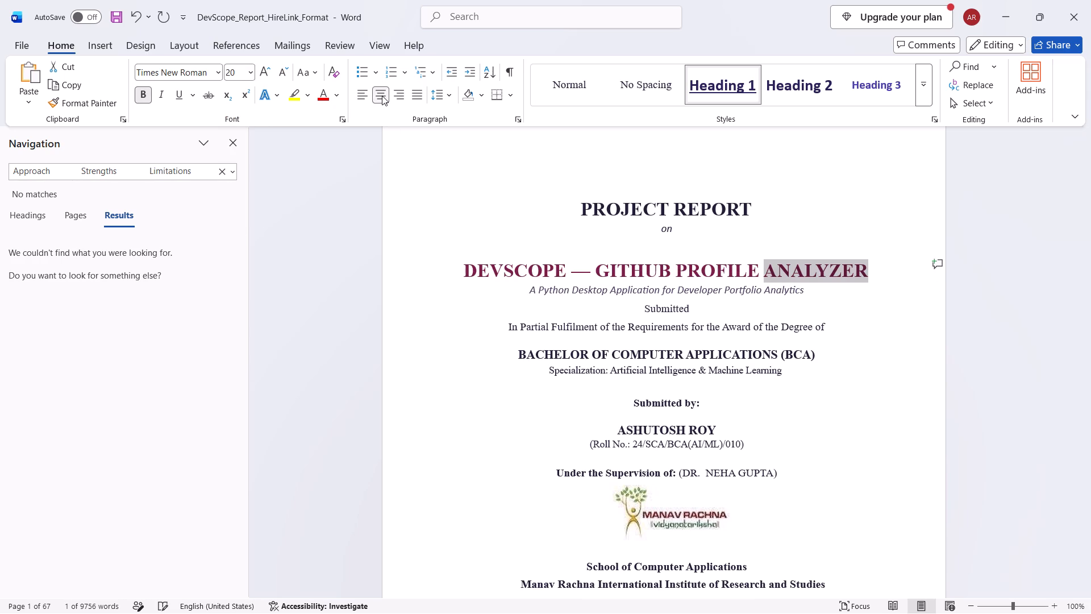
click(451, 381)
Set the cover lines from the italic subtitle through "In Partial Fulfilment of the Requirements for the Award of the Degree of" to size 12.
scroll(452, 381, down, 12)
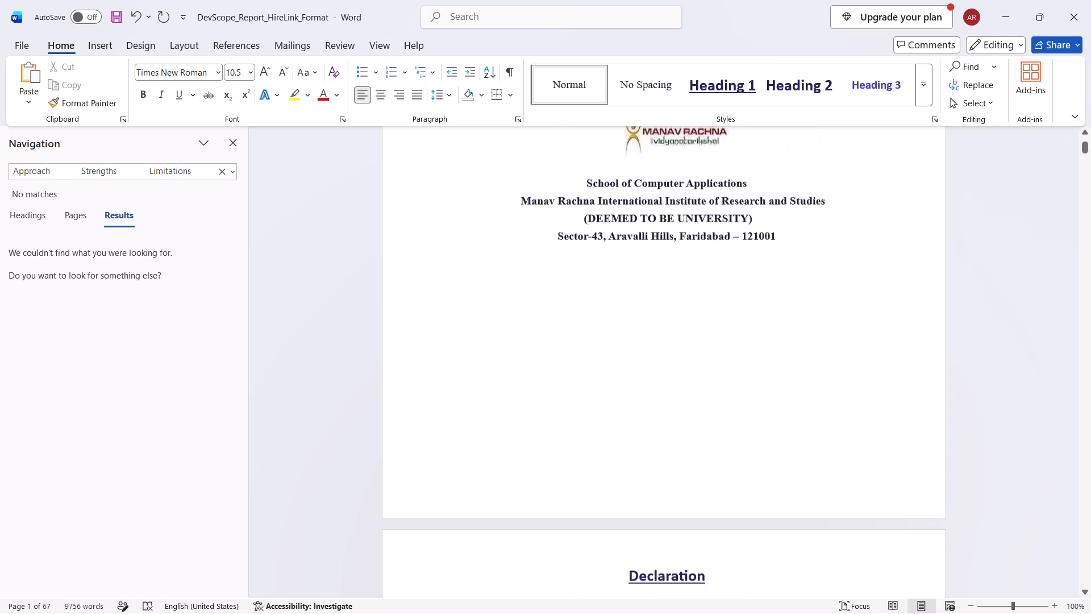
scroll(452, 381, up, 11)
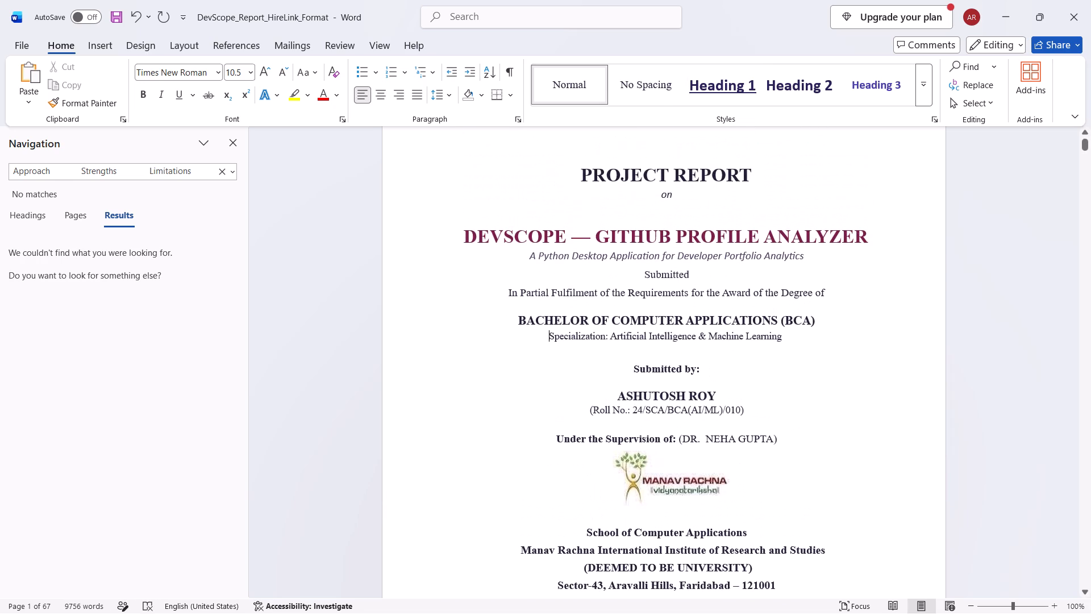
drag(531, 257, 822, 307)
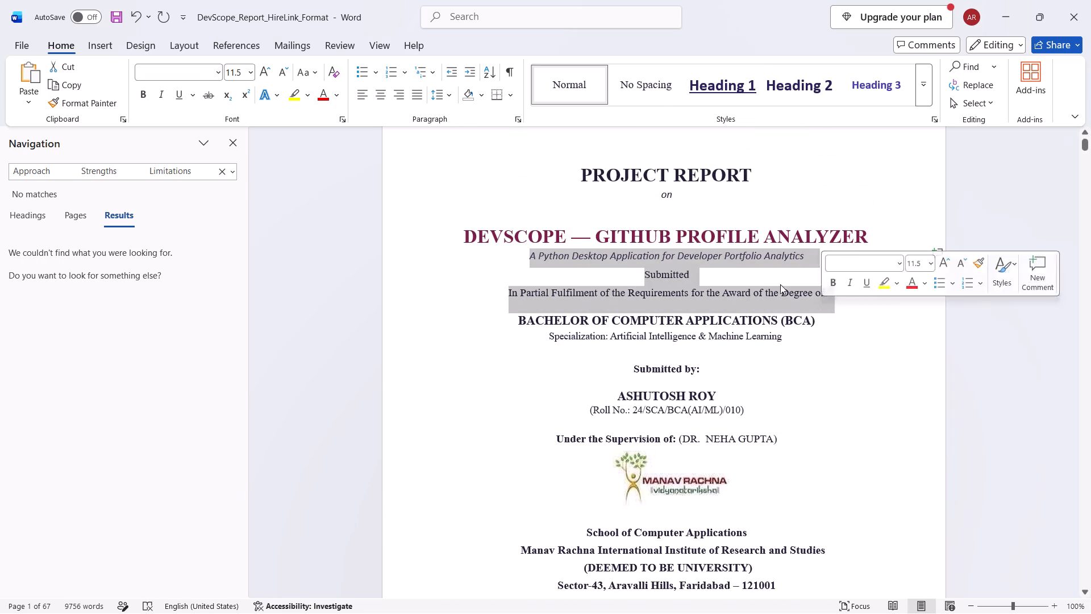
click(248, 72)
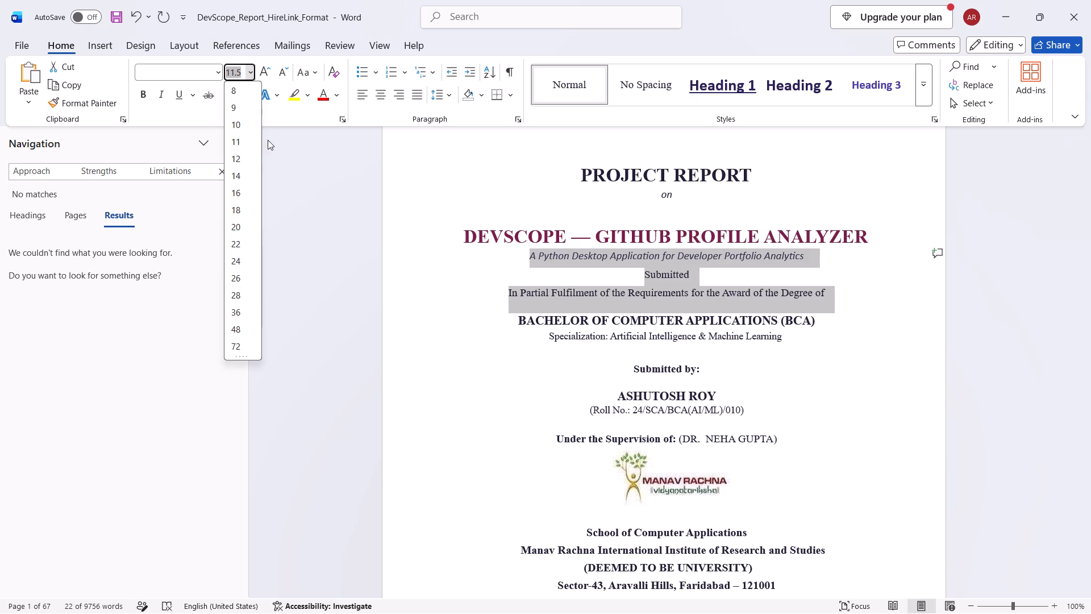
click(240, 164)
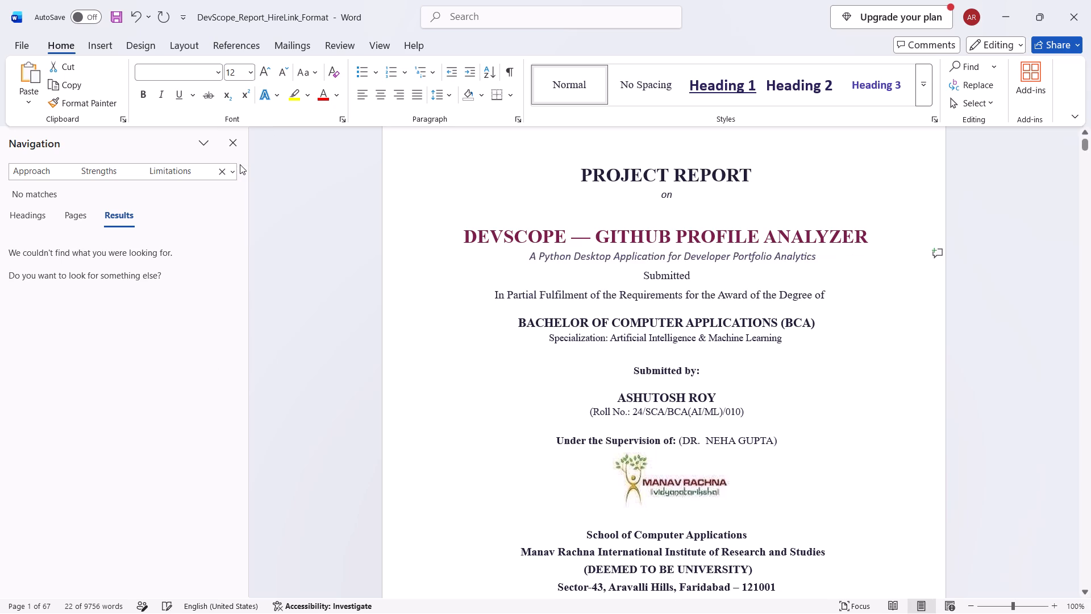
click(480, 351)
Set the roll number line under the student's name on the cover page to font size 12.
click(506, 319)
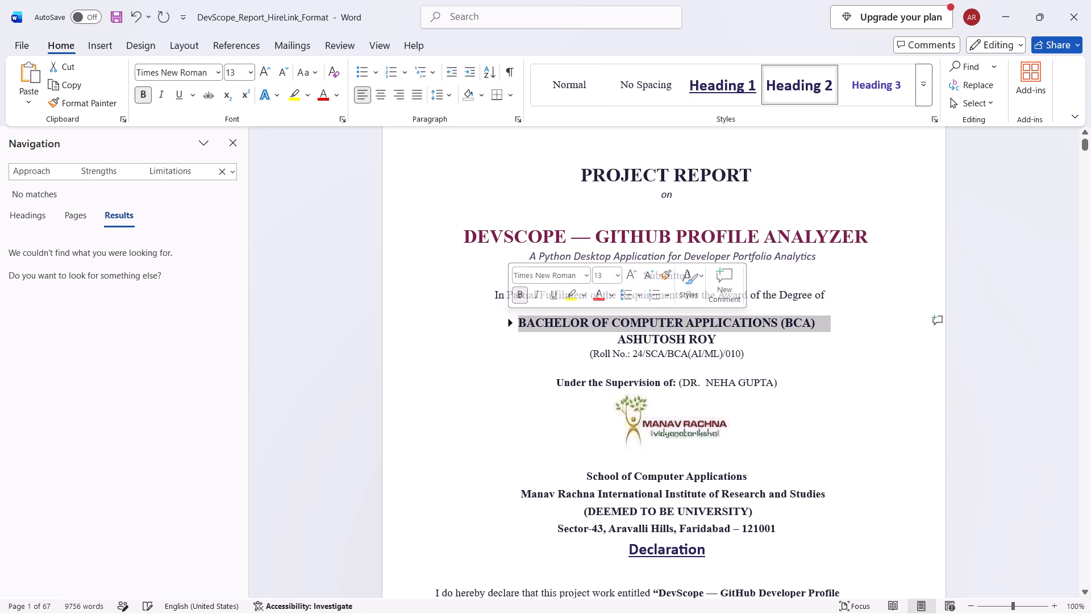
click(540, 350)
scroll(540, 350, down, 2)
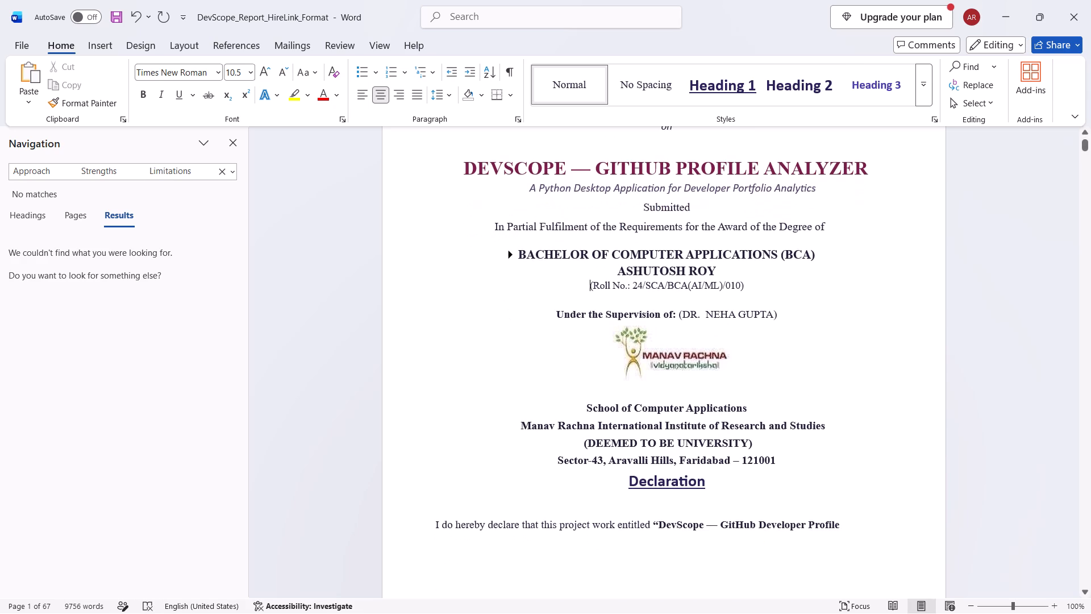
drag(584, 288, 737, 297)
click(755, 297)
drag(757, 289, 590, 279)
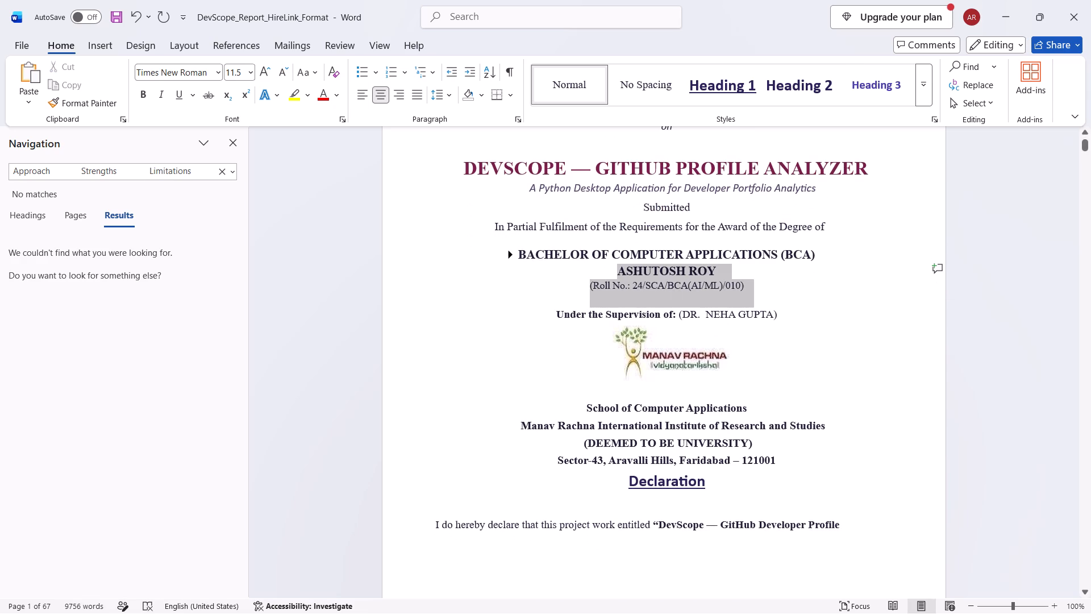
drag(590, 279, 587, 278)
click(587, 278)
click(587, 278)
click(590, 284)
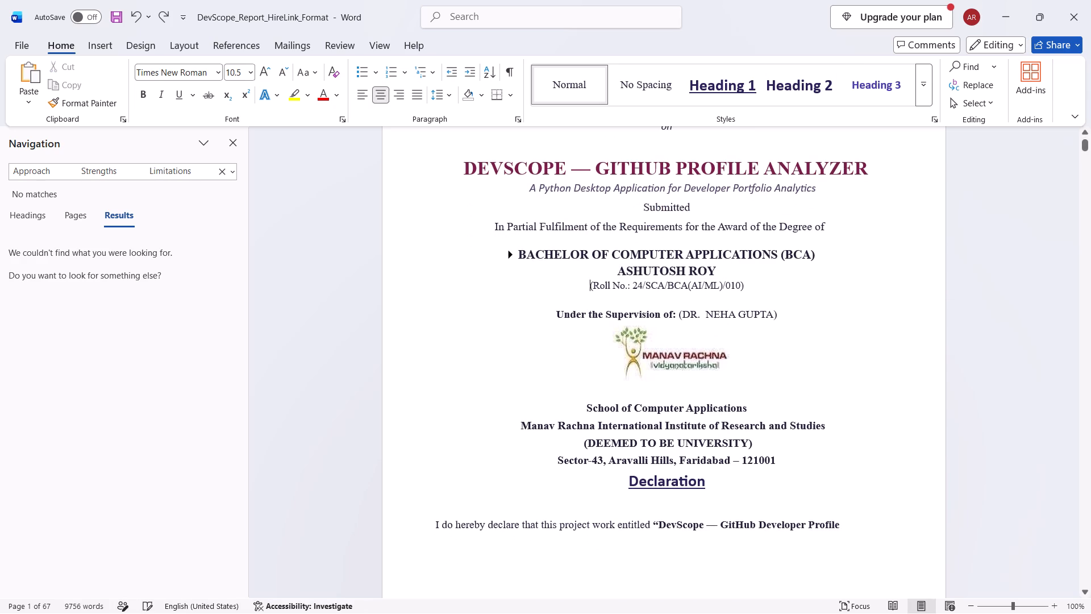
drag(589, 291, 744, 304)
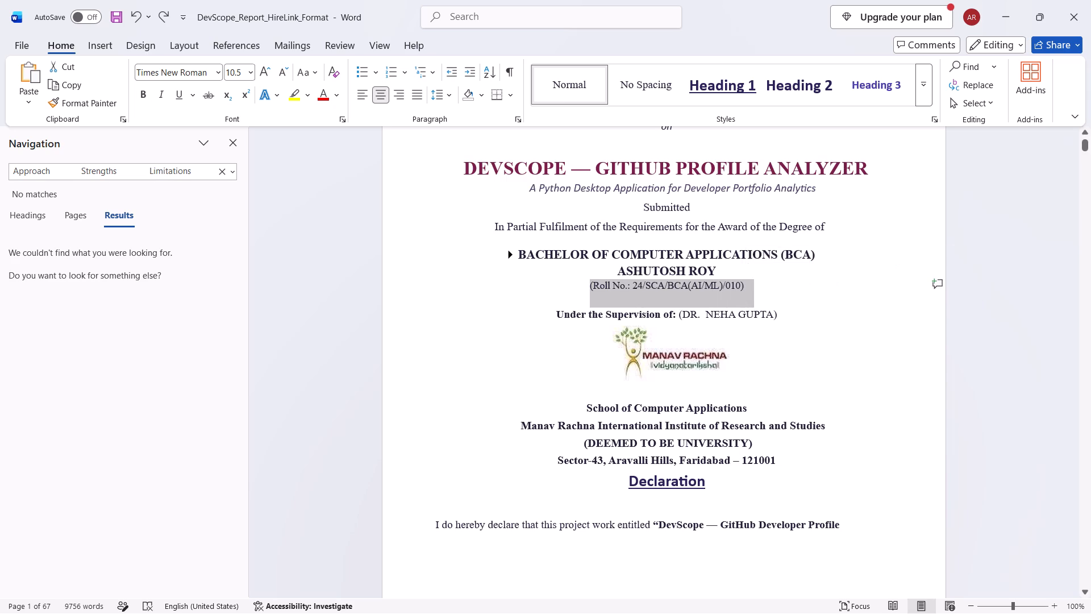
click(251, 77)
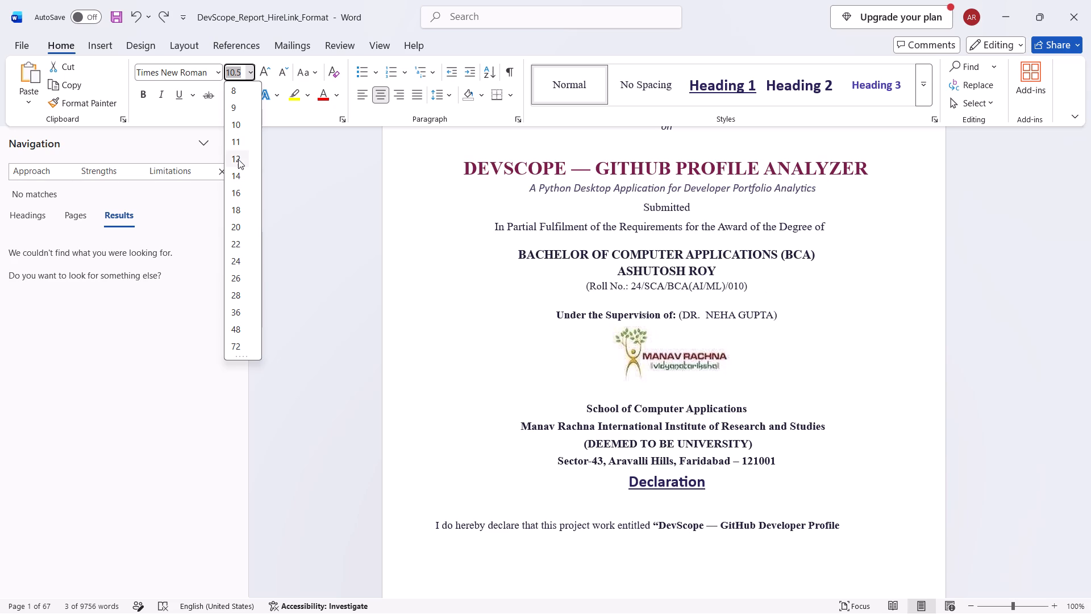
click(238, 159)
click(371, 304)
click(499, 327)
Insert blank lines before the Declaration heading to push it onto page 2 with its text, and check the page.
scroll(546, 321, down, 4)
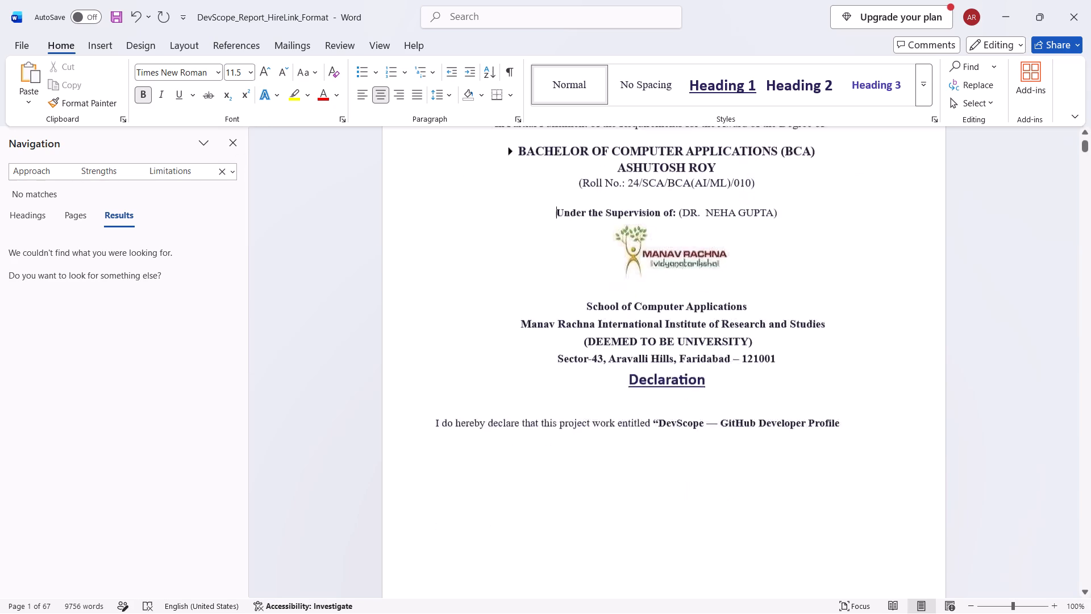
scroll(546, 321, down, 11)
scroll(547, 318, up, 10)
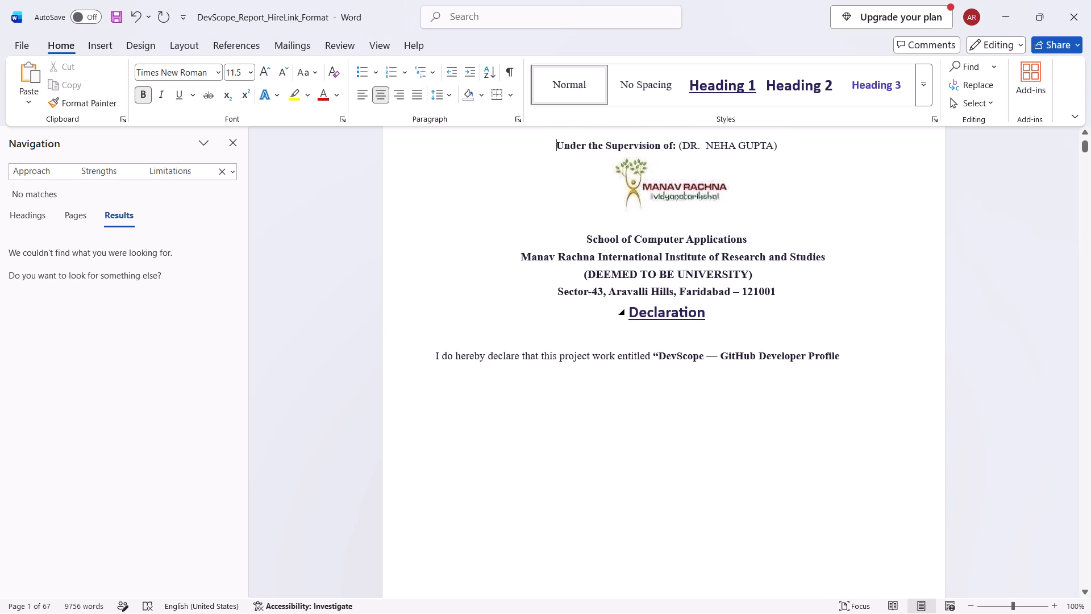
click(609, 312)
key(Return)
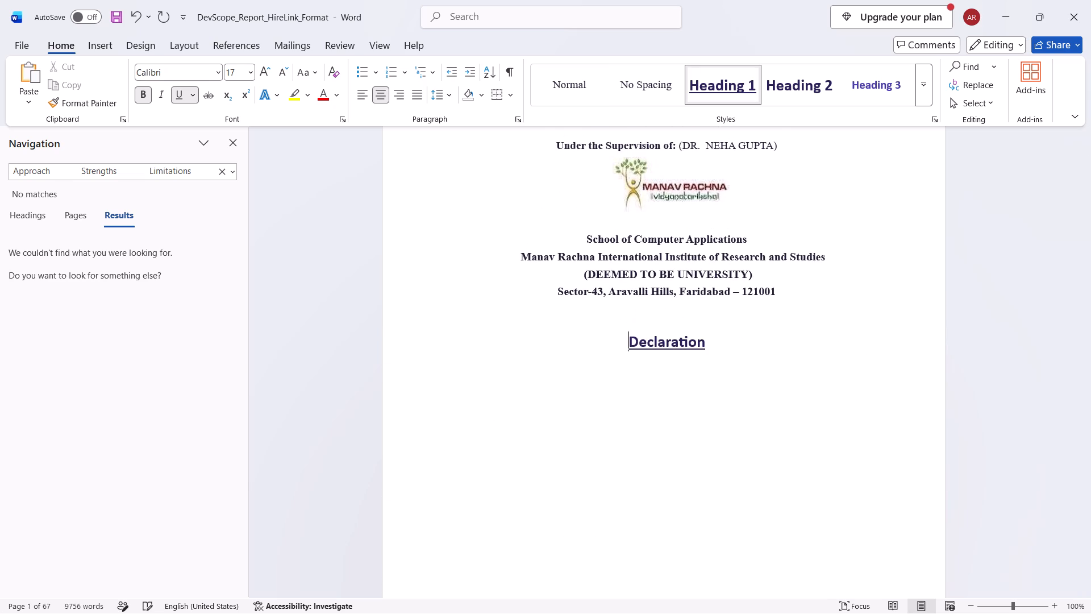
key(Return)
scroll(609, 312, down, 9)
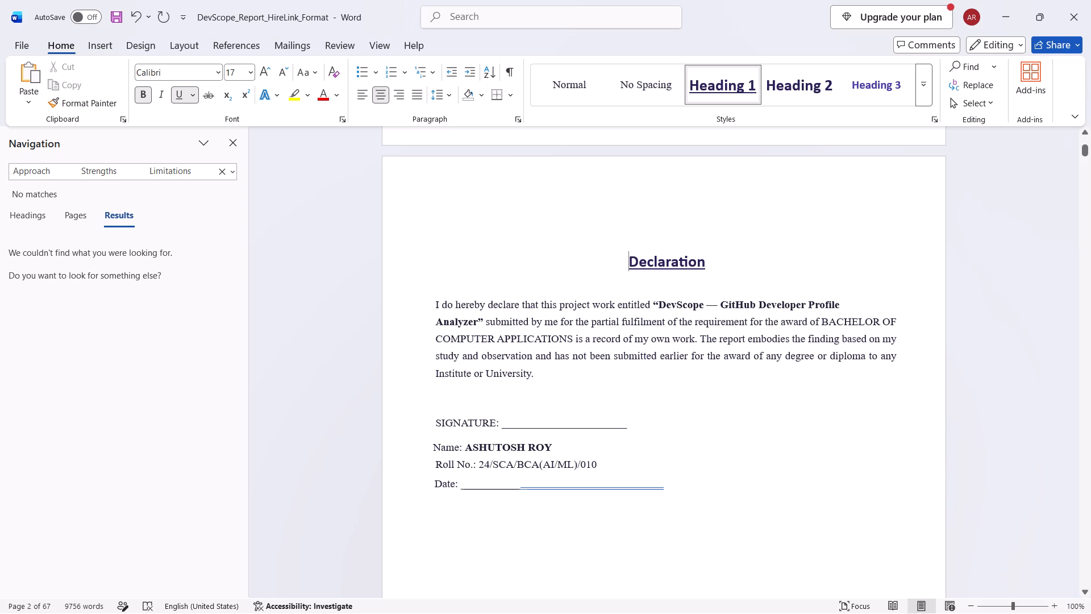
key(BackSpace)
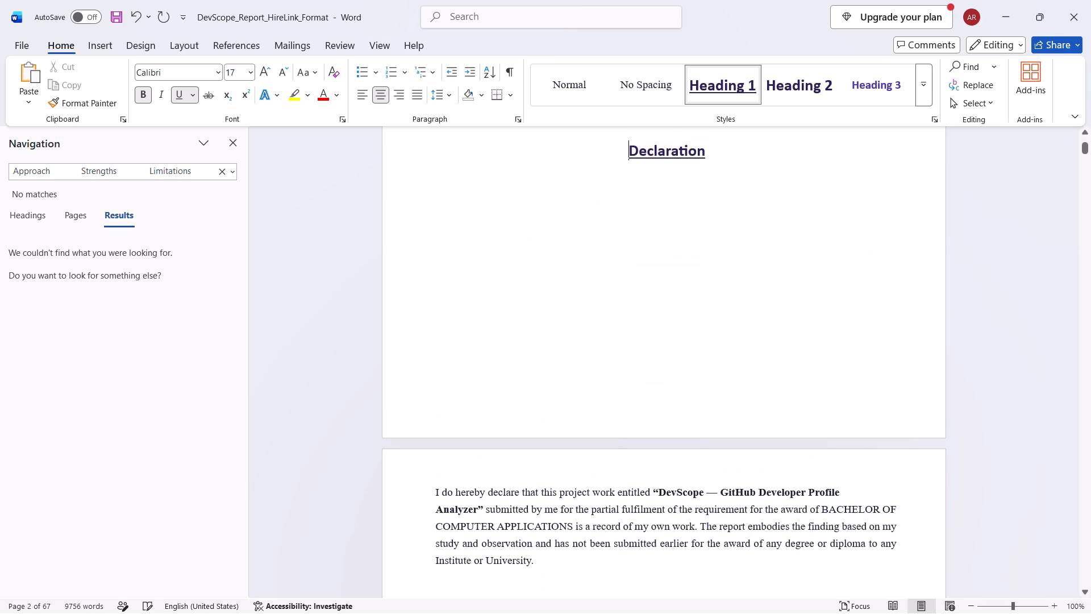
key(Return)
scroll(674, 229, down, 10)
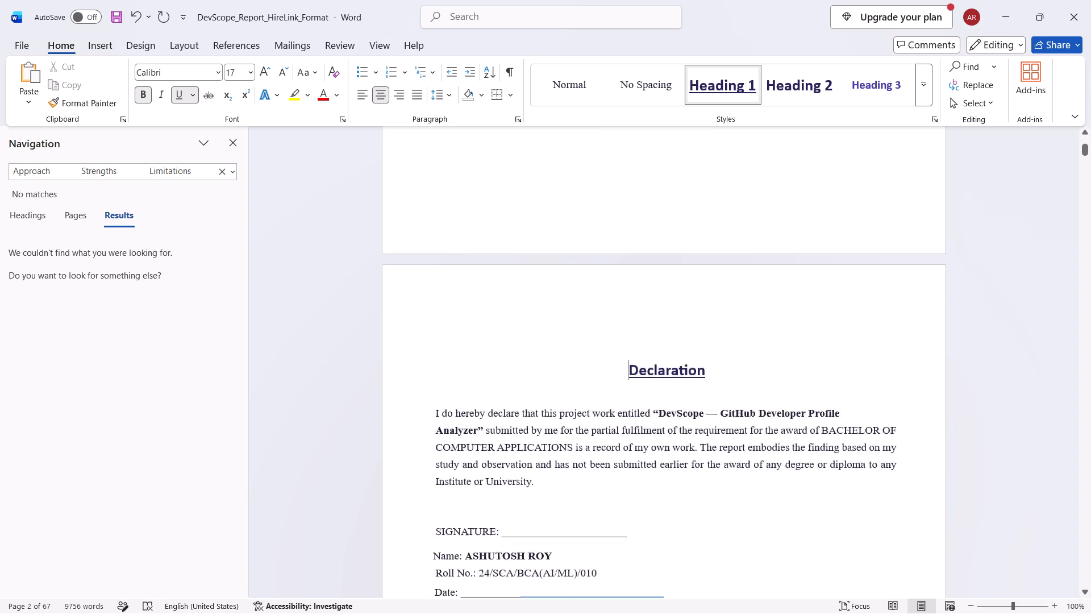
scroll(674, 229, down, 20)
scroll(674, 229, down, 4)
scroll(674, 229, up, 17)
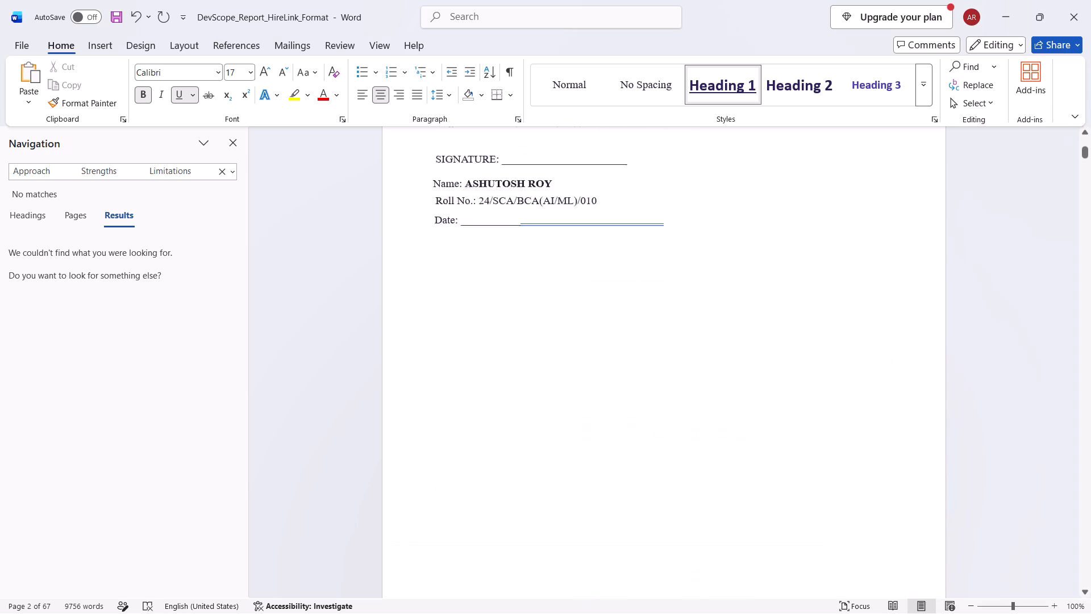
scroll(674, 229, up, 11)
Copy the Declaration heading on page 2.
click(643, 313)
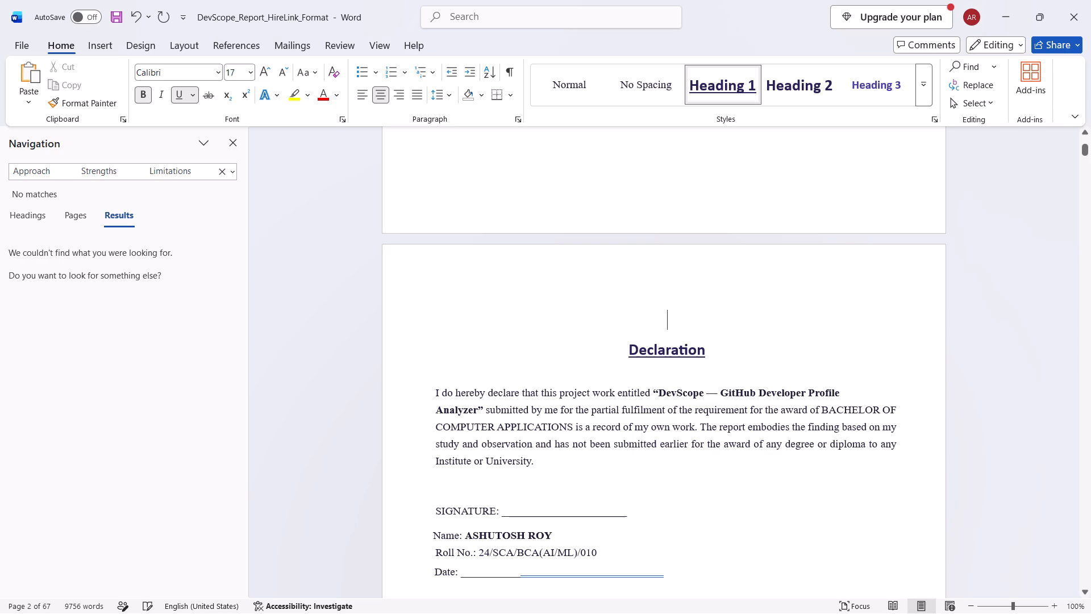
double_click(627, 301)
click(627, 301)
double_click(616, 292)
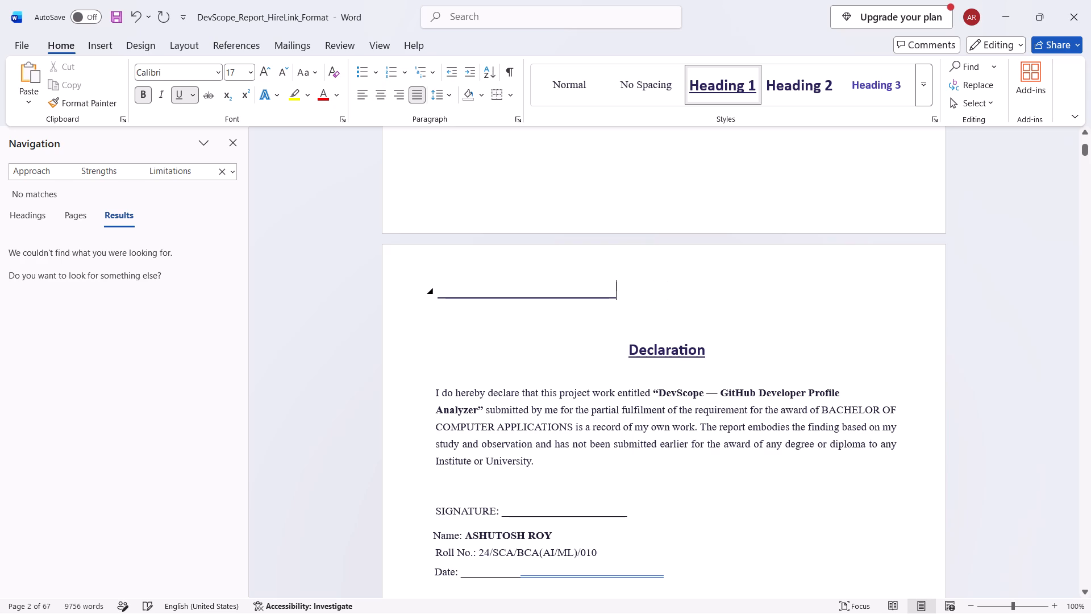
click(710, 350)
drag(710, 350, 640, 350)
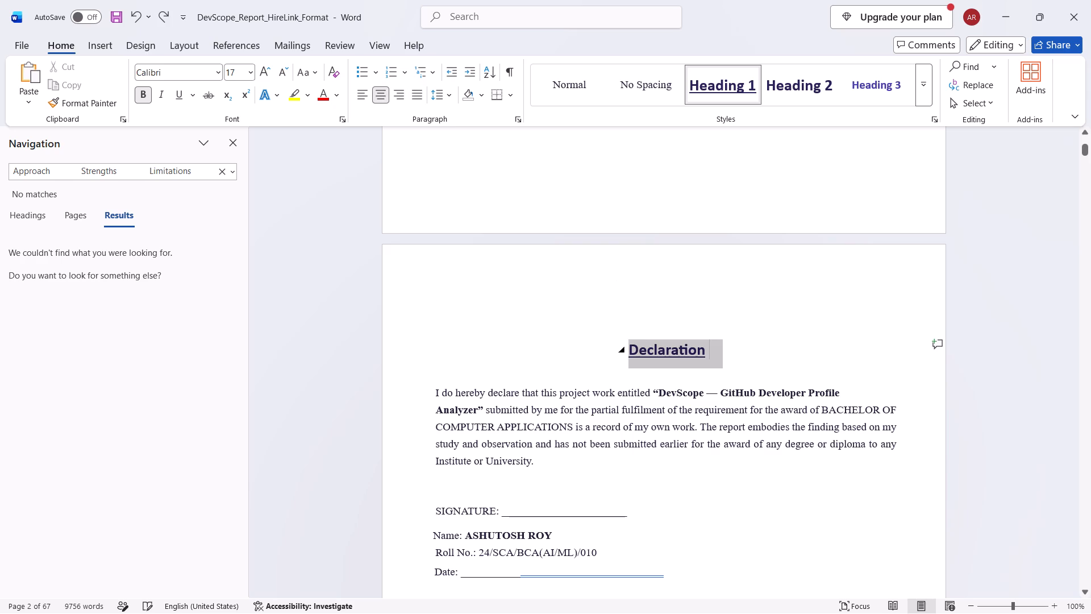
drag(640, 350, 622, 350)
key(ctrl+c)
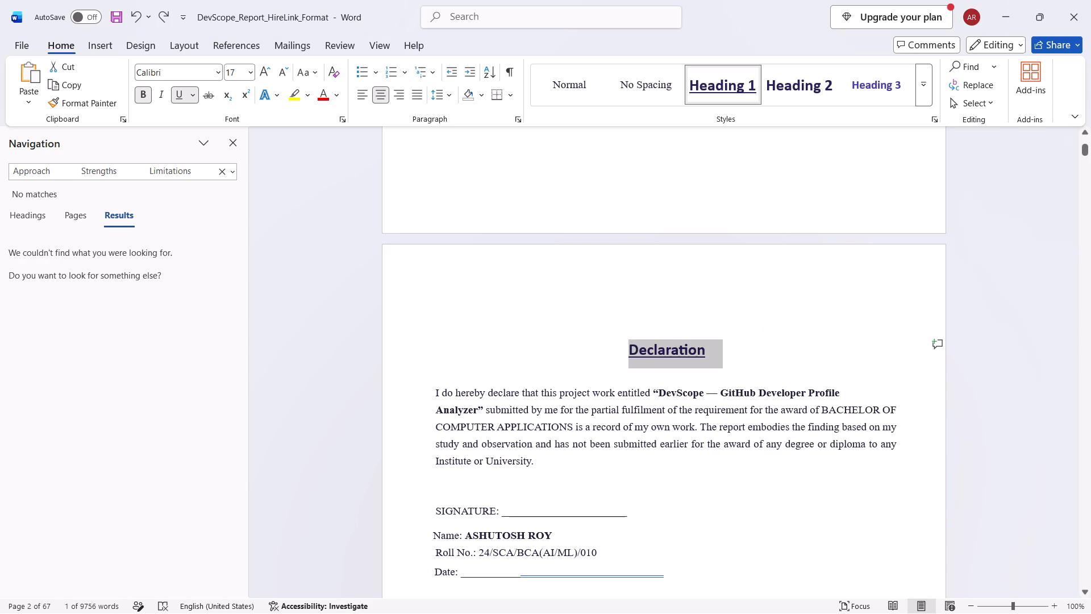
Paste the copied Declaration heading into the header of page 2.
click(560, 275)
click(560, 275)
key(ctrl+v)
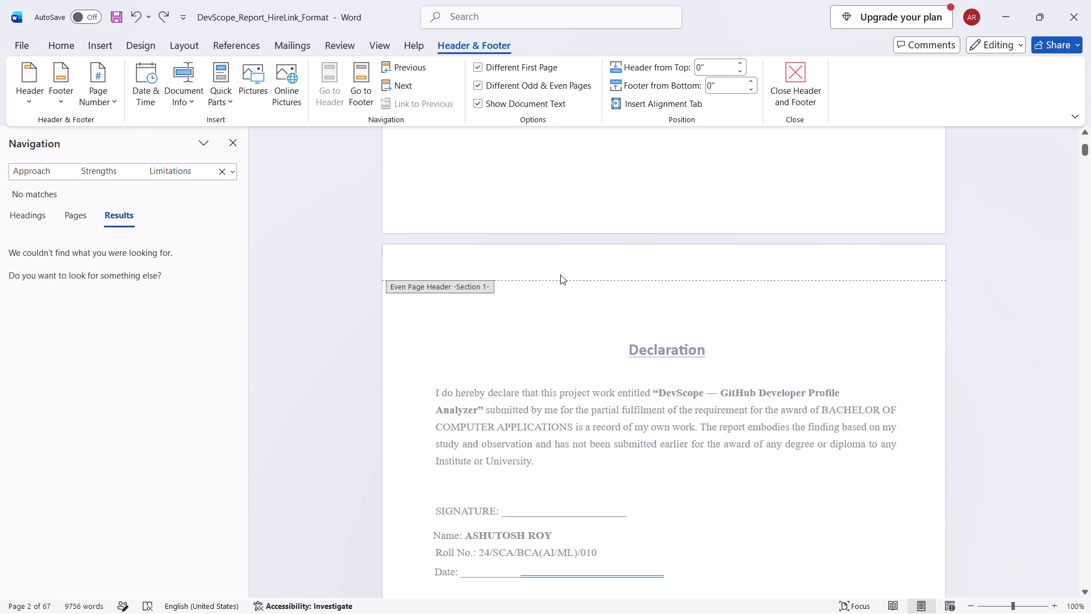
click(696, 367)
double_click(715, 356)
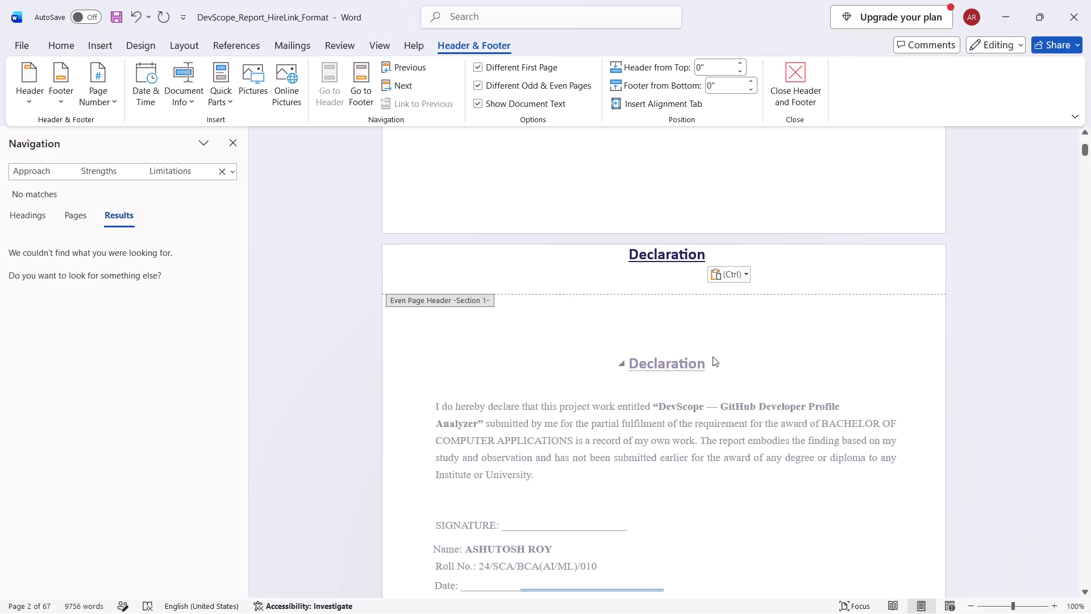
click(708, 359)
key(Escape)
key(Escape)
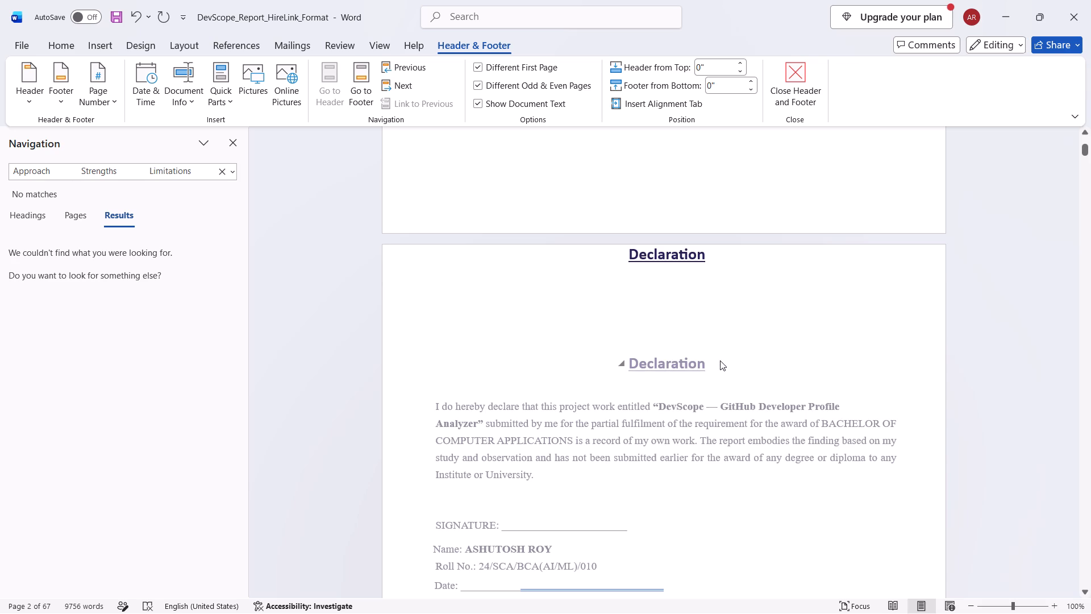
Delete the Declaration heading from the body of page 2.
drag(720, 359, 601, 359)
key(BackSpace)
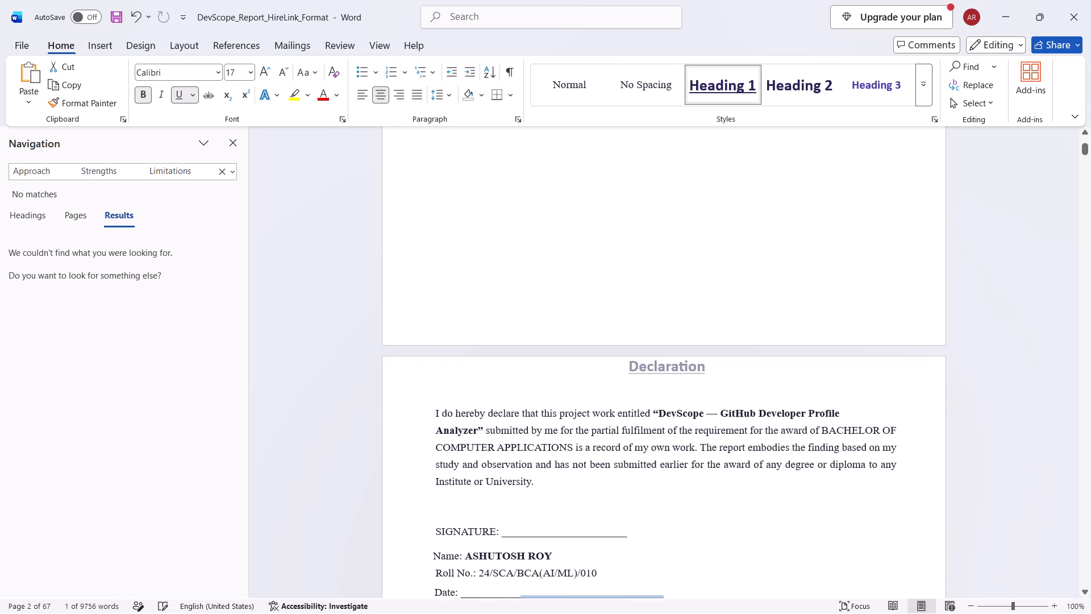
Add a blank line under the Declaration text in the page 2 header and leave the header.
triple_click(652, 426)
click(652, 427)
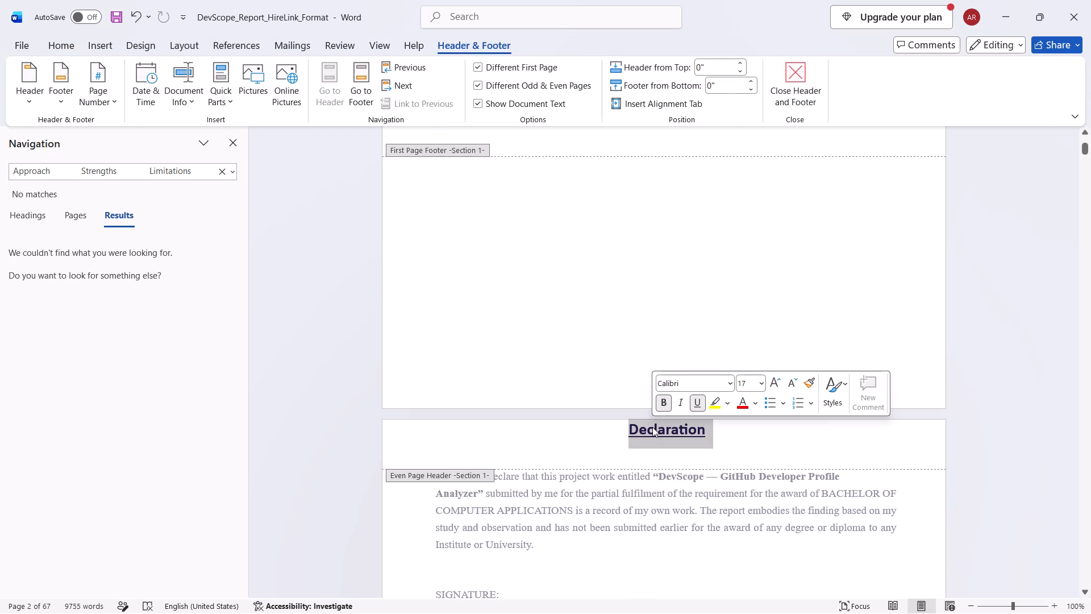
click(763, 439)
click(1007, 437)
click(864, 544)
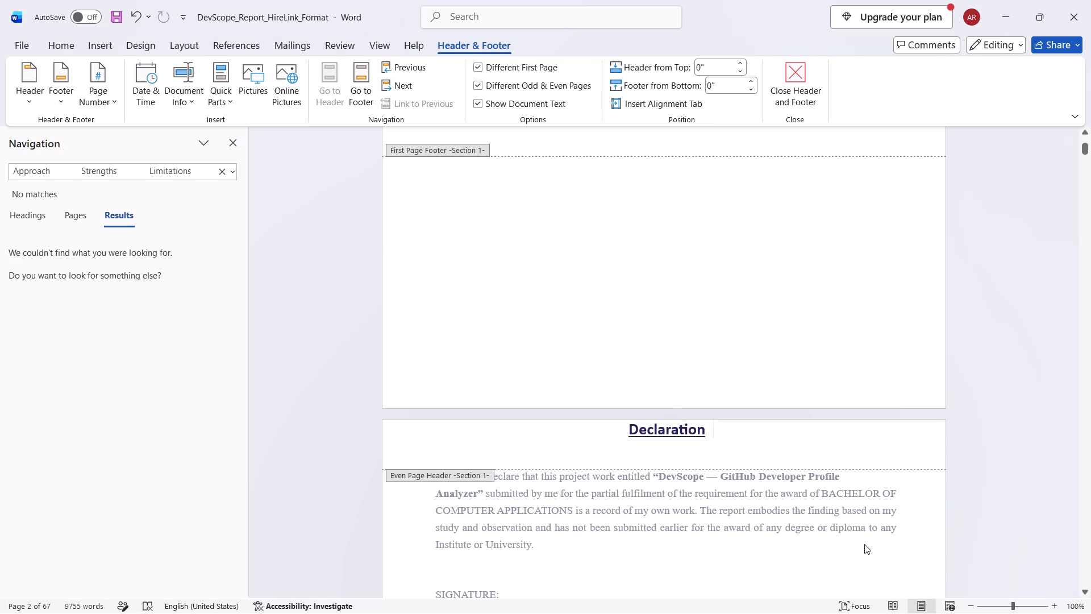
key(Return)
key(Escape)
Try to apply the declaration paragraph's formatting to the Declaration text in the header with Format Painter.
scroll(815, 484, down, 5)
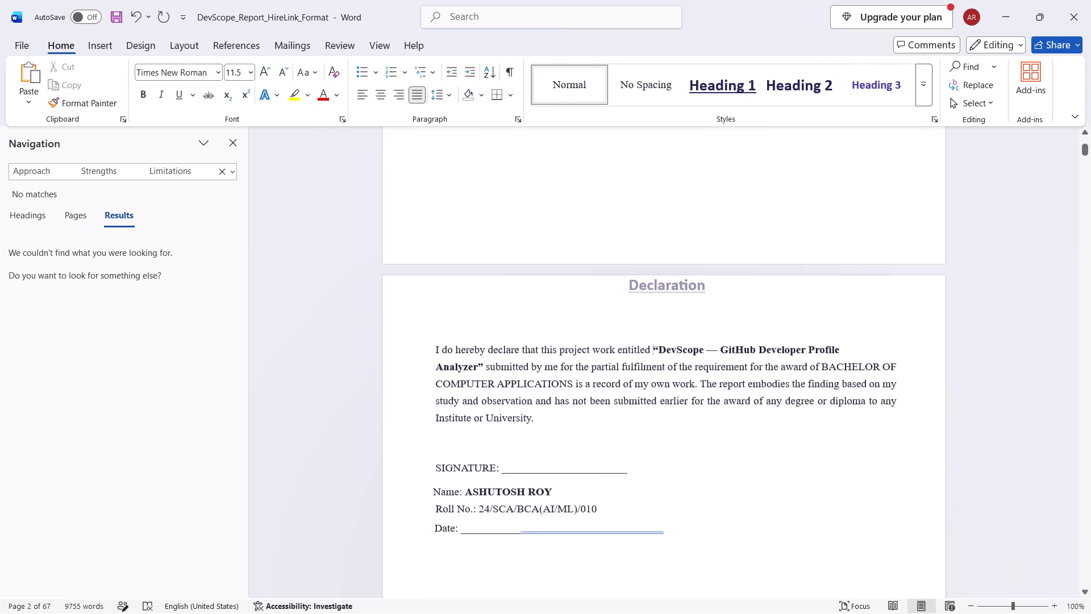
click(651, 258)
click(110, 103)
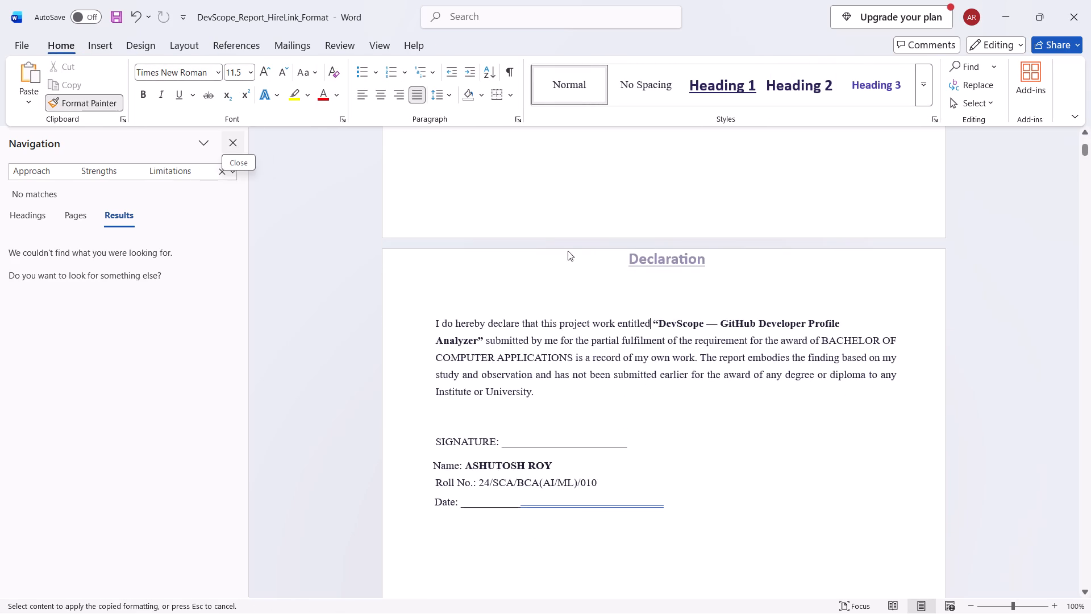
click(669, 255)
click(91, 103)
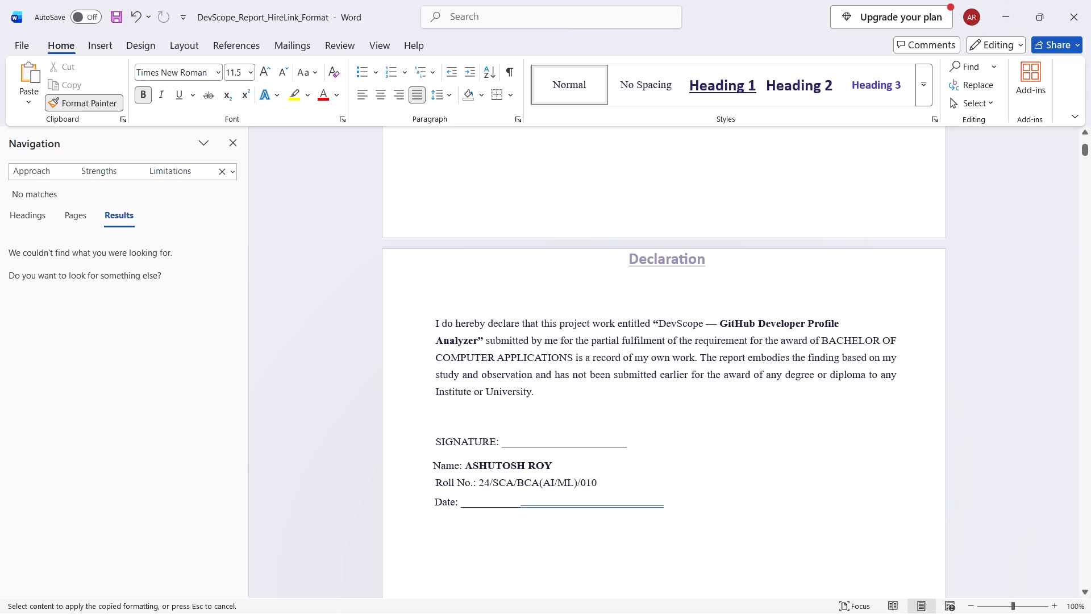
triple_click(668, 256)
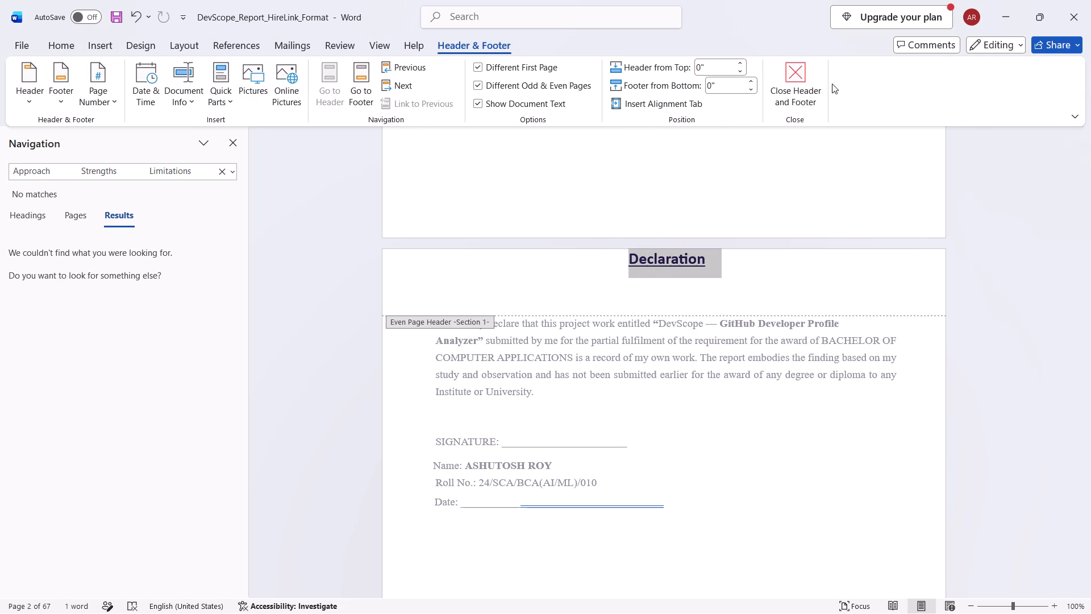
click(802, 84)
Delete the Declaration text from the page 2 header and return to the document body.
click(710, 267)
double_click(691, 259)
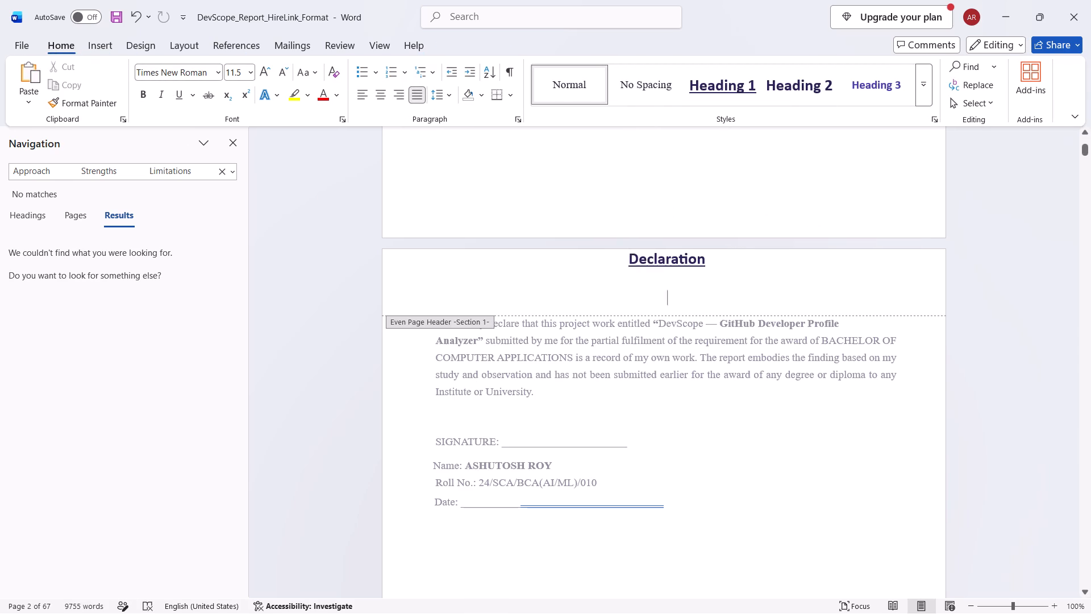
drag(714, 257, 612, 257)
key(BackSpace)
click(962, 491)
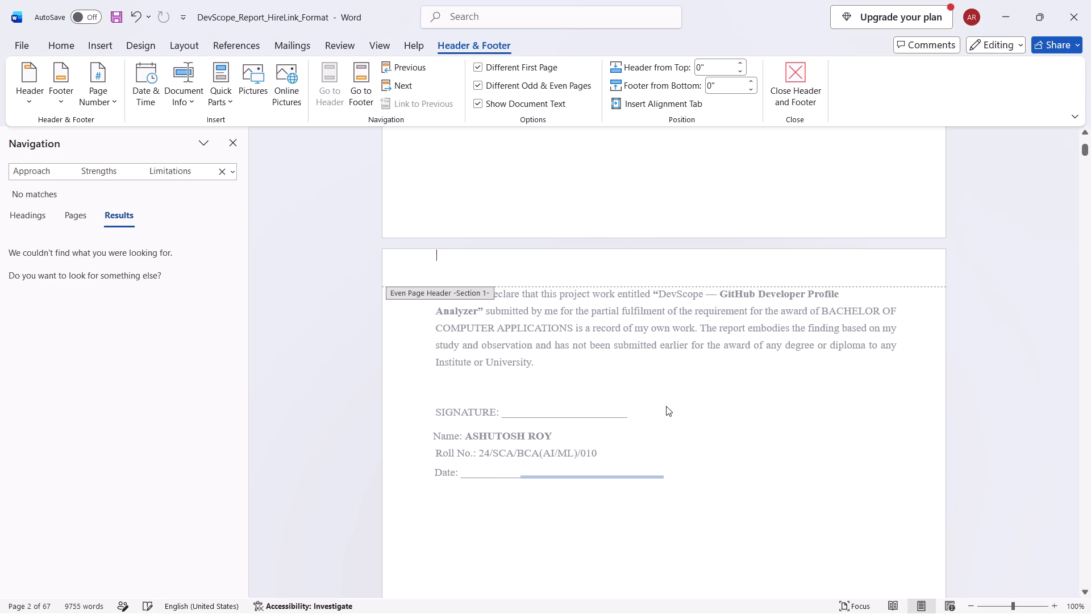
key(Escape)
Insert a blank line above the paragraph starting "I do hereby declare" and paste the copied Declaration heading there.
click(628, 269)
click(403, 267)
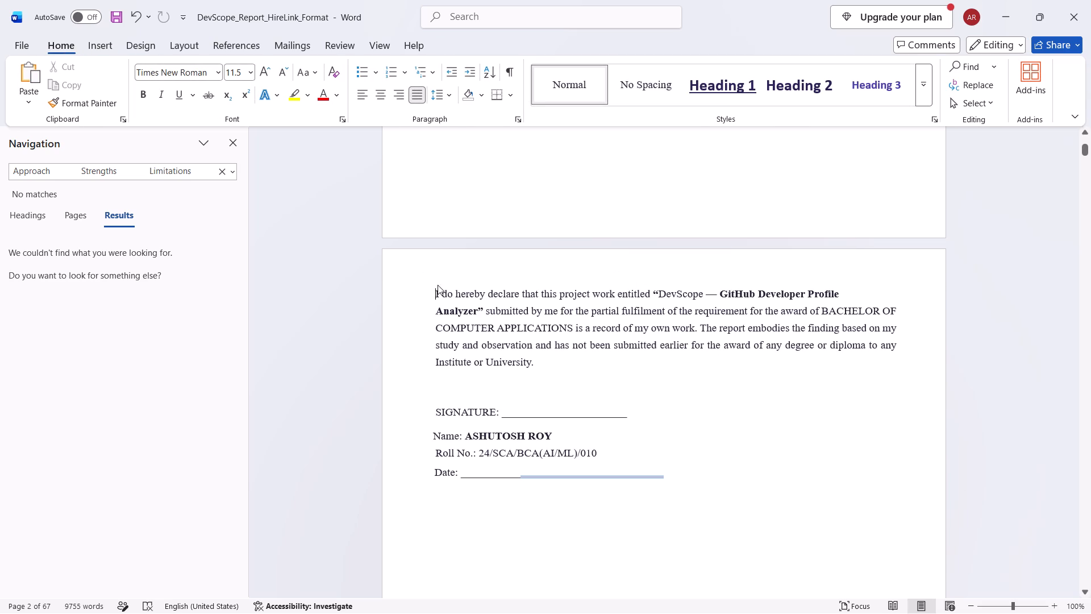
key(Return)
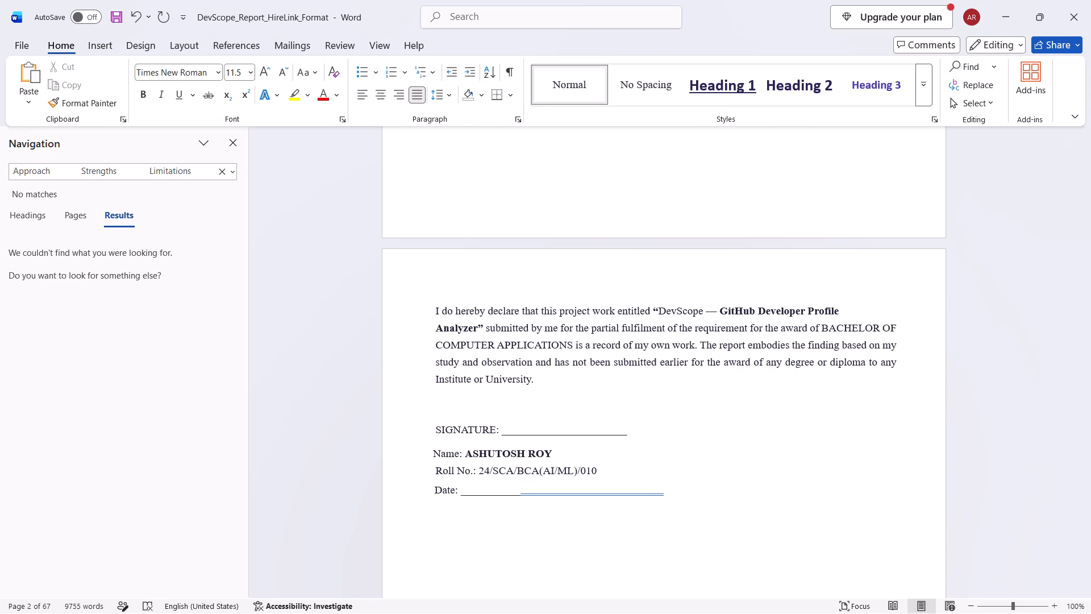
key(slash)
key(BackSpace)
key(slash)
key(BackSpace)
key(Up)
key(ctrl+v)
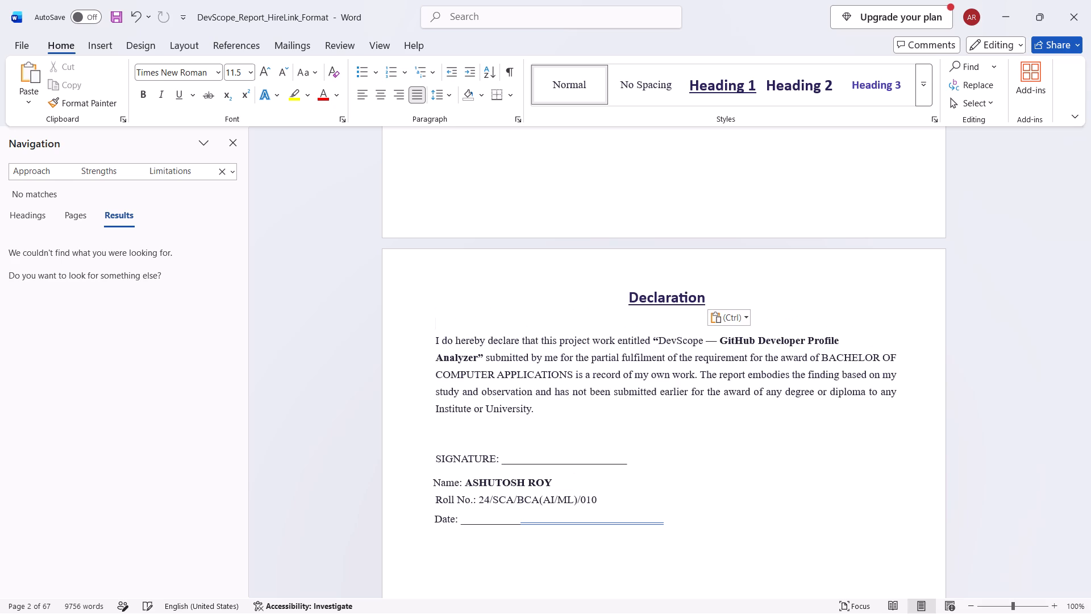
Check the layout and page numbering of the preliminary pages, from the Declaration through the abstract to the lists of figures and tables.
click(810, 467)
scroll(810, 467, down, 20)
scroll(810, 467, up, 8)
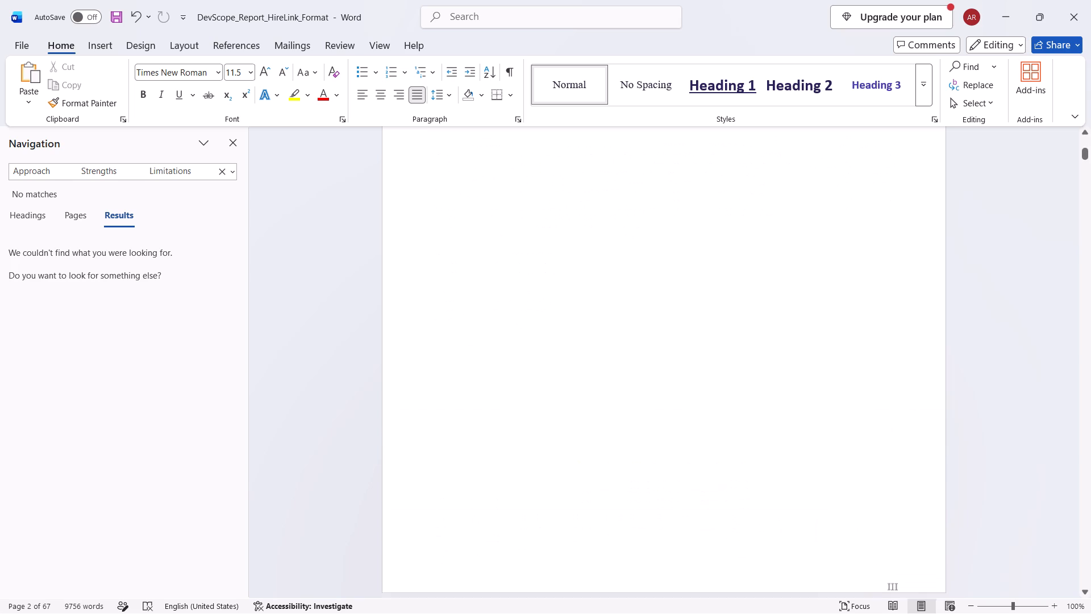
scroll(815, 458, up, 5)
scroll(815, 458, down, 20)
scroll(815, 458, down, 7)
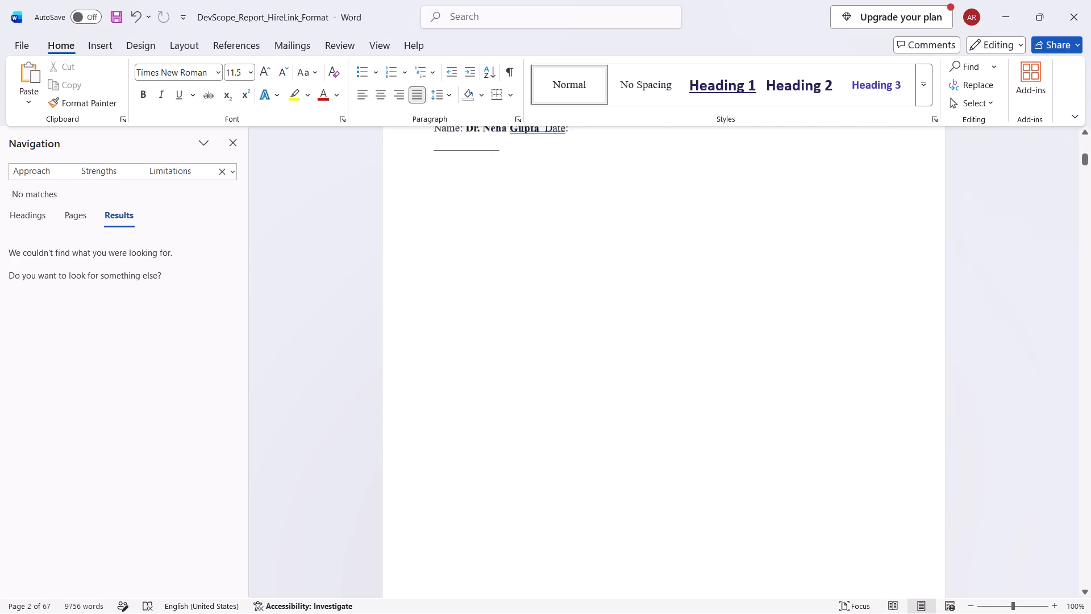
scroll(815, 458, down, 14)
scroll(815, 458, down, 20)
scroll(815, 458, down, 10)
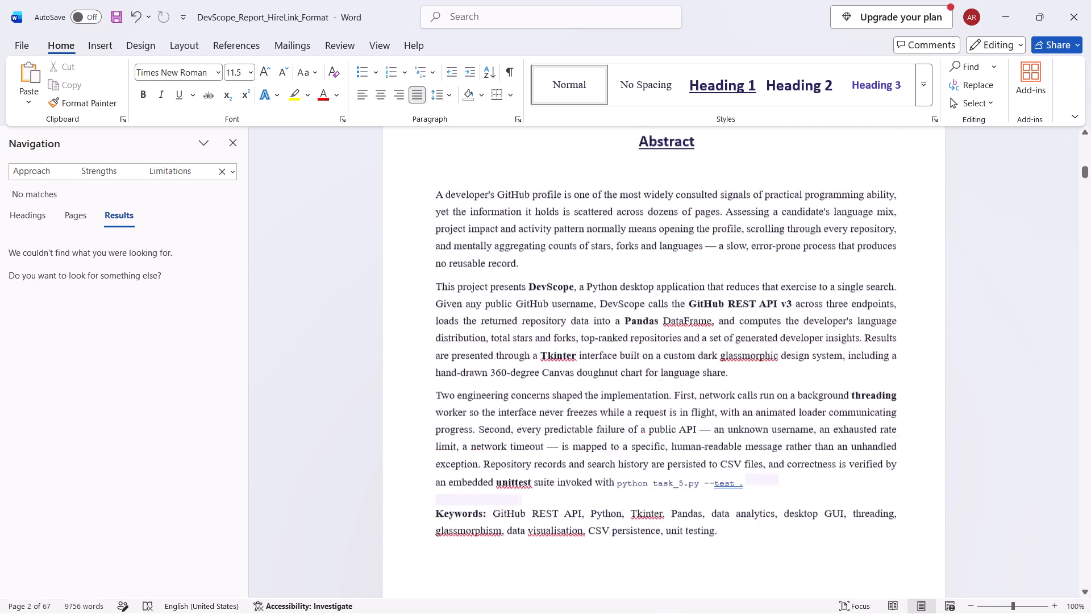
scroll(815, 458, down, 20)
scroll(815, 458, down, 20)
scroll(815, 458, down, 13)
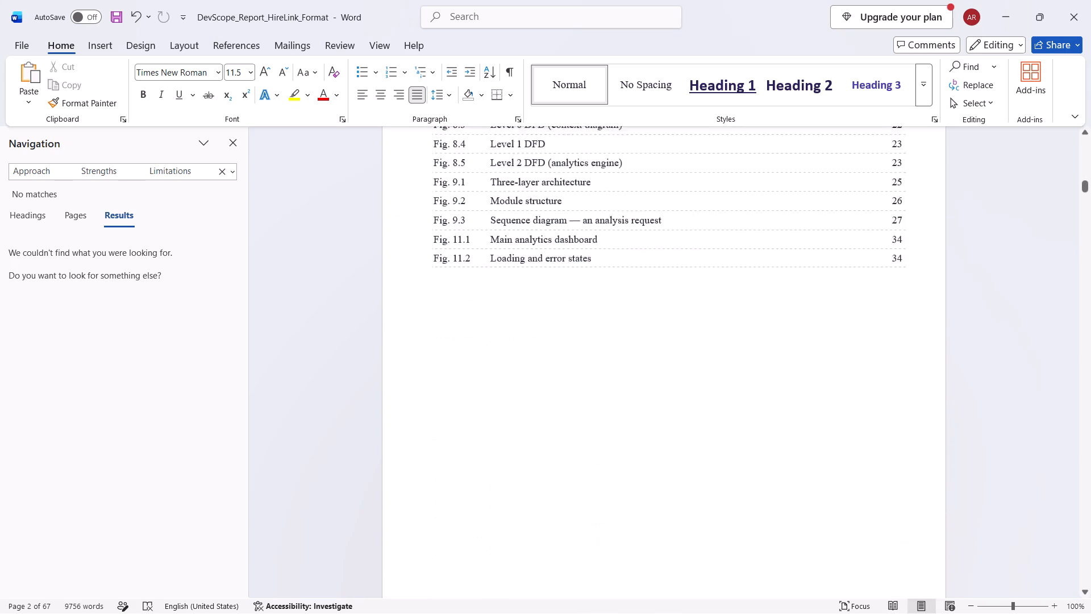
scroll(815, 458, down, 7)
scroll(815, 458, down, 20)
scroll(815, 458, down, 8)
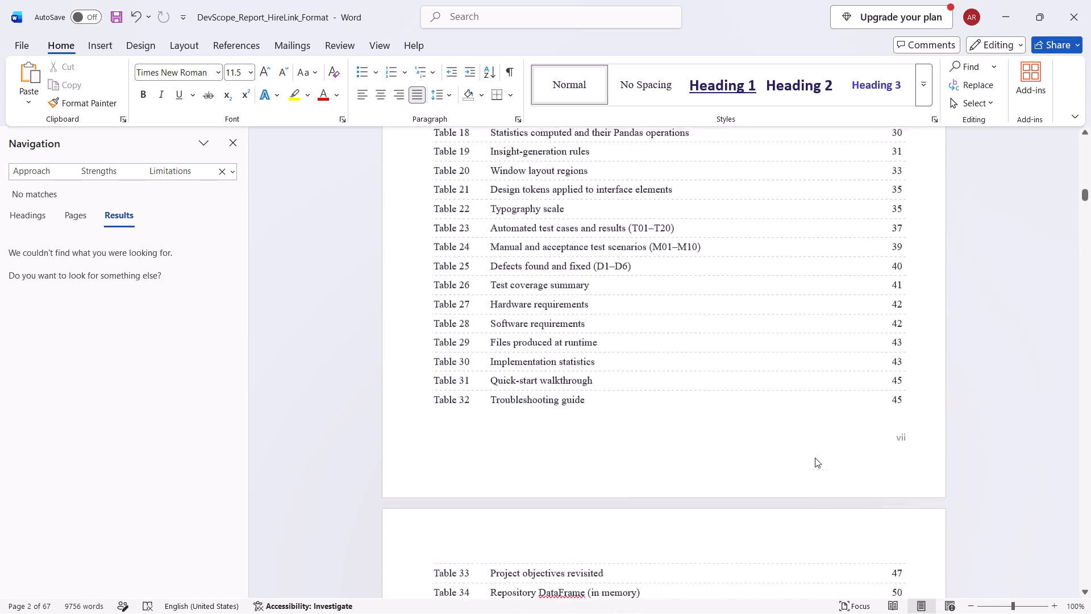
scroll(815, 458, down, 20)
scroll(815, 458, down, 20)
scroll(815, 458, down, 6)
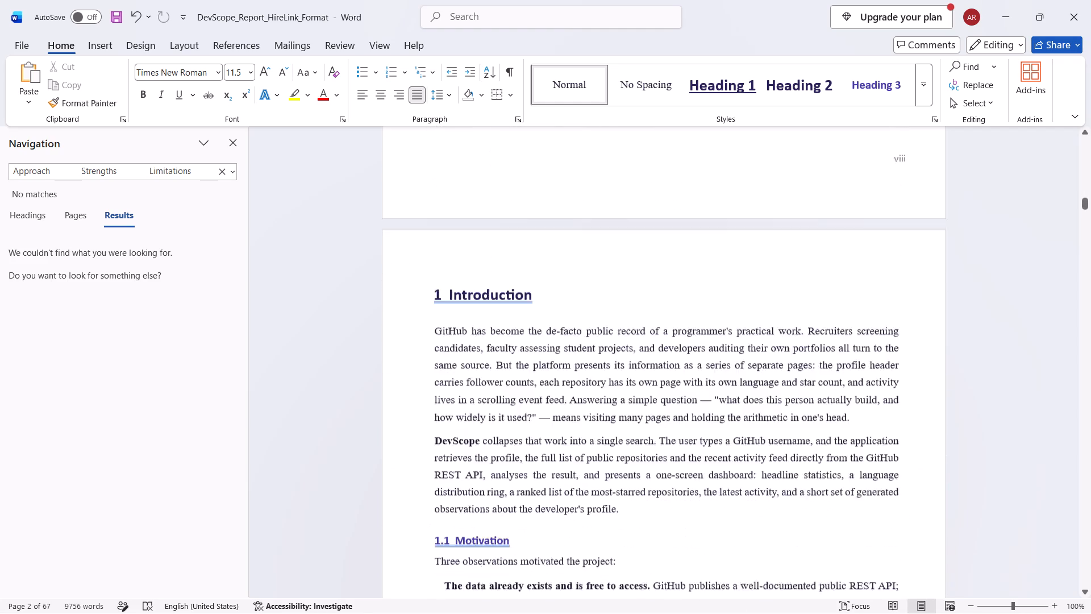
Review the layout, headings and tables of the report body from chapter 1, Introduction, through chapter 7.
scroll(815, 458, down, 20)
scroll(815, 458, down, 20)
scroll(815, 458, down, 6)
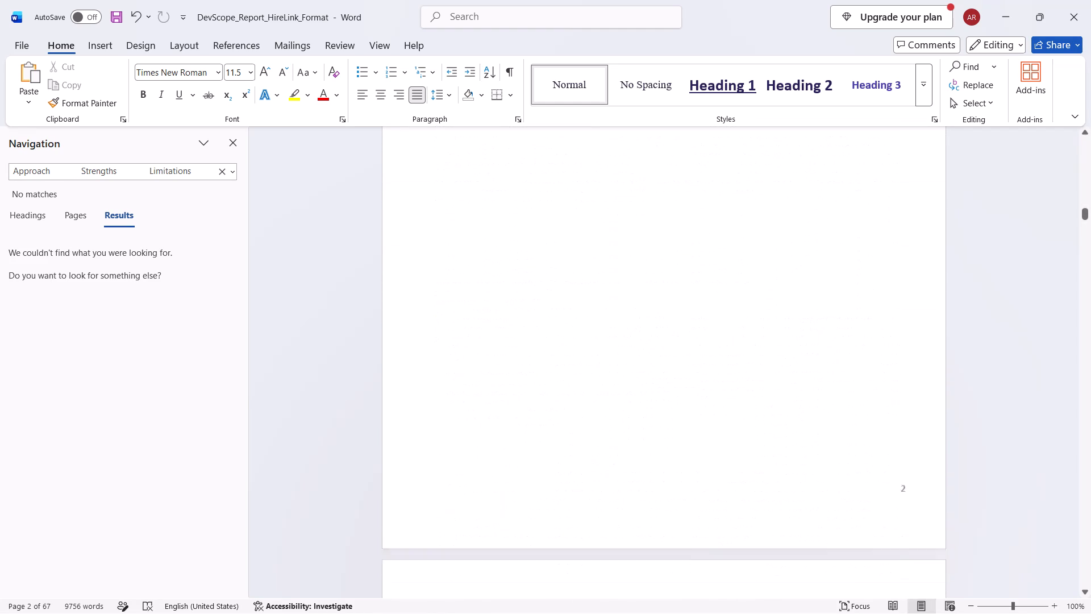
scroll(815, 458, down, 20)
scroll(815, 458, down, 20)
scroll(815, 458, down, 6)
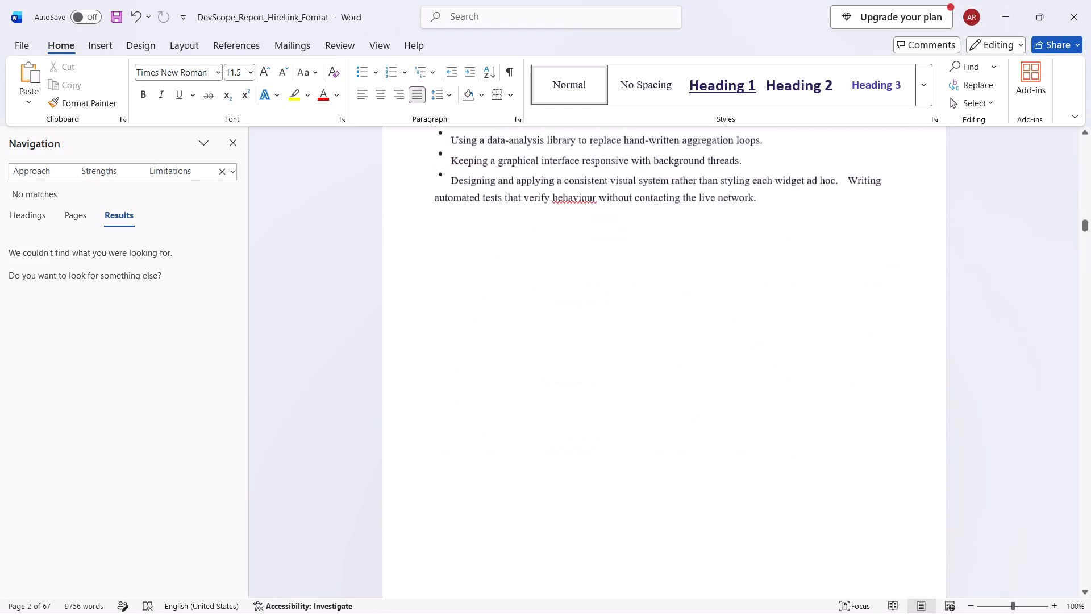
scroll(815, 458, down, 20)
scroll(815, 458, down, 20)
scroll(815, 458, down, 6)
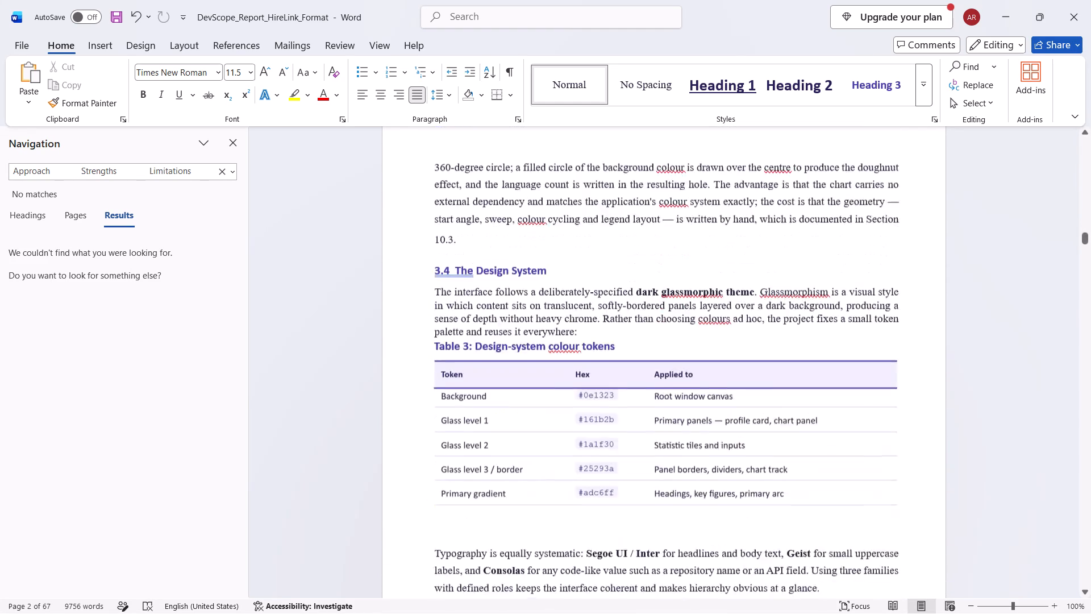
scroll(815, 458, down, 20)
scroll(815, 458, down, 20)
scroll(815, 458, down, 6)
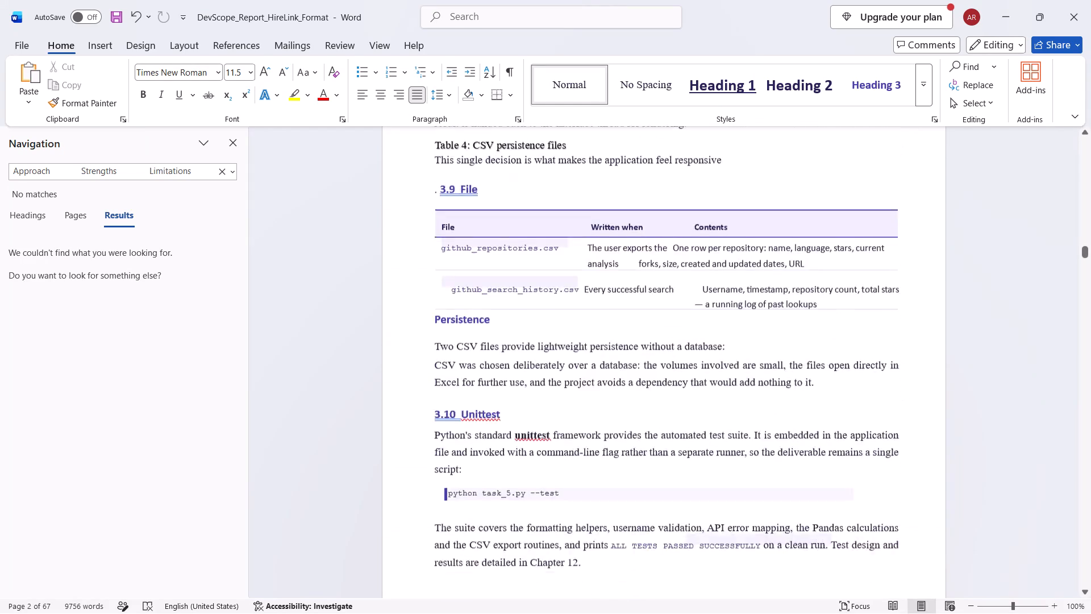
scroll(815, 455, down, 20)
scroll(815, 455, down, 20)
scroll(815, 455, down, 6)
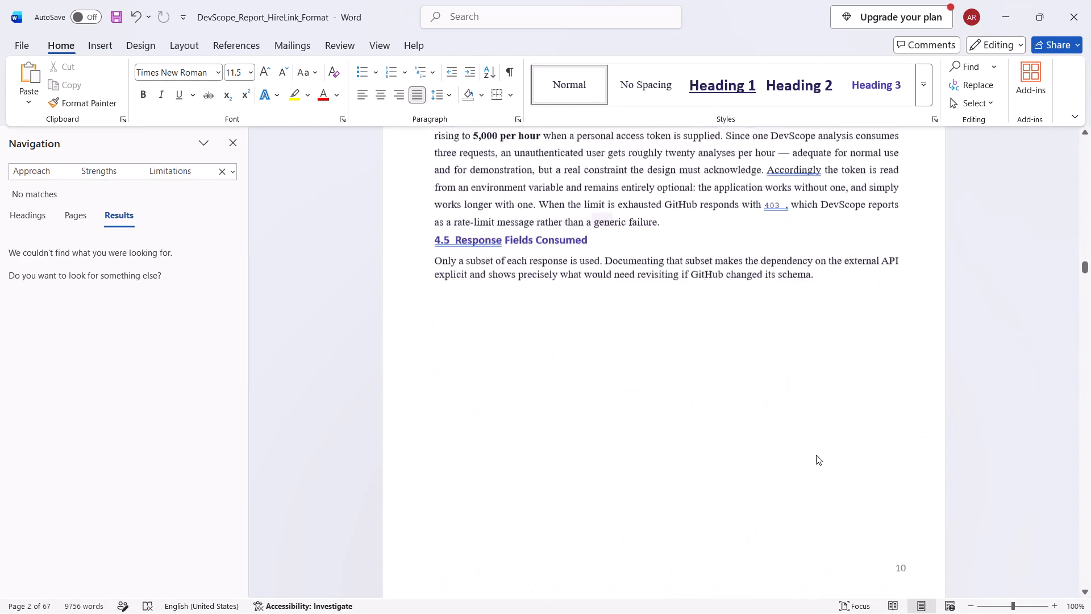
scroll(816, 455, down, 20)
scroll(816, 455, down, 20)
scroll(816, 455, down, 6)
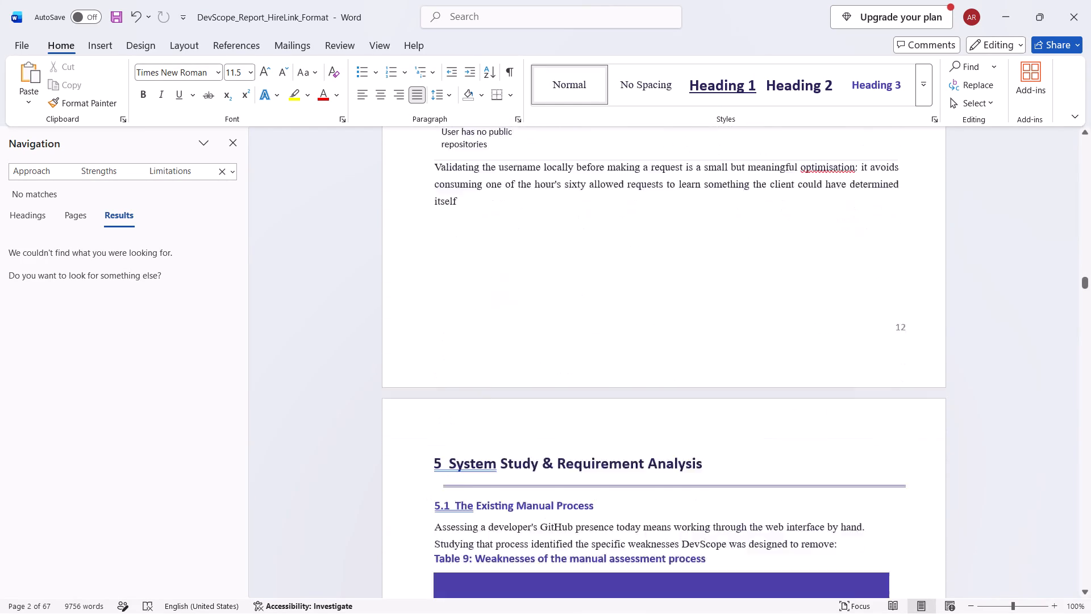
scroll(816, 455, down, 20)
scroll(816, 455, down, 20)
scroll(816, 455, down, 5)
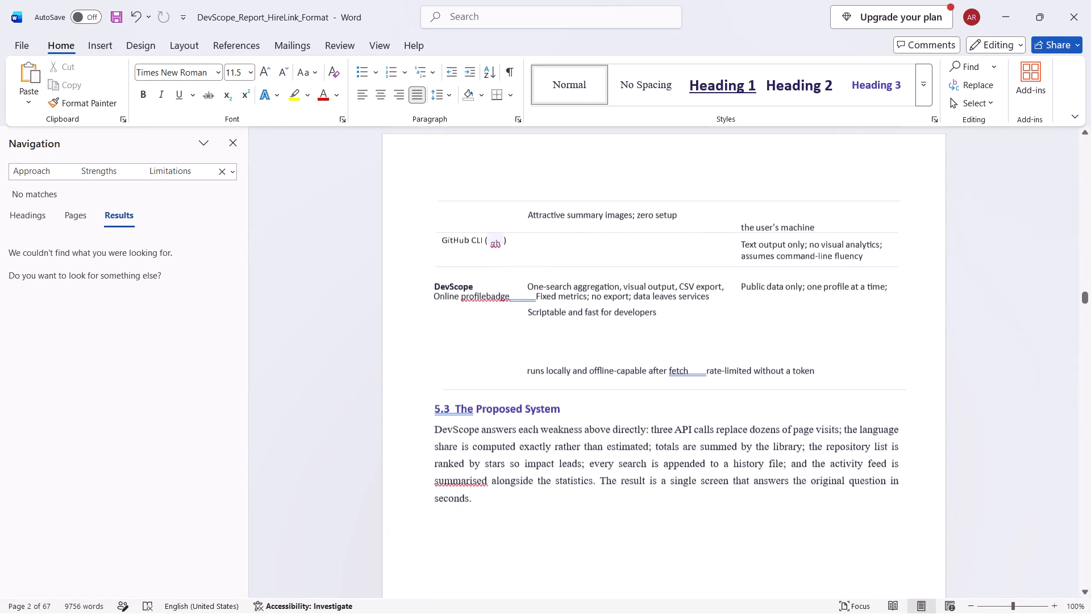
scroll(816, 455, down, 20)
scroll(816, 455, down, 15)
scroll(816, 455, up, 19)
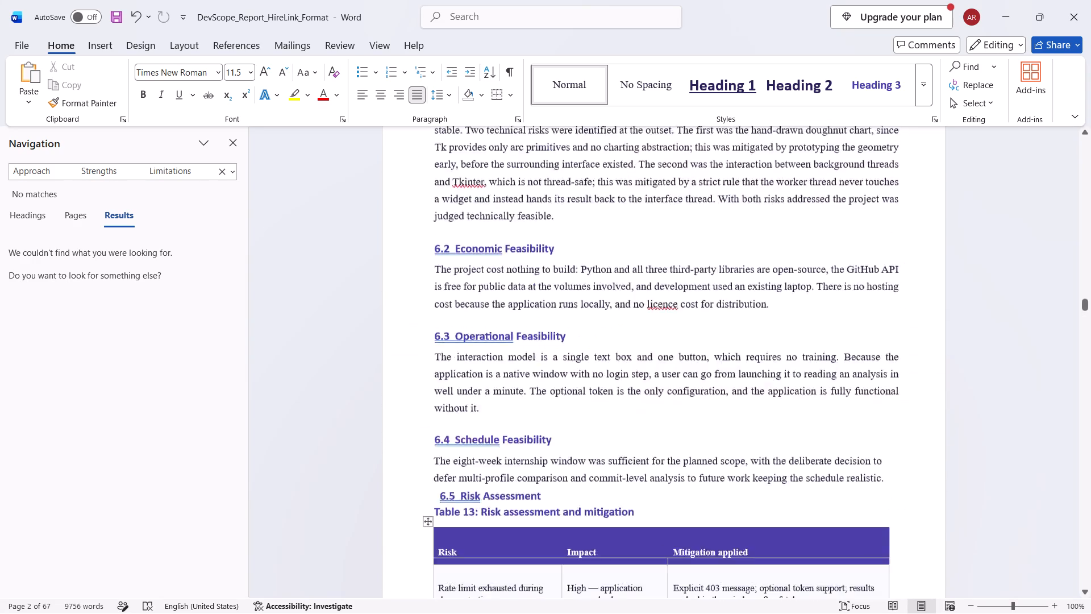
scroll(816, 455, up, 20)
scroll(816, 455, up, 20)
scroll(816, 455, up, 12)
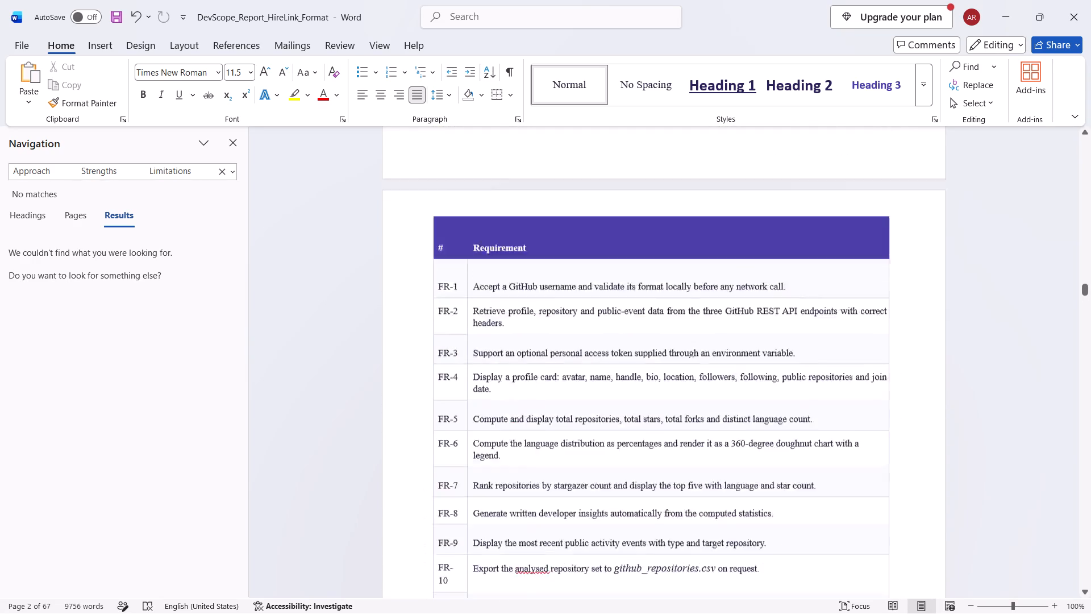
scroll(816, 457, up, 1)
scroll(816, 457, down, 20)
scroll(816, 457, down, 20)
scroll(816, 457, down, 11)
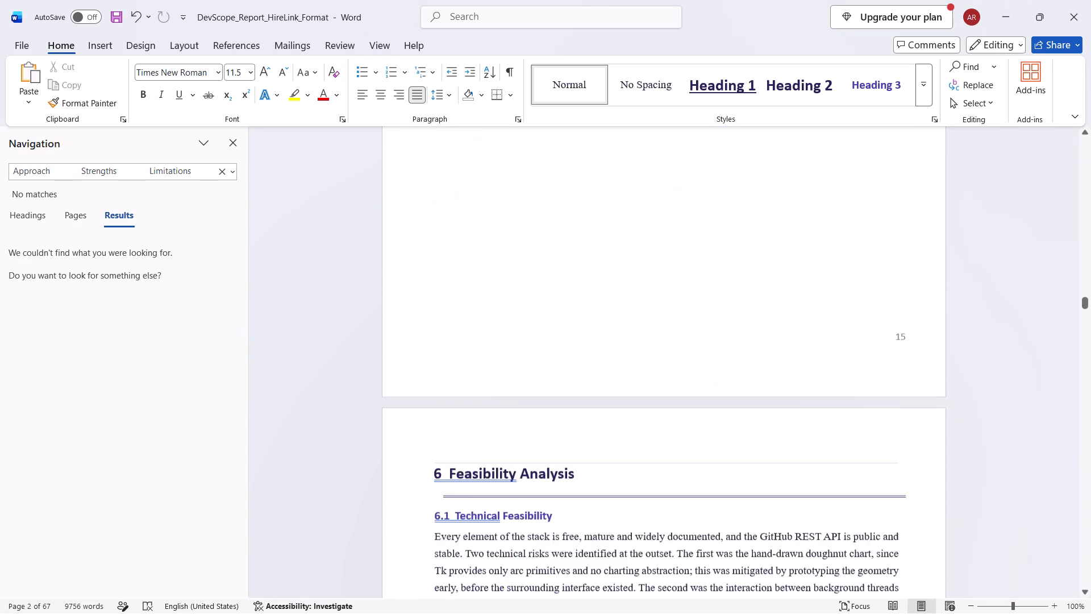
scroll(816, 457, down, 20)
scroll(816, 457, down, 20)
scroll(816, 457, down, 20)
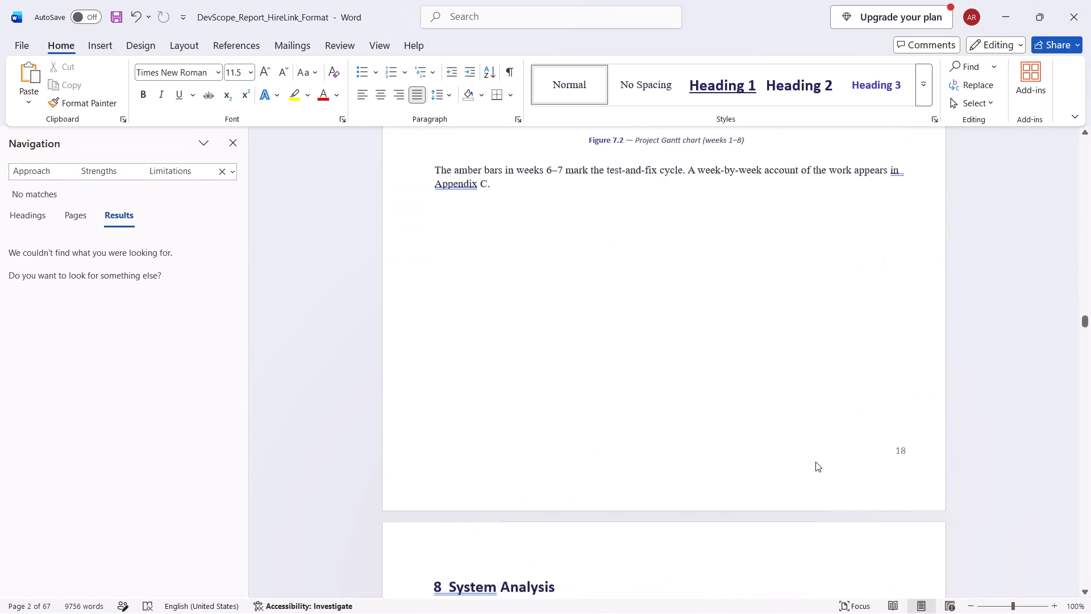
Review the figures, tables and page layout from chapter 8, System Analysis, through section 13.5, Implementation Statistics.
scroll(815, 462, down, 20)
scroll(815, 462, down, 20)
scroll(815, 462, down, 20)
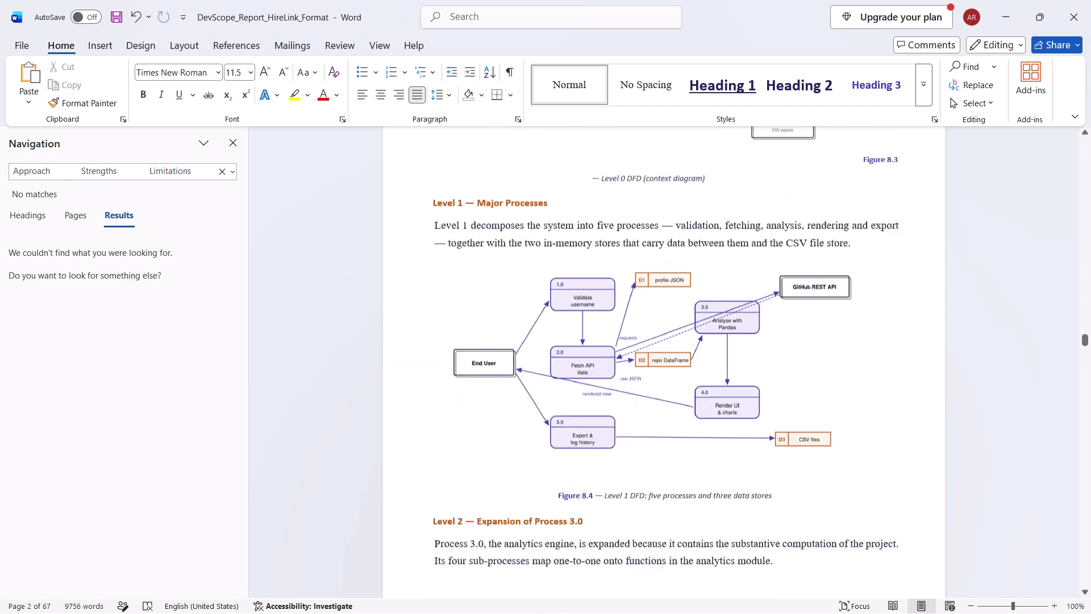
scroll(814, 475, down, 20)
scroll(814, 475, down, 20)
scroll(814, 475, down, 20)
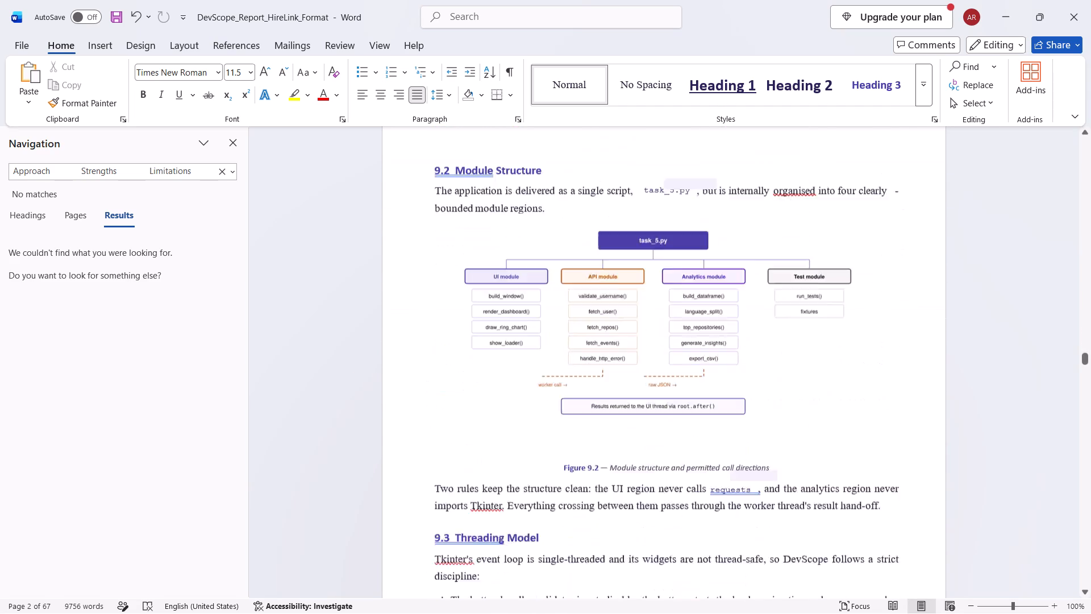
scroll(809, 515, down, 20)
scroll(809, 515, down, 20)
scroll(809, 515, down, 20)
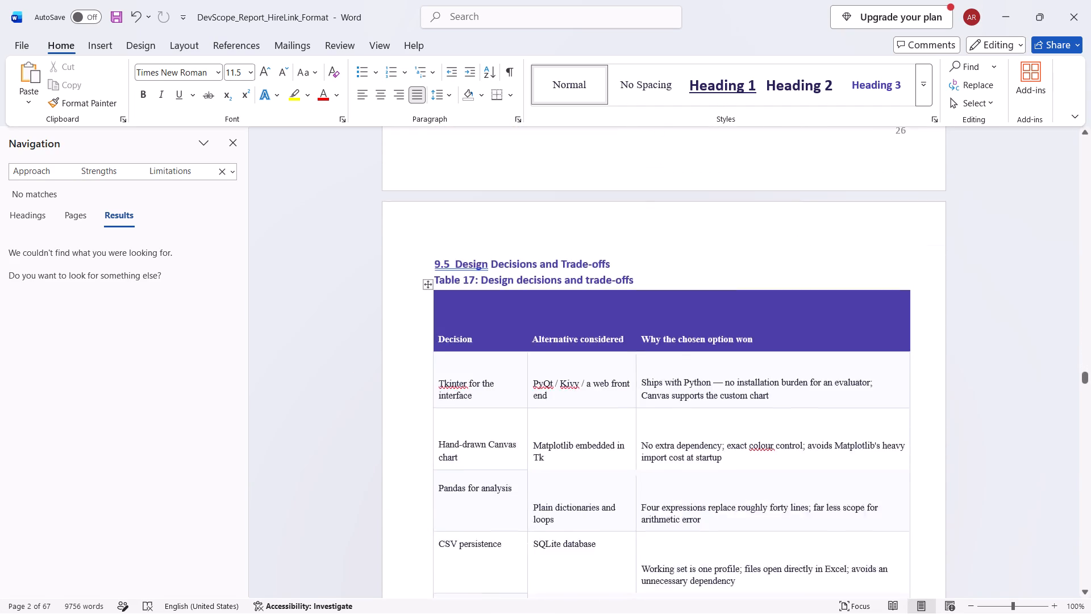
scroll(807, 535, down, 20)
scroll(807, 535, down, 20)
scroll(807, 535, down, 20)
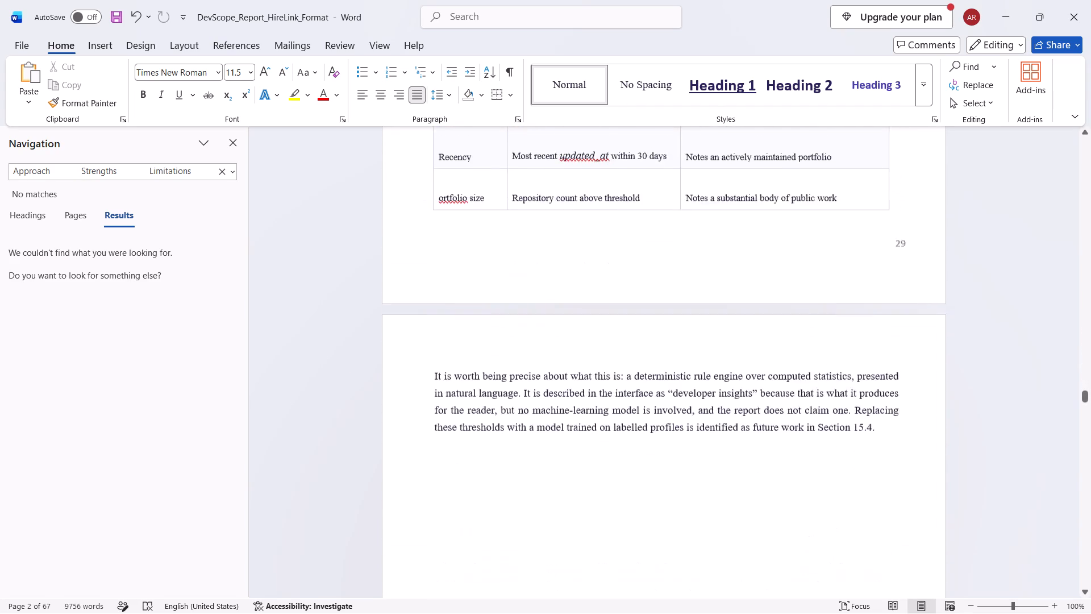
scroll(805, 554, down, 20)
scroll(805, 554, down, 20)
scroll(805, 554, down, 13)
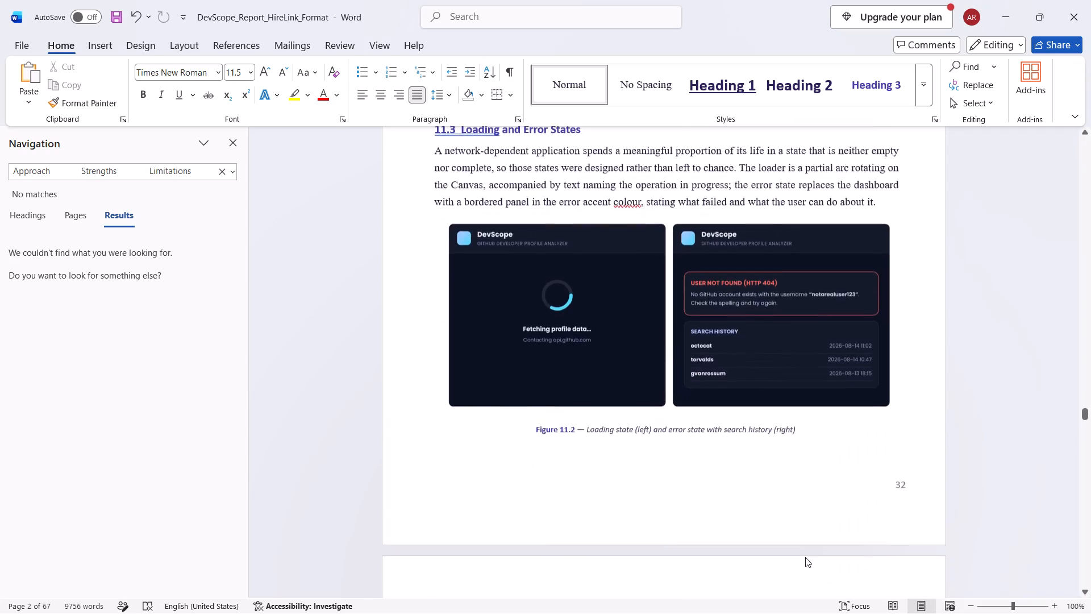
scroll(805, 557, down, 20)
scroll(805, 557, down, 20)
scroll(805, 557, down, 15)
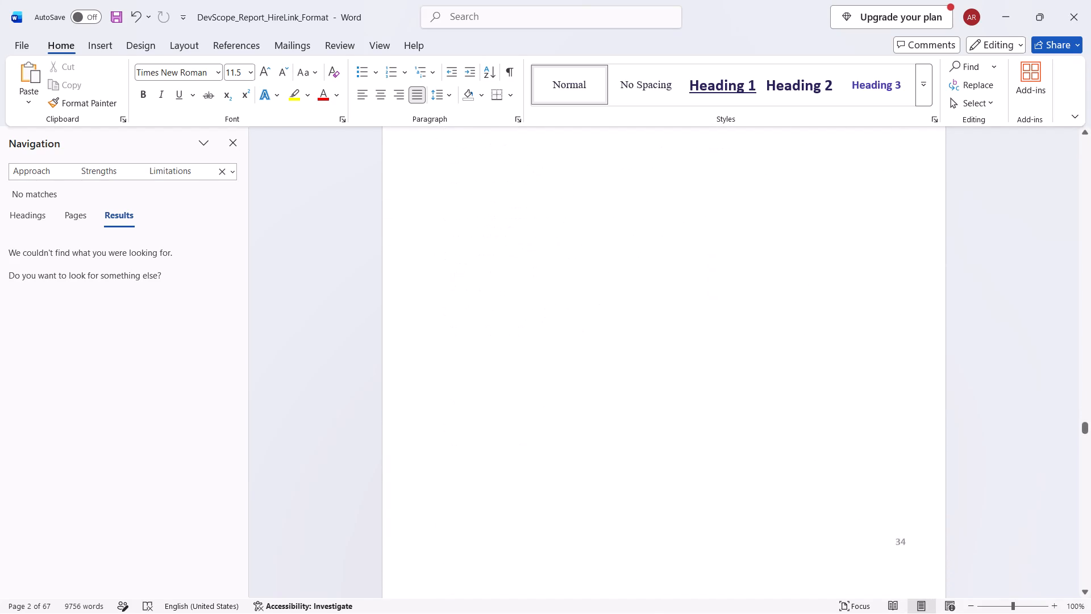
scroll(805, 558, down, 20)
scroll(805, 558, down, 20)
scroll(805, 558, down, 16)
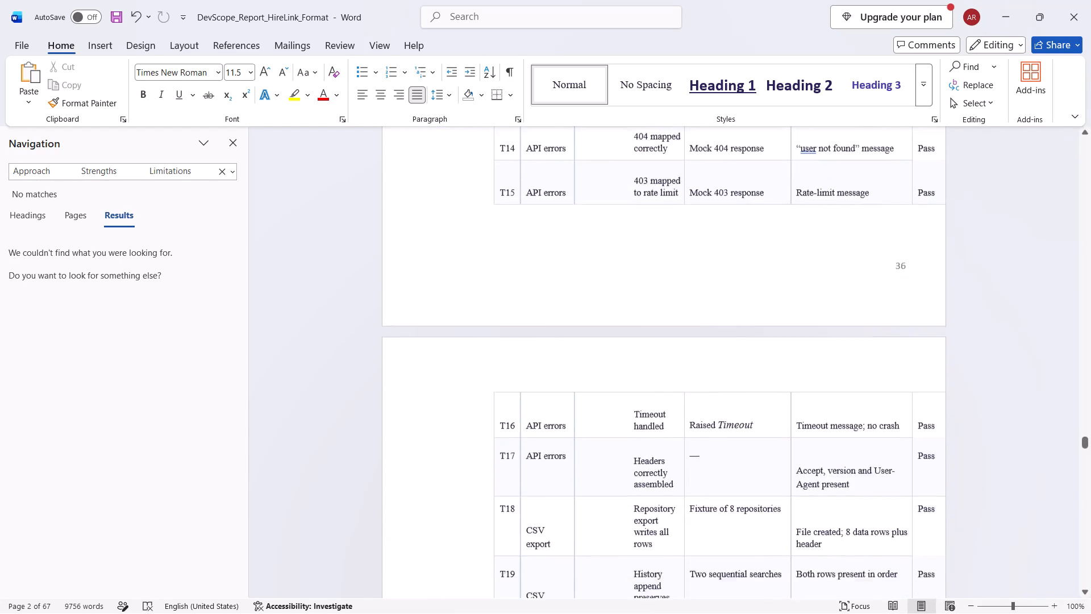
scroll(805, 571, down, 20)
scroll(805, 571, down, 15)
scroll(805, 581, up, 19)
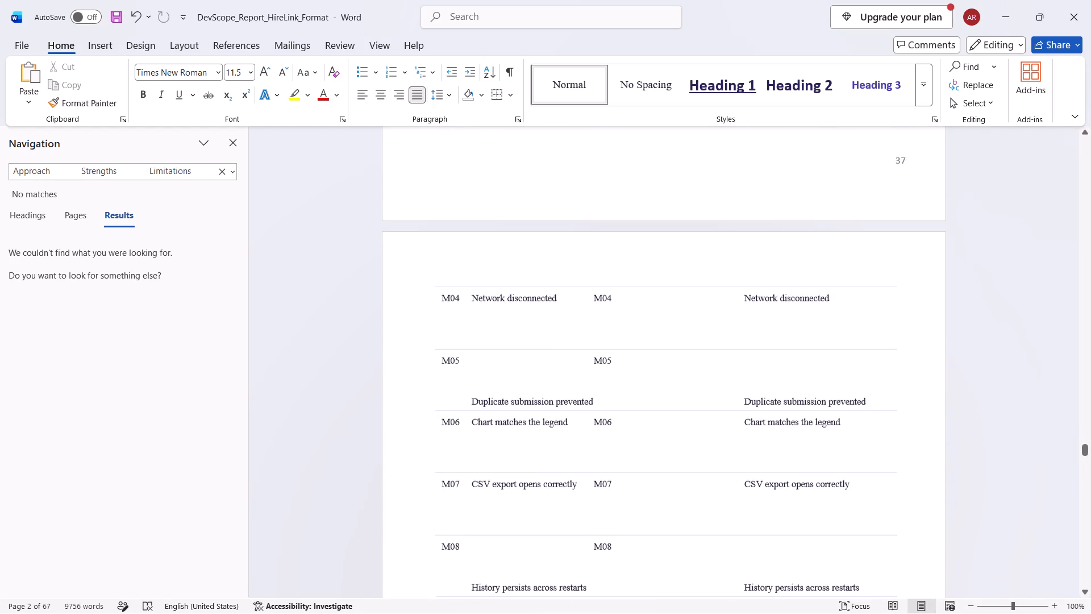
scroll(805, 581, down, 20)
scroll(805, 581, down, 17)
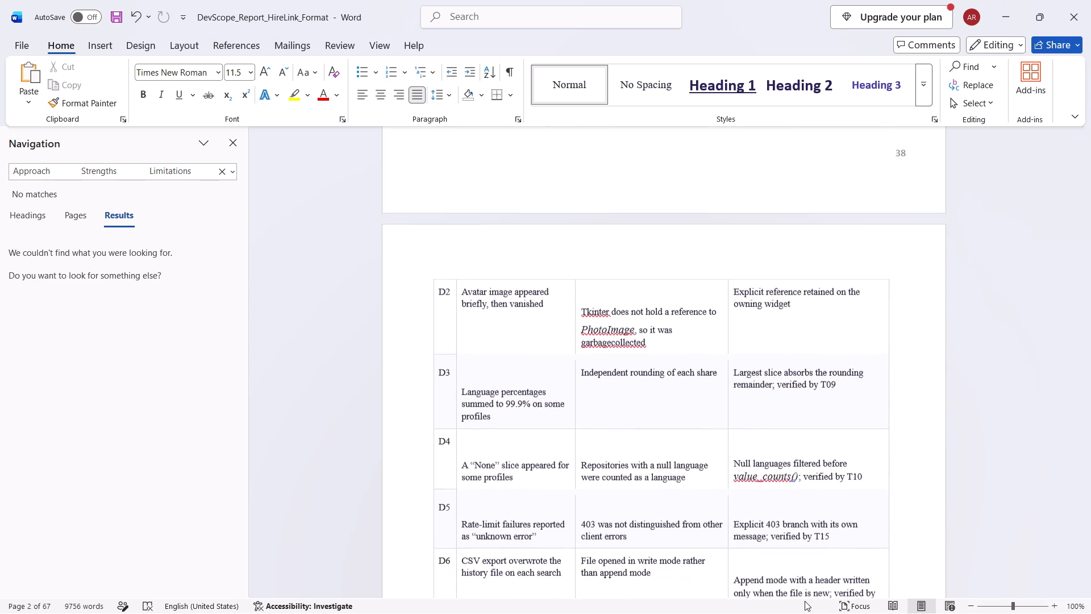
scroll(523, 330, up, 8)
scroll(540, 336, down, 20)
scroll(540, 336, down, 5)
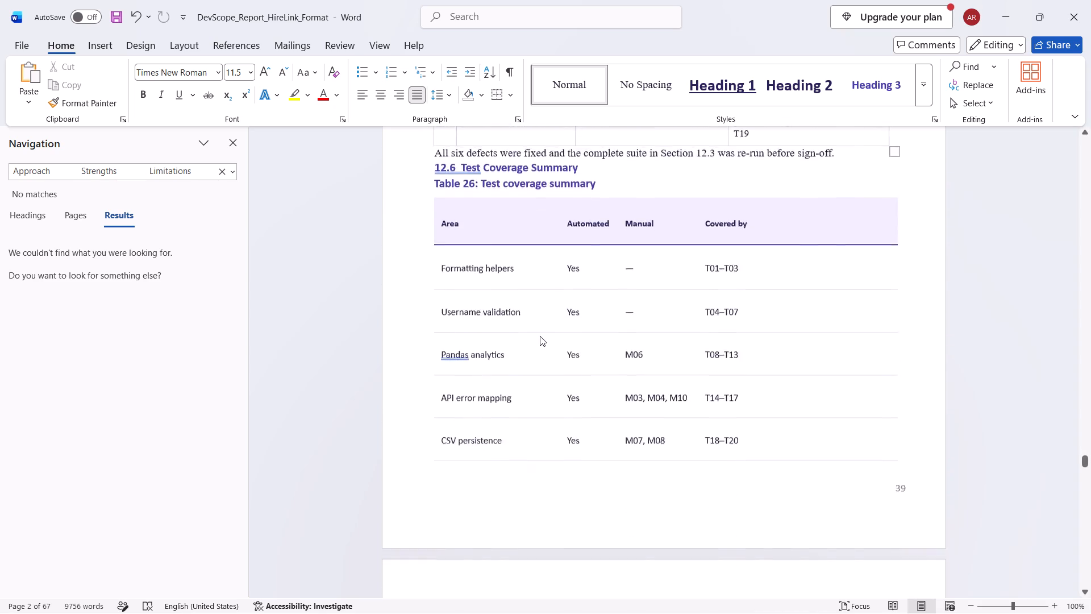
scroll(540, 336, down, 1)
scroll(540, 336, down, 20)
scroll(540, 336, down, 20)
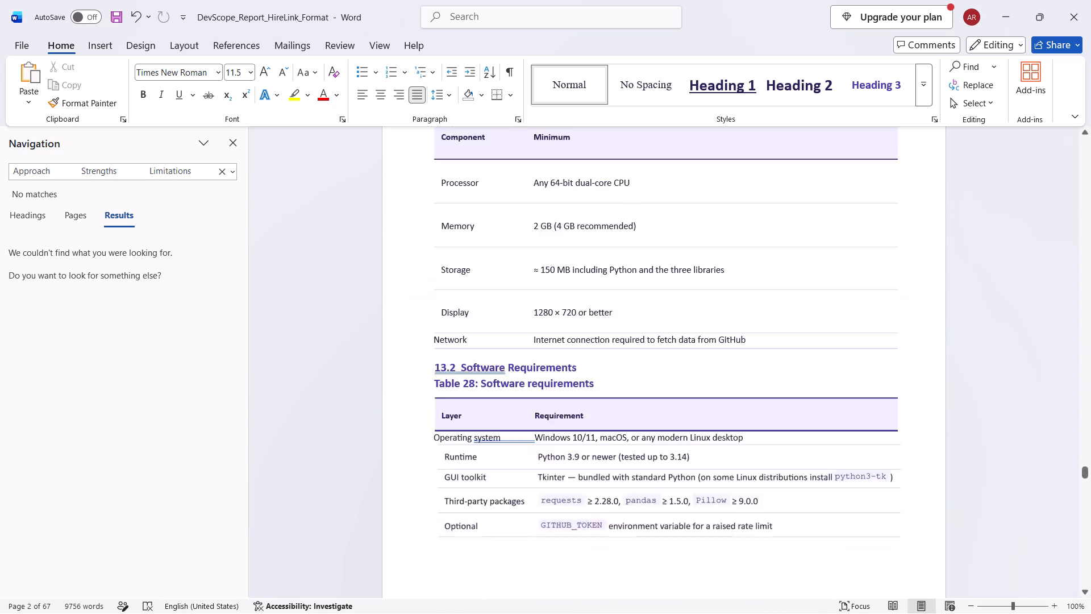
scroll(540, 345, down, 20)
scroll(540, 345, down, 1)
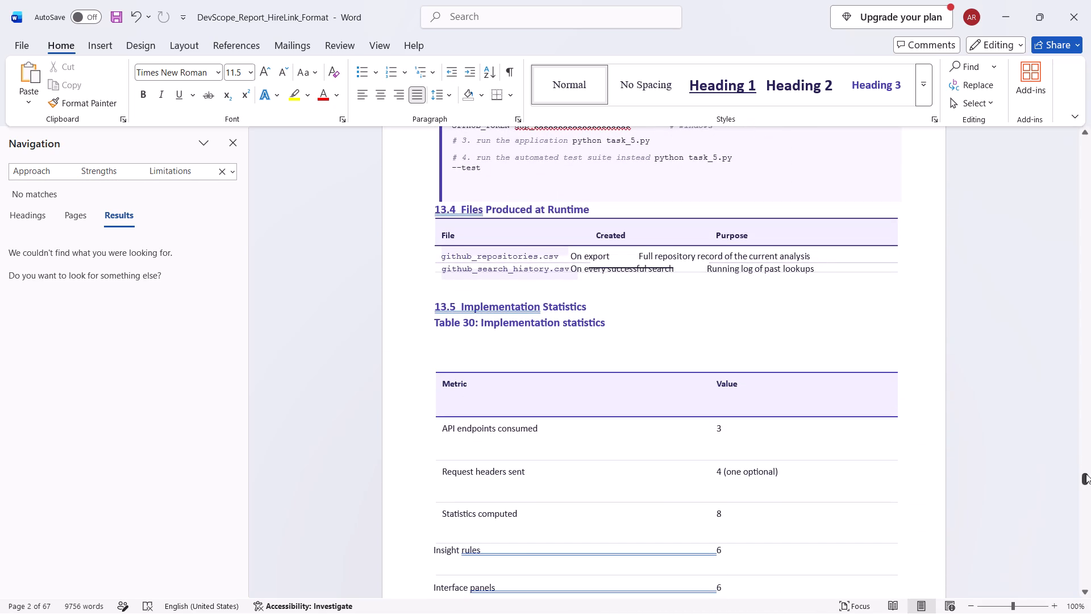
Go back to the List of Figures and recheck the pages from there through section 3.7, Pillow.
drag(1084, 474, 1090, 179)
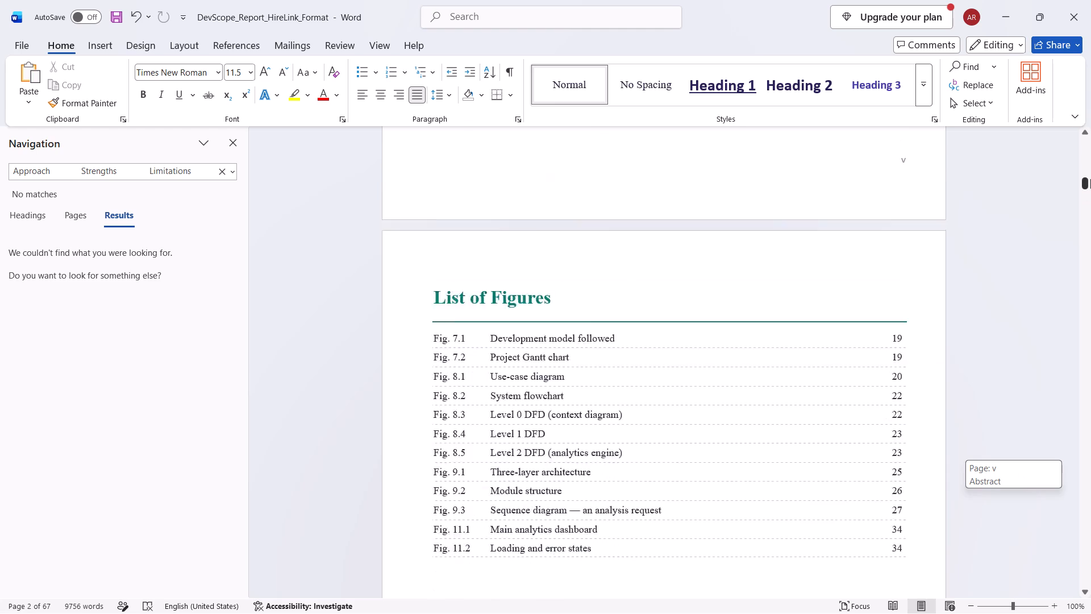
drag(1090, 179, 1090, 200)
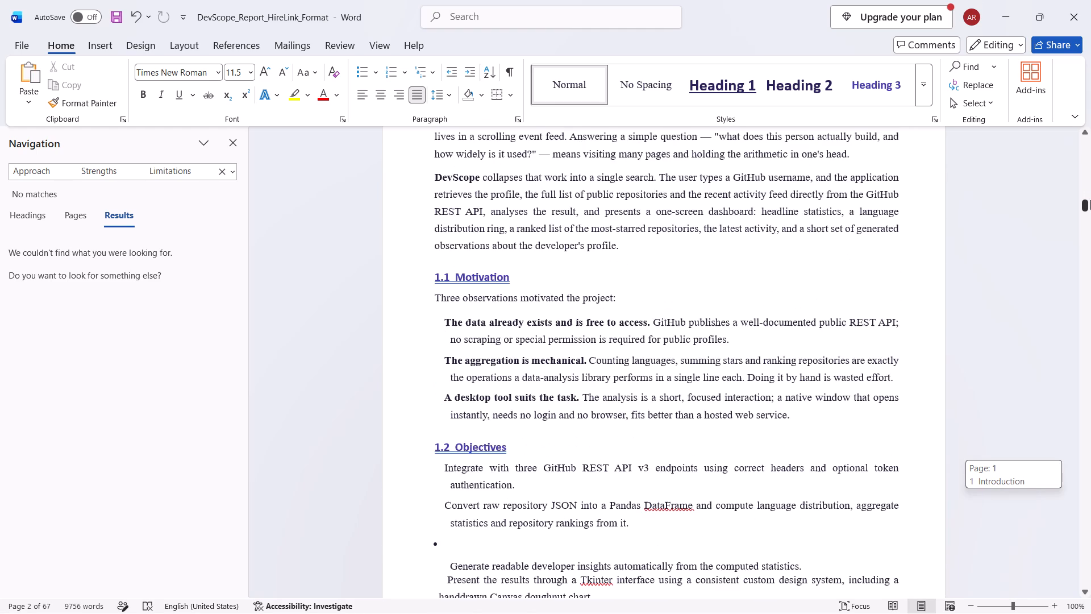
drag(1090, 200, 1090, 222)
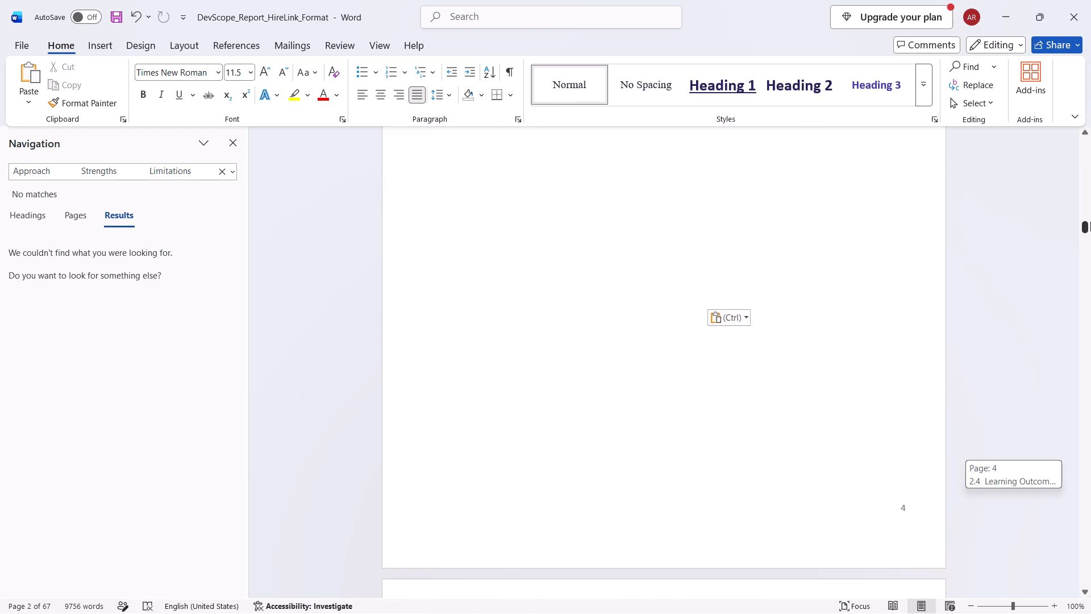
drag(1090, 222, 1090, 234)
scroll(1063, 226, down, 5)
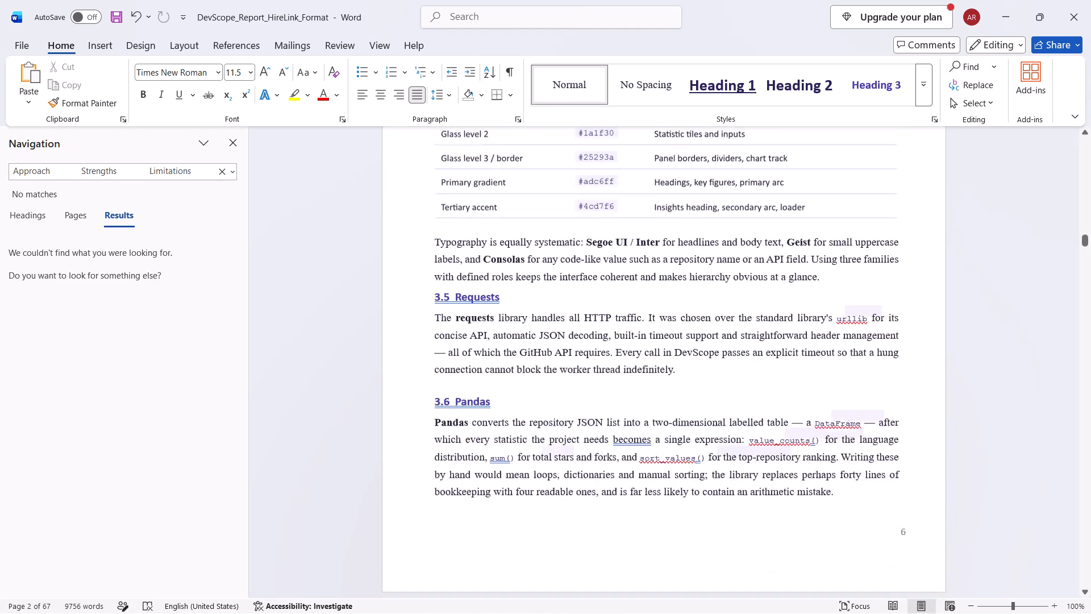
scroll(1063, 226, down, 7)
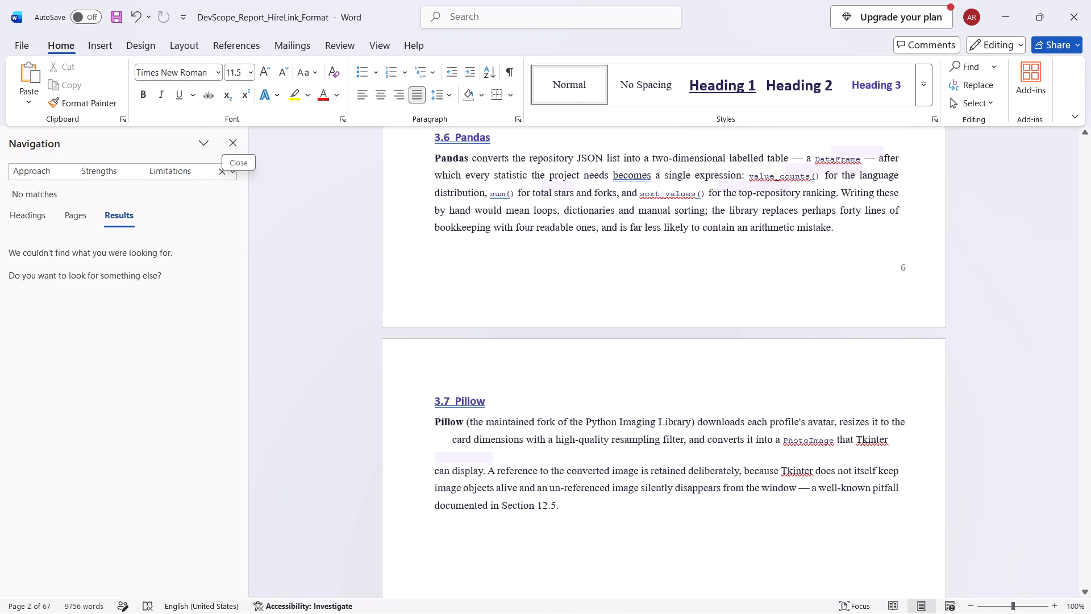
Save the DevScope report.
key(ctrl+s)
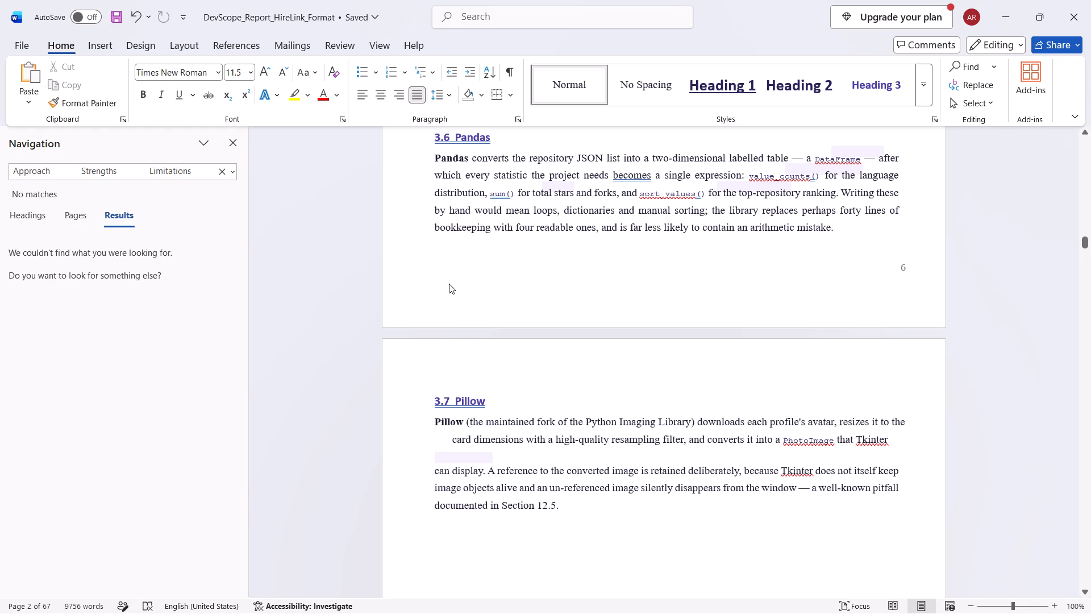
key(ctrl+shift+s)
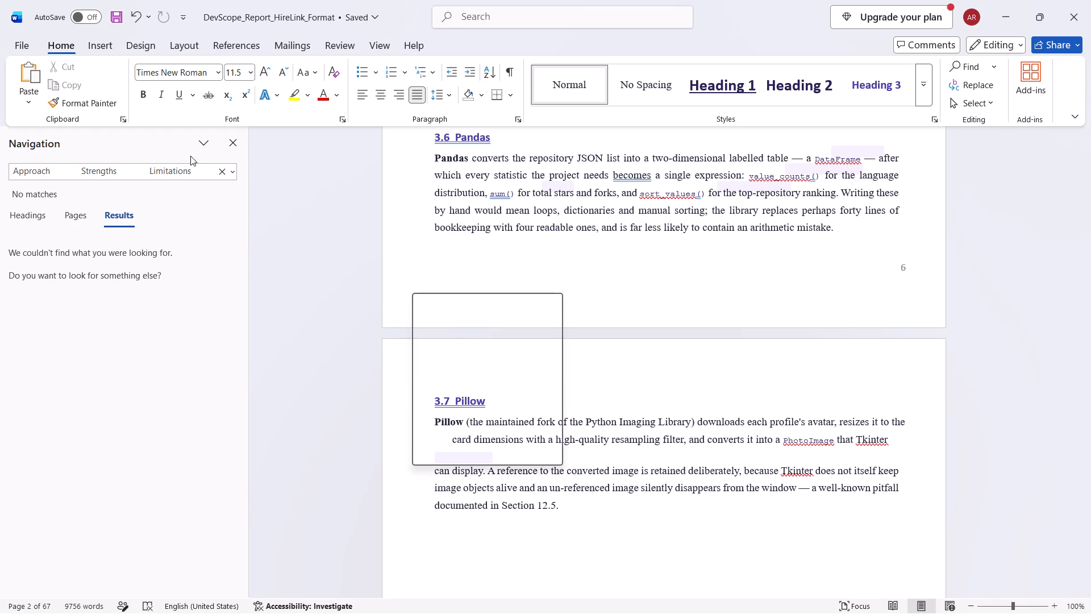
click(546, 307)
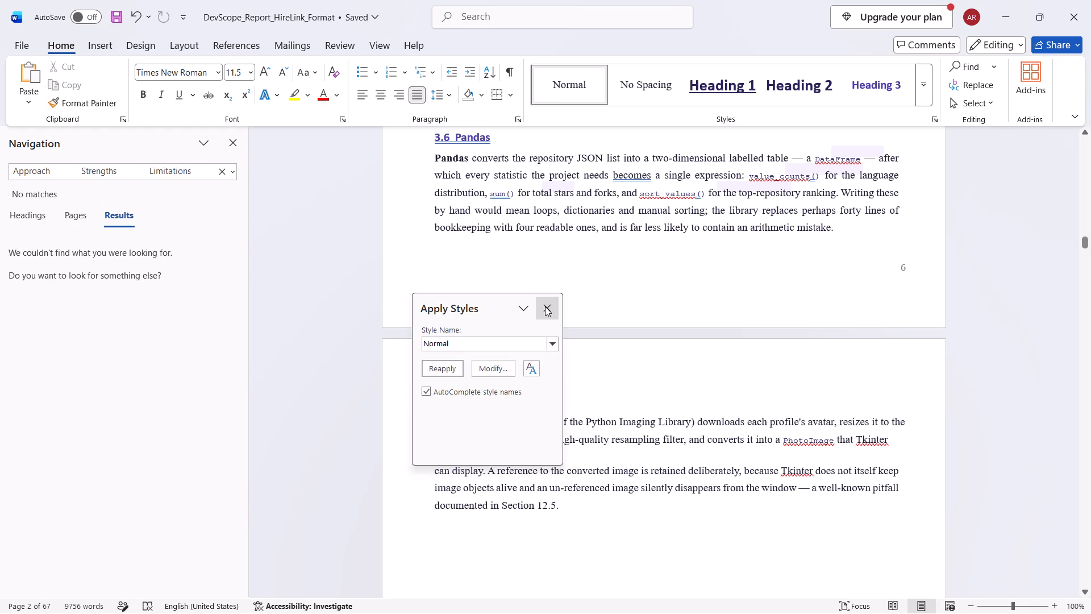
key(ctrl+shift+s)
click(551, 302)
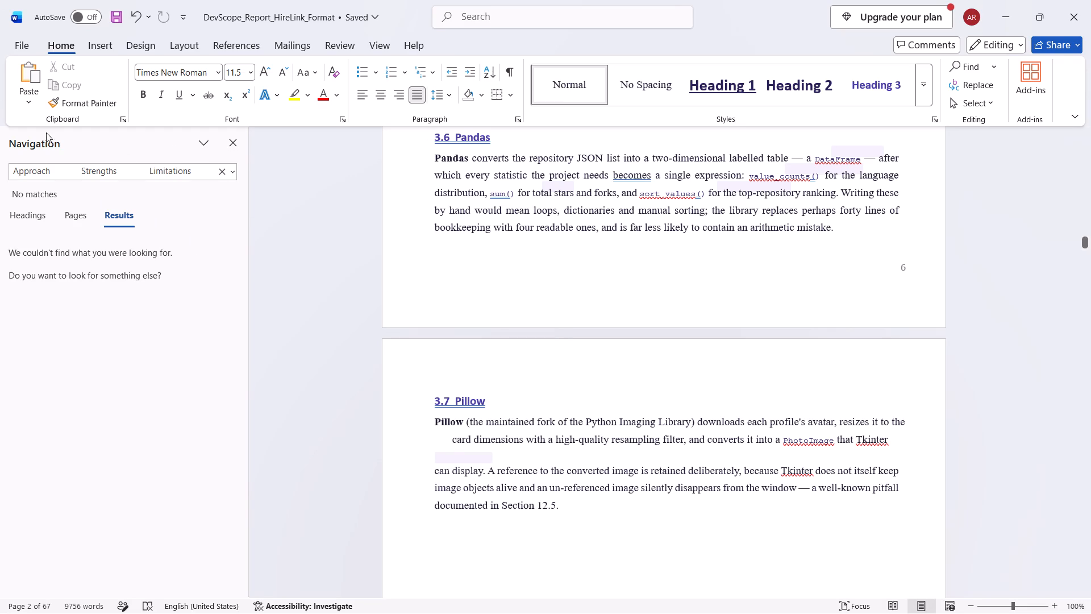
Save the report as a PDF named DevScope_Report_HireLink_Format_new in the Downloads folder, optimized for standard publishing.
click(20, 45)
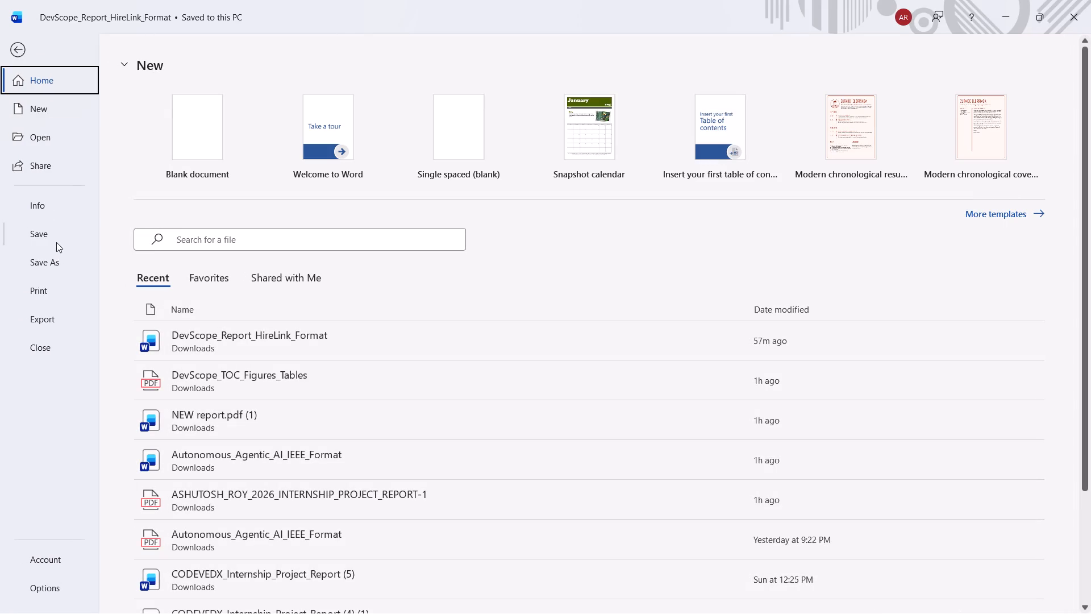
click(56, 242)
click(26, 46)
click(37, 265)
click(206, 315)
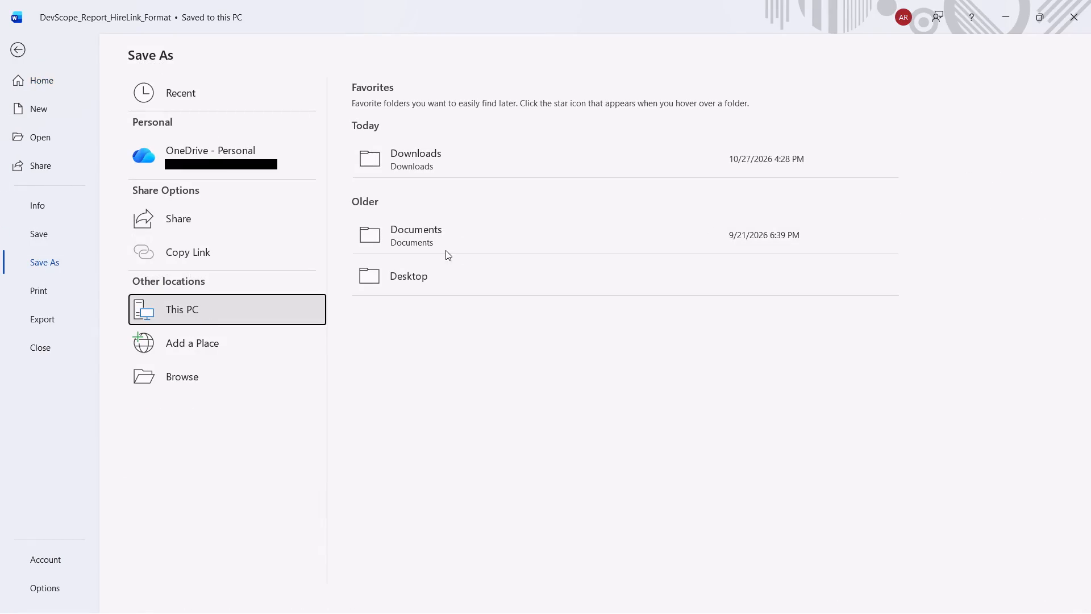
click(447, 172)
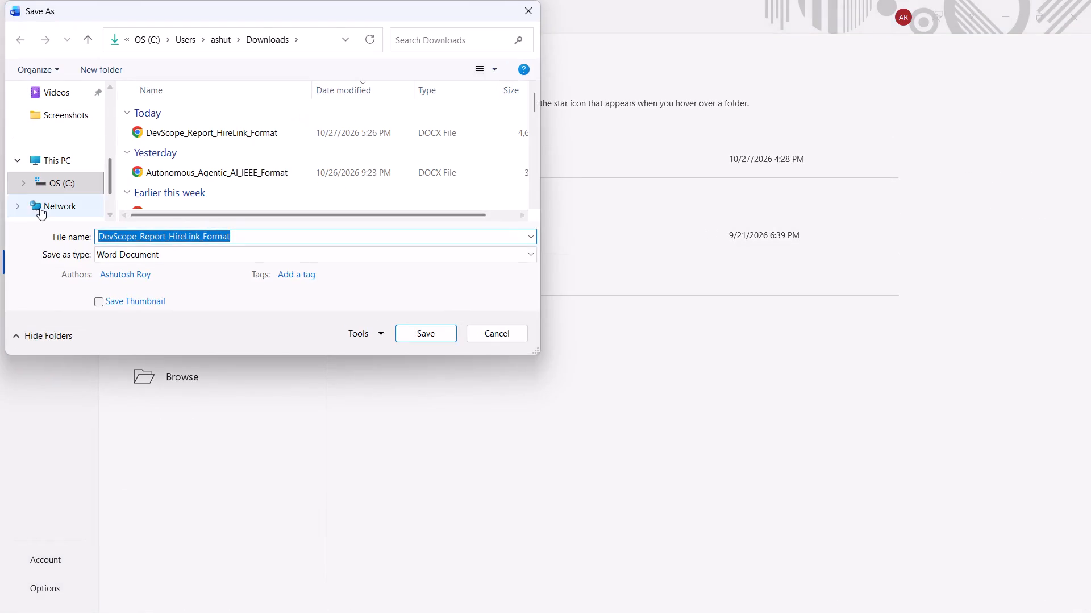
scroll(40, 206, down, 4)
scroll(47, 184, up, 5)
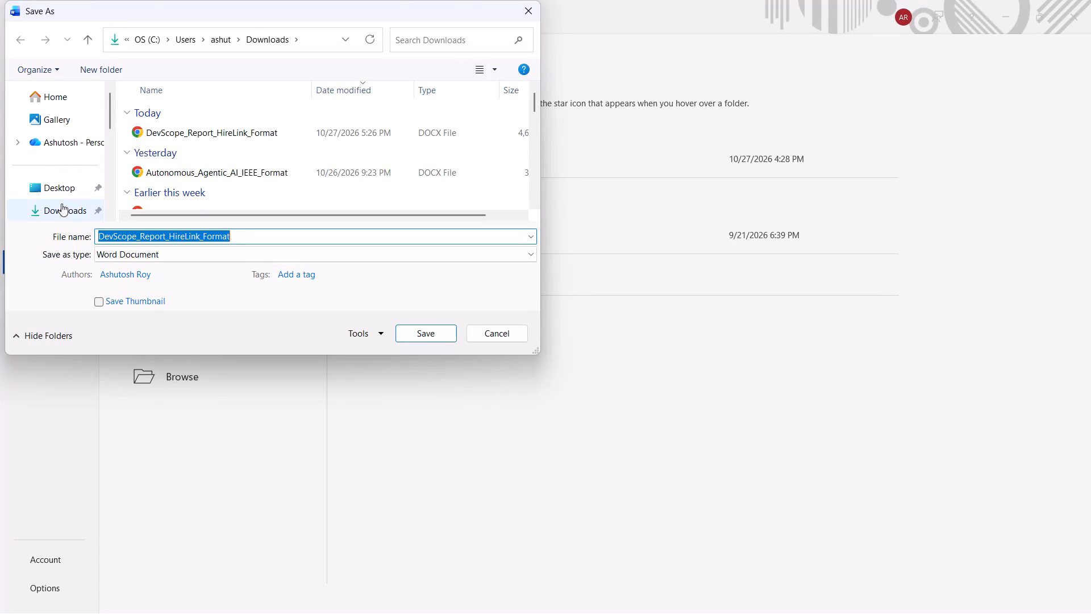
click(61, 204)
click(246, 241)
click(258, 233)
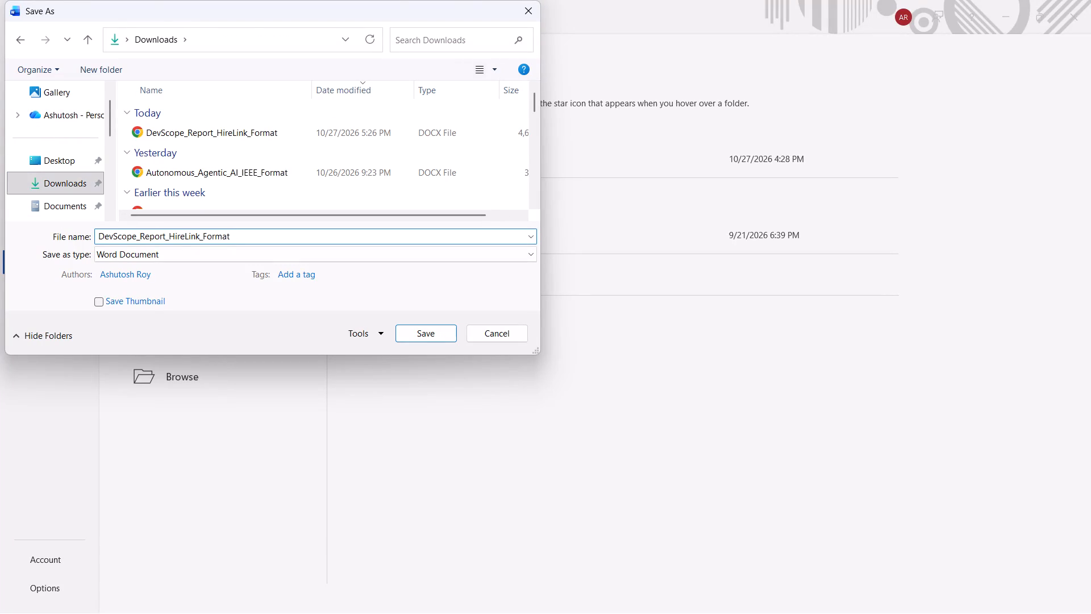
key(space)
key(BackSpace)
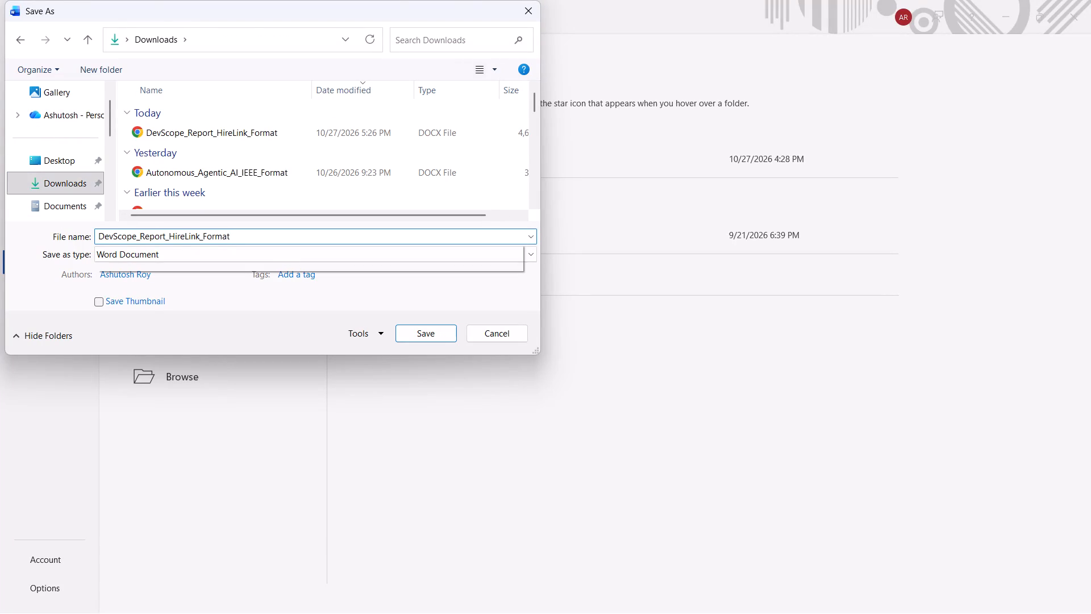
key(shift+underscore)
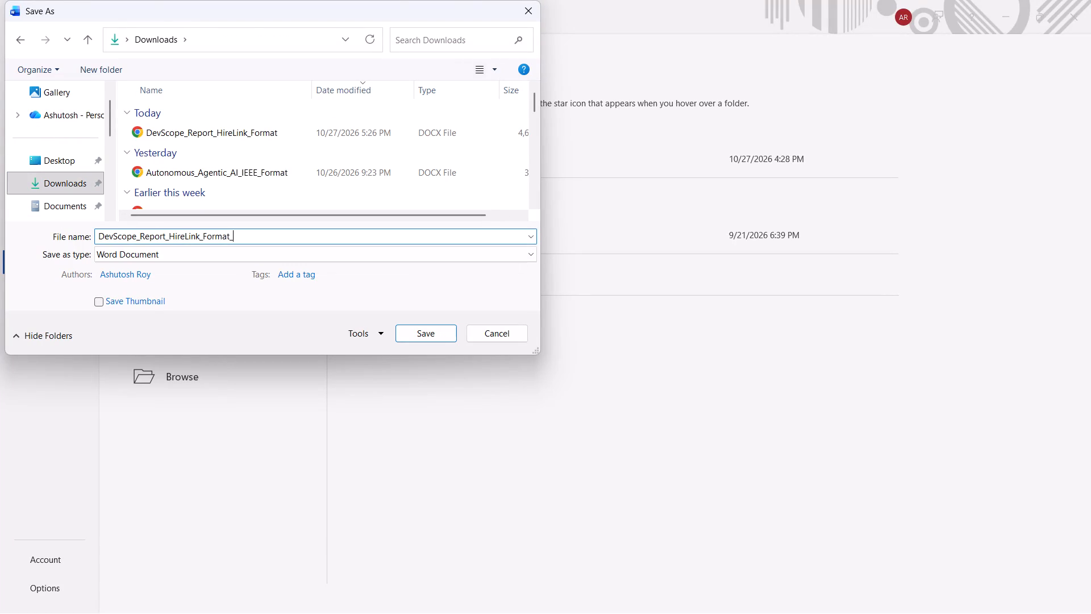
text(new)
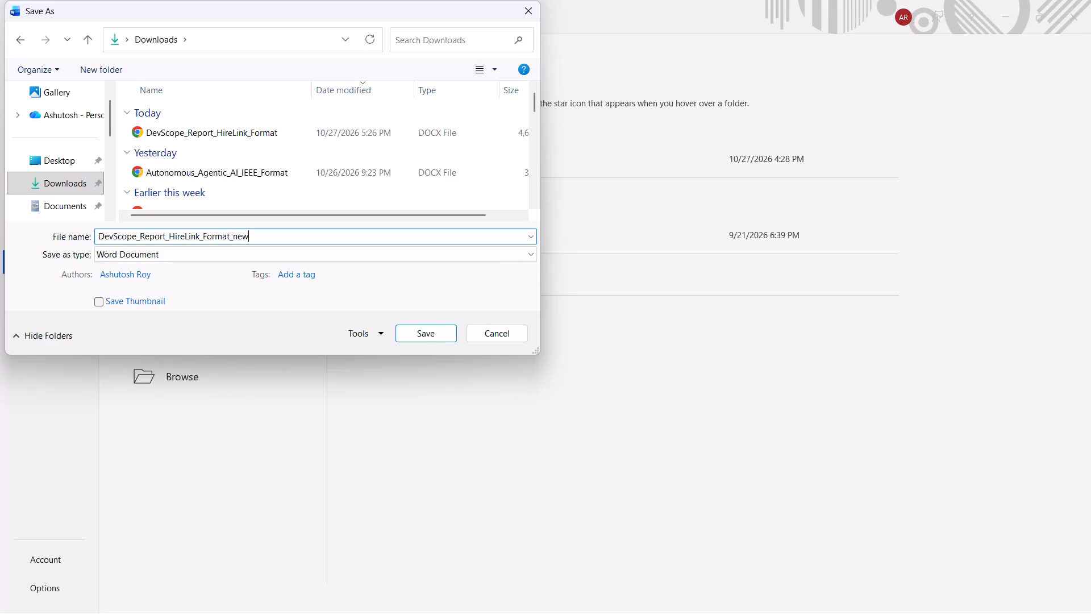
click(230, 257)
click(224, 337)
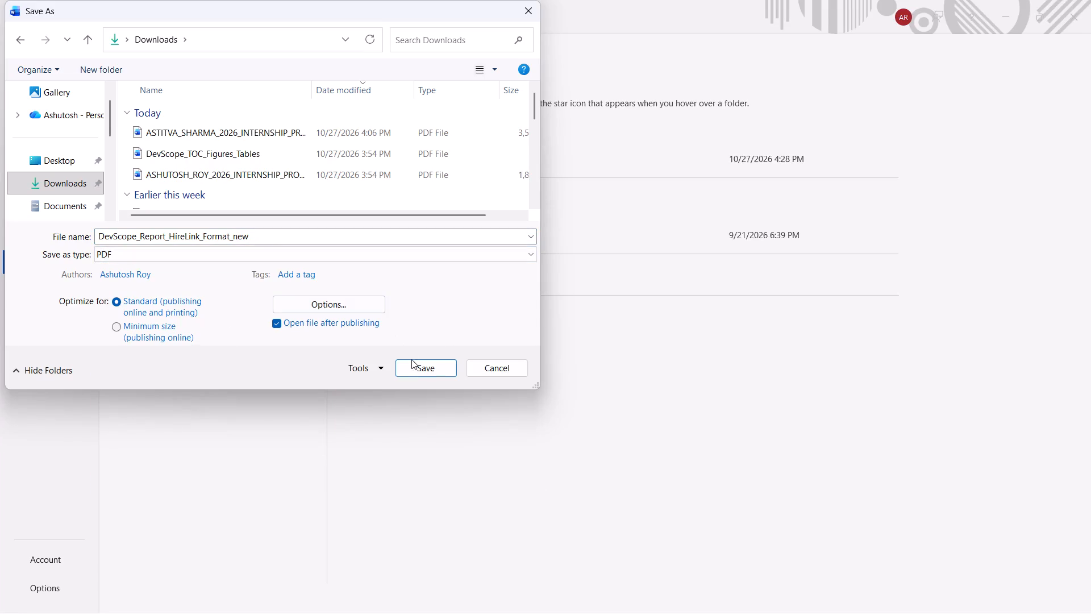
click(416, 369)
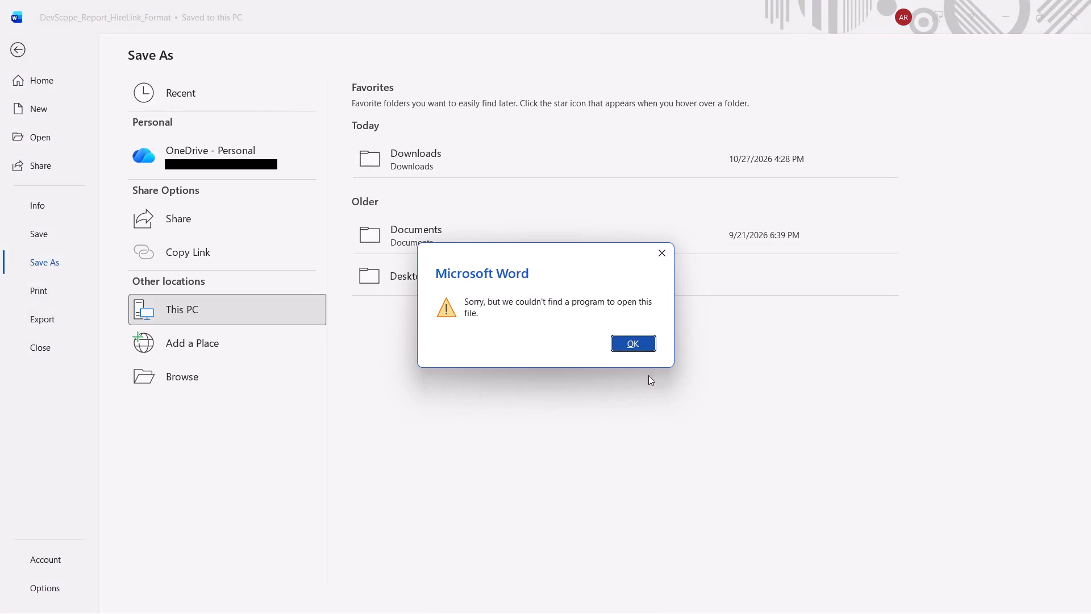
click(644, 341)
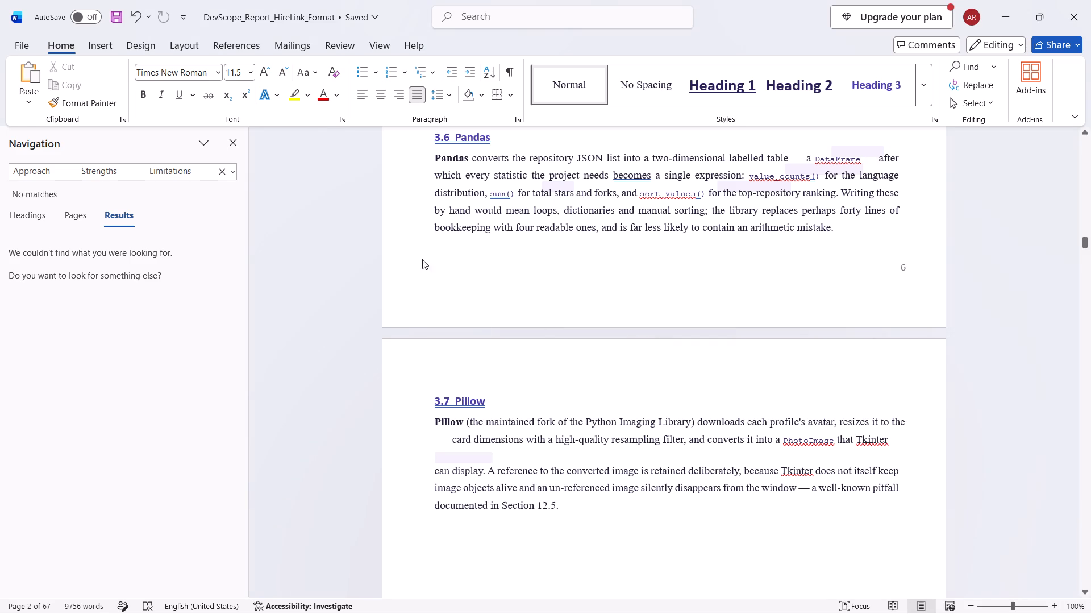
Save another copy of the report in Downloads as a Word Document named DevScope_Report_HireLink_Format.pdf.
click(20, 37)
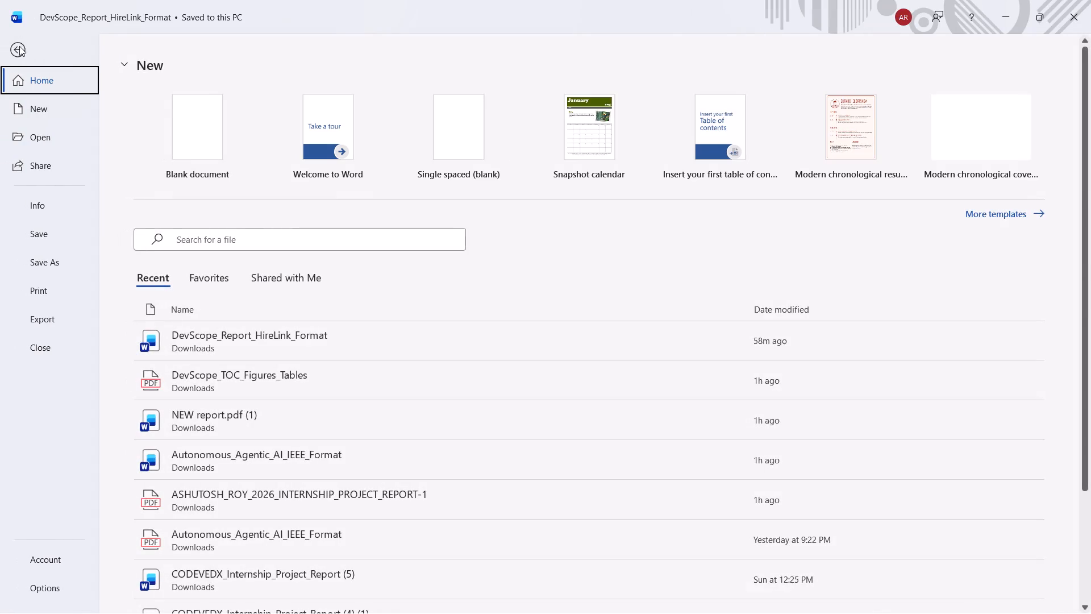
click(46, 259)
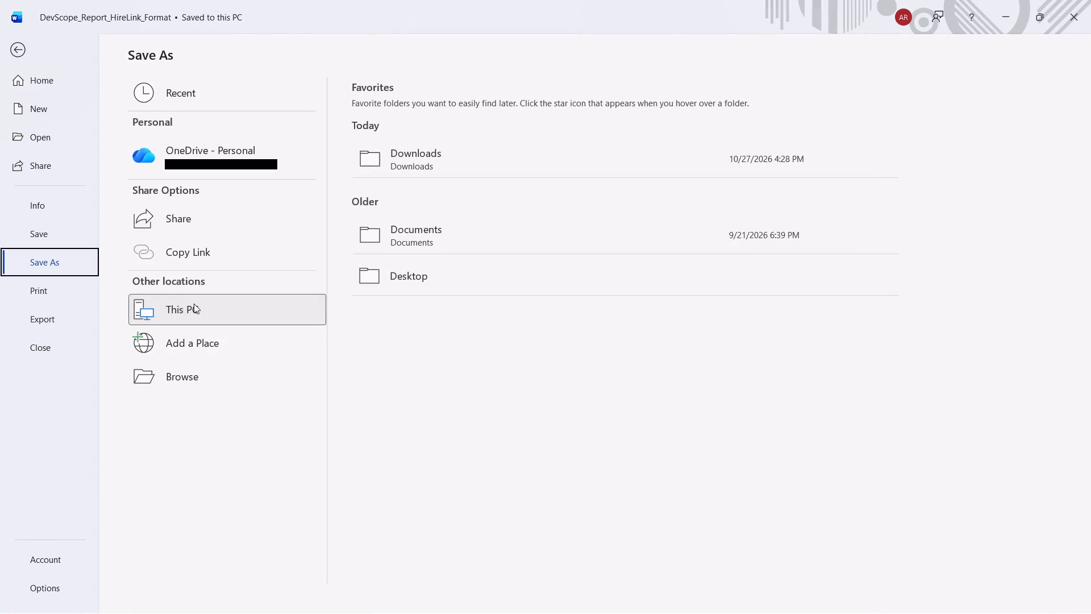
click(201, 308)
click(211, 383)
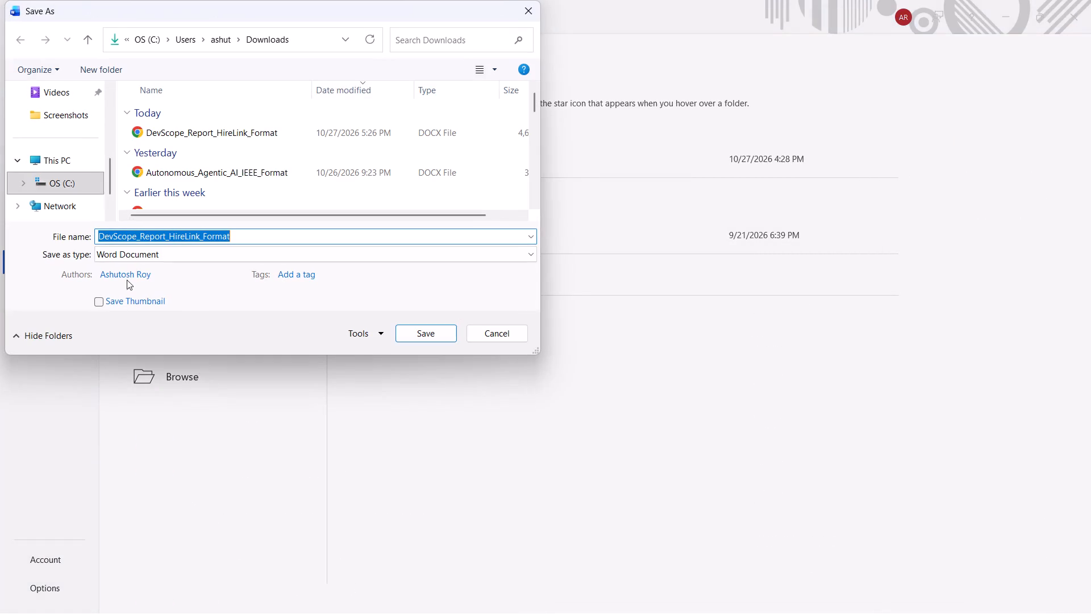
scroll(70, 192, down, 1)
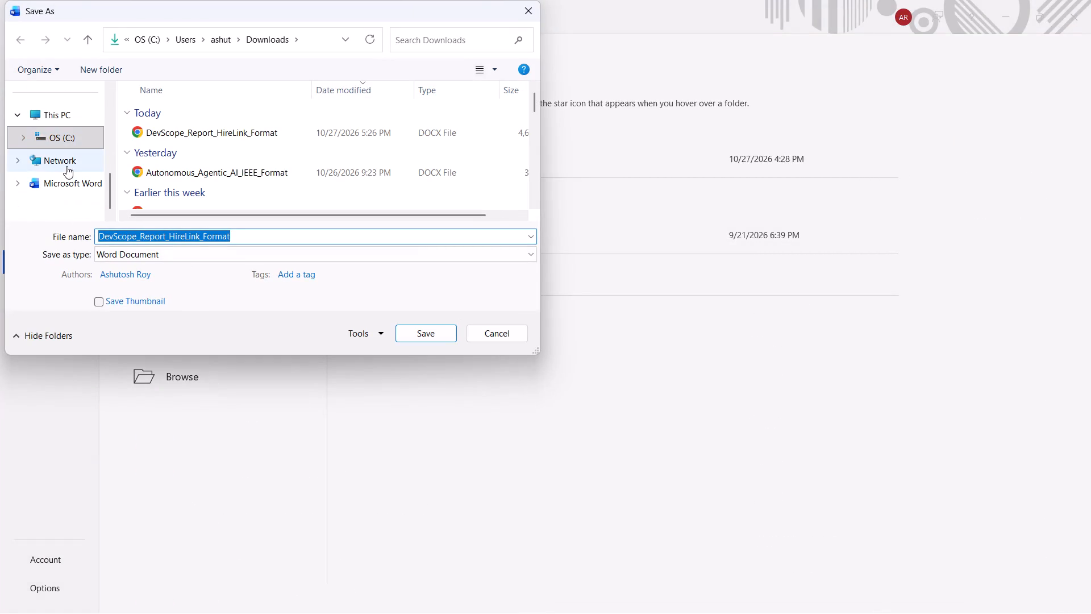
scroll(66, 166, up, 4)
click(65, 221)
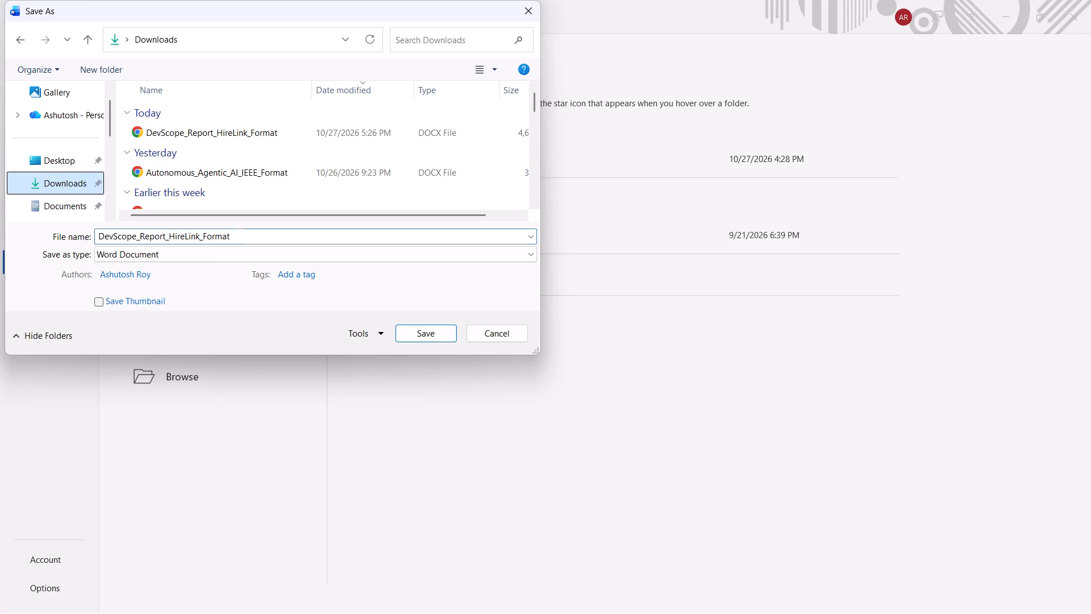
click(226, 231)
click(238, 235)
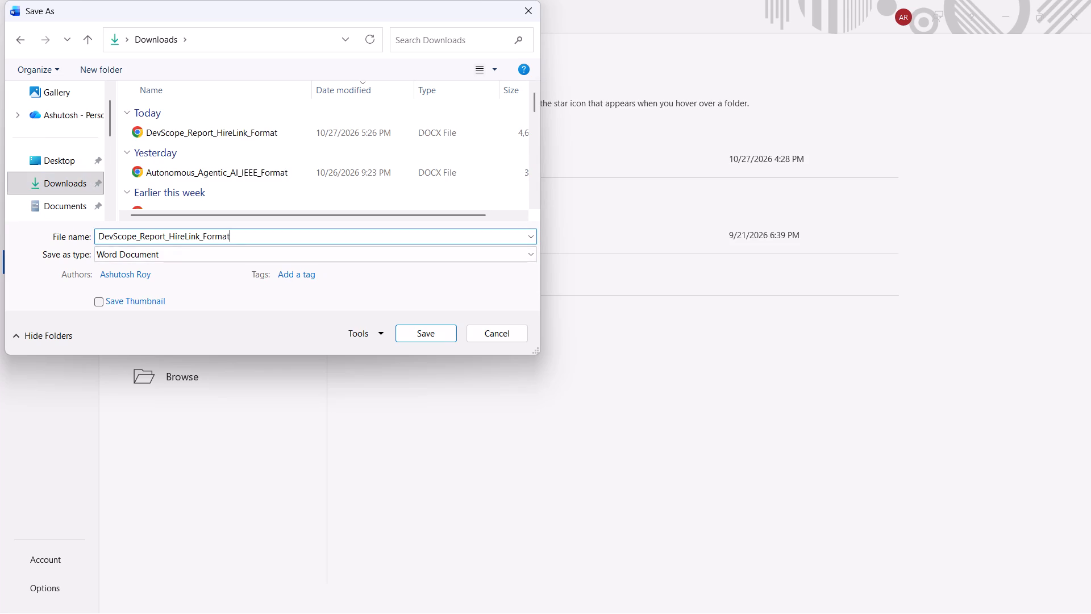
key(period)
key(p)
text(dg)
key(BackSpace)
key(f)
key(Return)
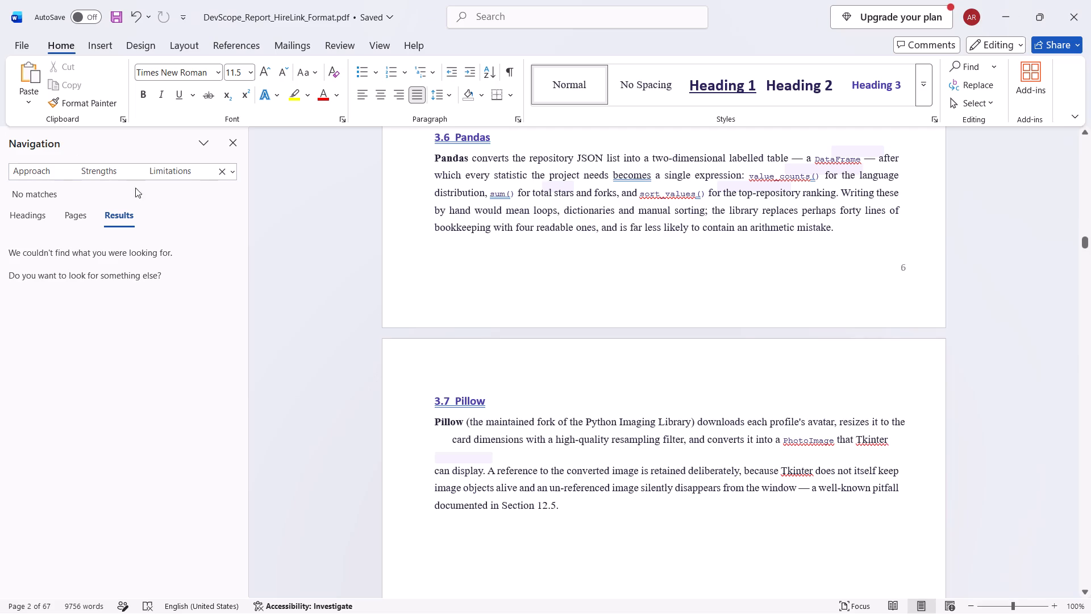
Switch to File Explorer and bring up the sharing targets for DevScope_Report_HireLink_Format.pdf in the Downloads folder.
key(super+e)
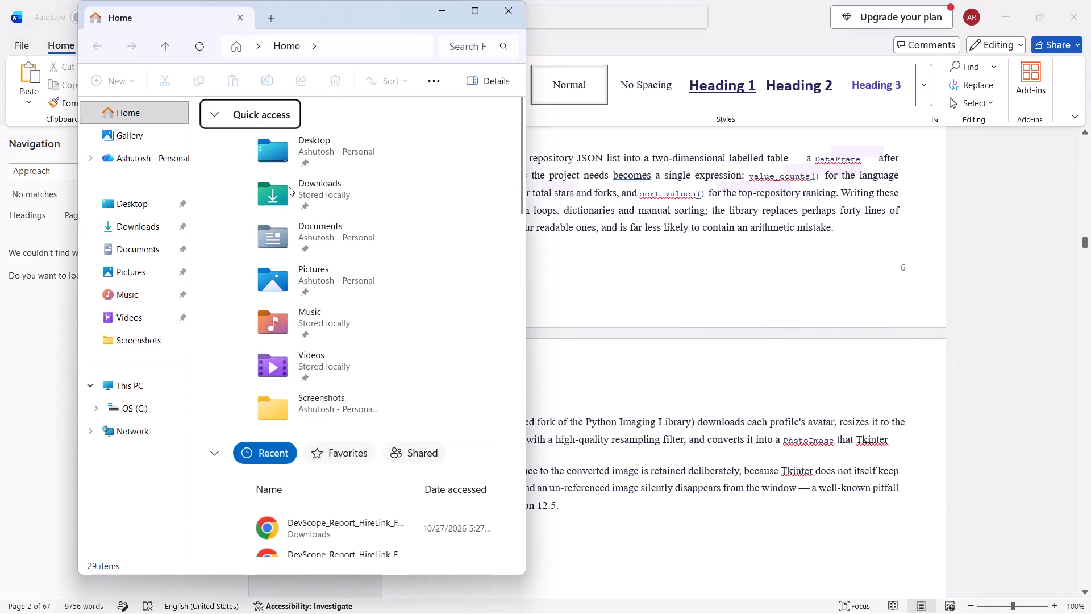
click(144, 231)
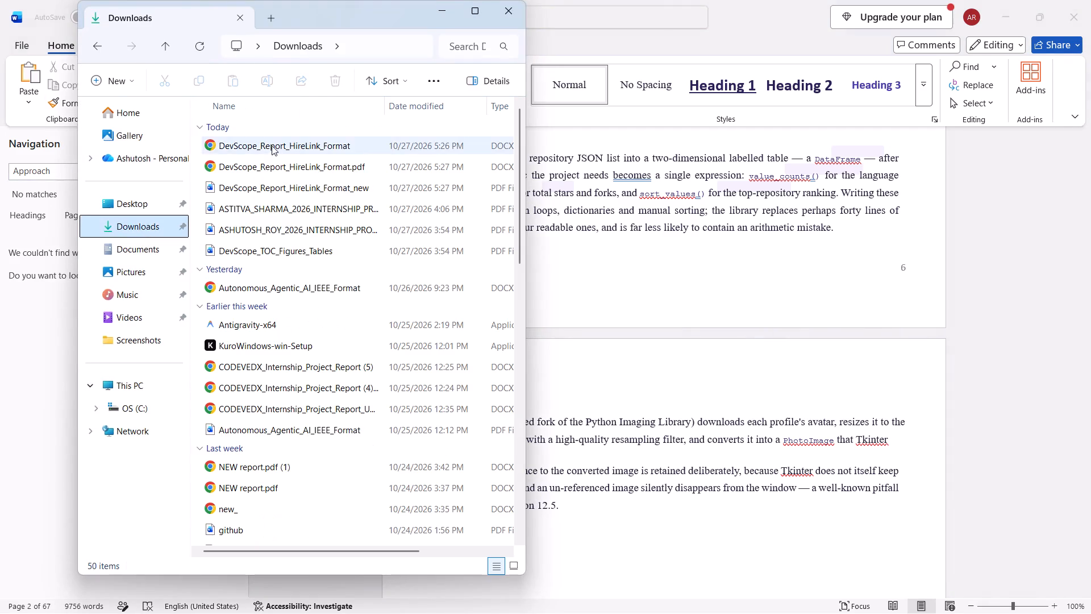
click(277, 173)
right_click(277, 173)
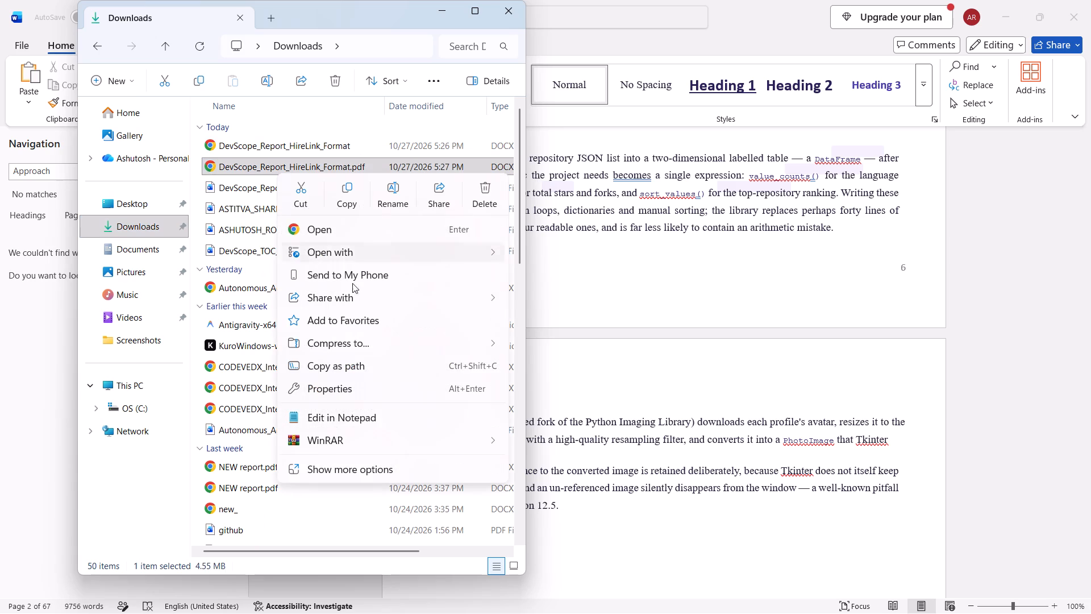
click(352, 300)
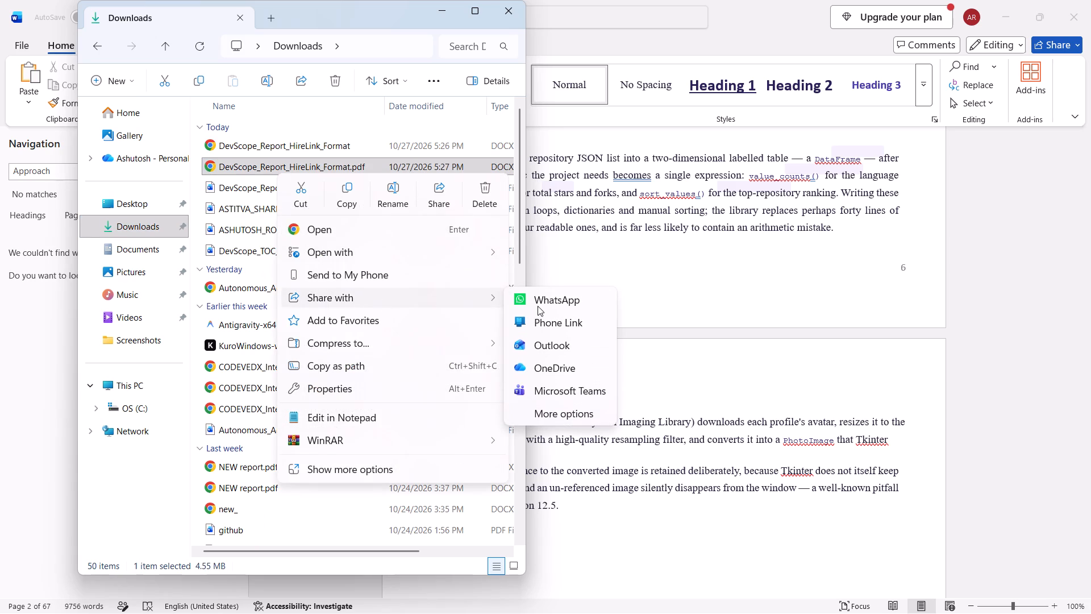
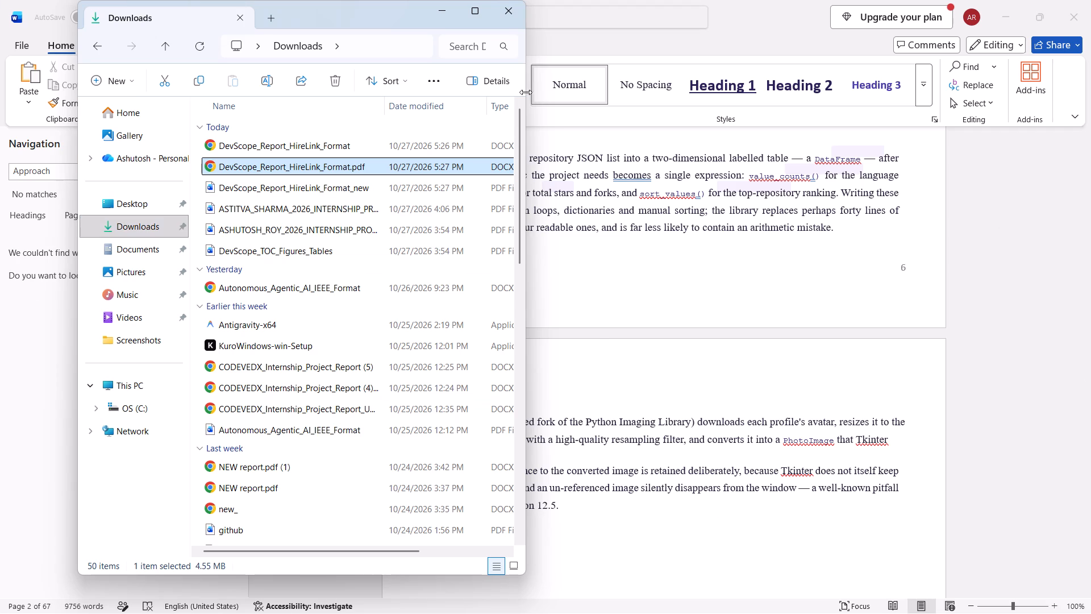
Close the File Explorer window showing the Downloads folder and return to the report in Word.
click(510, 10)
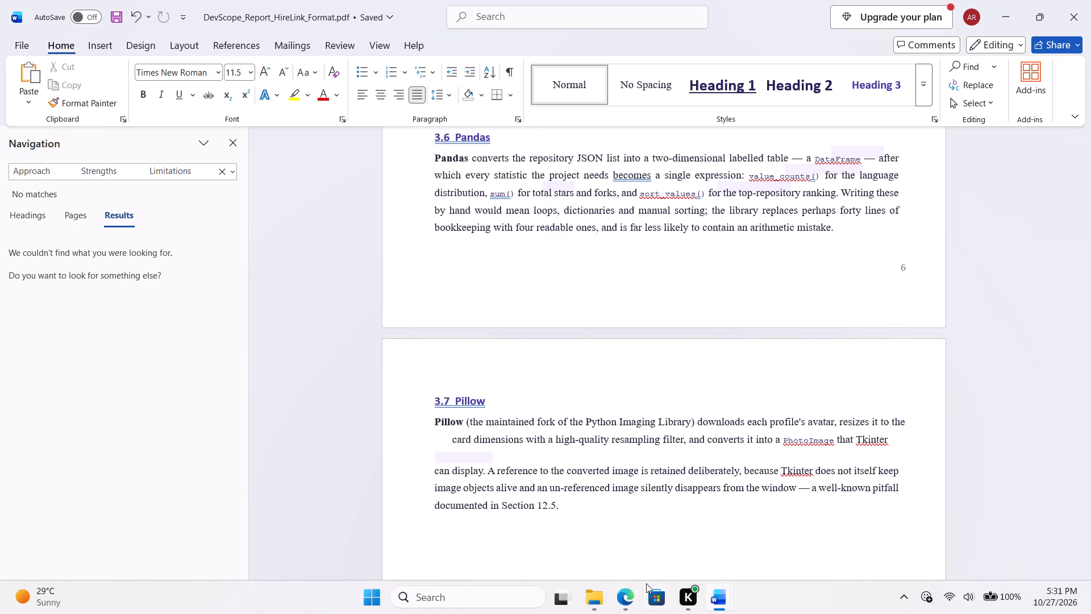
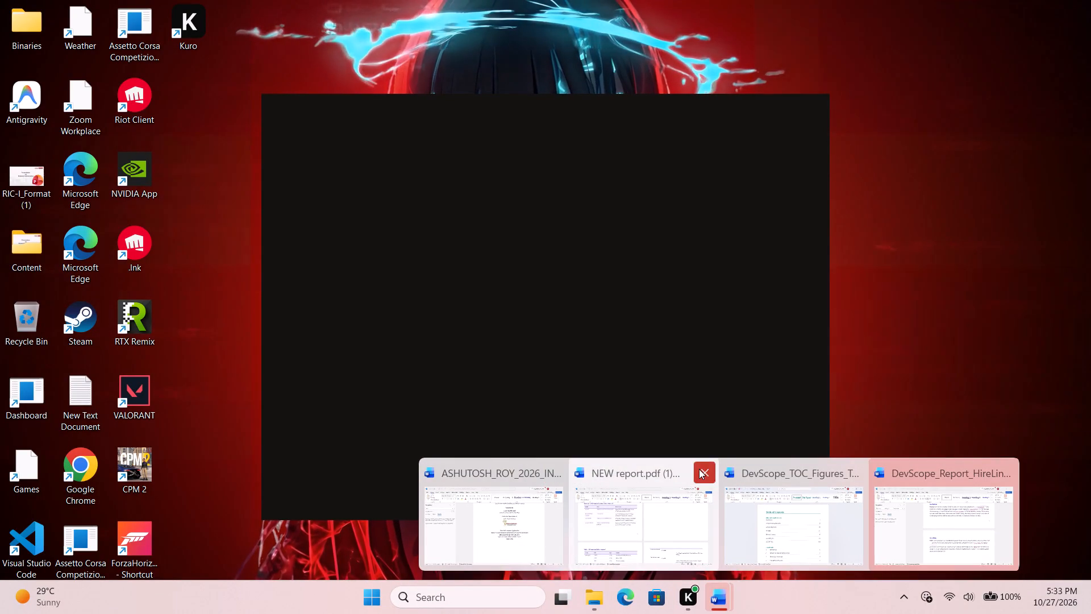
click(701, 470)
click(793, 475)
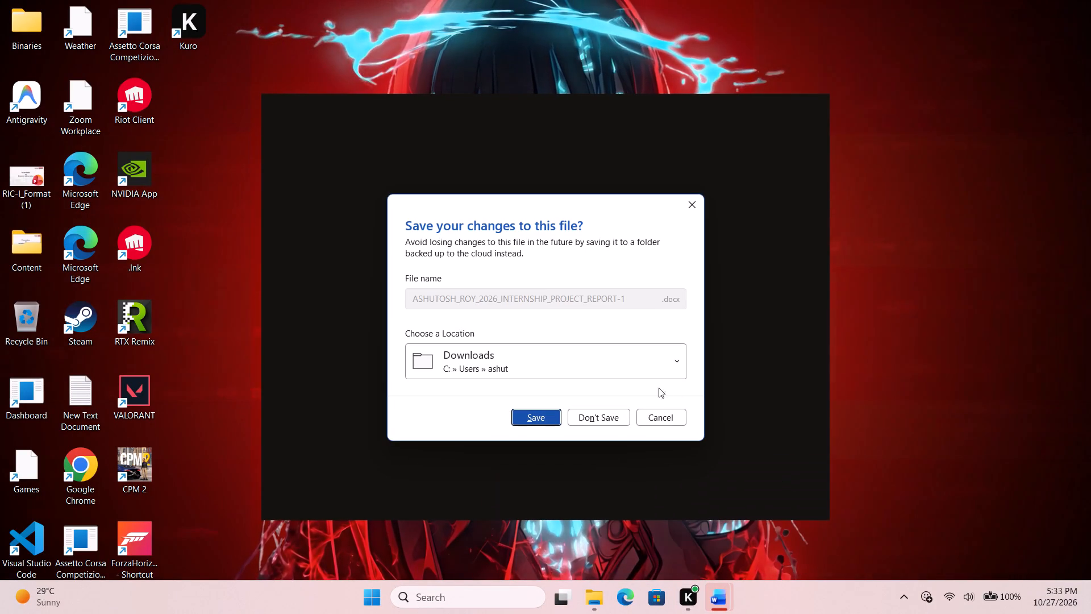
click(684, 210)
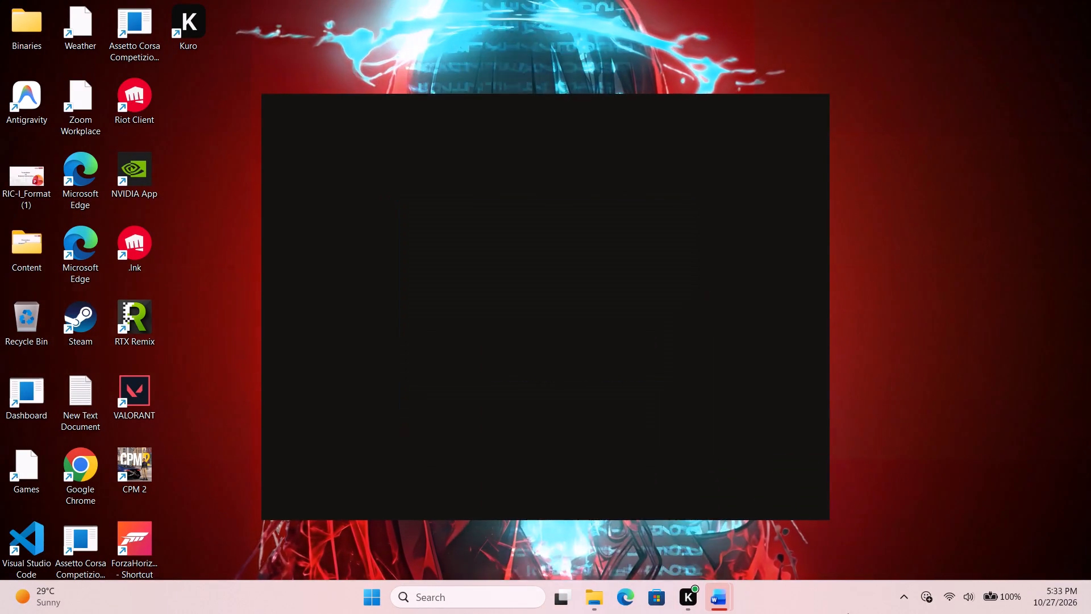
Close all open Word windows, saving the changes to the internship project report in Downloads.
right_click(726, 598)
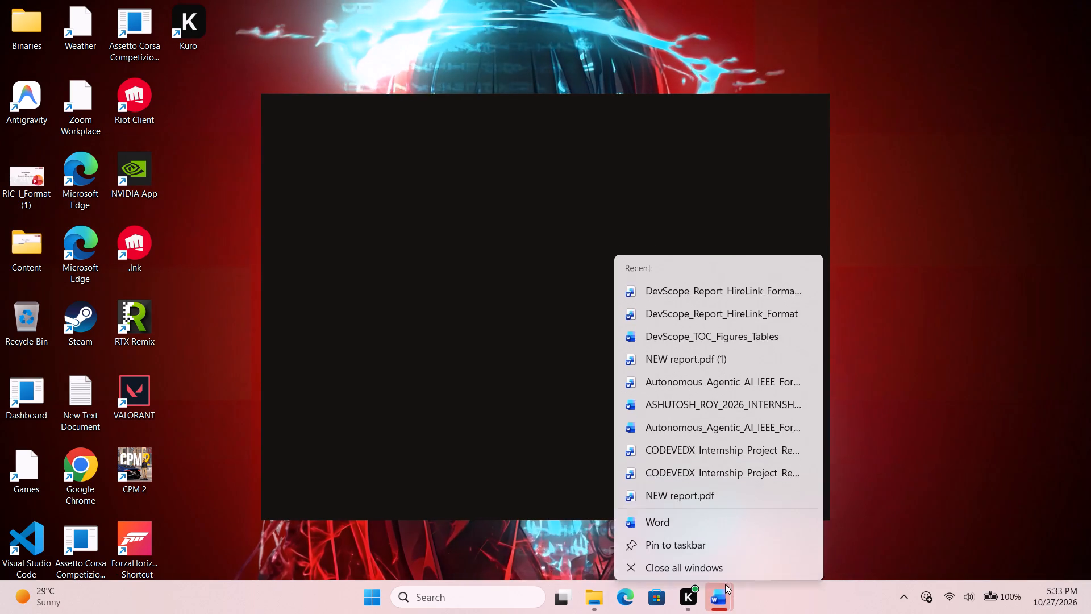
click(722, 564)
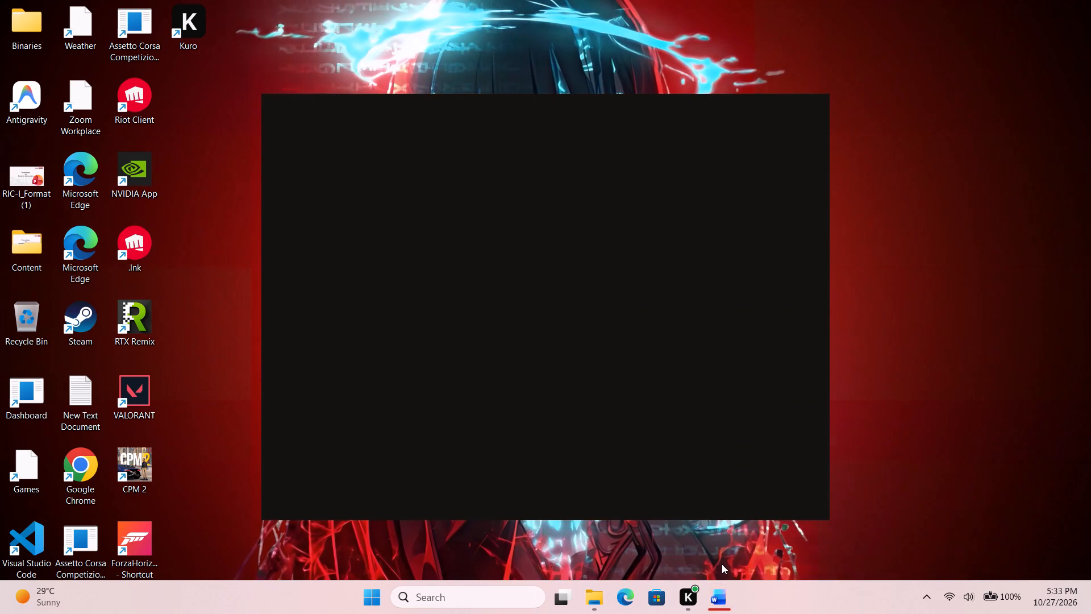
right_click(719, 607)
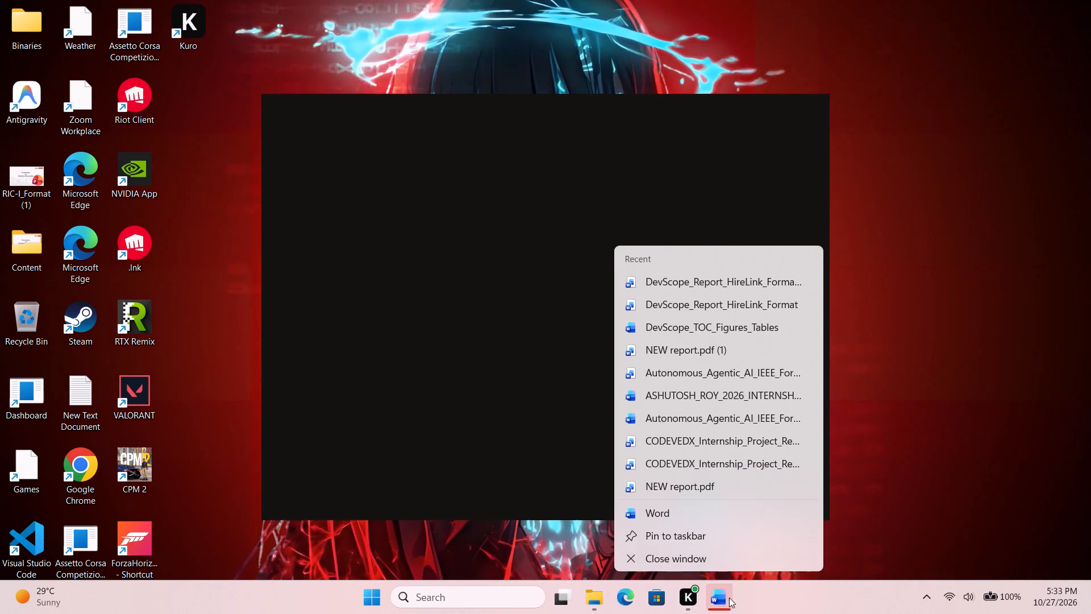
click(734, 604)
click(547, 424)
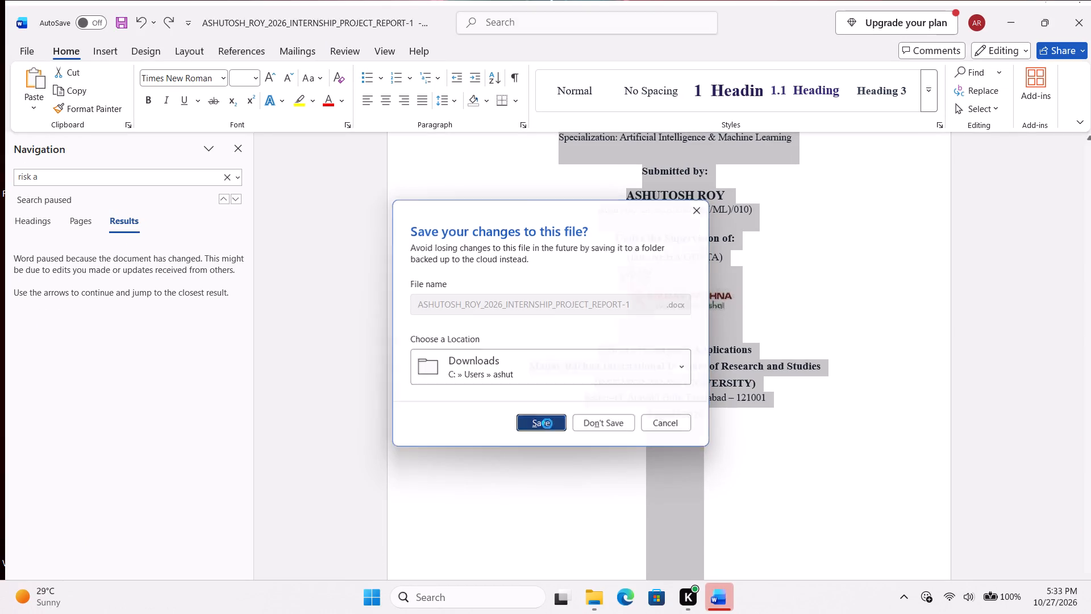